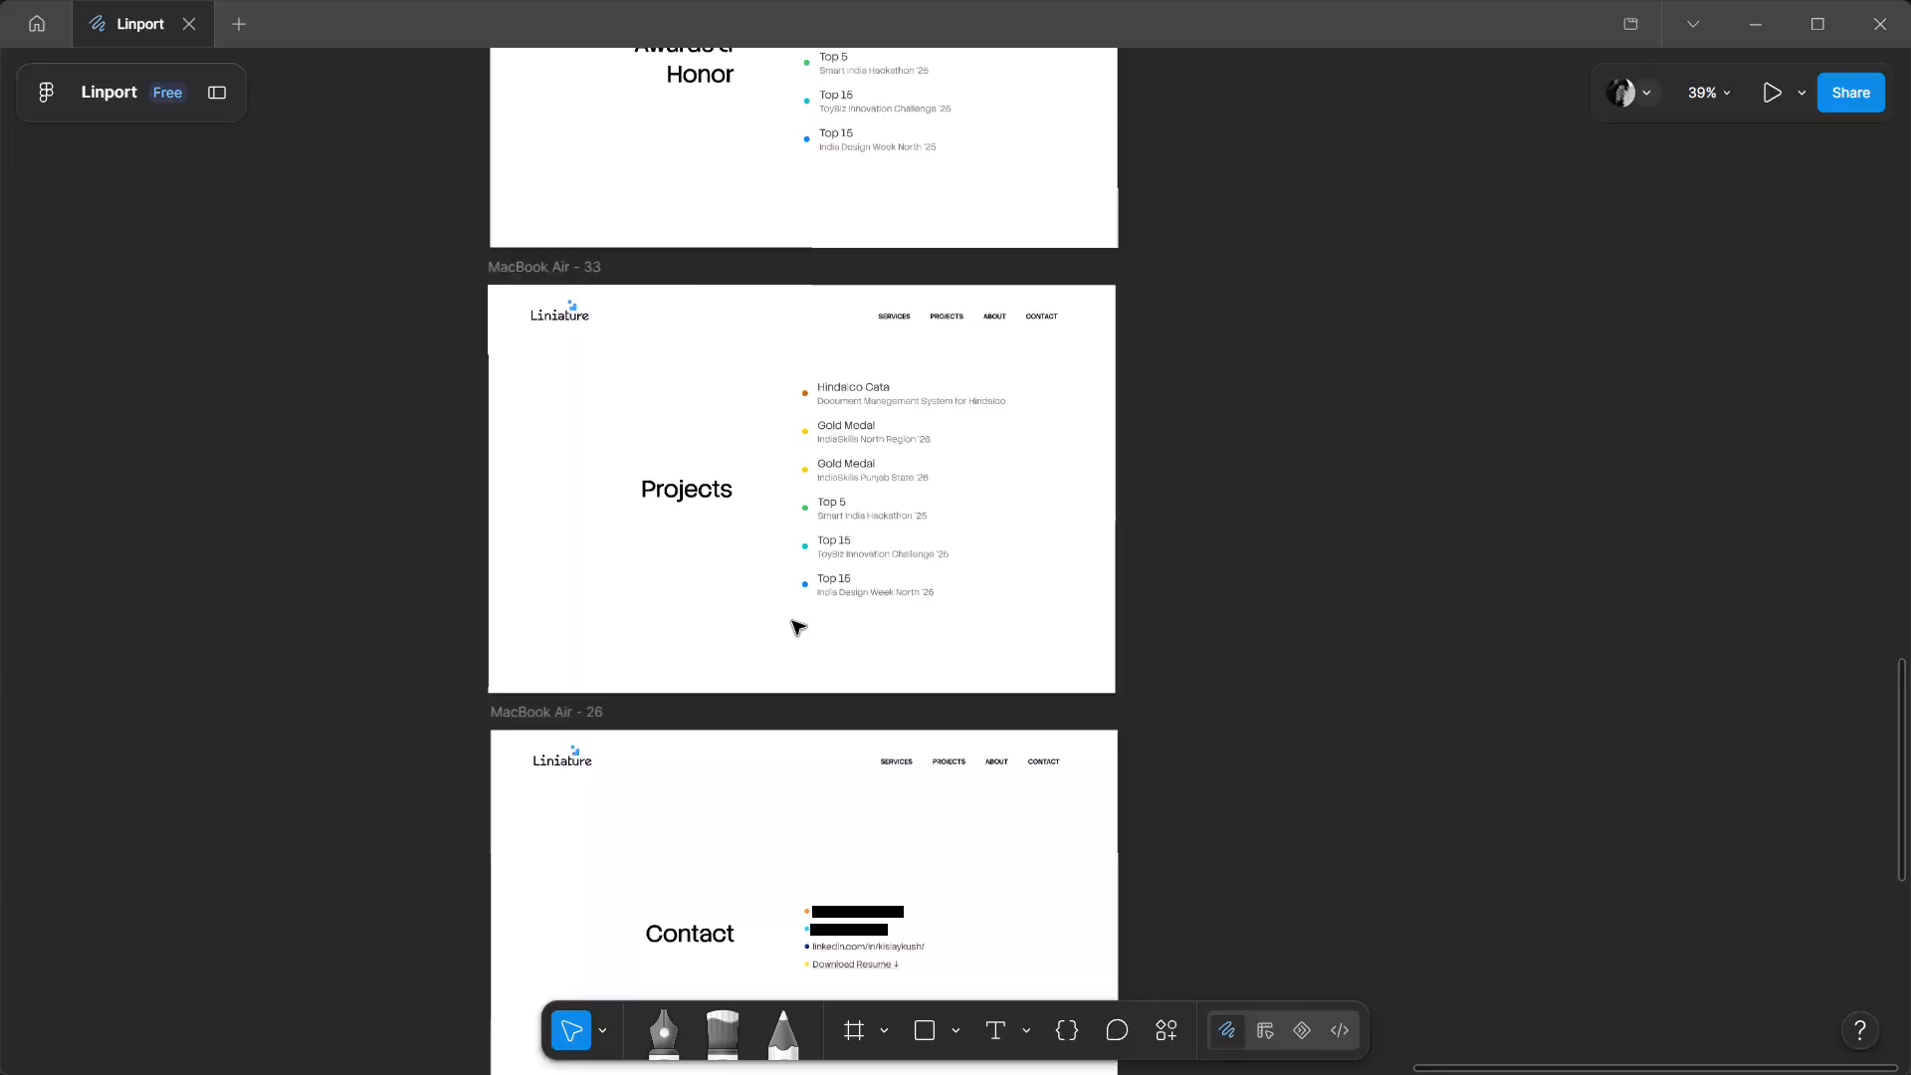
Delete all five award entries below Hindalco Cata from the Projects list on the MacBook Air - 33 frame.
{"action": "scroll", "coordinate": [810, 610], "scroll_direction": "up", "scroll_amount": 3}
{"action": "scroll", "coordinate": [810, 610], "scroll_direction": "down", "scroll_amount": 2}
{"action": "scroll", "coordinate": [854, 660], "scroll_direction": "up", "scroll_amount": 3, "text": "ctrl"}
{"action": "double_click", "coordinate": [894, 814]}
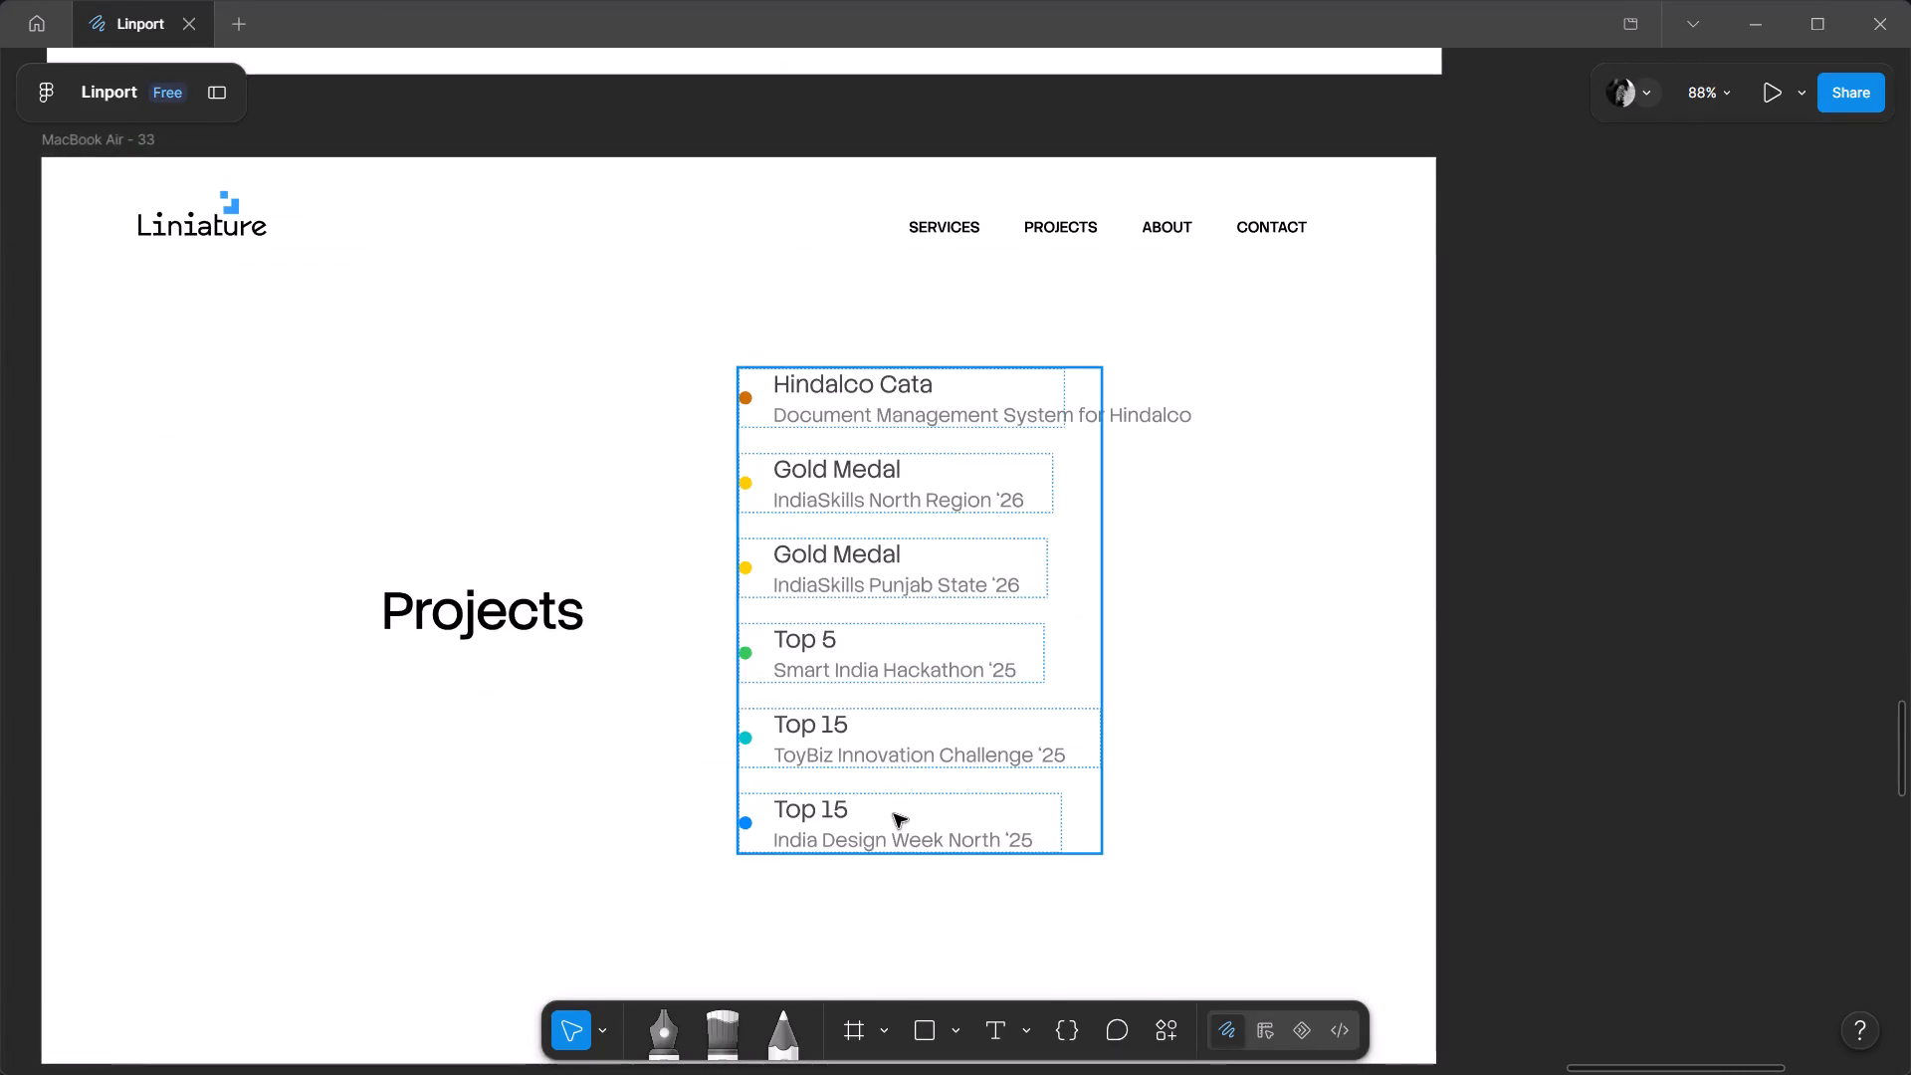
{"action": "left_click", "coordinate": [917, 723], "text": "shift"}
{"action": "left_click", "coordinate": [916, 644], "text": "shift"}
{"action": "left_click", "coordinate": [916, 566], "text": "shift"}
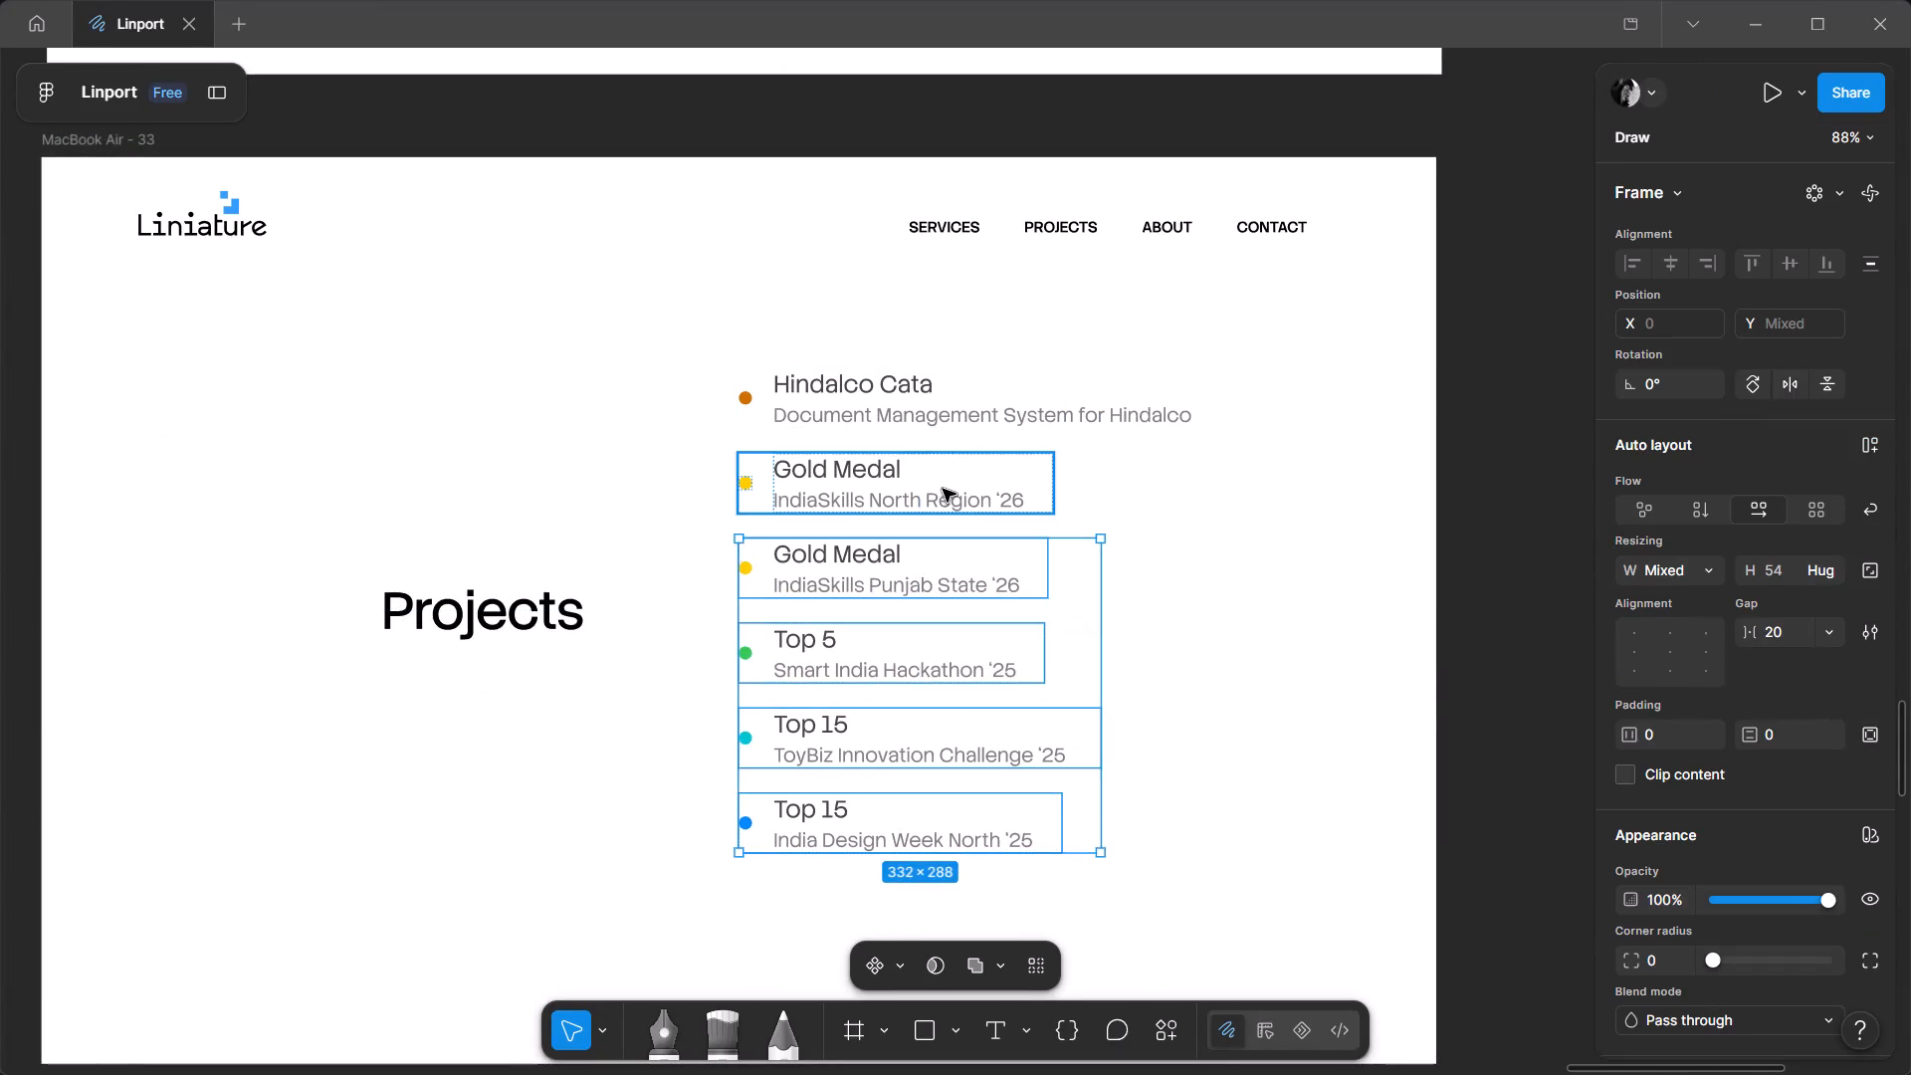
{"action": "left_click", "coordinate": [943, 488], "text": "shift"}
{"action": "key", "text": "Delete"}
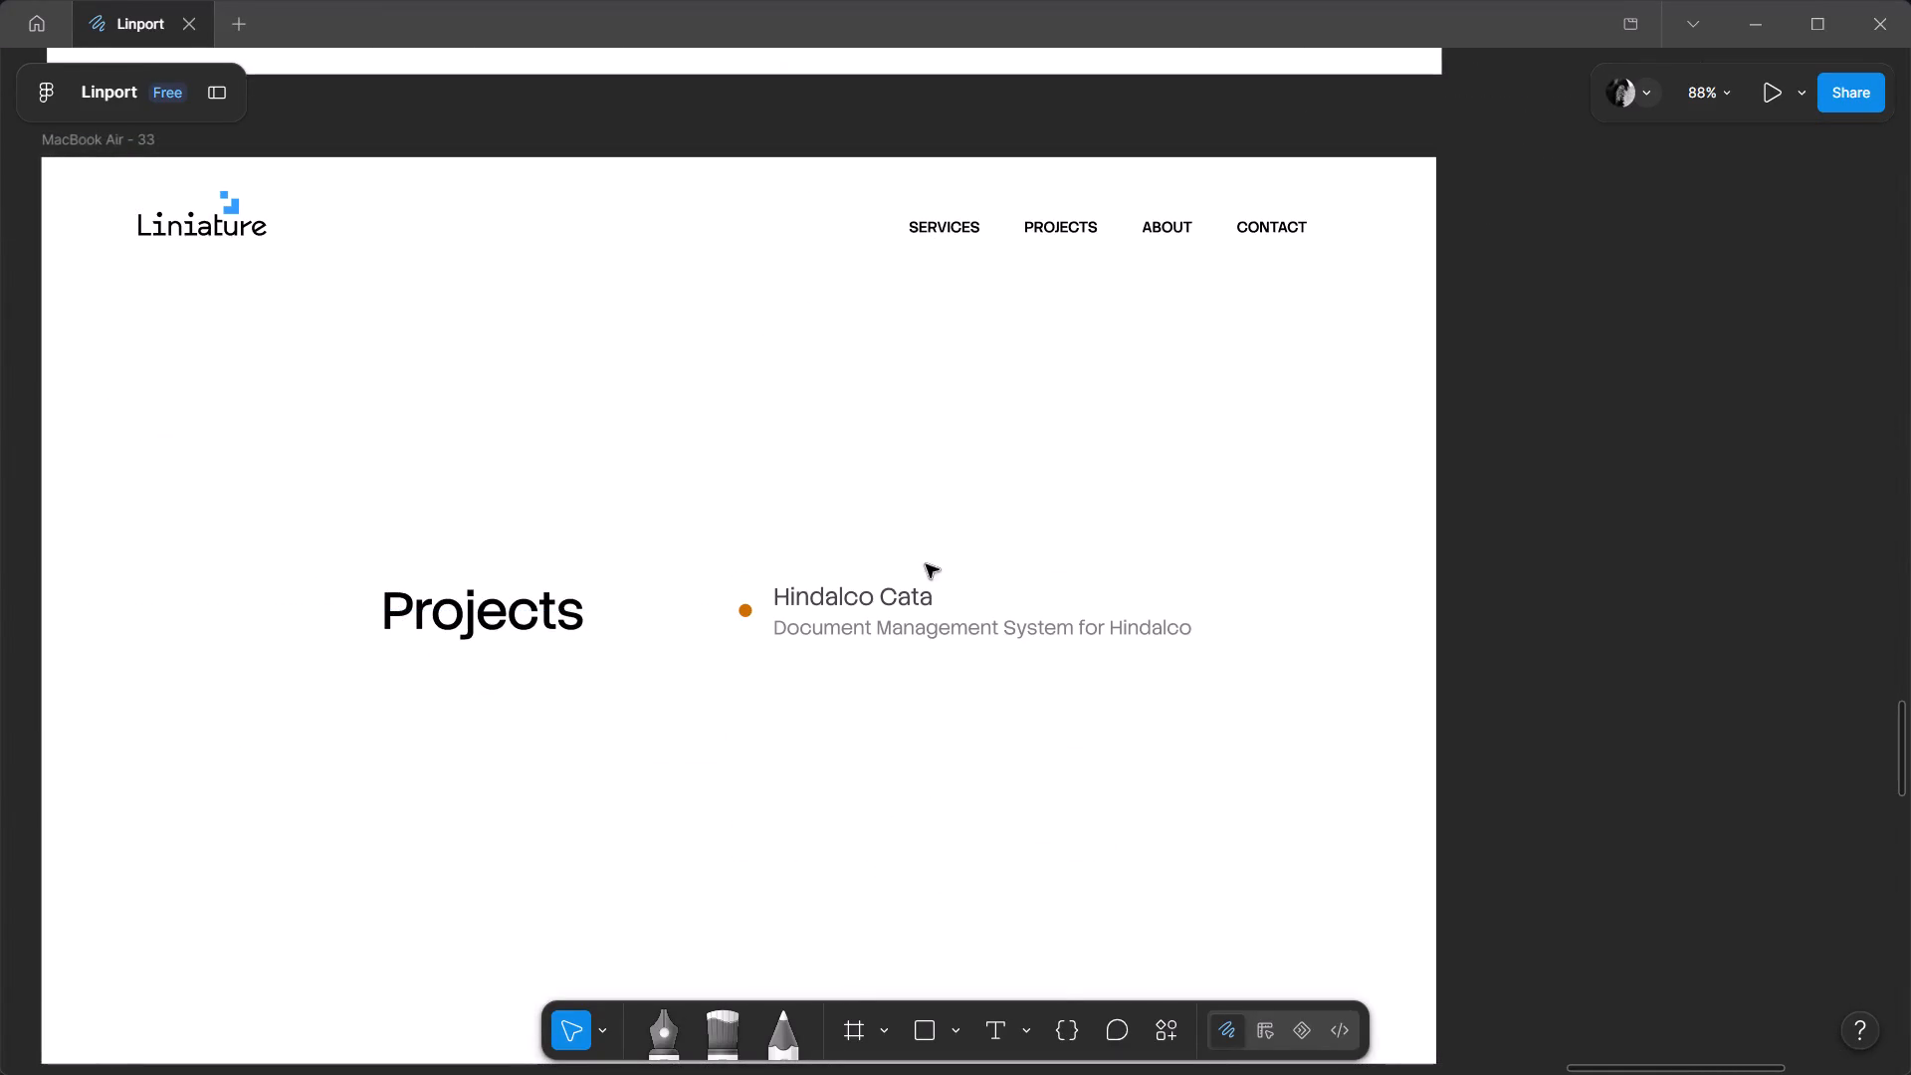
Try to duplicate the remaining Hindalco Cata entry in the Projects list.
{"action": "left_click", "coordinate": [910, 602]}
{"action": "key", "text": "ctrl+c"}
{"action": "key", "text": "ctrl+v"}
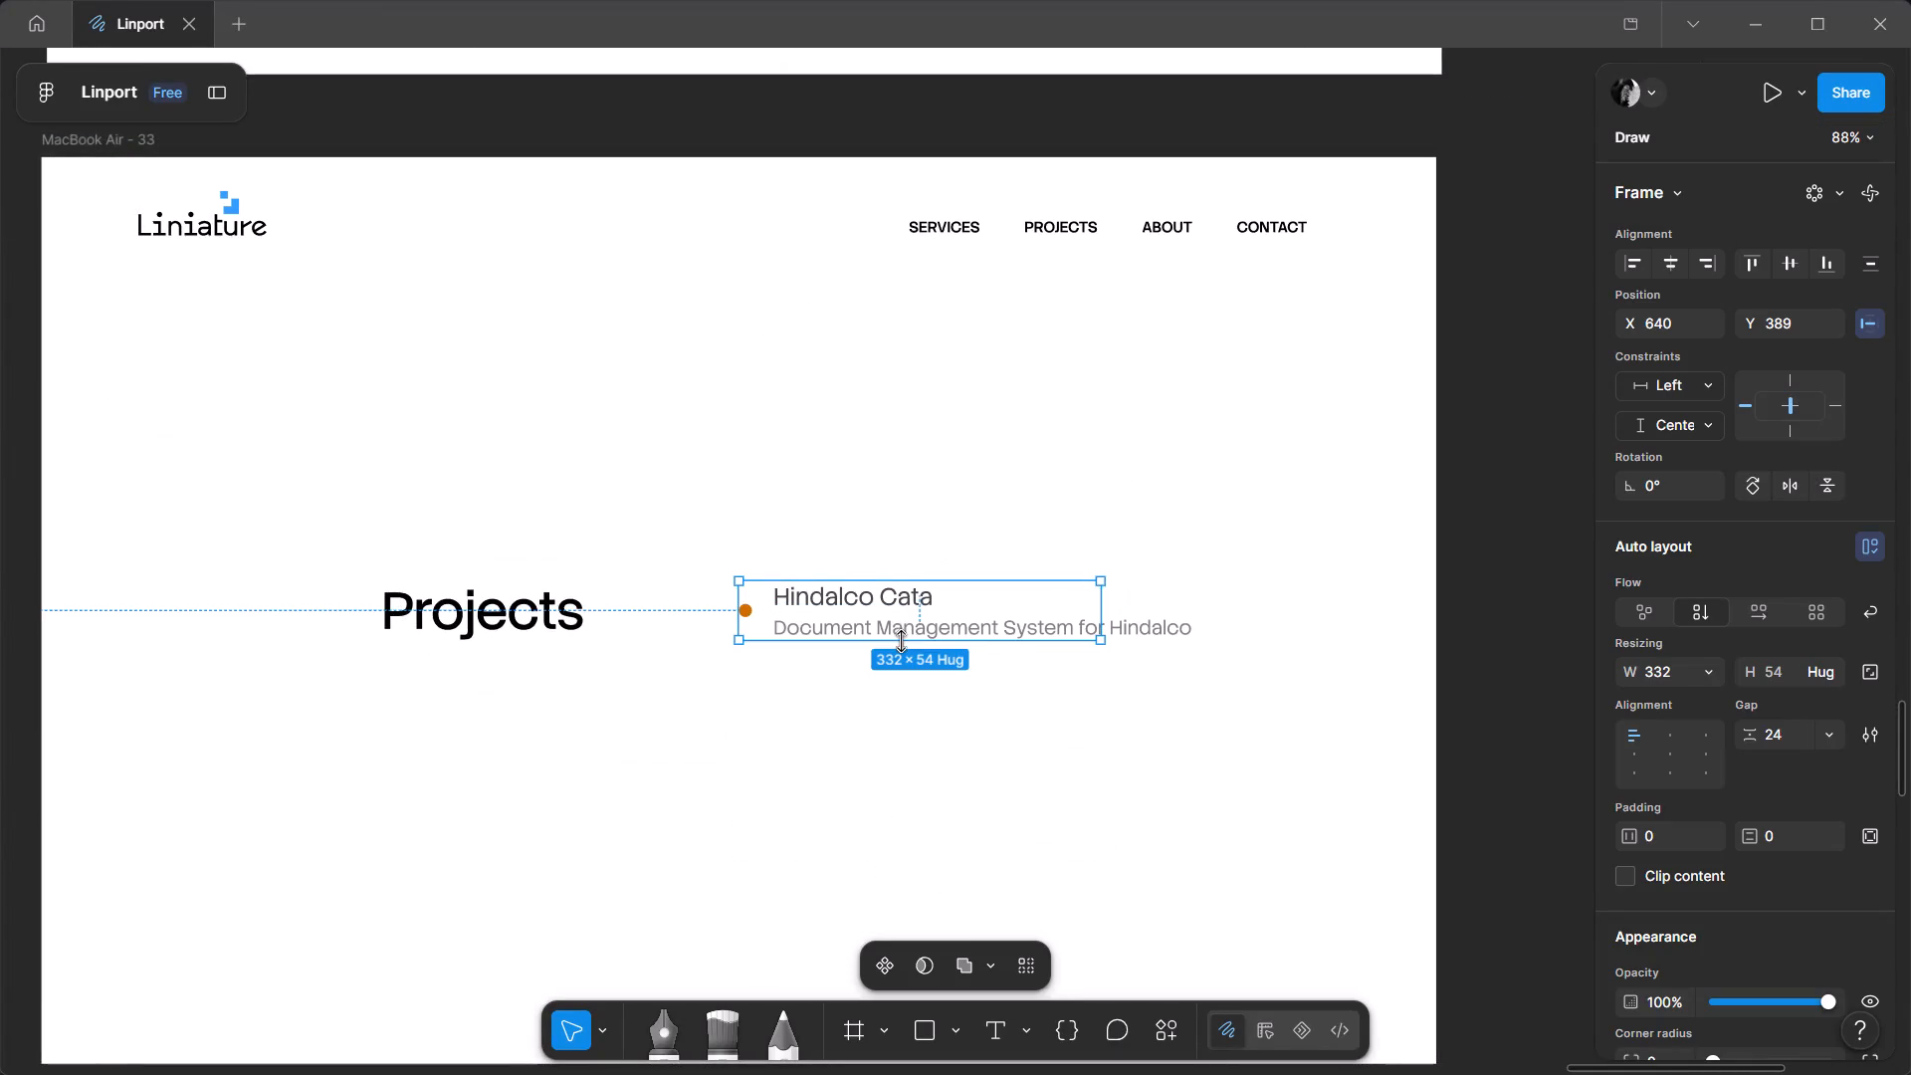
Undo the deletion and delete only the last four entries, keeping Hindalco Cata and the Gold Medal entry for IndiaSkills North Region.
{"action": "key", "text": "ctrl+z"}
{"action": "key", "text": "ctrl+z"}
{"action": "key", "text": "ctrl+z"}
{"action": "key", "text": "ctrl+z"}
{"action": "key", "text": "ctrl+z"}
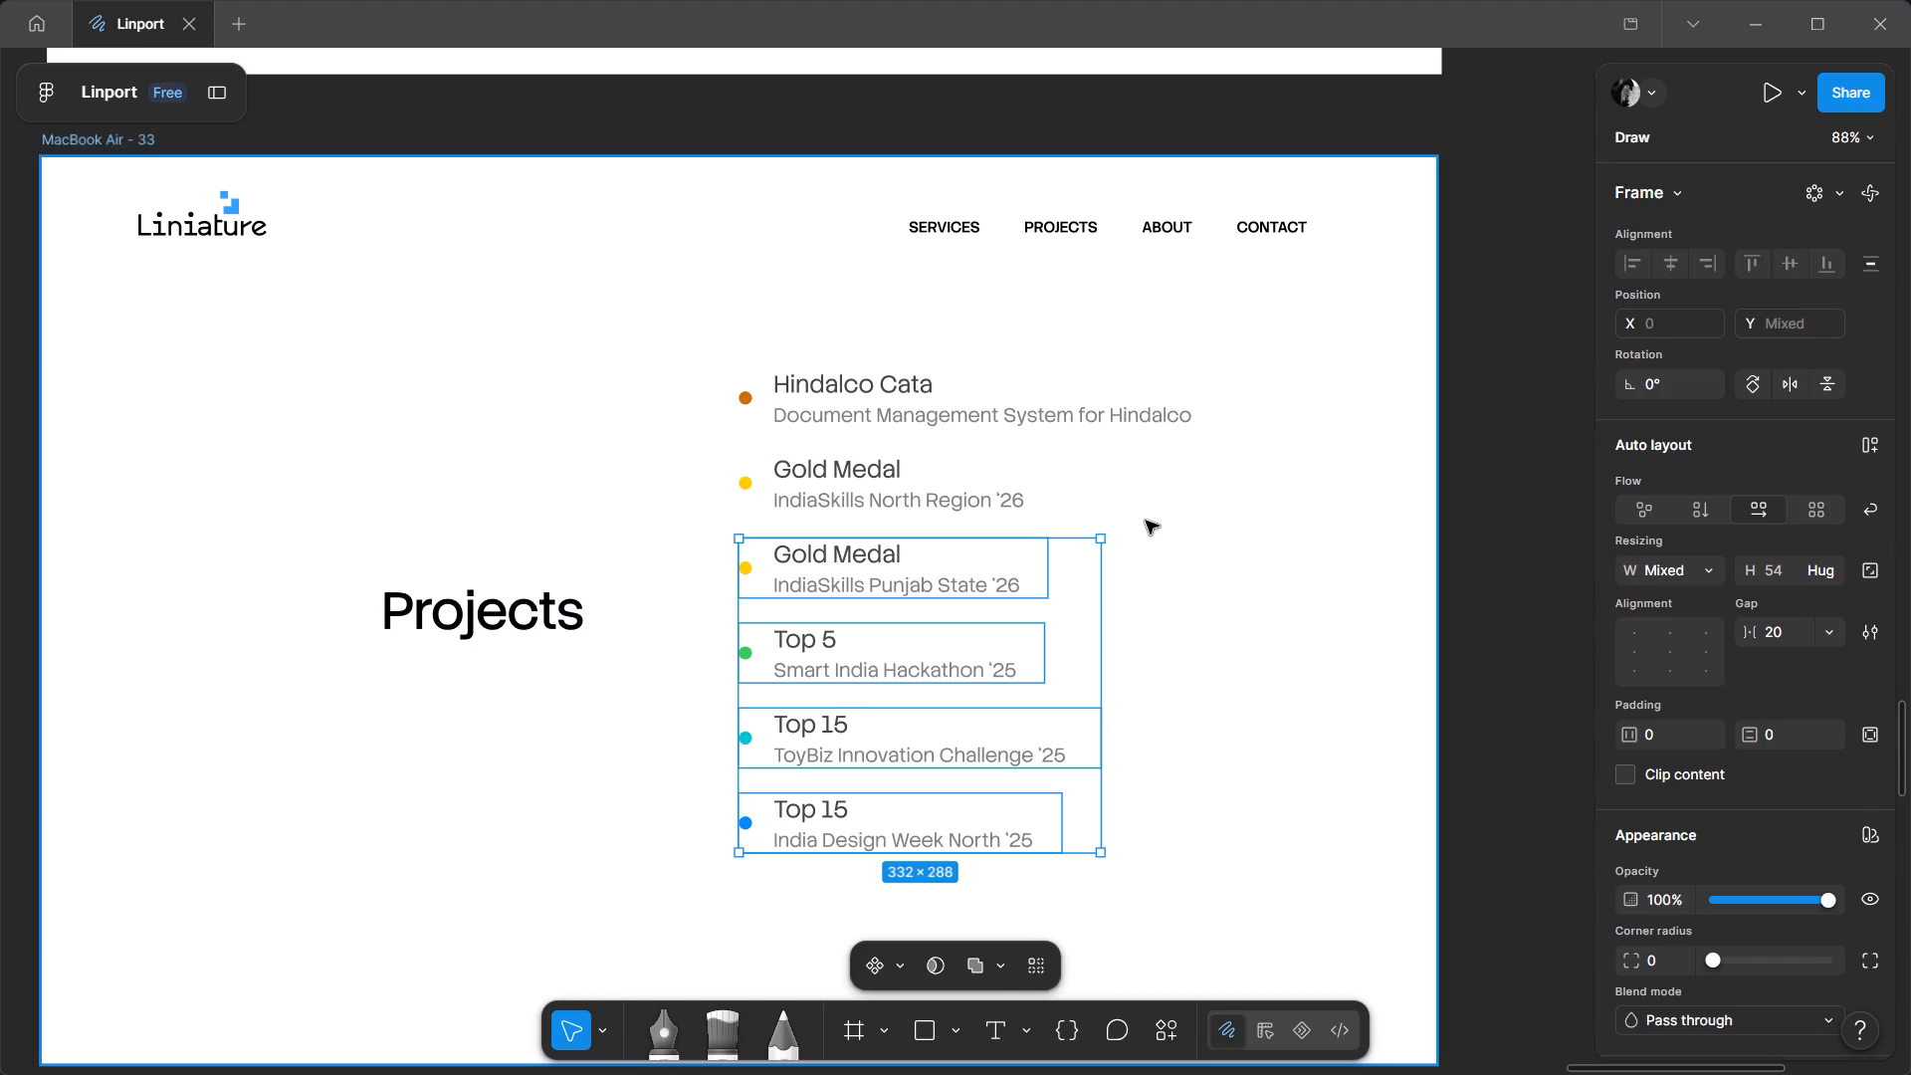
{"action": "key", "text": "Delete"}
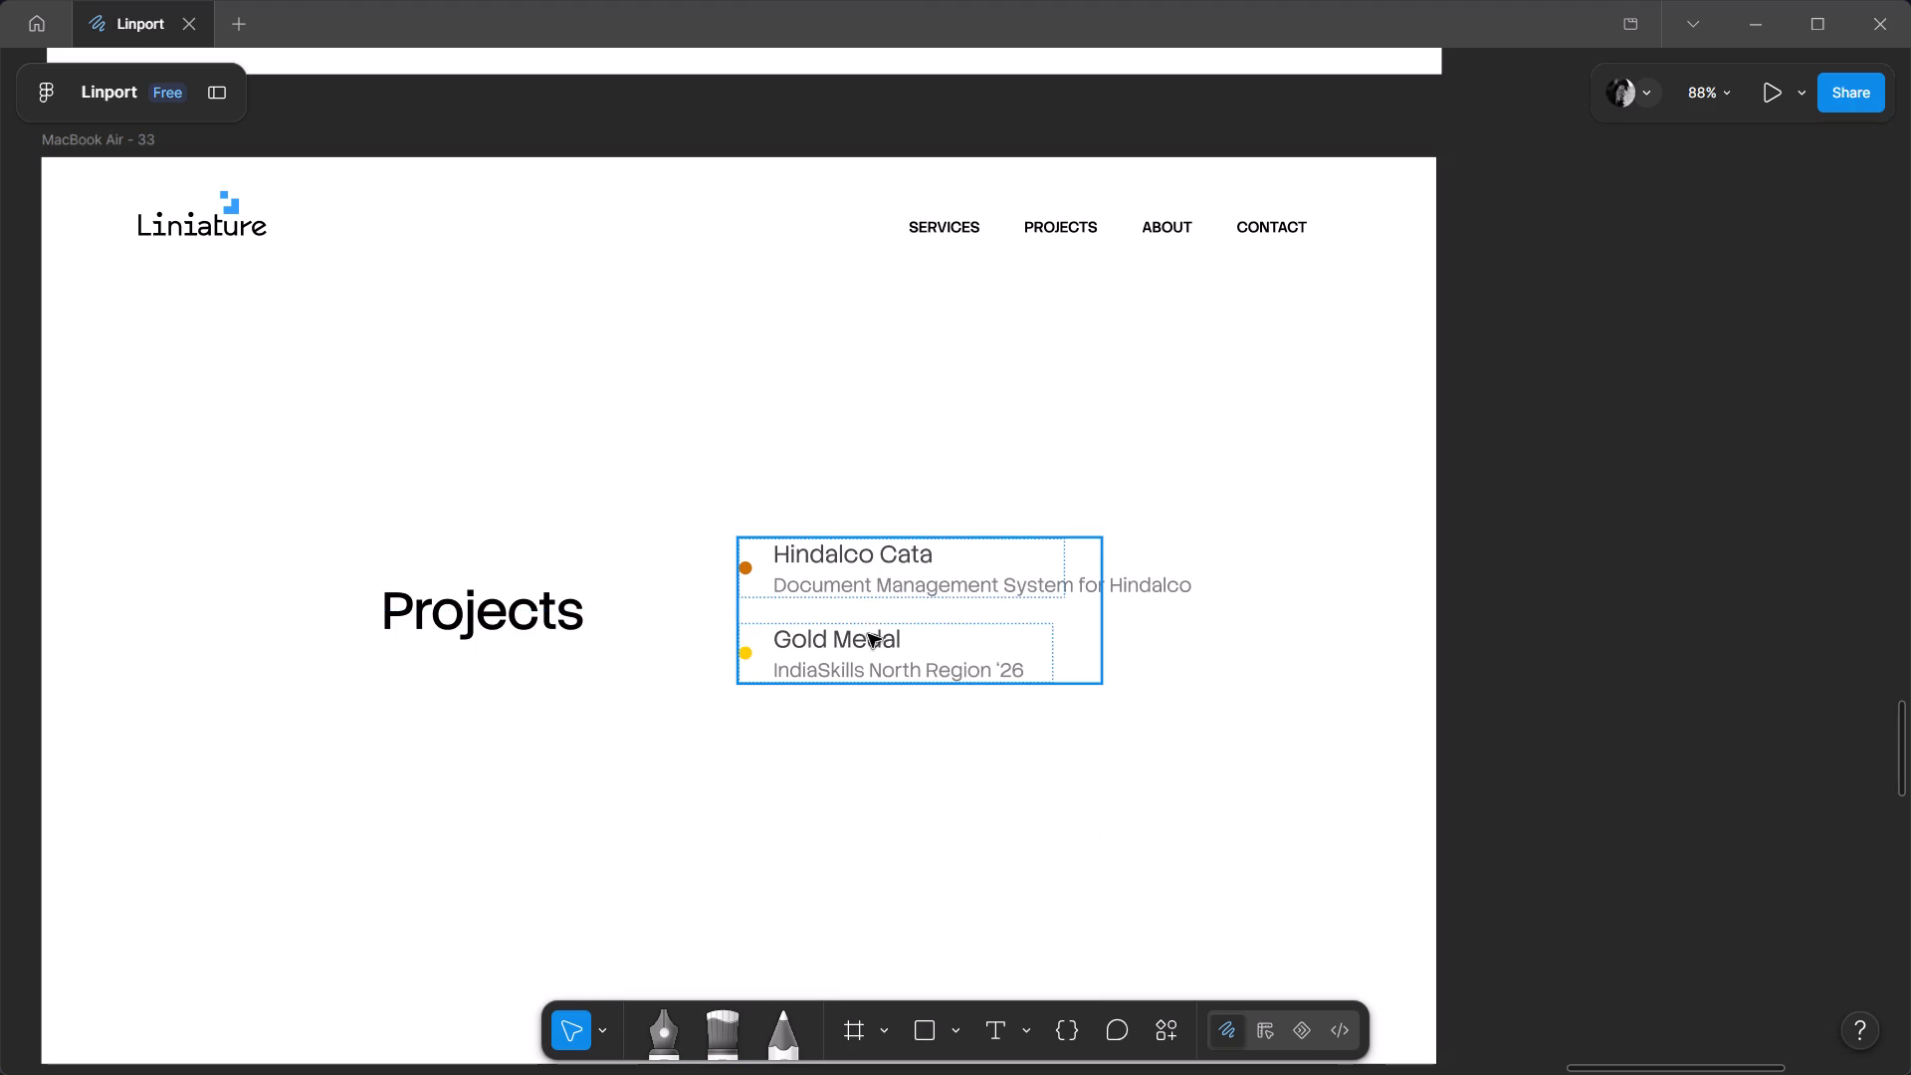
Change the title of the Gold Medal entry in the Projects list to "Stackle".
{"action": "double_click", "coordinate": [868, 634]}
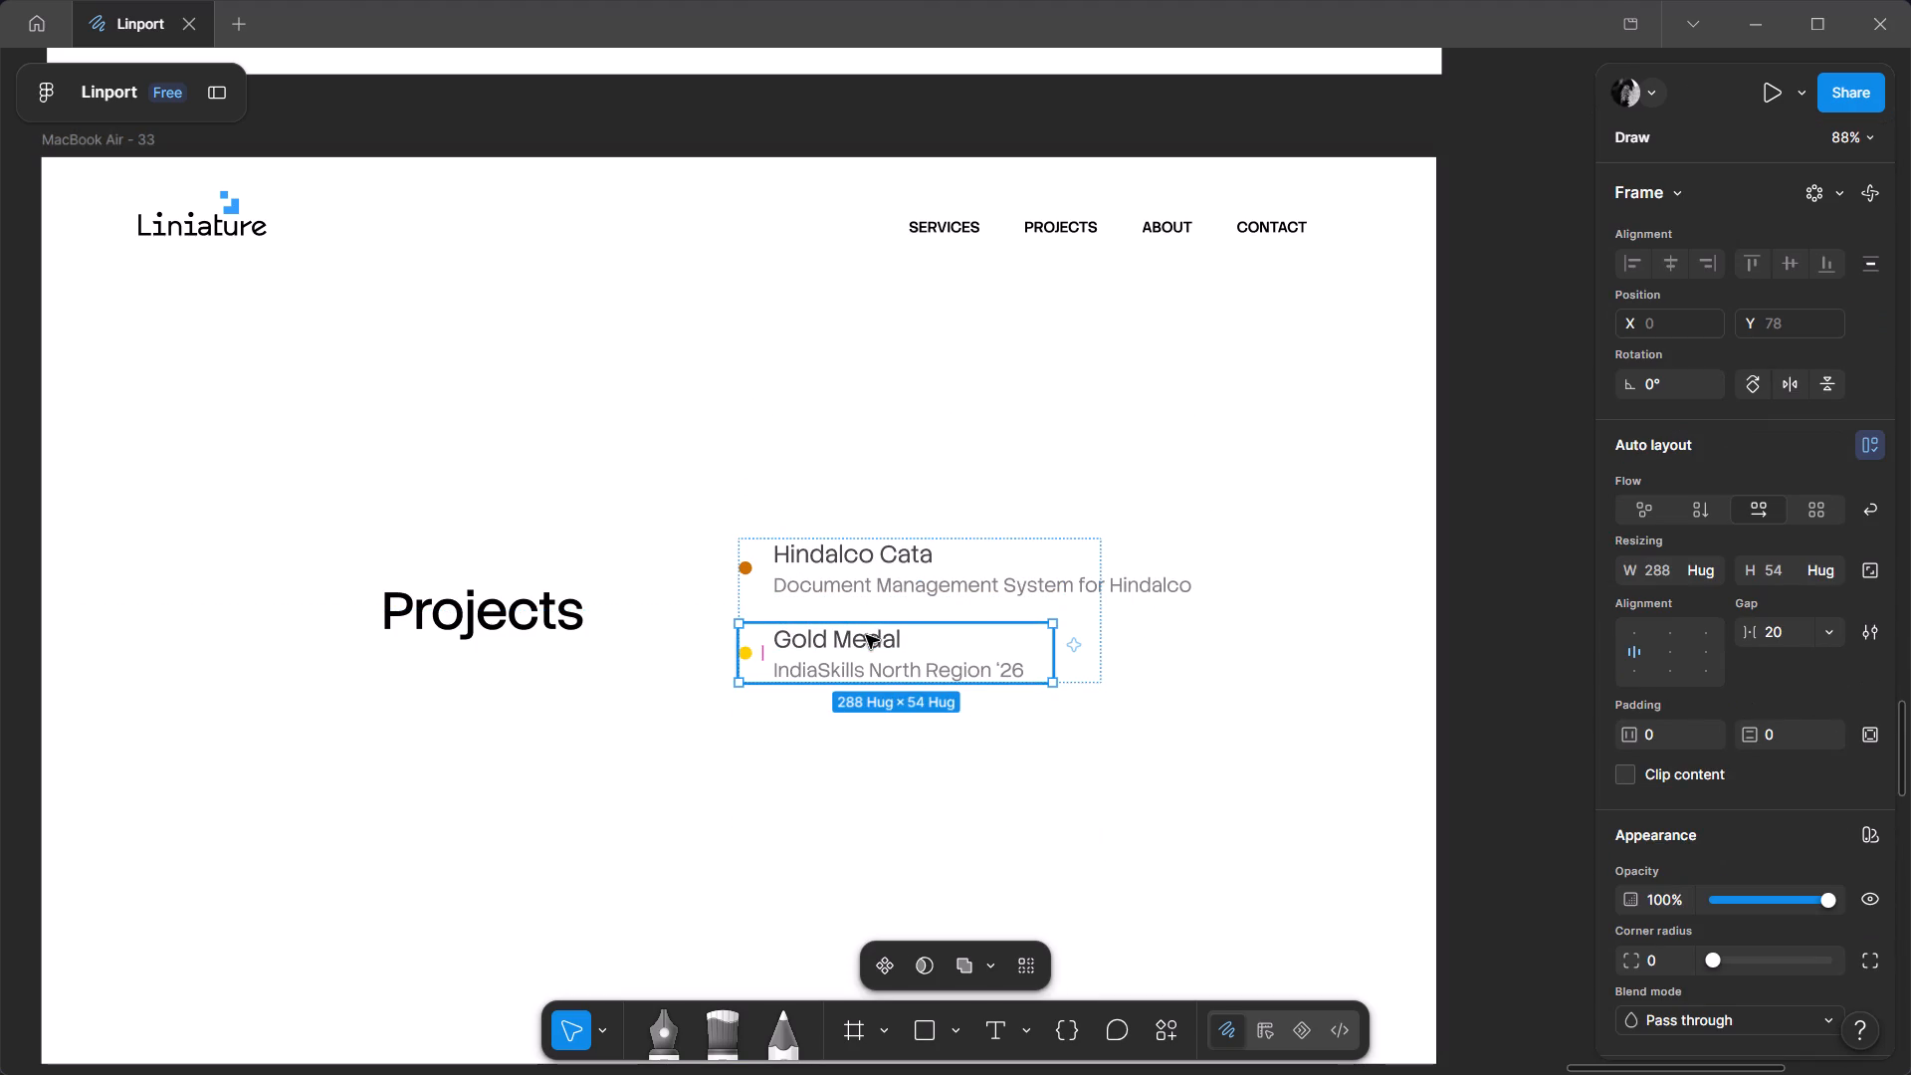
{"action": "double_click", "coordinate": [866, 635], "text": "ctrl"}
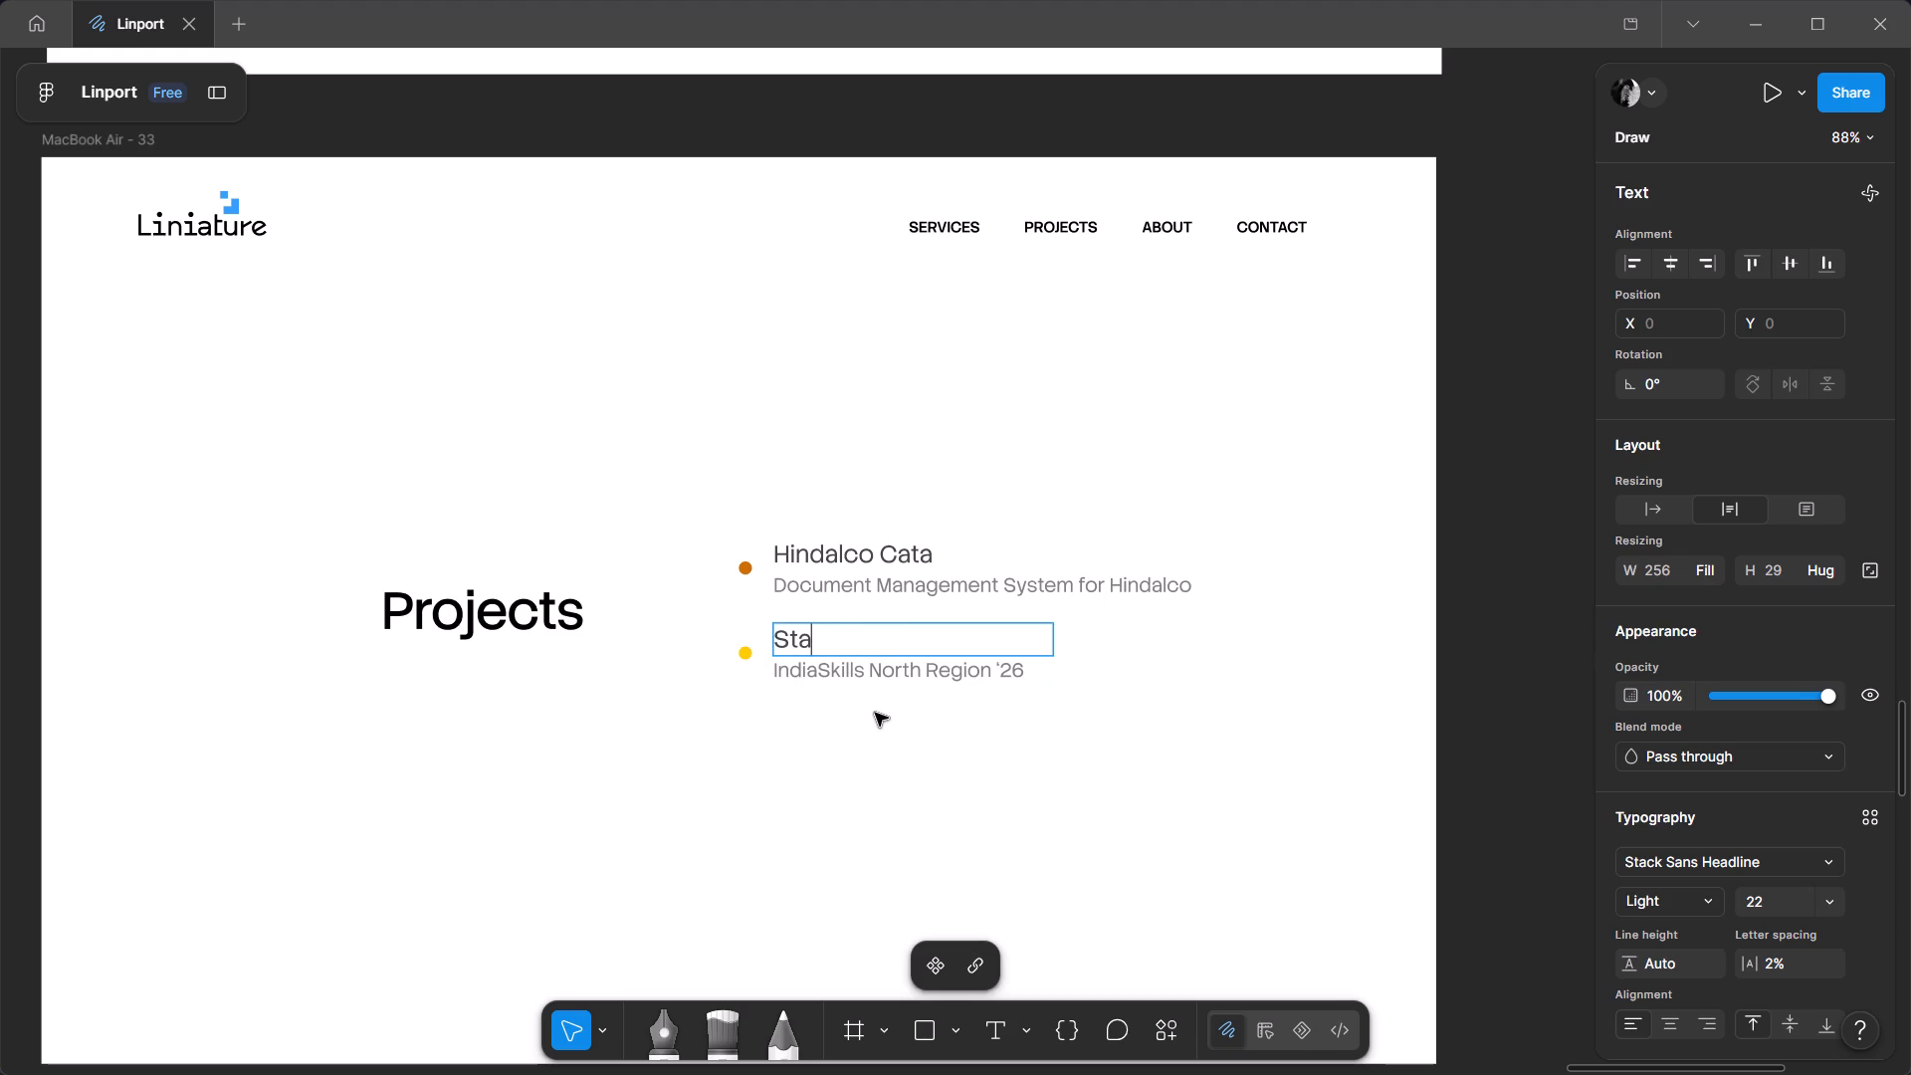
{"action": "double_click", "coordinate": [875, 713]}
Duplicate the Stackle entry, with its bullet and description, as a third entry in the Projects list.
{"action": "left_click", "coordinate": [957, 625]}
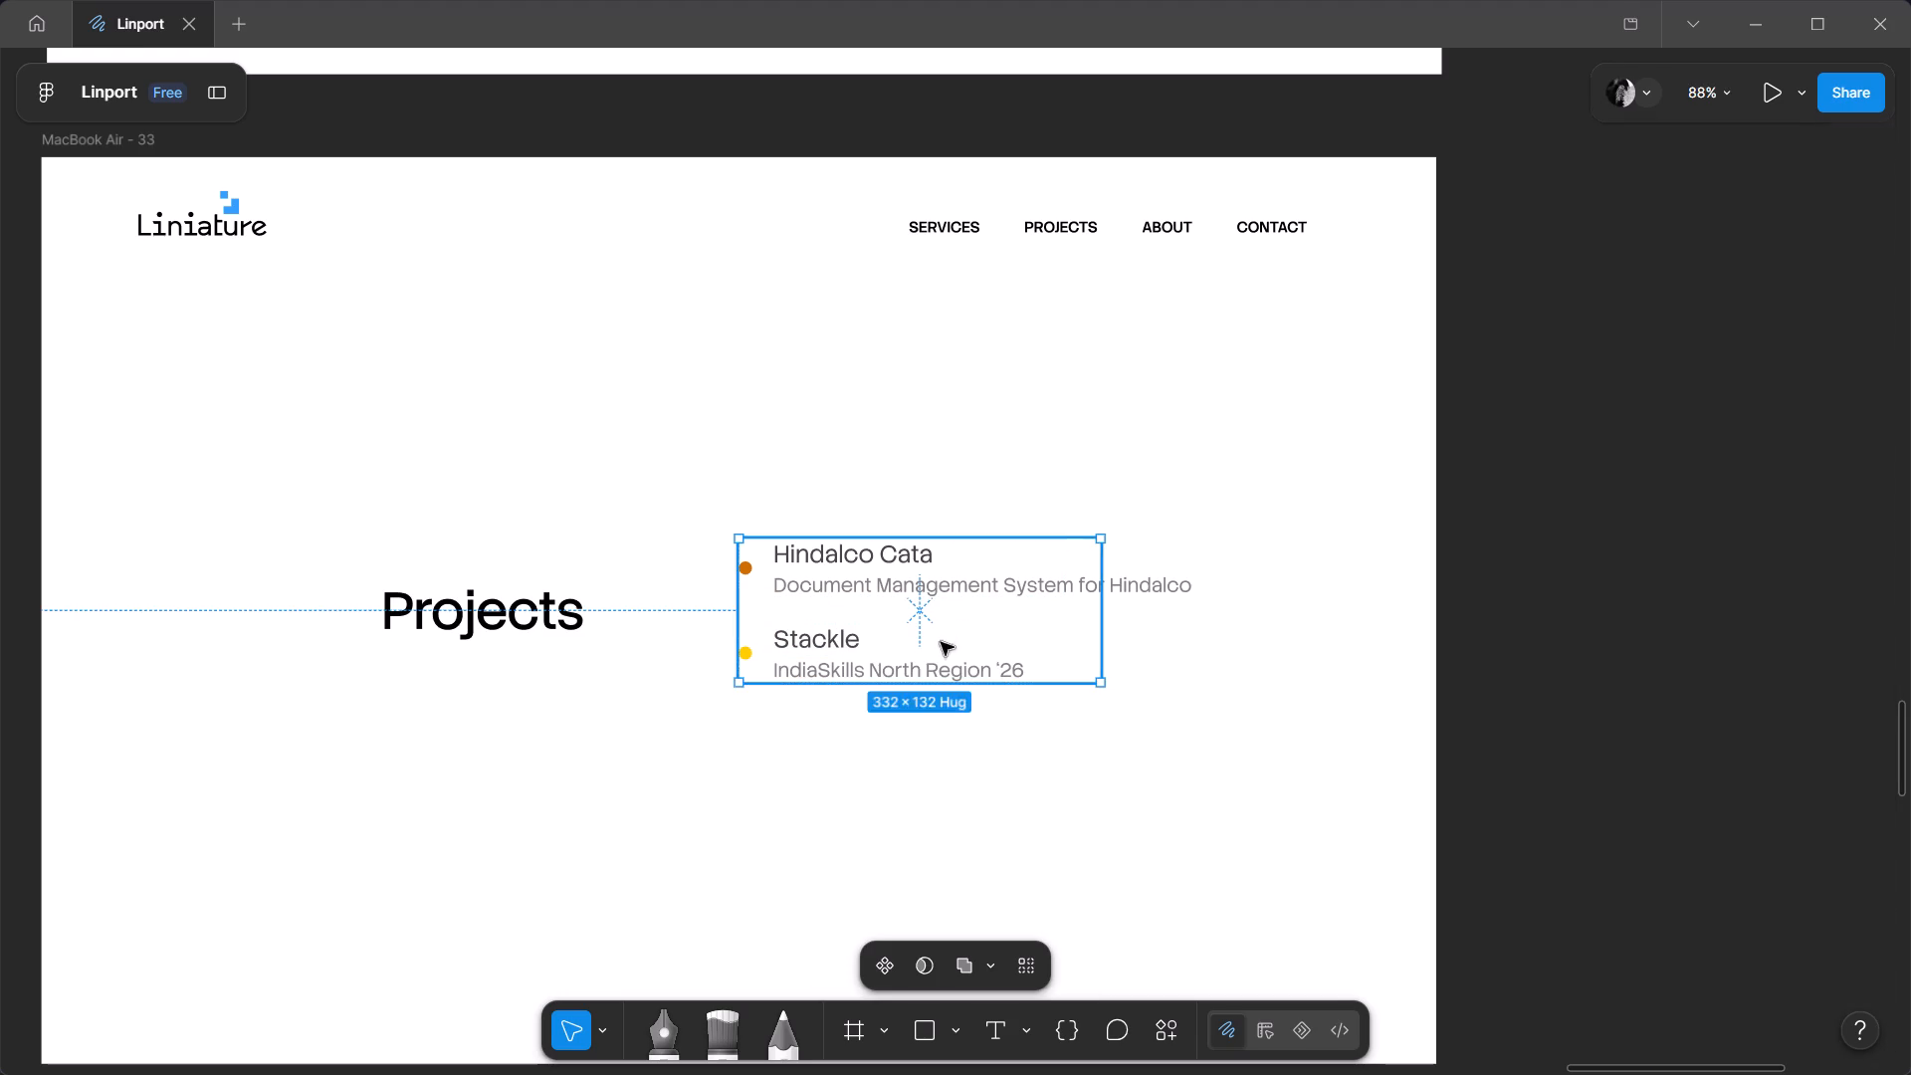
{"action": "double_click", "coordinate": [919, 659]}
{"action": "left_click", "coordinate": [919, 659]}
{"action": "left_click", "coordinate": [809, 619]}
{"action": "double_click", "coordinate": [816, 662]}
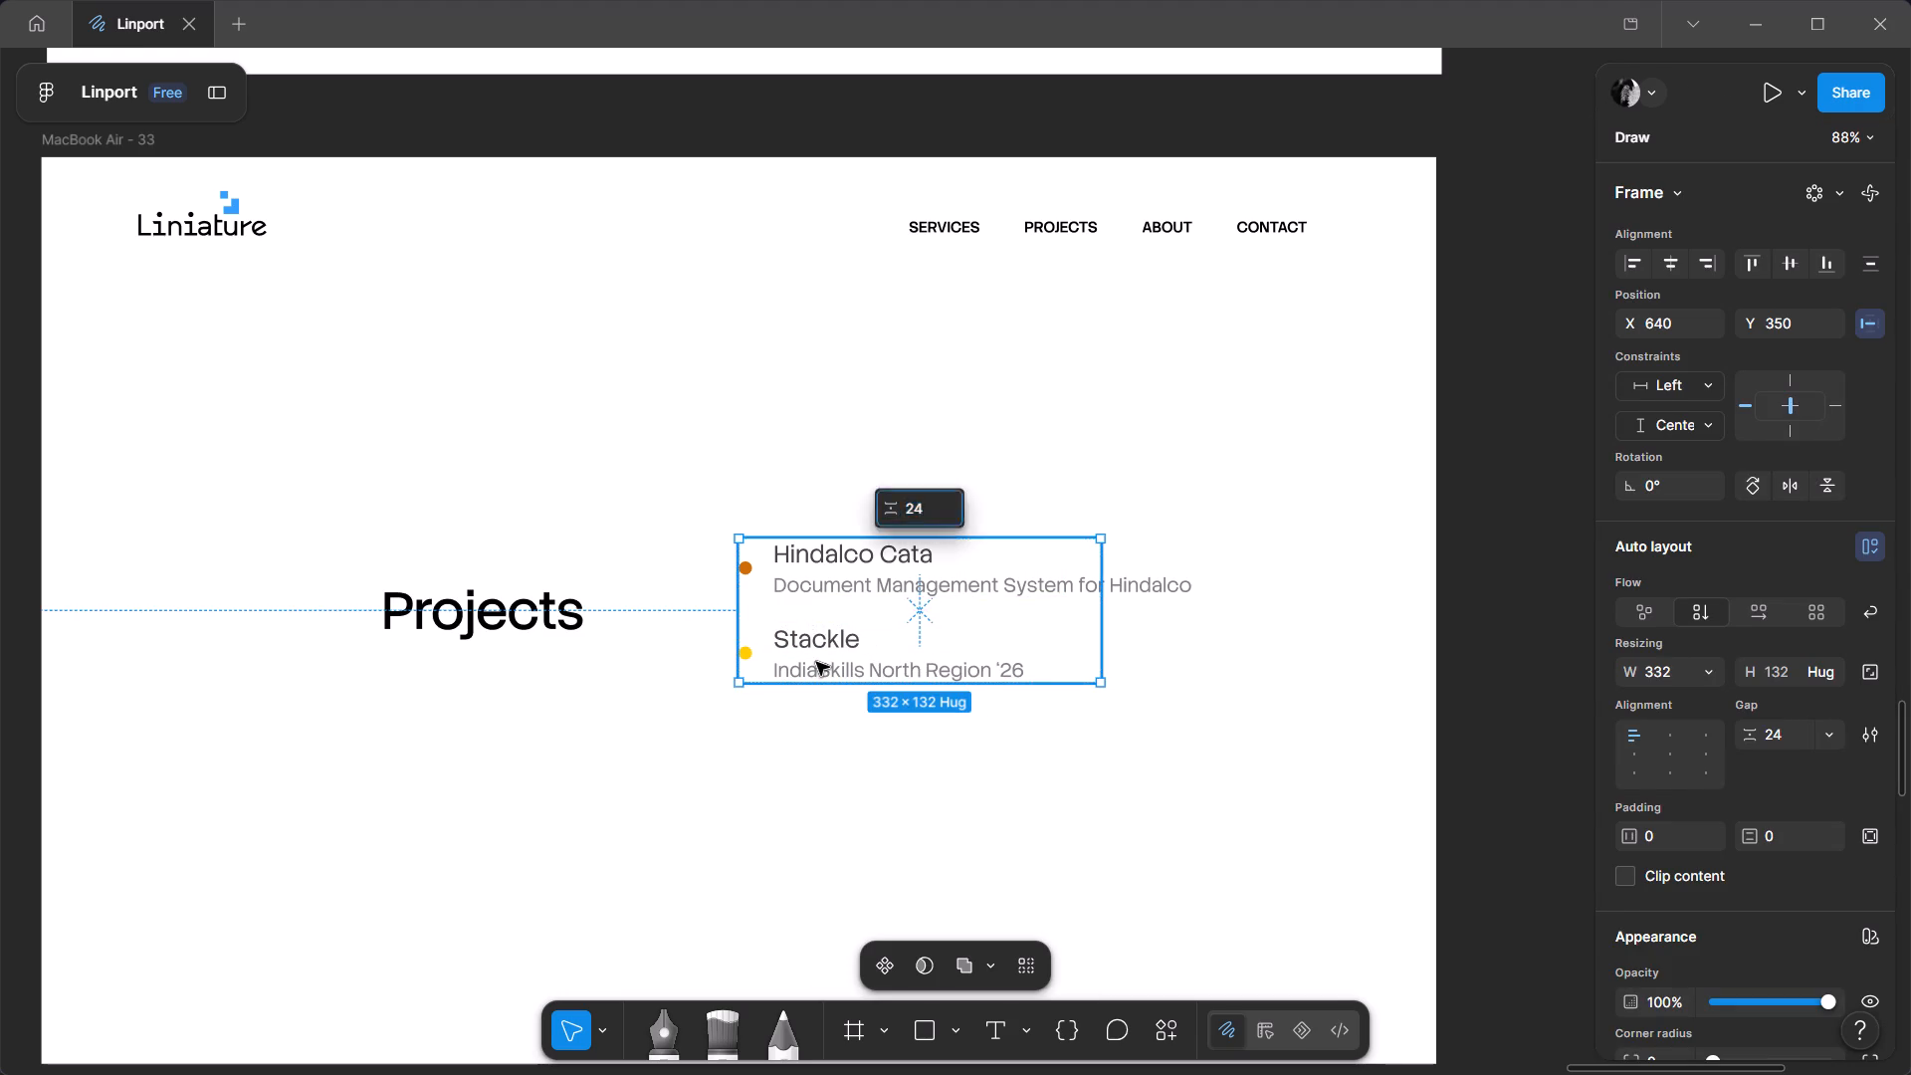
{"action": "key", "text": "ctrl+c"}
{"action": "key", "text": "ctrl+v"}
Change the title of the duplicated third entry to "Spelly".
{"action": "double_click", "coordinate": [827, 688], "text": "ctrl"}
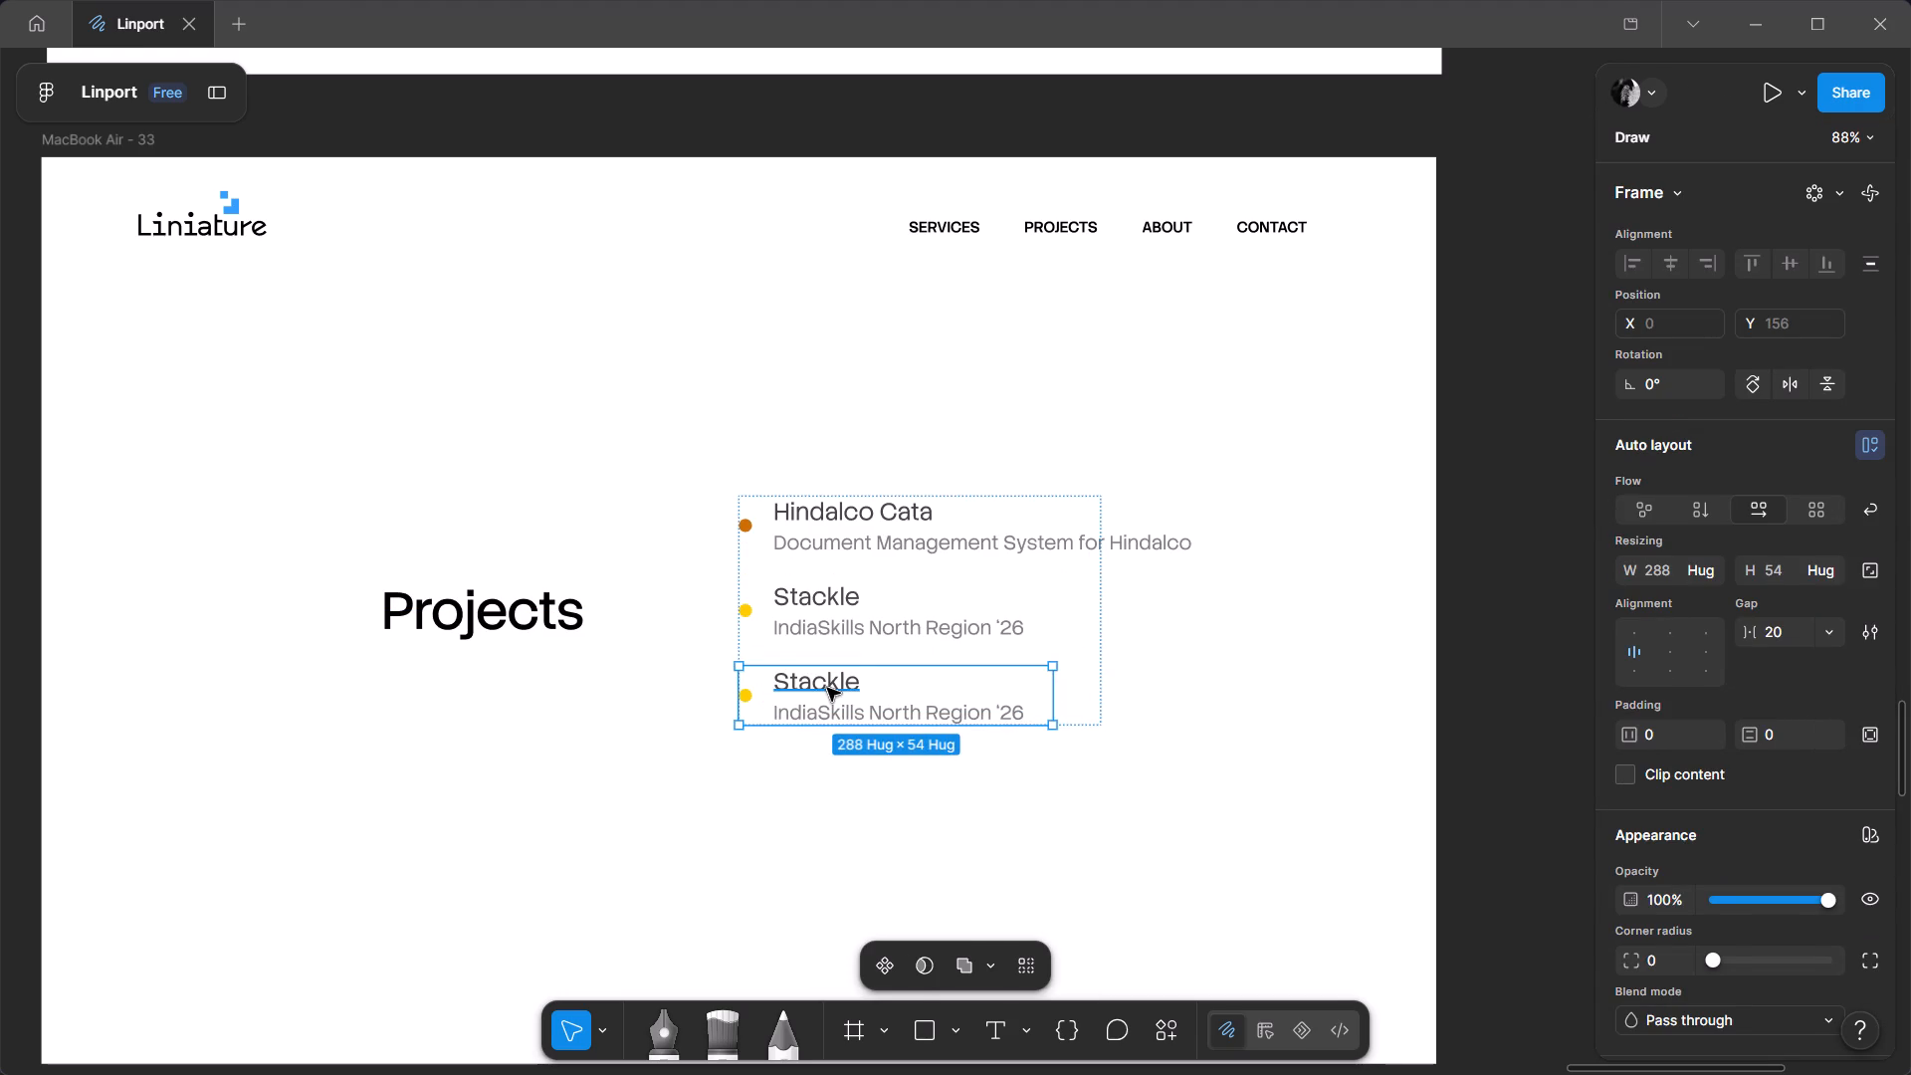
{"action": "key", "text": "p"}
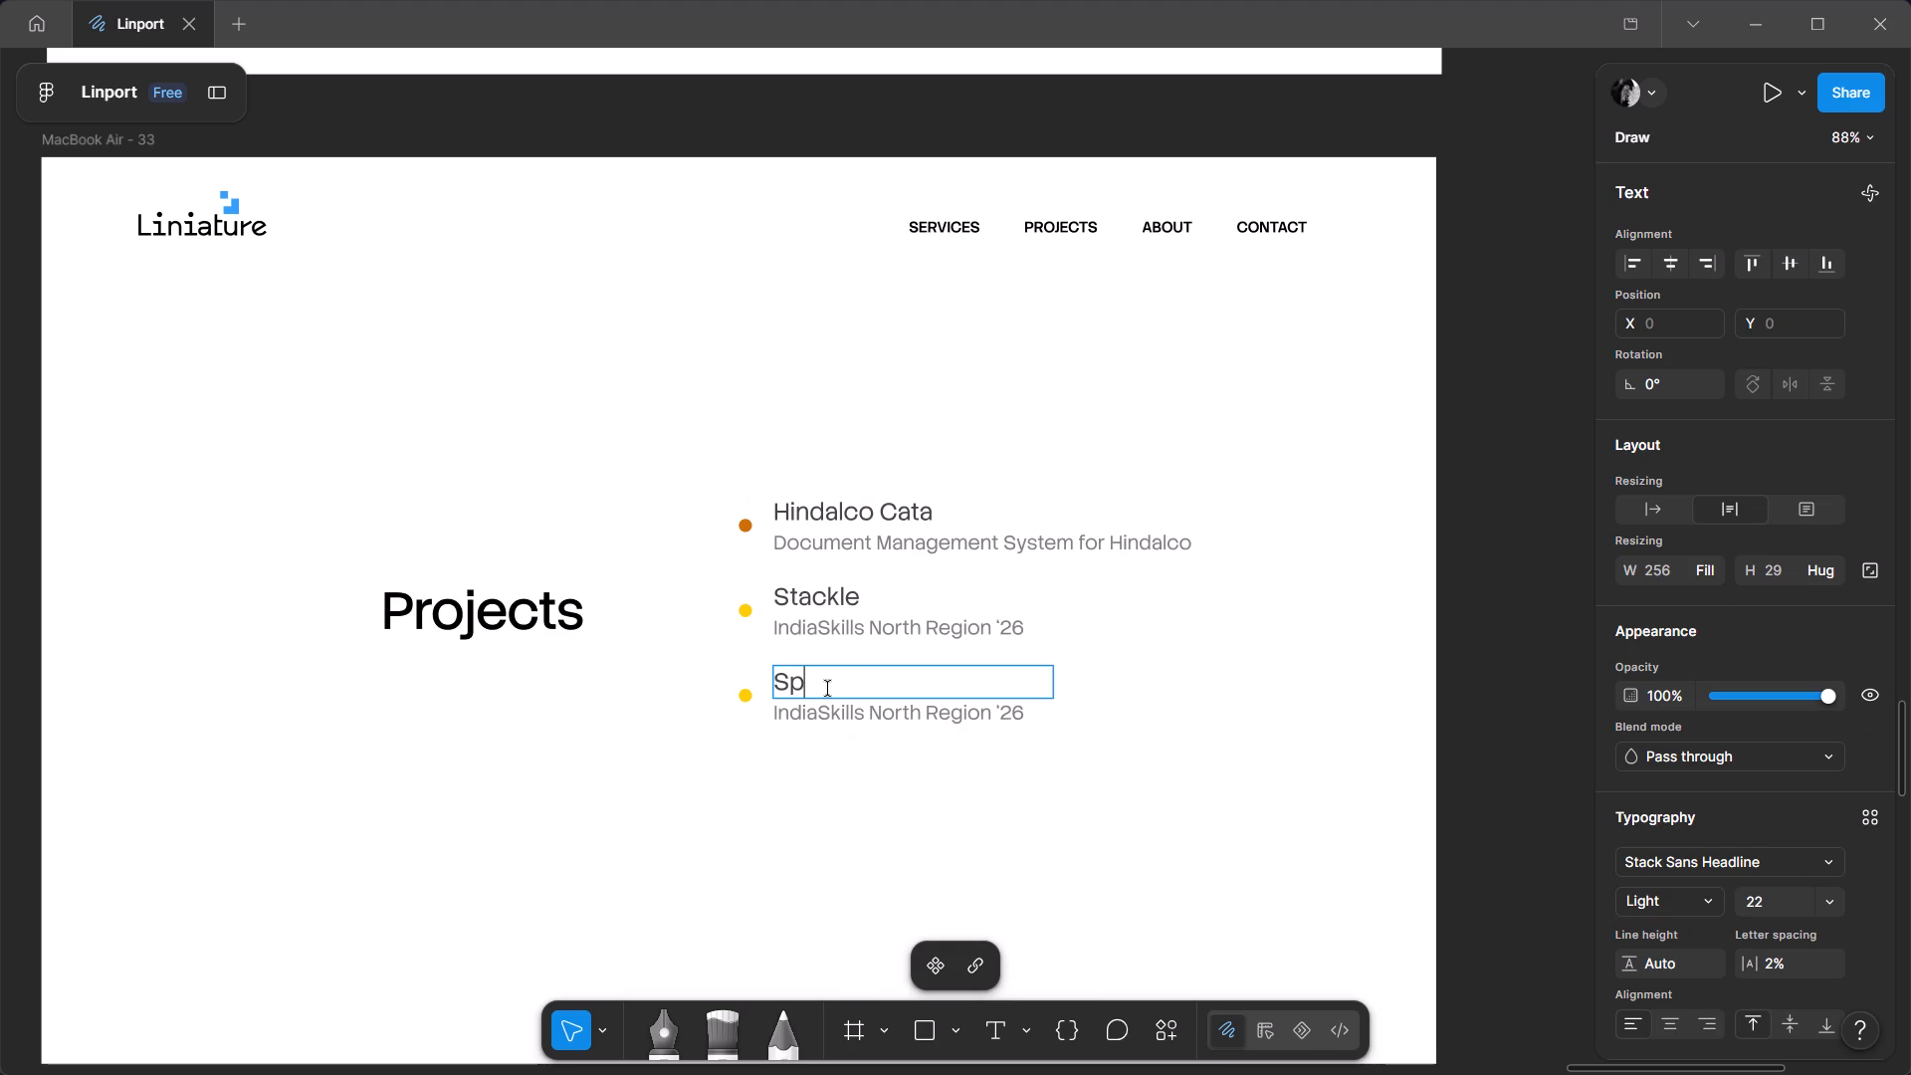
{"action": "type", "text": "elly"}
Open the description line under Hindalco Cata for editing.
{"action": "left_click", "coordinate": [1070, 537]}
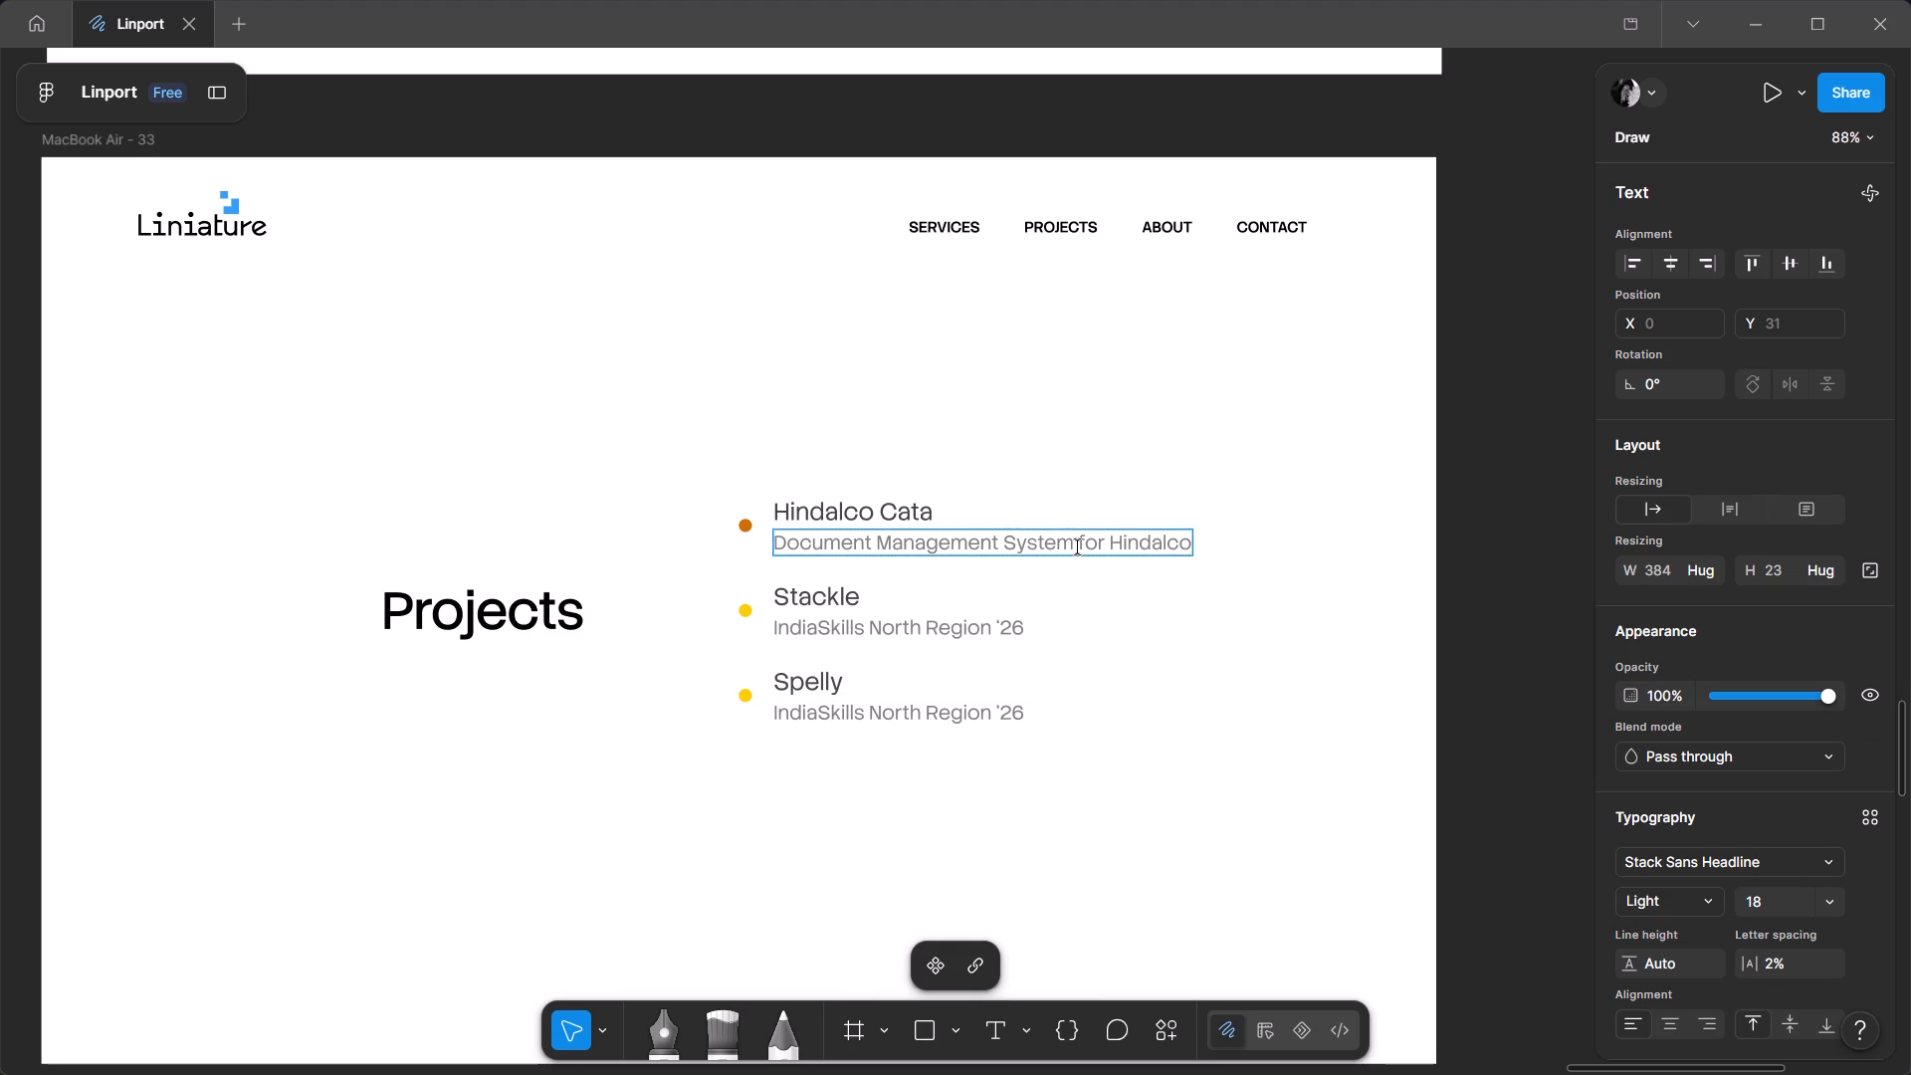
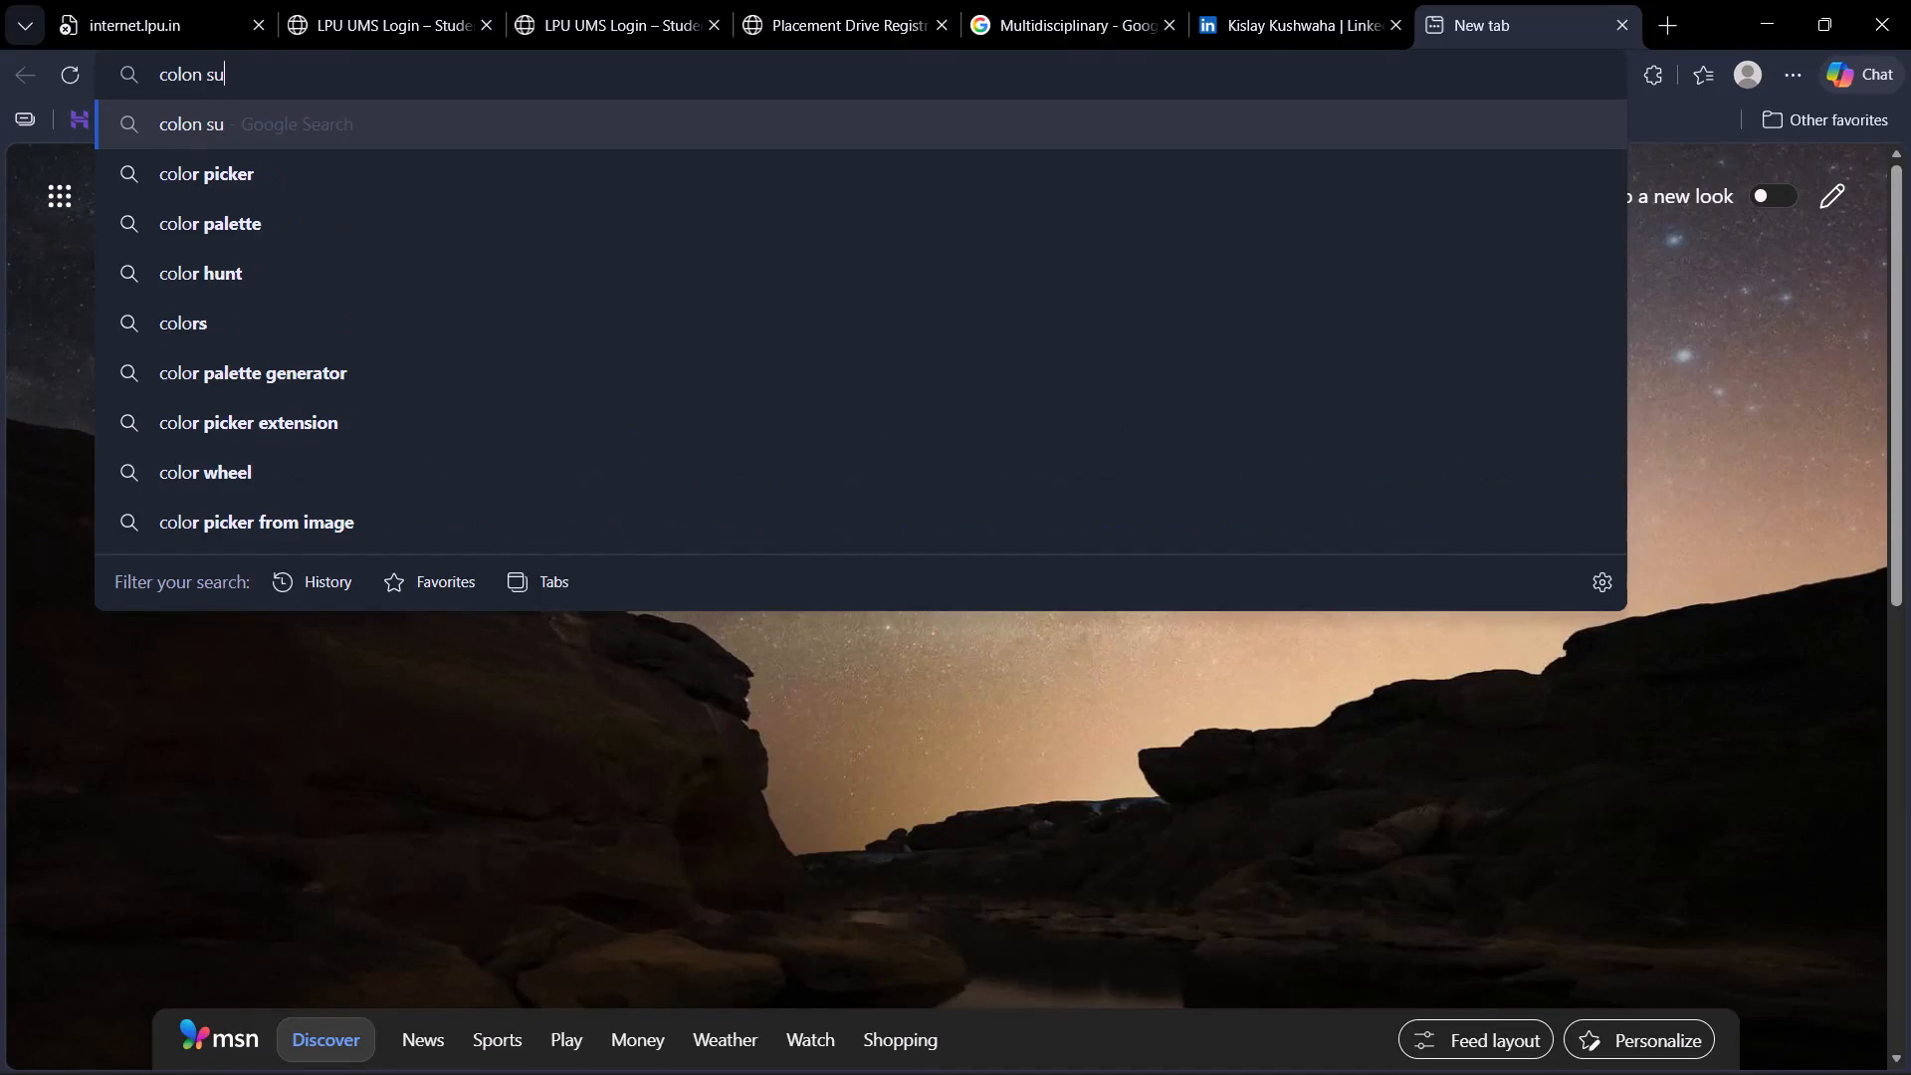
Finish the web query as "colon symbol" and run the Google search.
{"action": "type", "text": "m"}
{"action": "key", "text": "BackSpace"}
{"action": "key", "text": "BackSpace"}
{"action": "type", "text": "ym"}
{"action": "key", "text": "Return"}
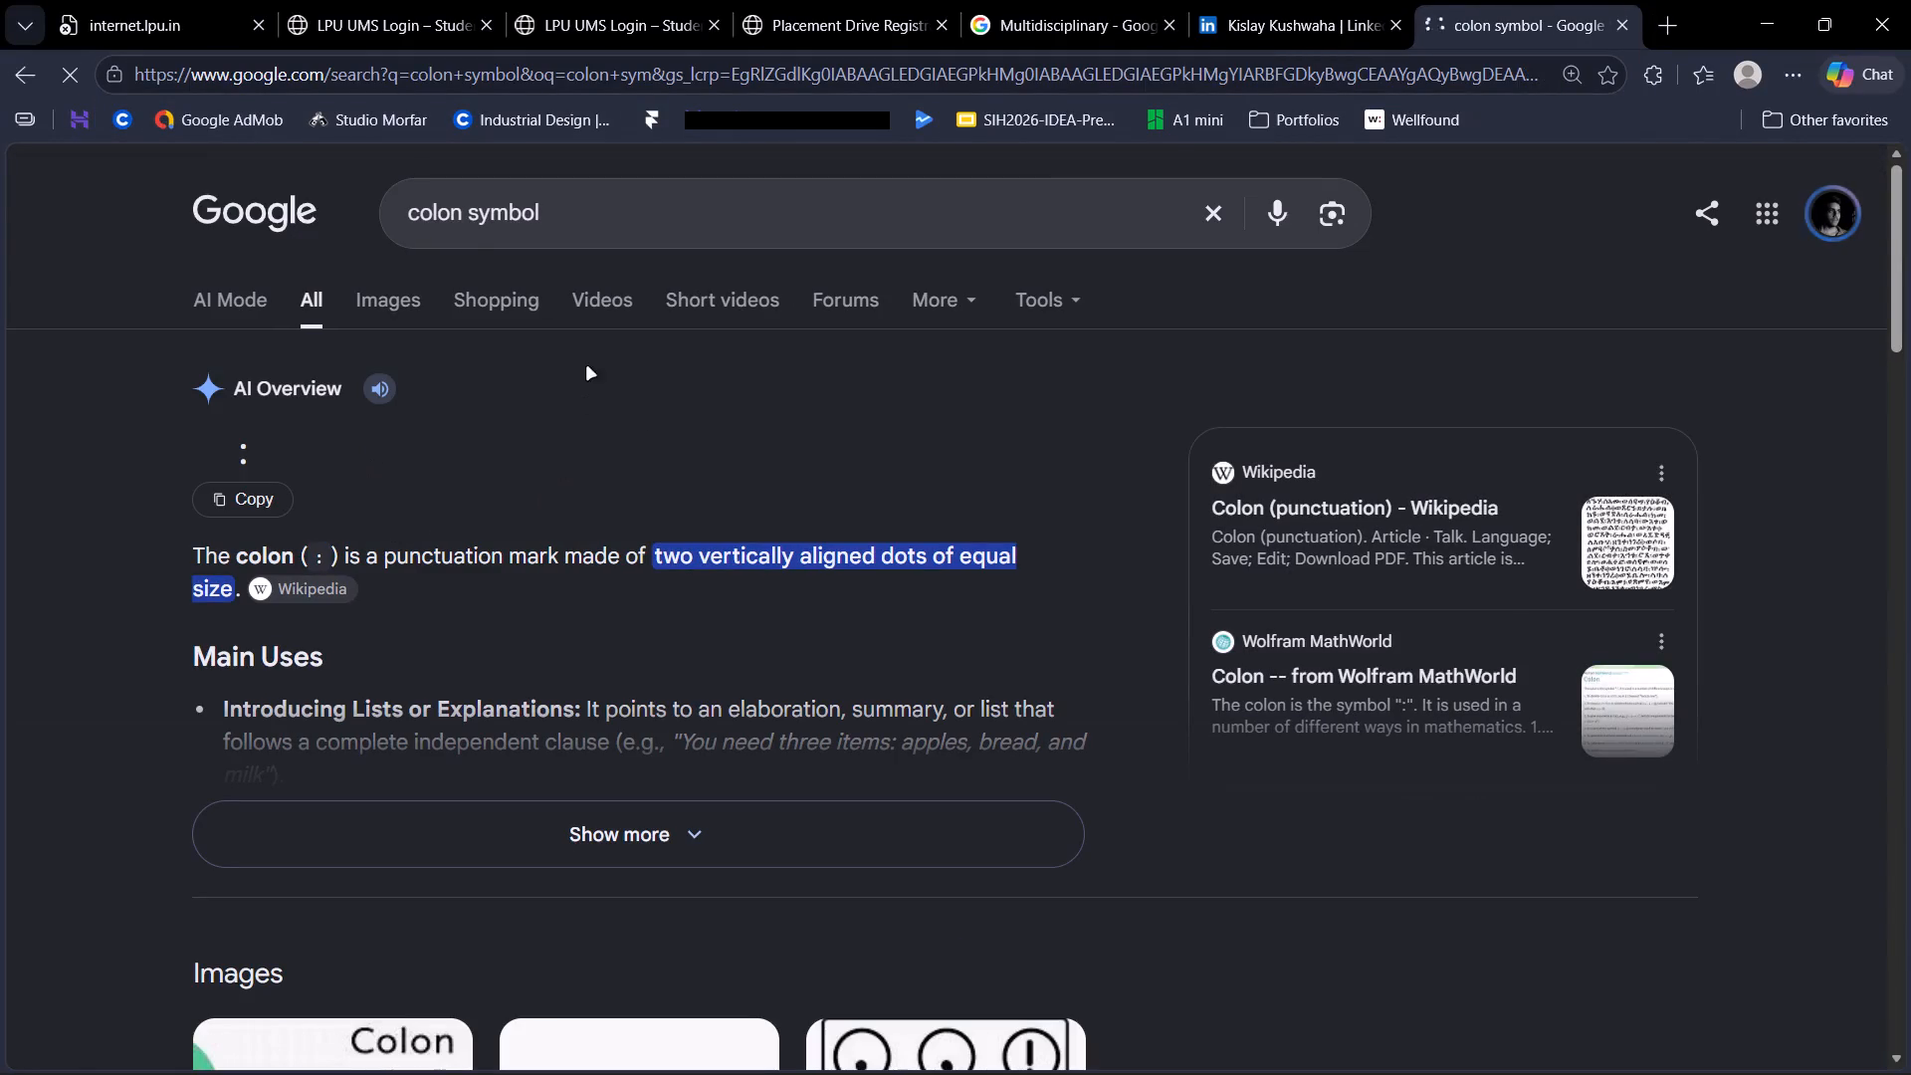
Replace the word "colon" in the Google query with "circle" and search for "circle symbol".
{"action": "left_click", "coordinate": [414, 216]}
{"action": "left_click_drag", "start_coordinate": [462, 213], "coordinate": [314, 211]}
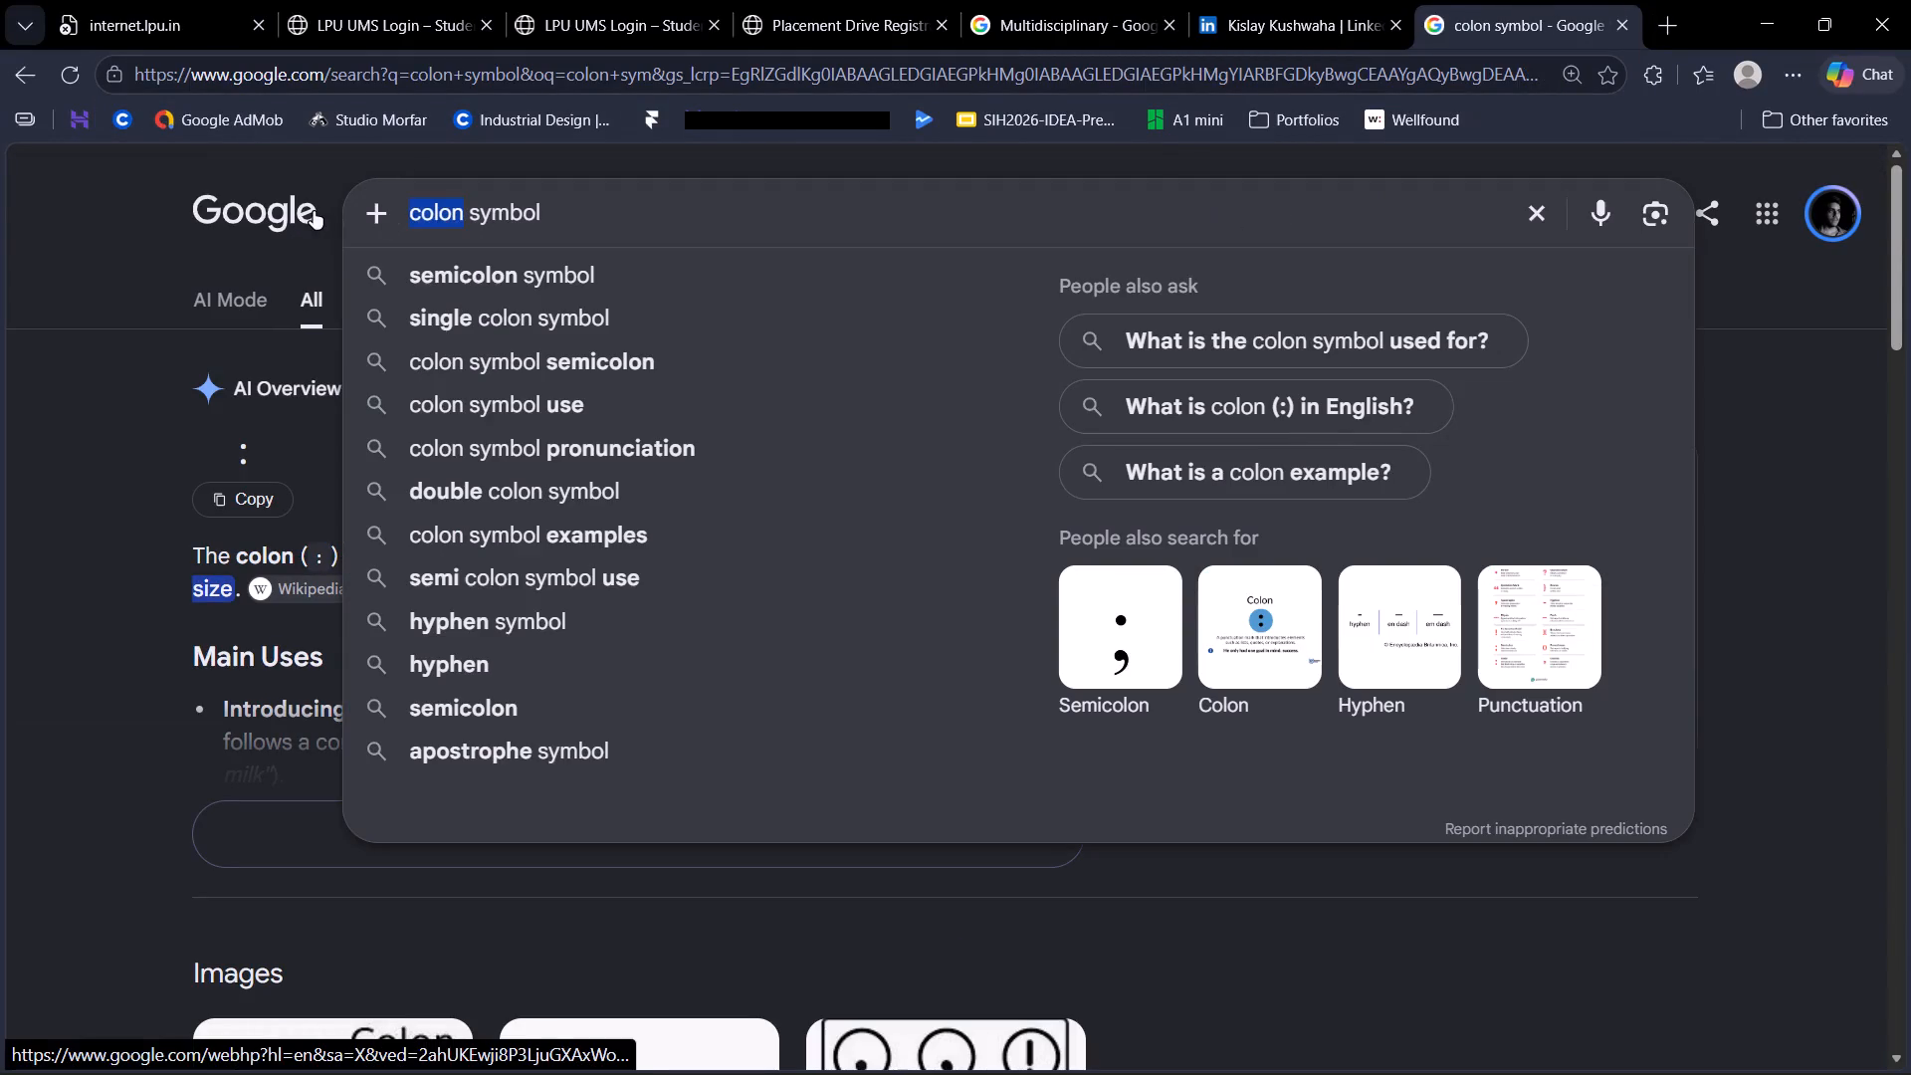
{"action": "type", "text": "circle"}
{"action": "key", "text": "Return"}
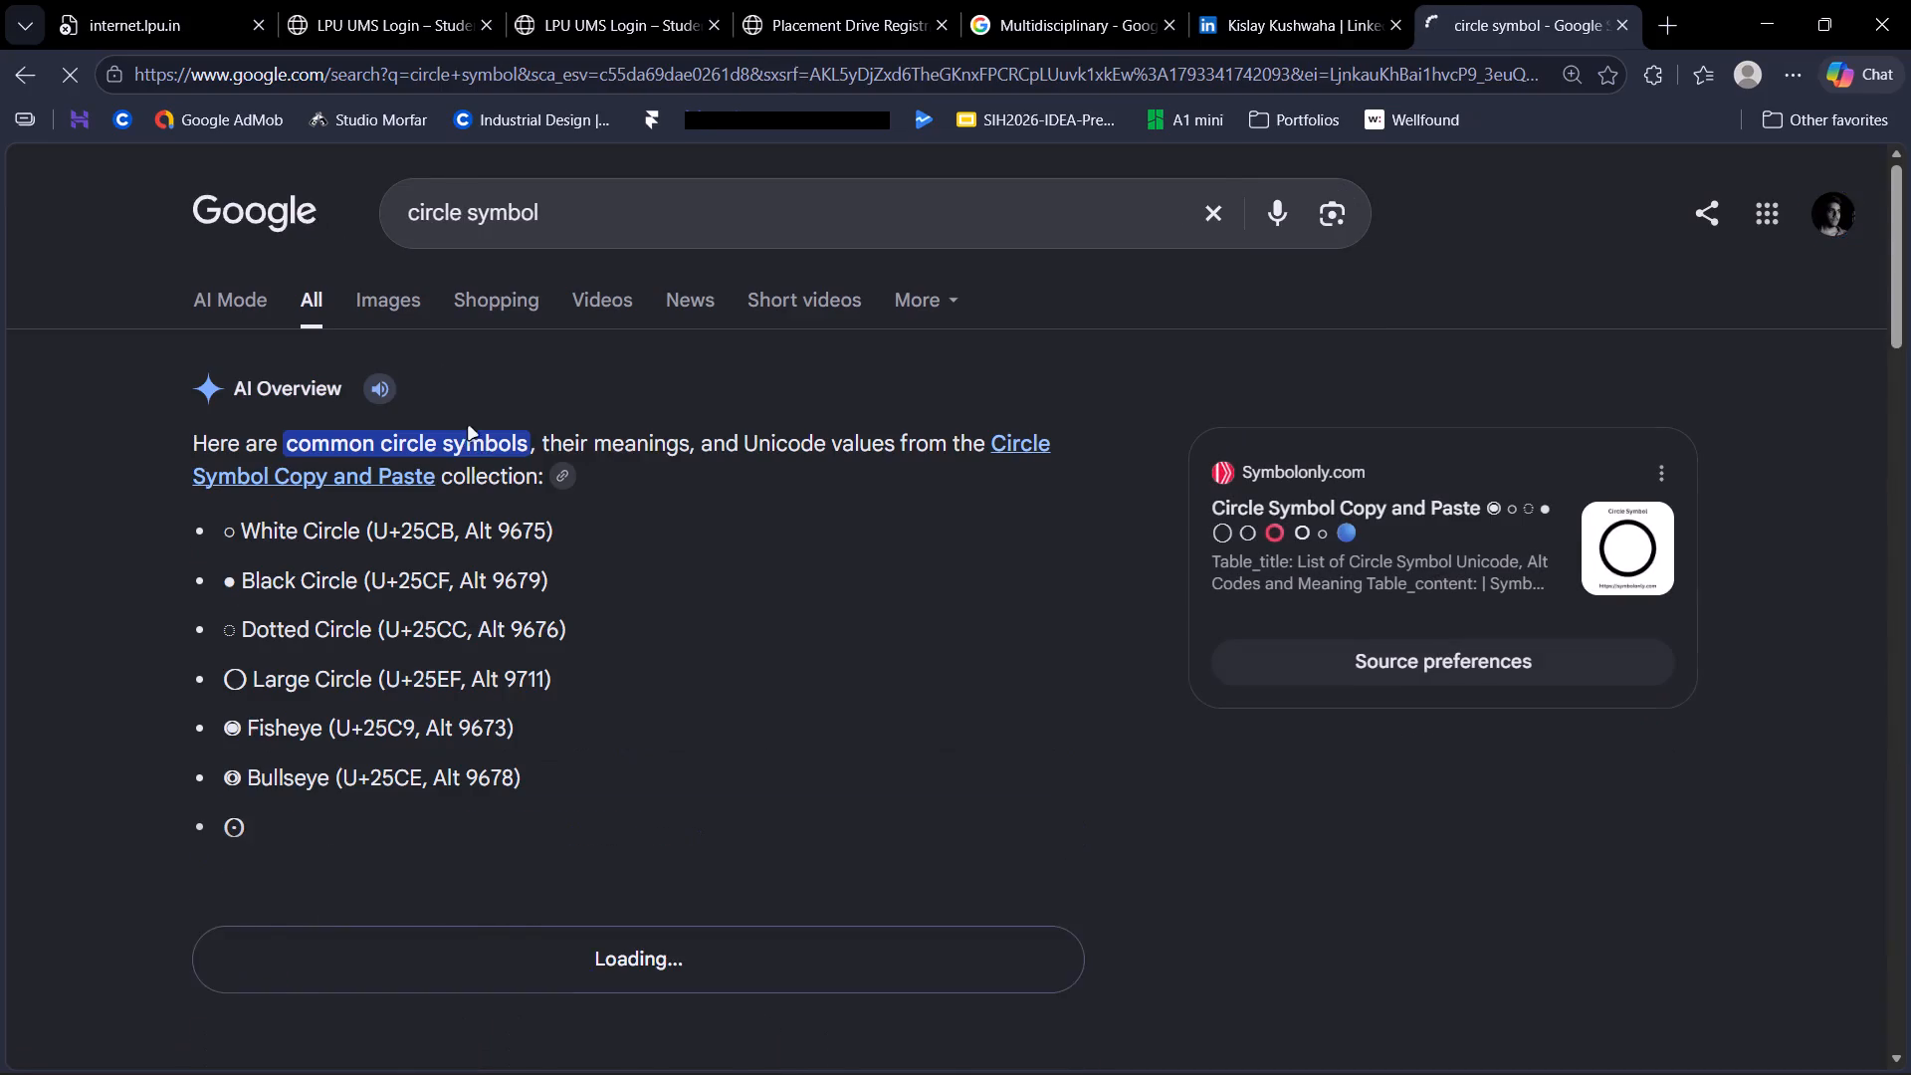
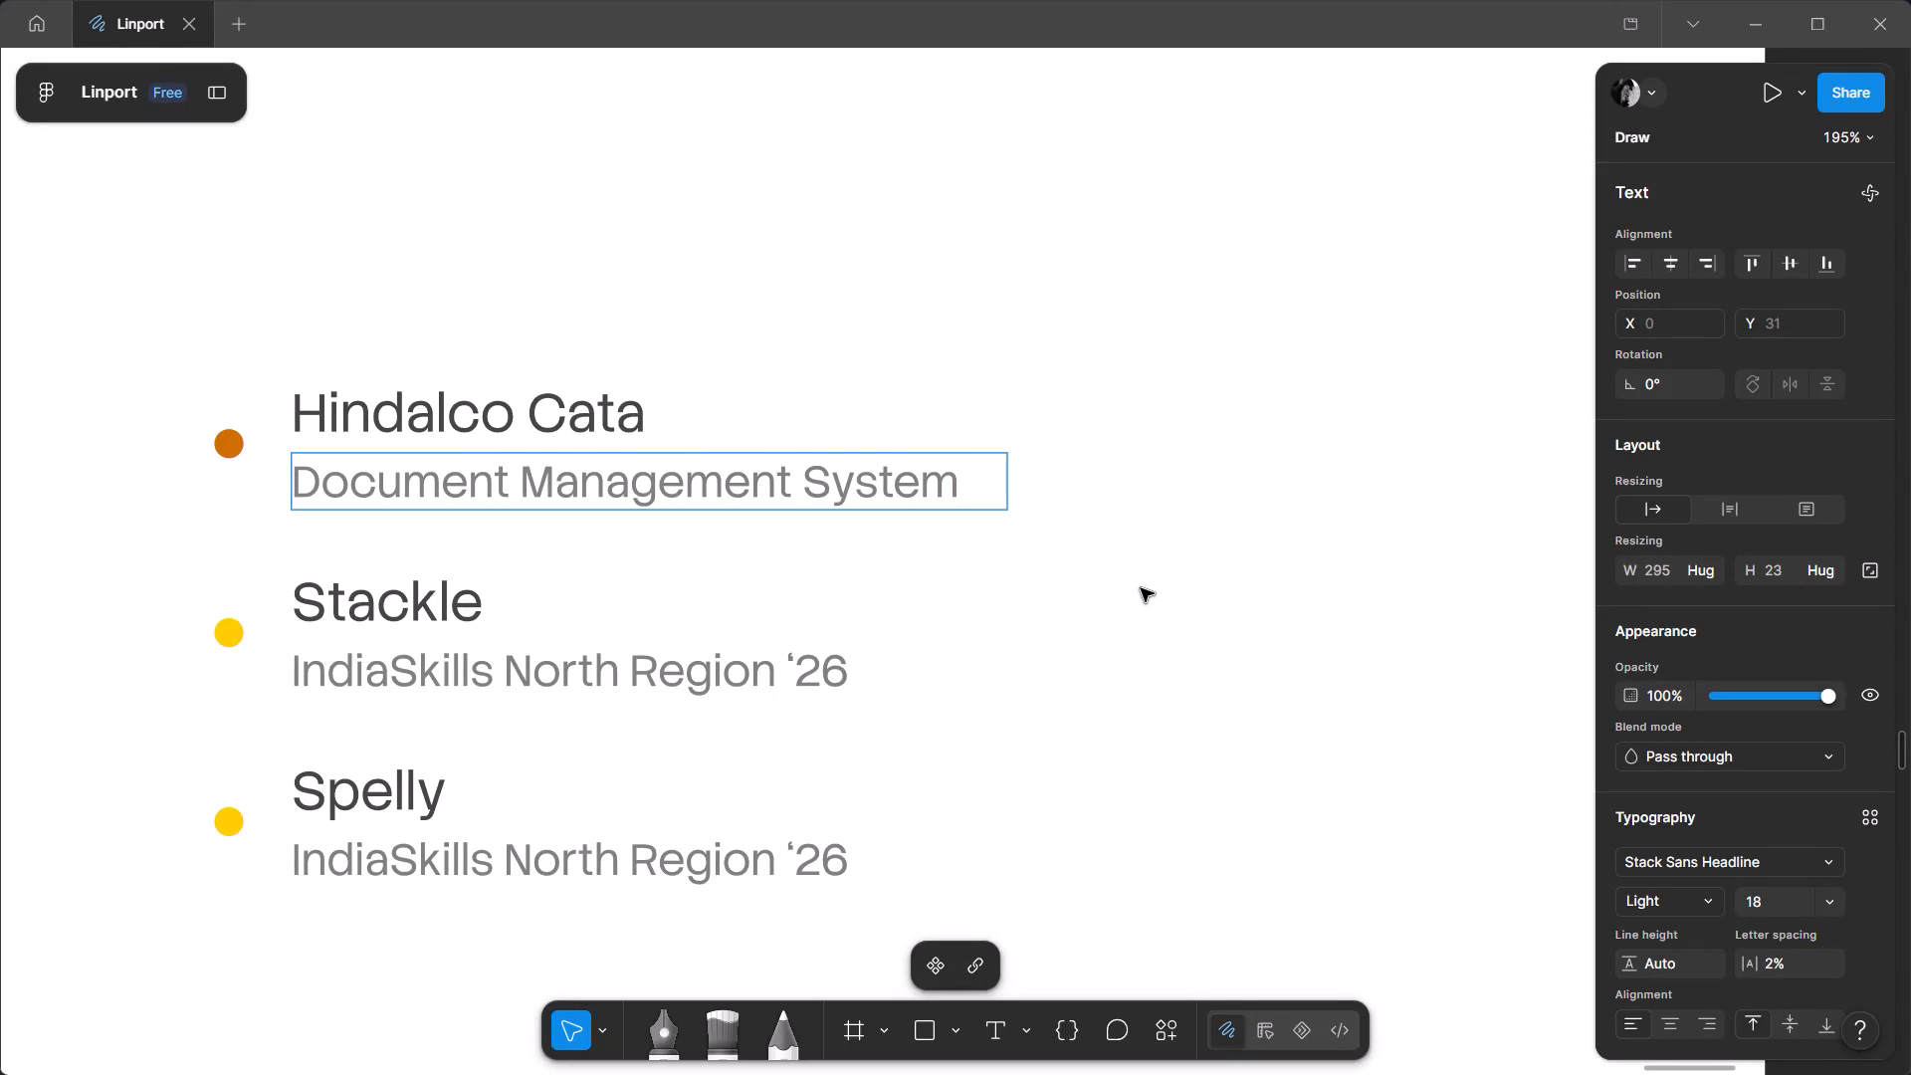
Undo the last text change after "Document Management System" in the Hindalco Cata entry and delete the trailing character.
{"action": "key", "text": "ctrl+c"}
{"action": "key", "text": "ctrl+z"}
{"action": "key", "text": "BackSpace"}
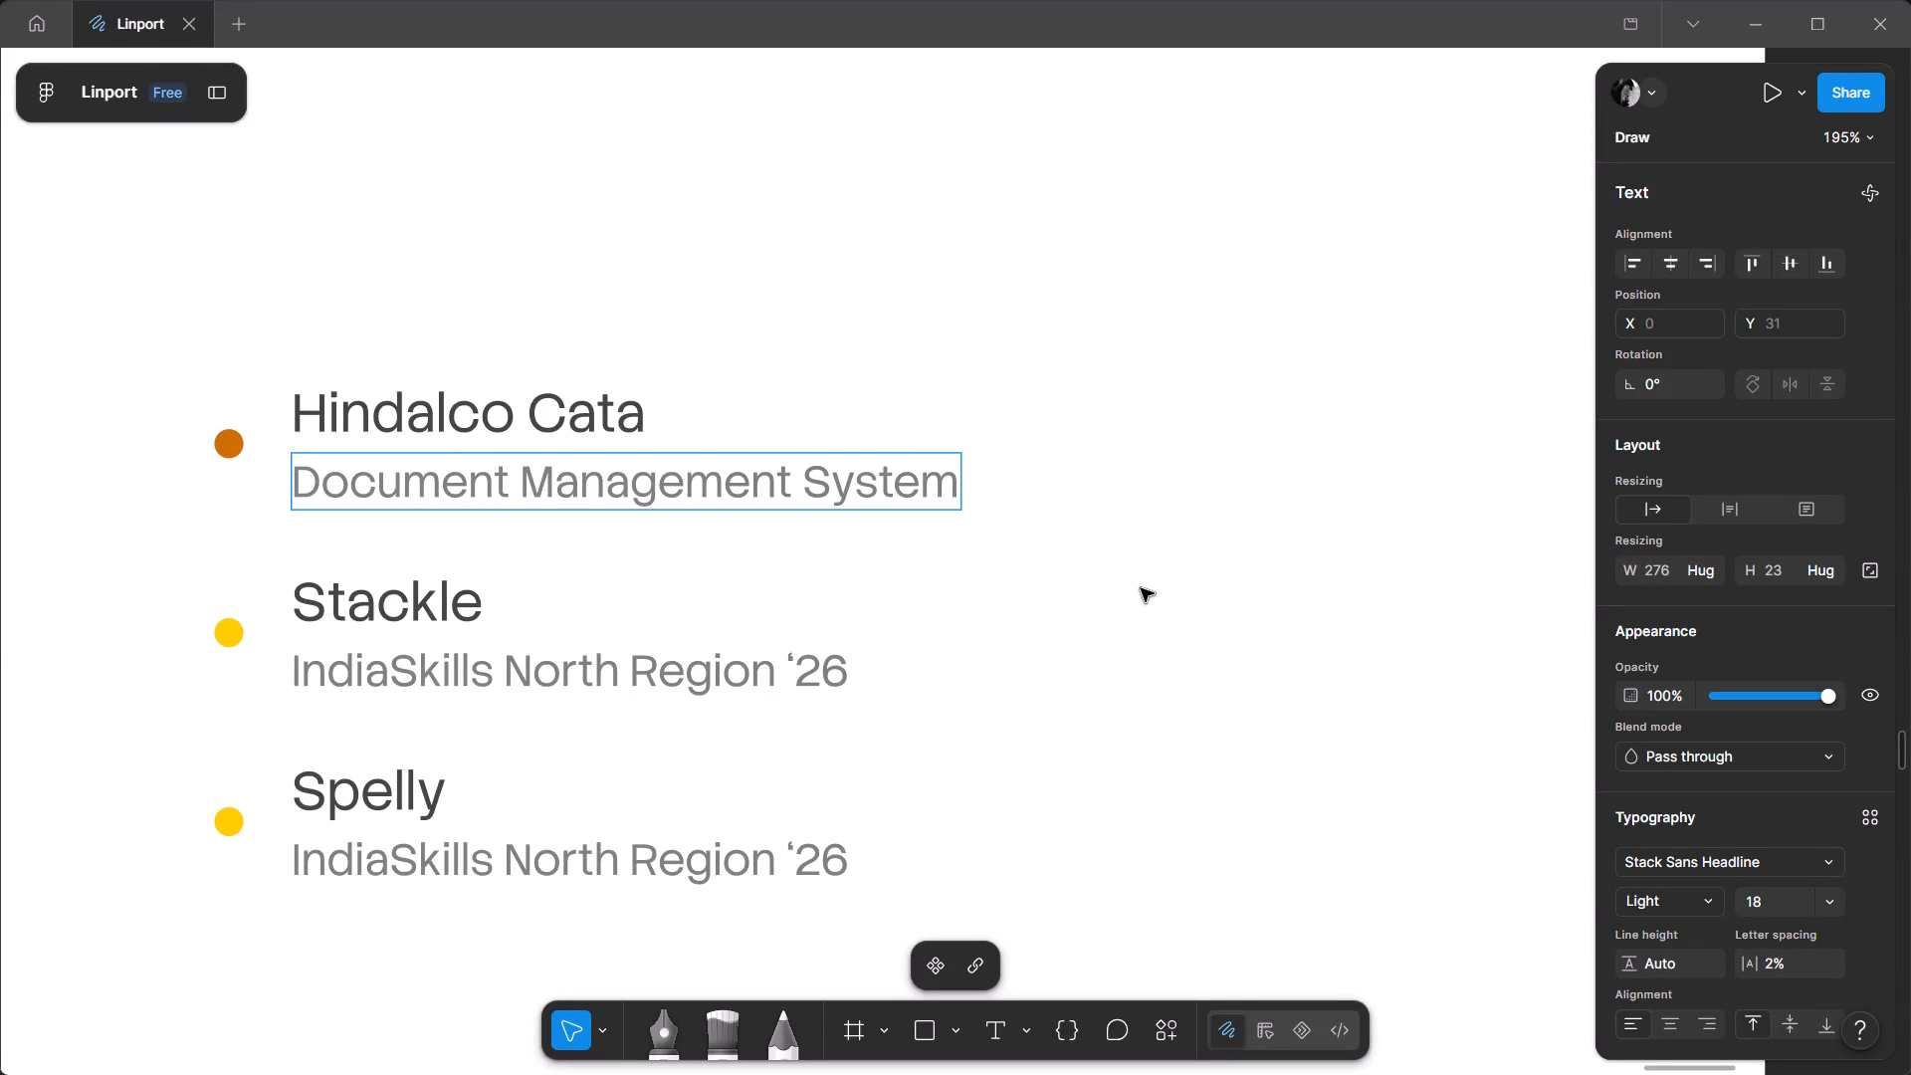
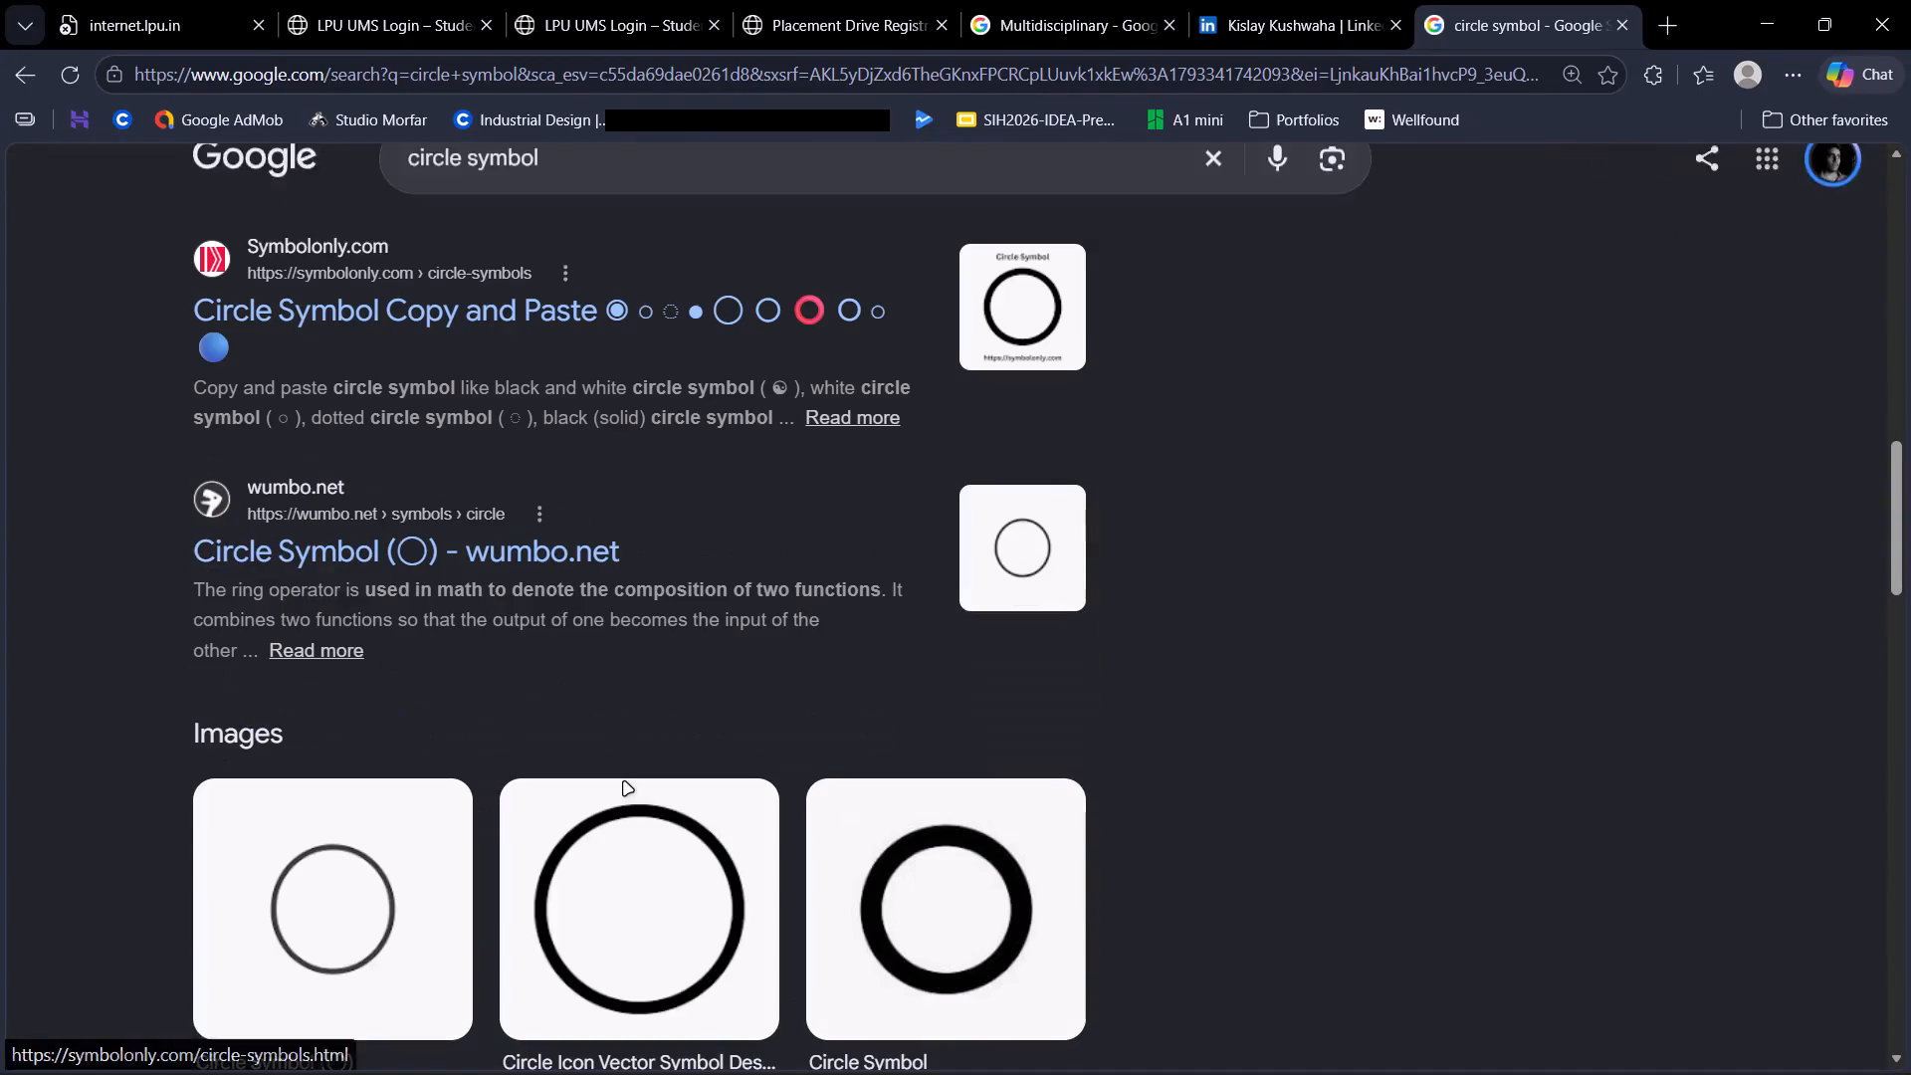
Look through the circle symbol search results and pick the solid black circle character from the AI Overview's row of symbols.
{"action": "scroll", "coordinate": [359, 651], "scroll_direction": "down", "scroll_amount": 6}
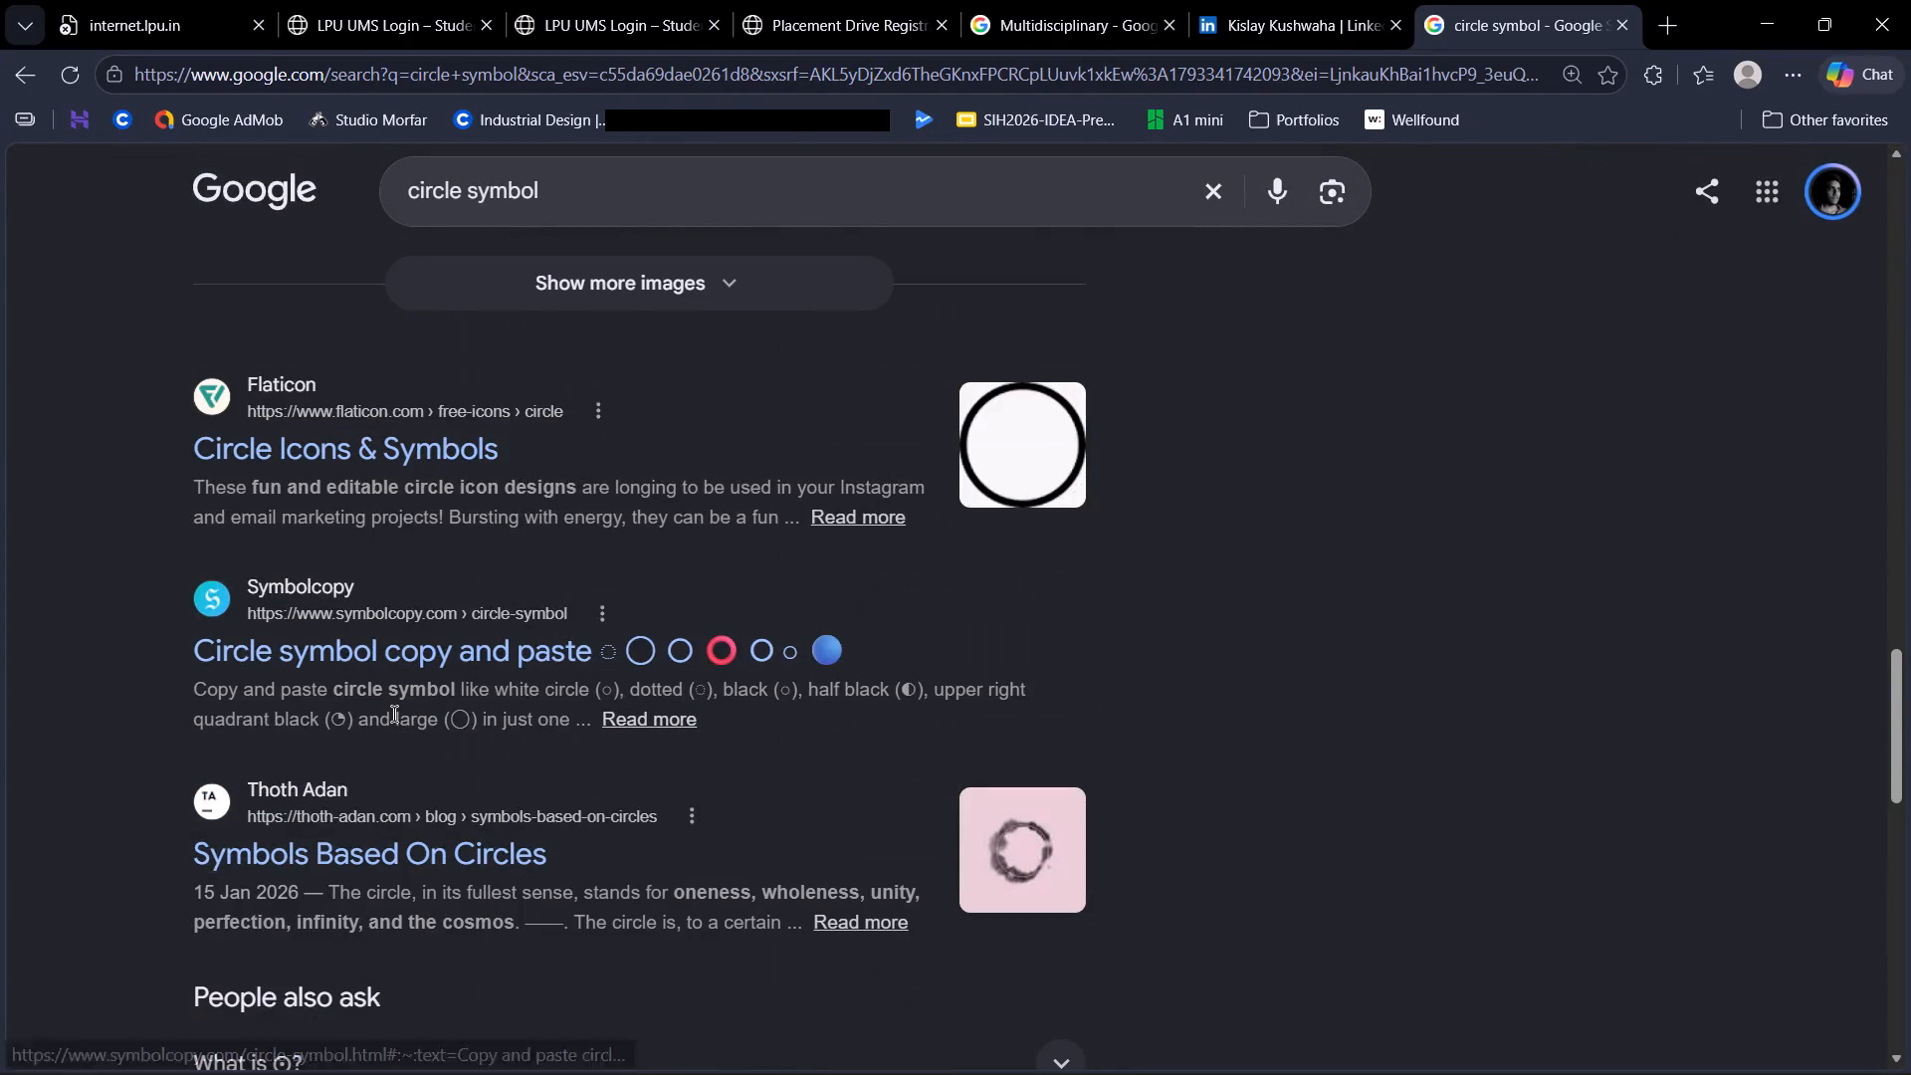
{"action": "scroll", "coordinate": [492, 719], "scroll_direction": "down", "scroll_amount": 3}
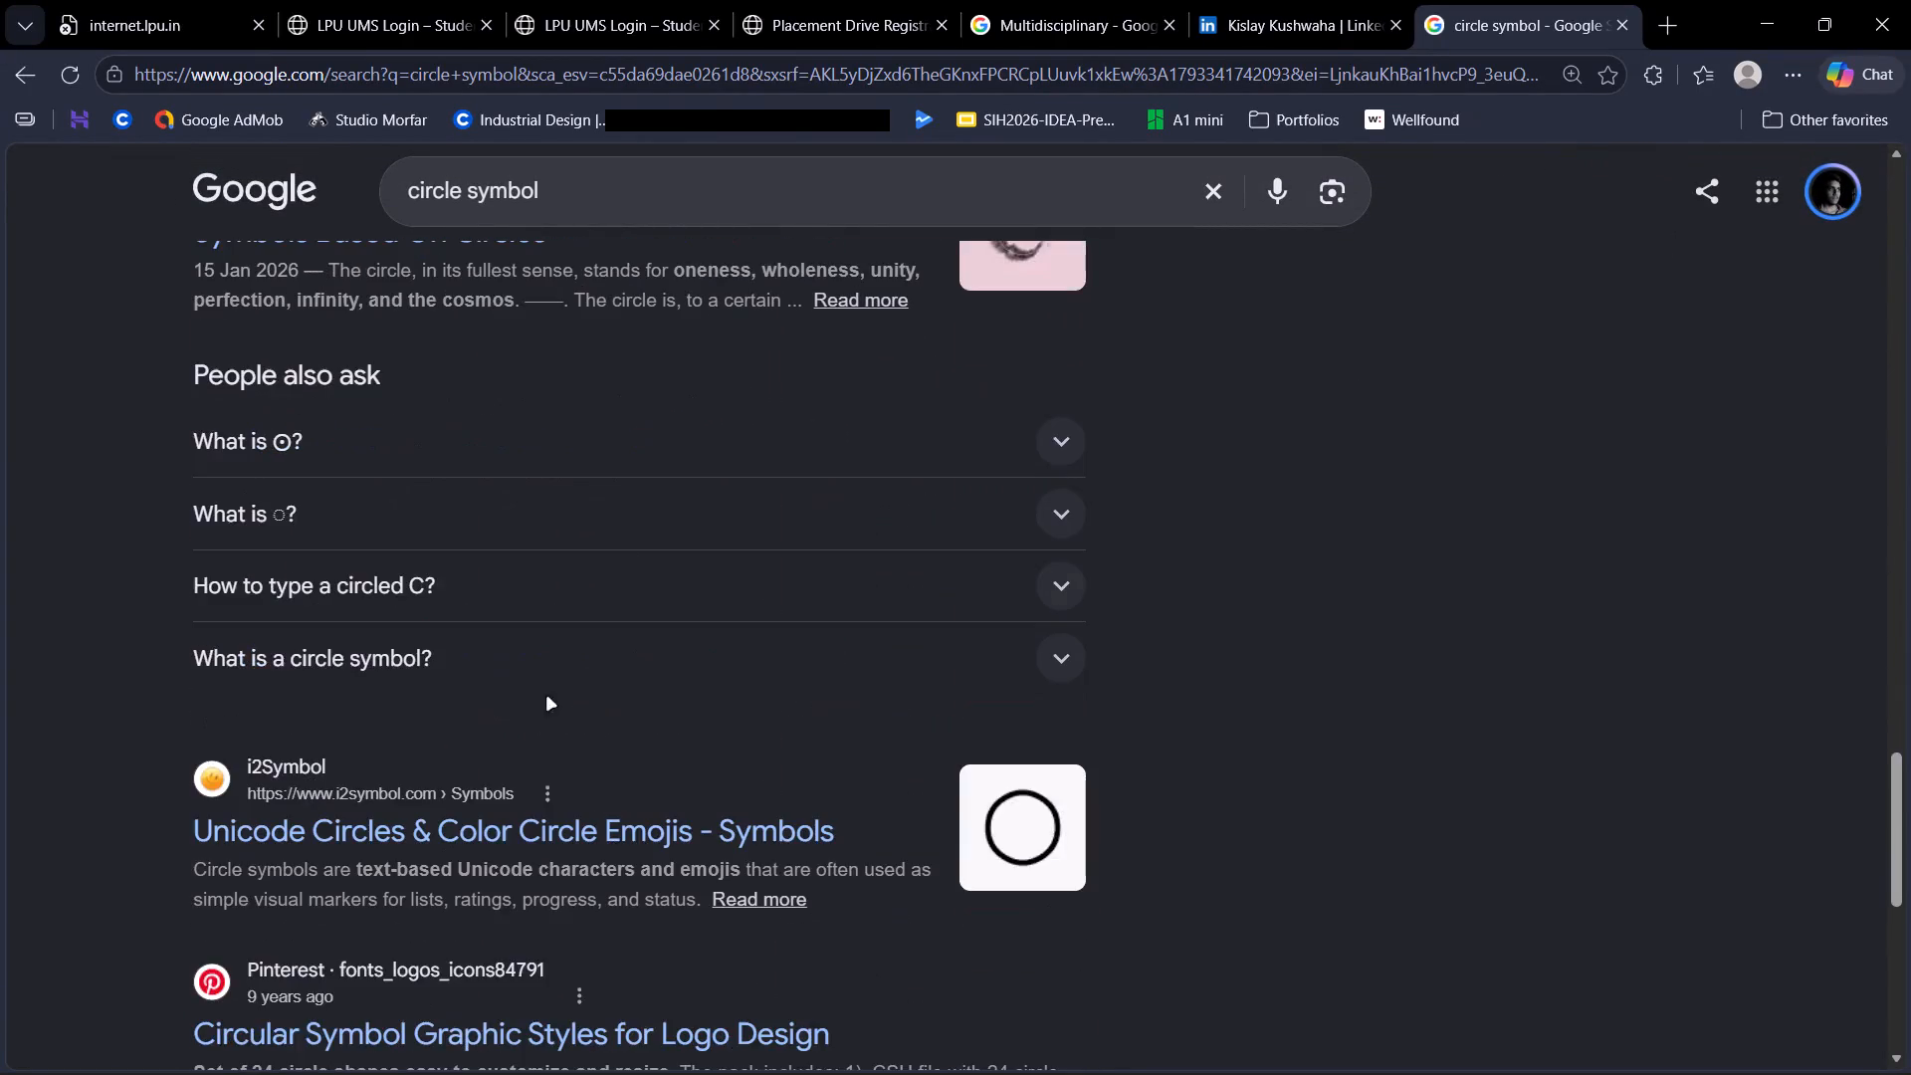
{"action": "scroll", "coordinate": [641, 480], "scroll_direction": "up", "scroll_amount": 12}
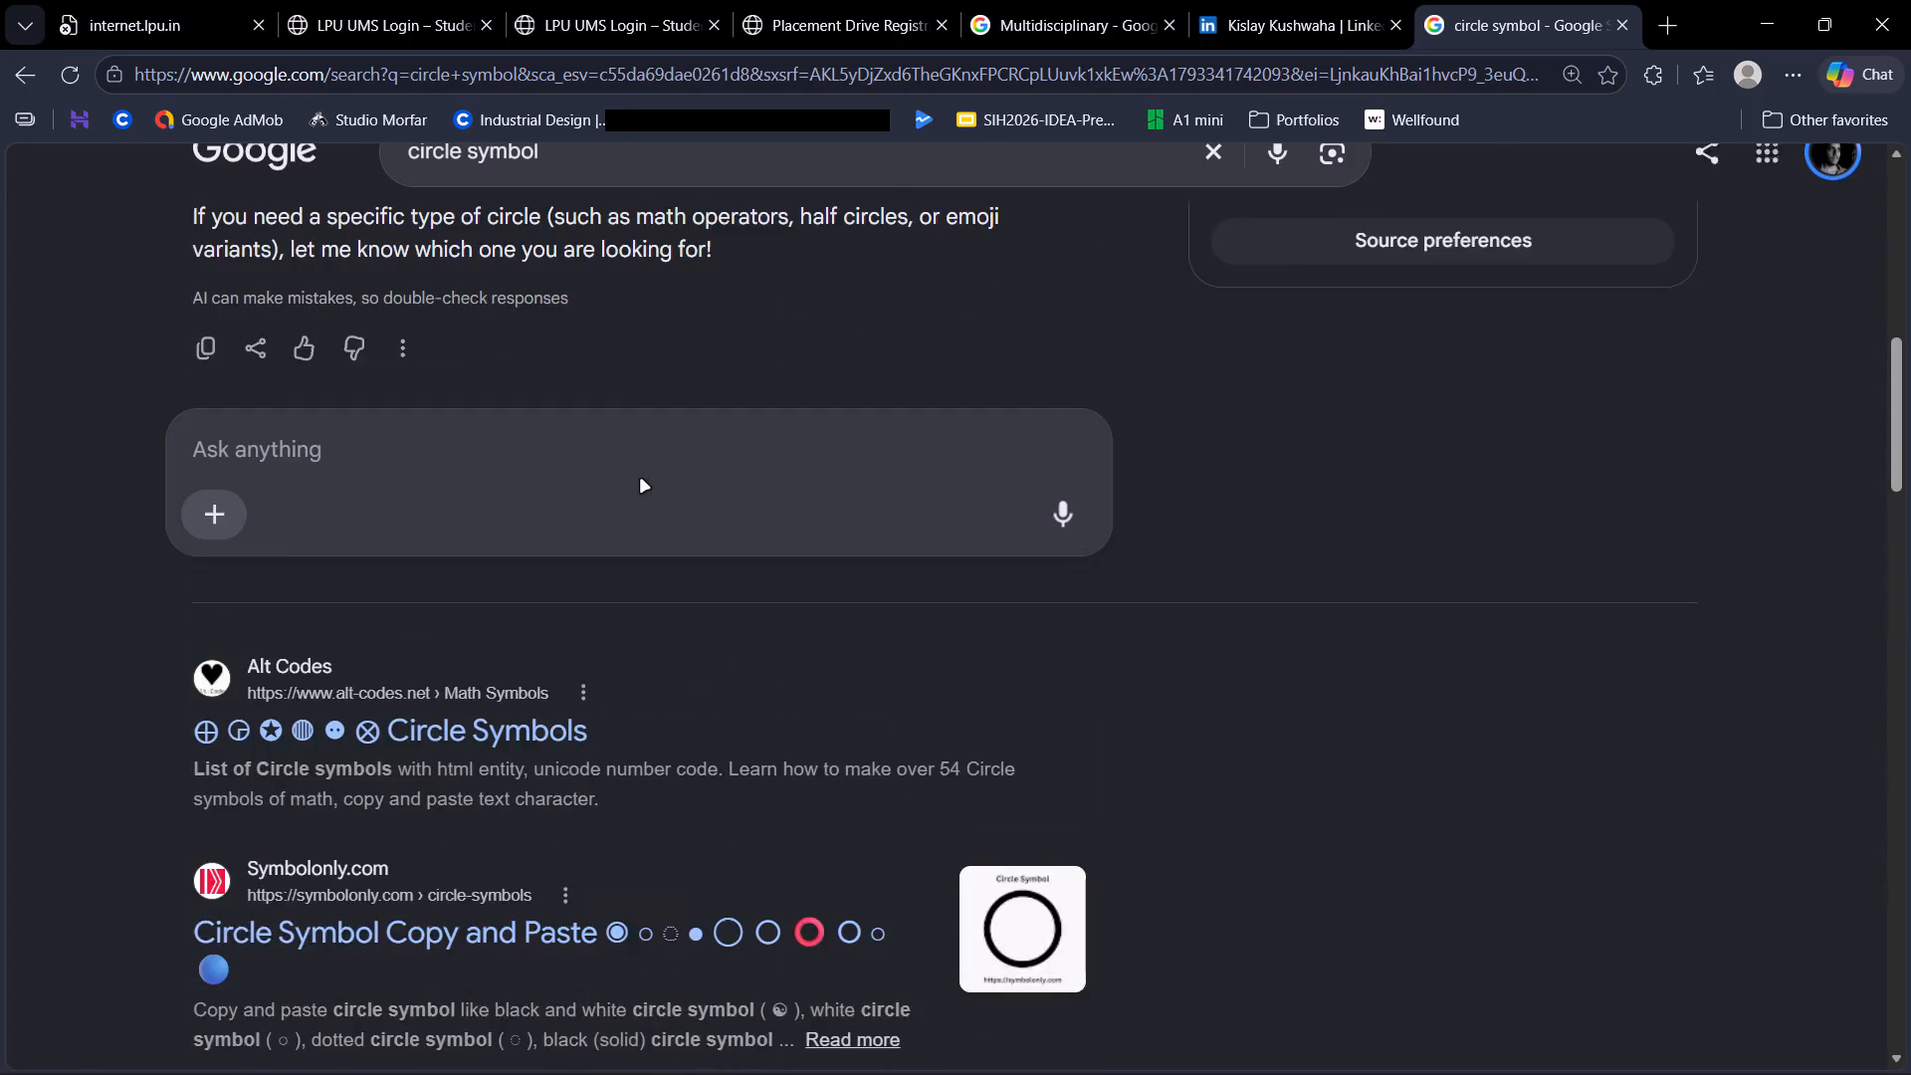
{"action": "scroll", "coordinate": [641, 480], "scroll_direction": "up", "scroll_amount": 4}
{"action": "left_click", "coordinate": [351, 827]}
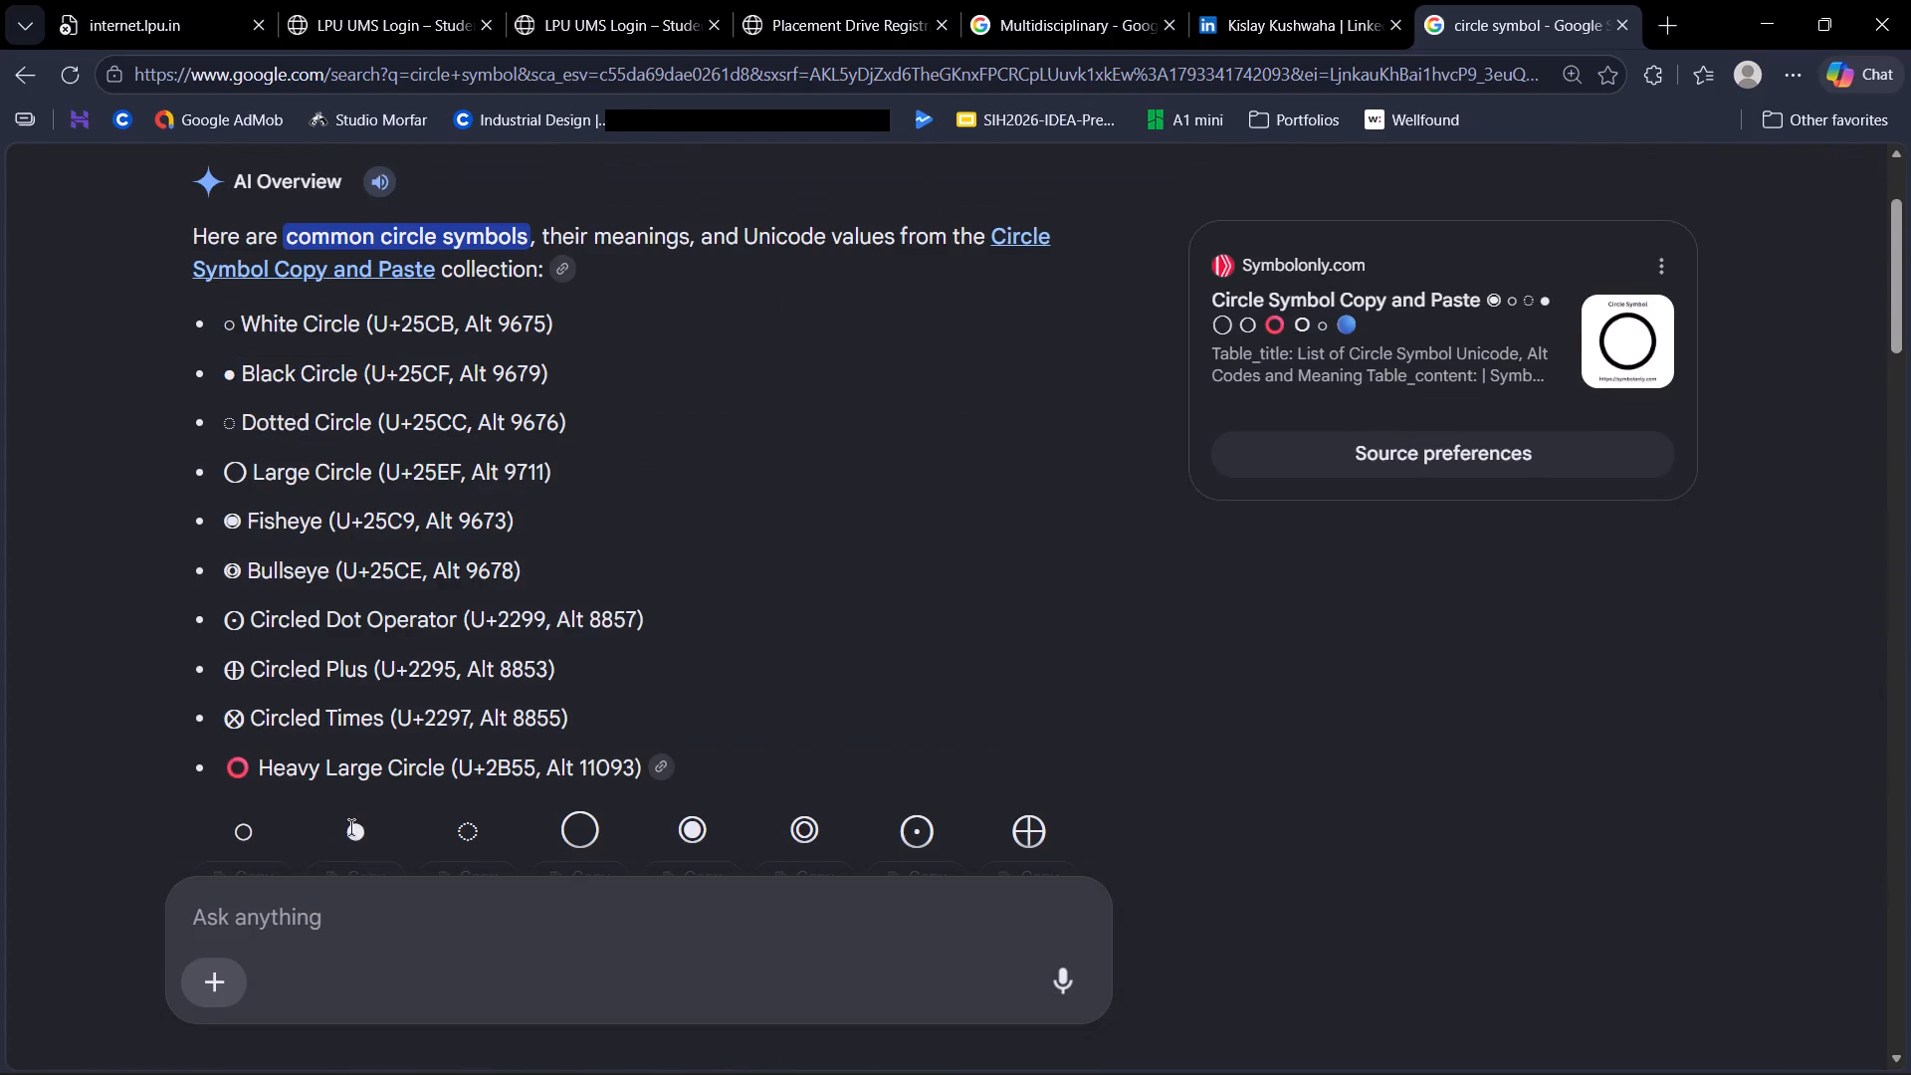
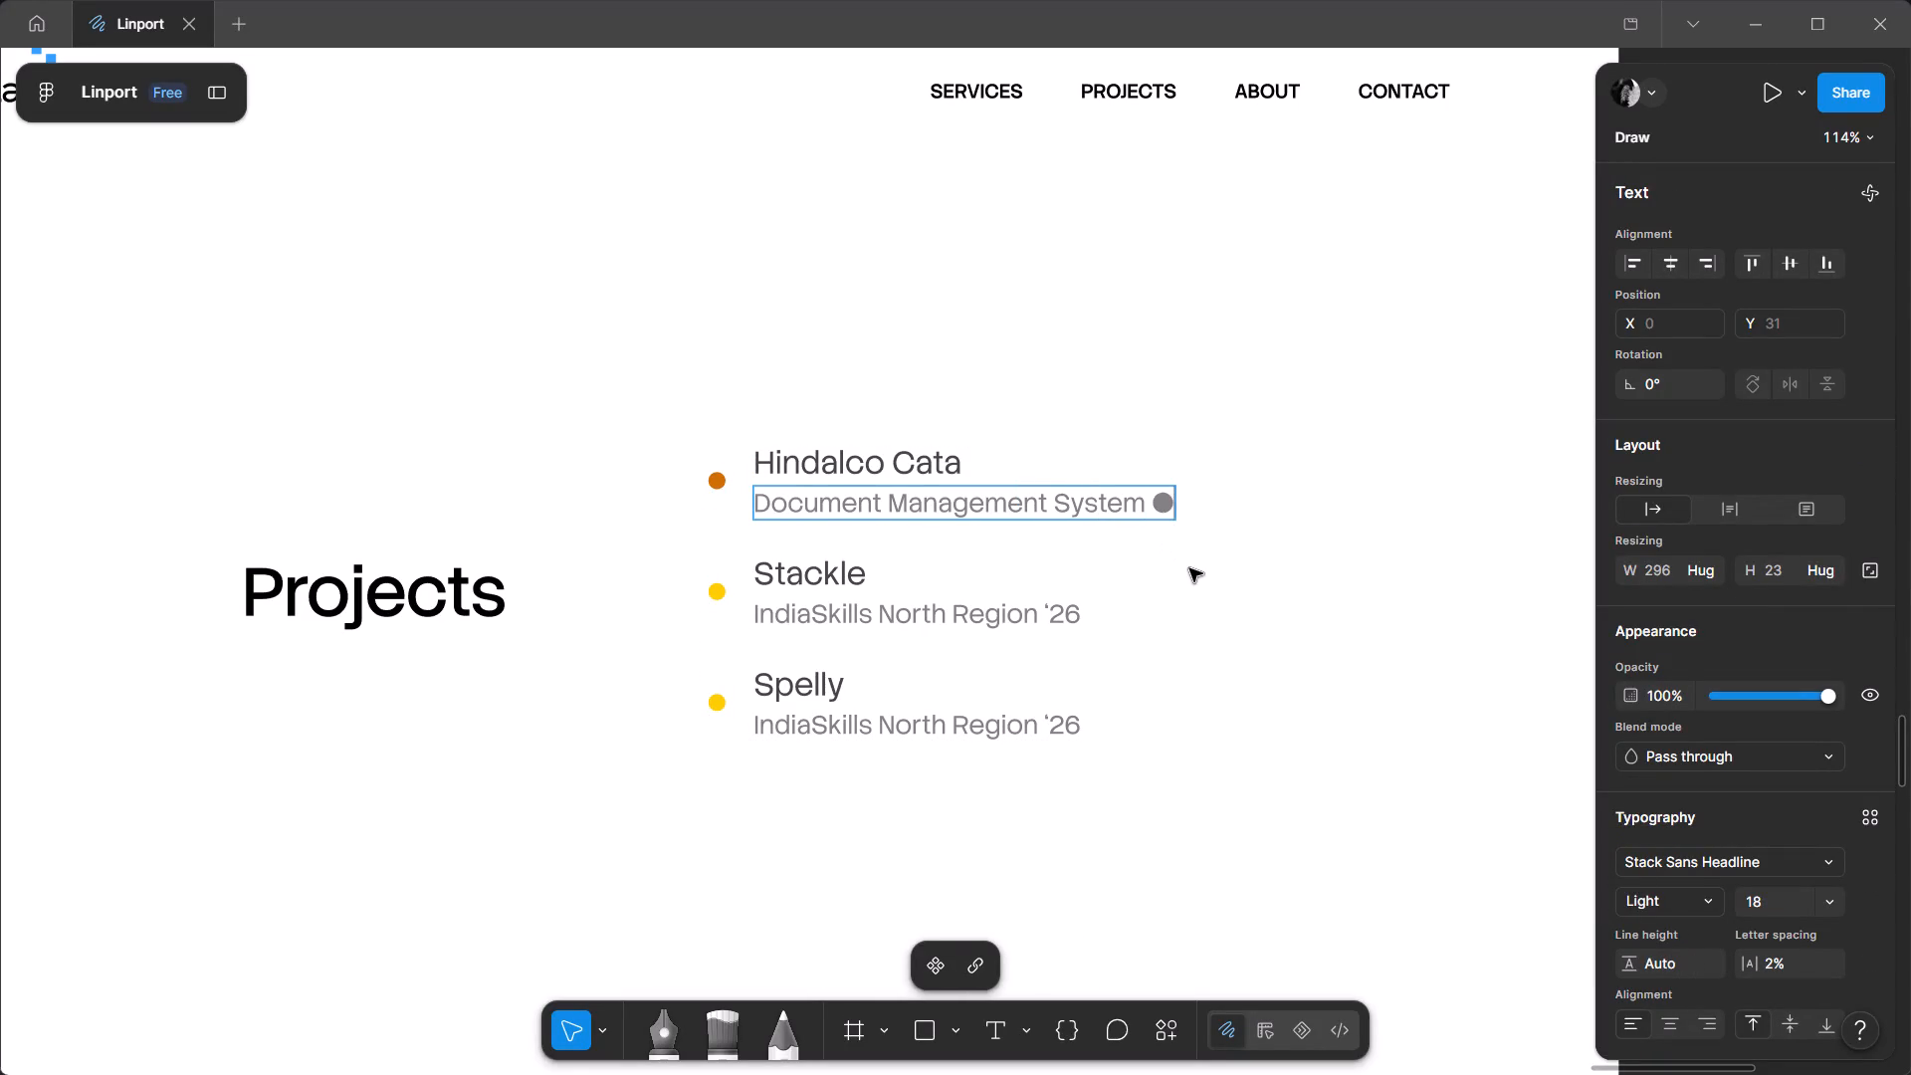
Undo the large circle symbol added after "Document Management System" in the Hindalco Cata subtitle.
{"action": "key", "text": "ctrl+z"}
{"action": "key", "text": "ctrl+z"}
Look over the Liniature page frames across the canvas, including the services, awards and experience pages.
{"action": "scroll", "coordinate": [1189, 568], "scroll_direction": "up", "scroll_amount": 1, "text": "ctrl"}
{"action": "scroll", "coordinate": [1189, 568], "scroll_direction": "down", "scroll_amount": 12, "text": "ctrl"}
{"action": "double_click", "coordinate": [920, 521]}
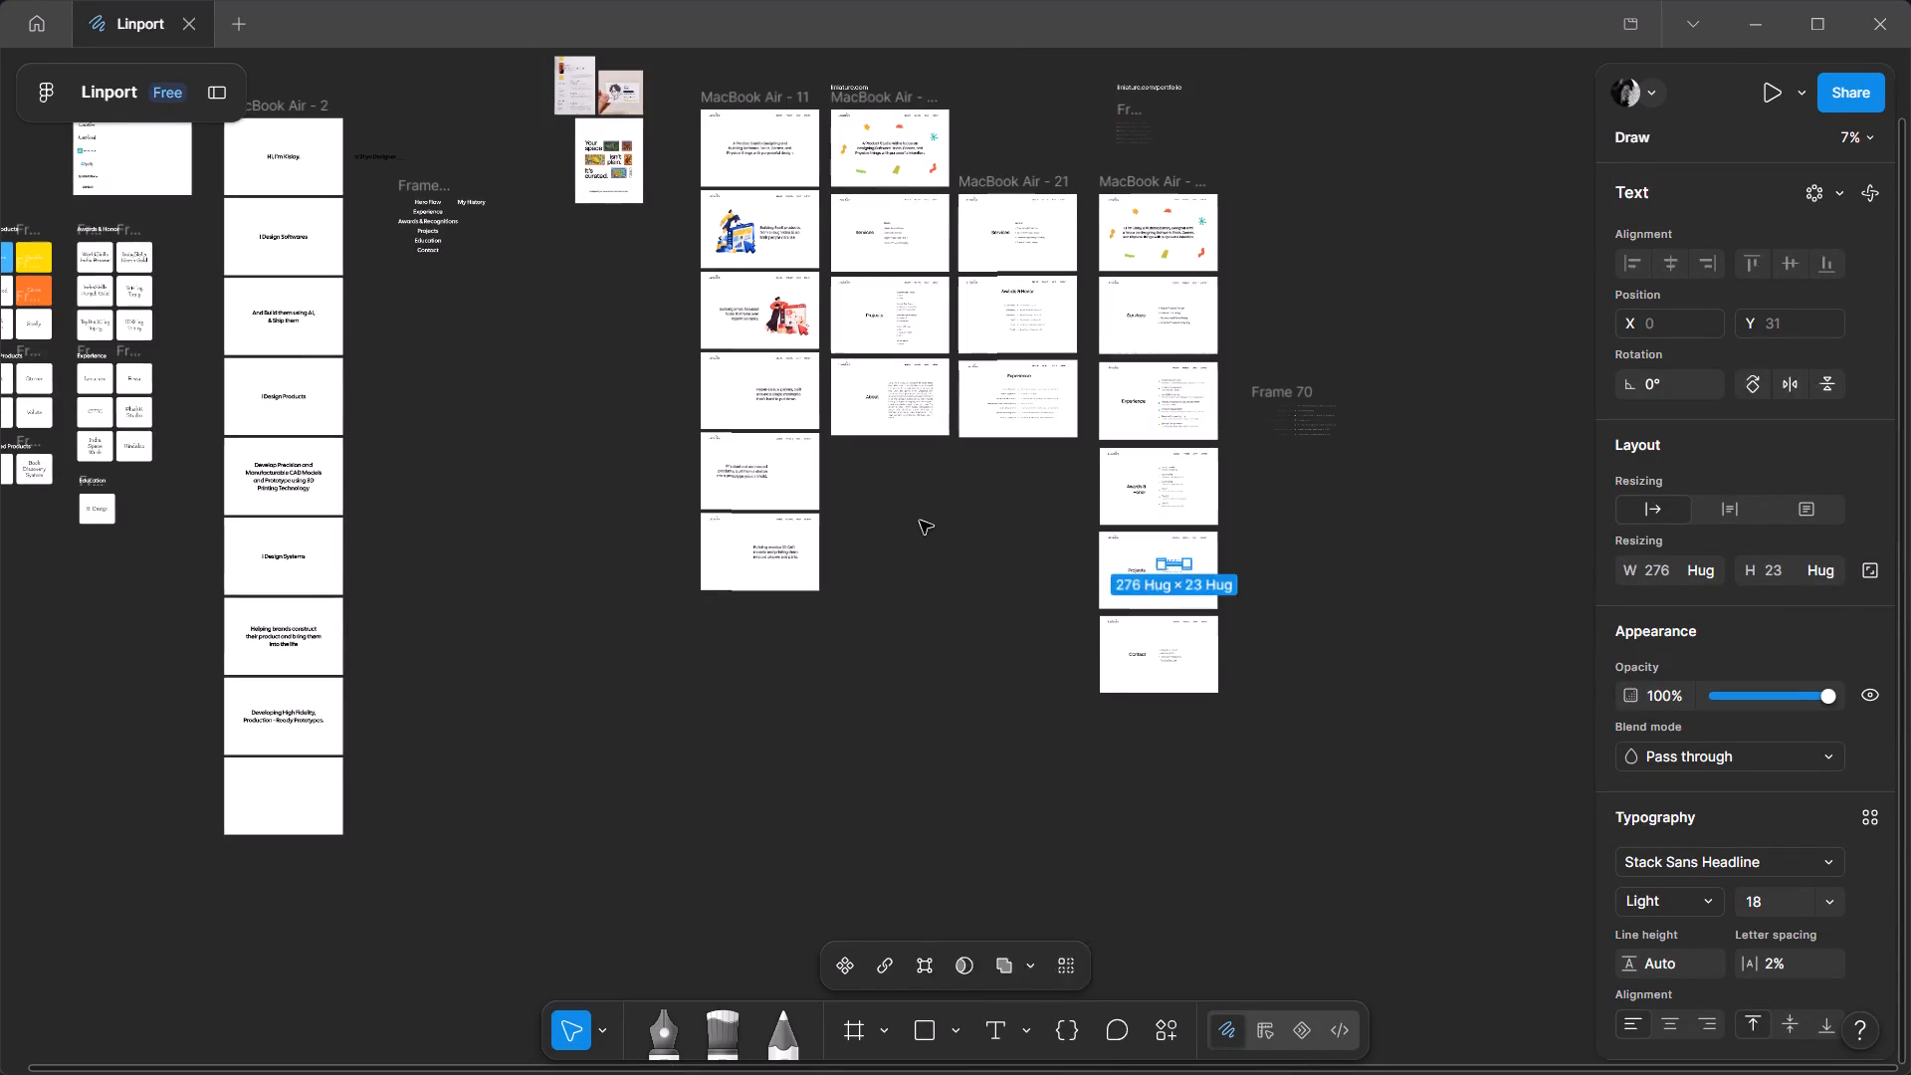
{"action": "middle_click_drag", "start_coordinate": [790, 546], "coordinate": [1772, 869]}
{"action": "scroll", "coordinate": [1500, 695], "scroll_direction": "up", "scroll_amount": 3, "text": "ctrl"}
{"action": "middle_click_drag", "start_coordinate": [1624, 664], "coordinate": [164, 659]}
{"action": "scroll", "coordinate": [164, 659], "scroll_direction": "up", "scroll_amount": 3}
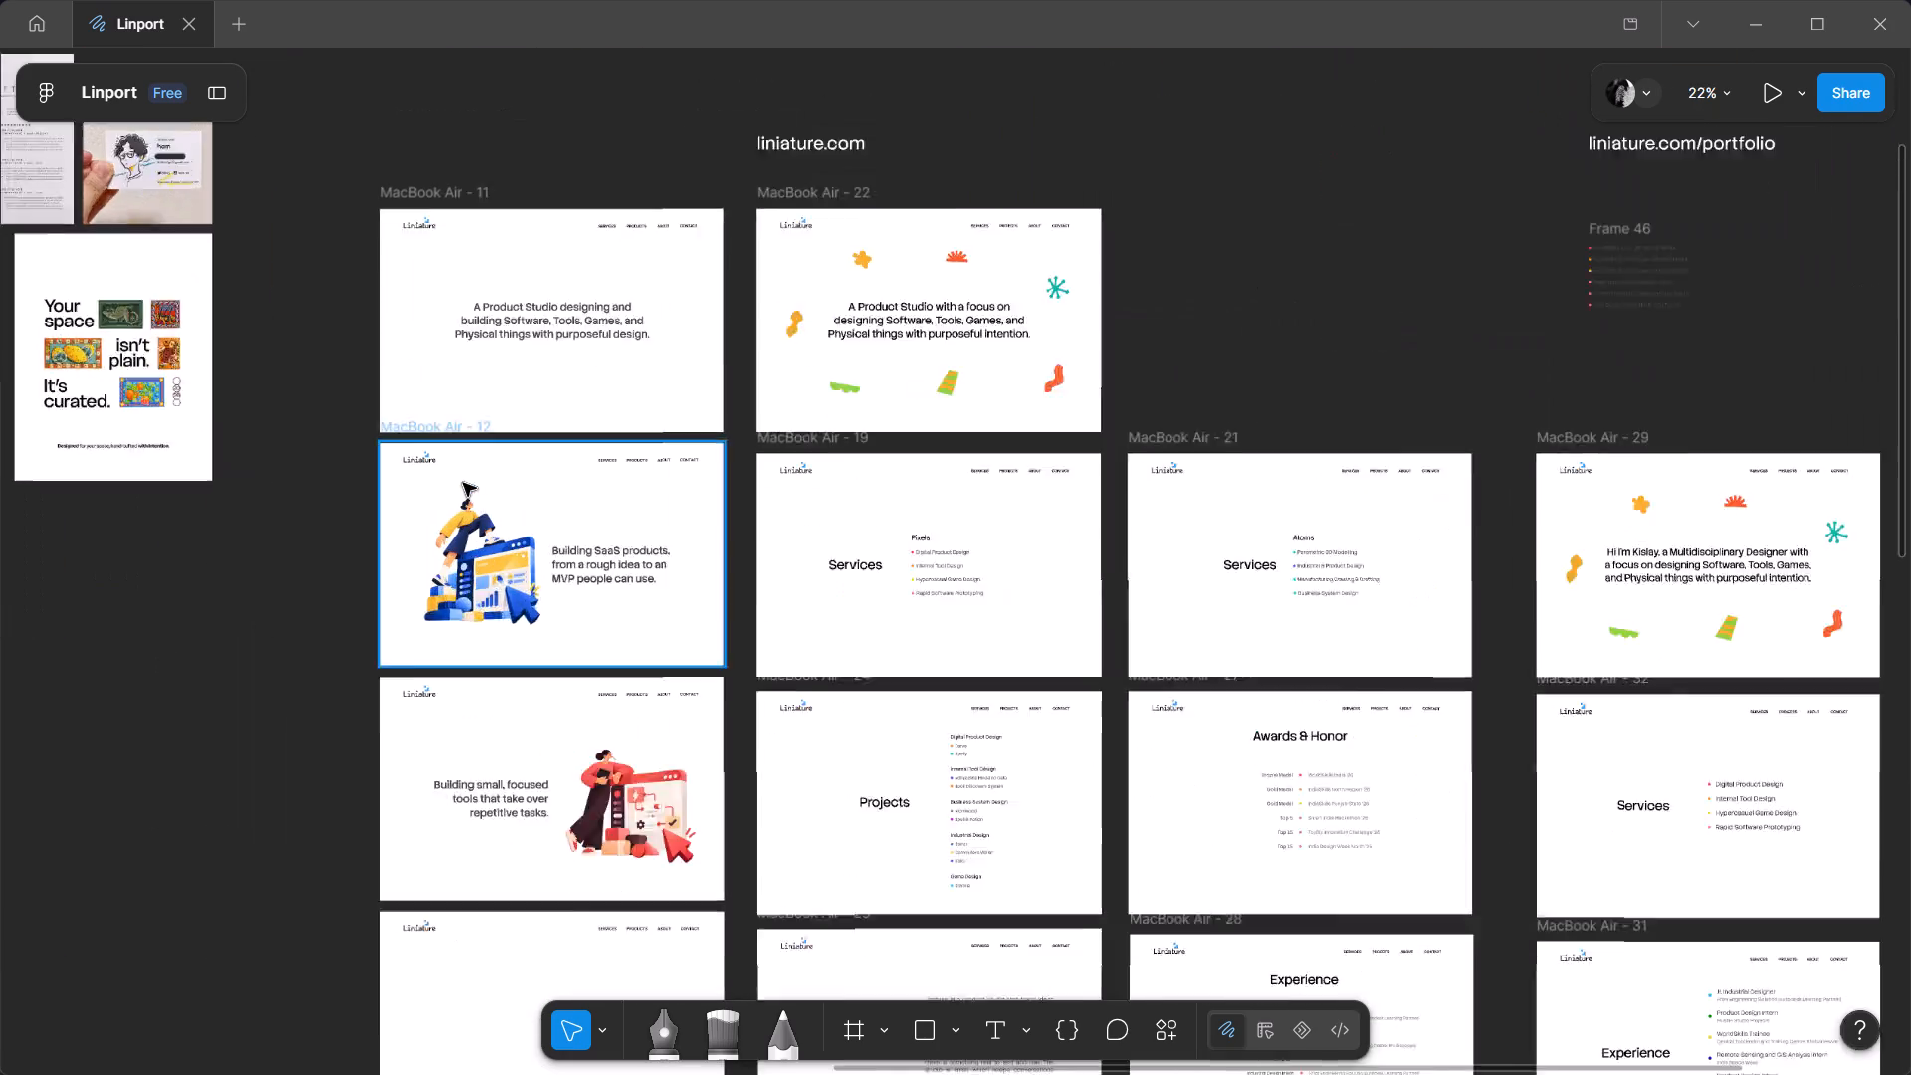
{"action": "scroll", "coordinate": [1014, 606], "scroll_direction": "down", "scroll_amount": 7}
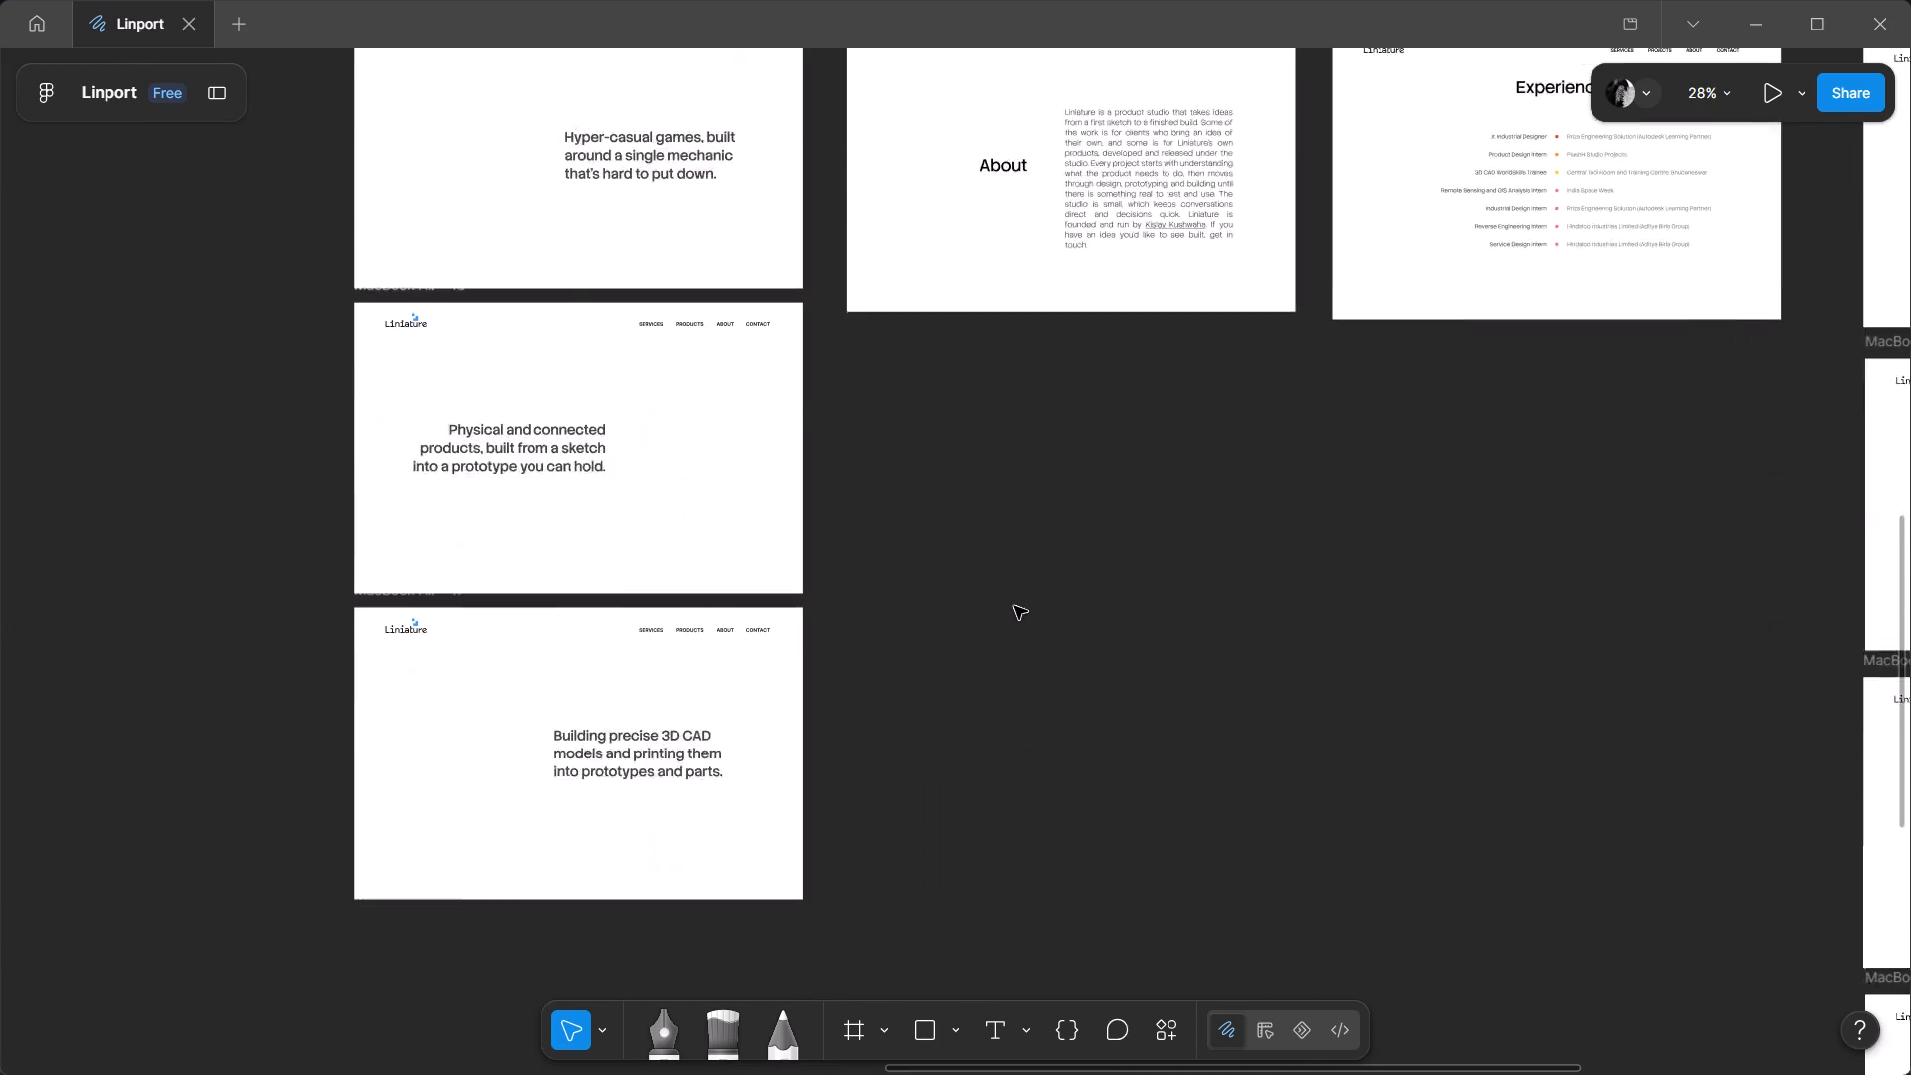
{"action": "scroll", "coordinate": [1014, 606], "scroll_direction": "down", "scroll_amount": 2}
Switch to File Explorer and open the CV PDF dated earlier this week in the Downloads folder.
{"action": "left_click", "coordinate": [427, 1044]}
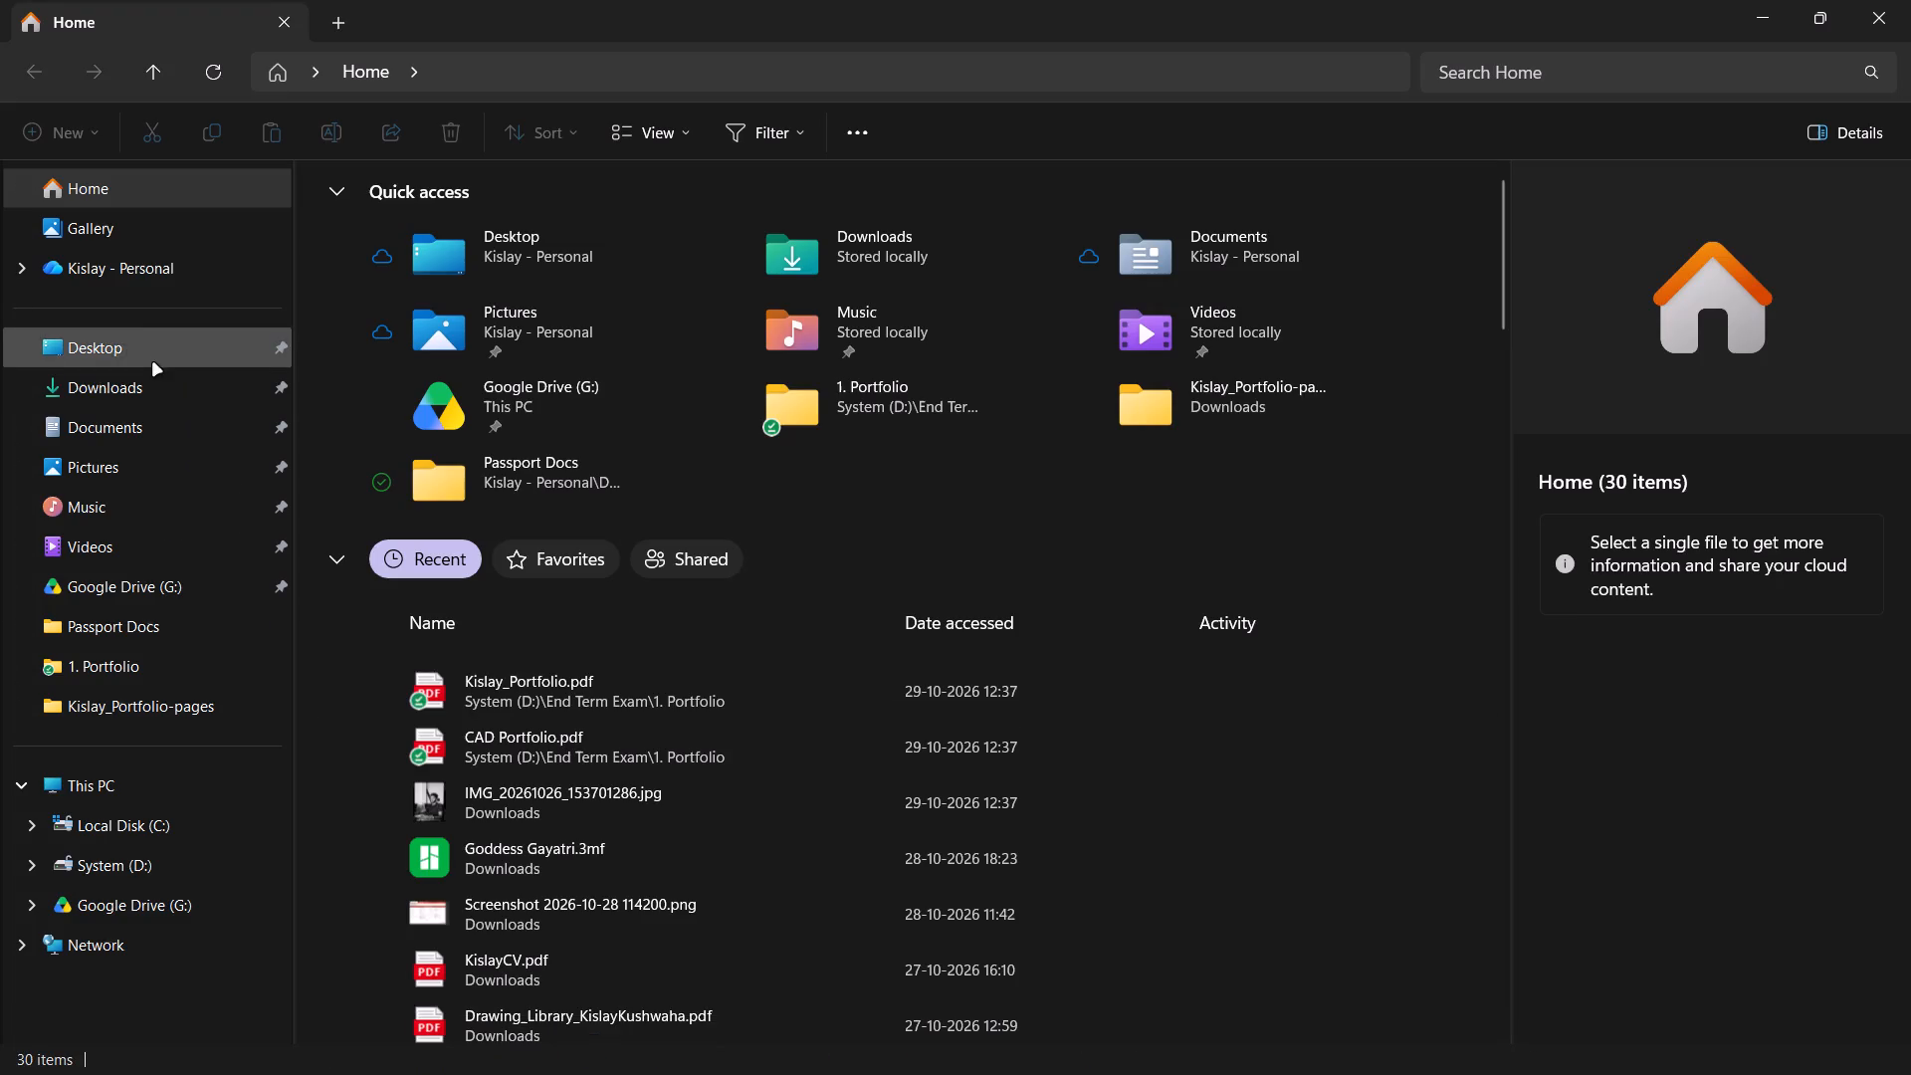
{"action": "left_click", "coordinate": [134, 394]}
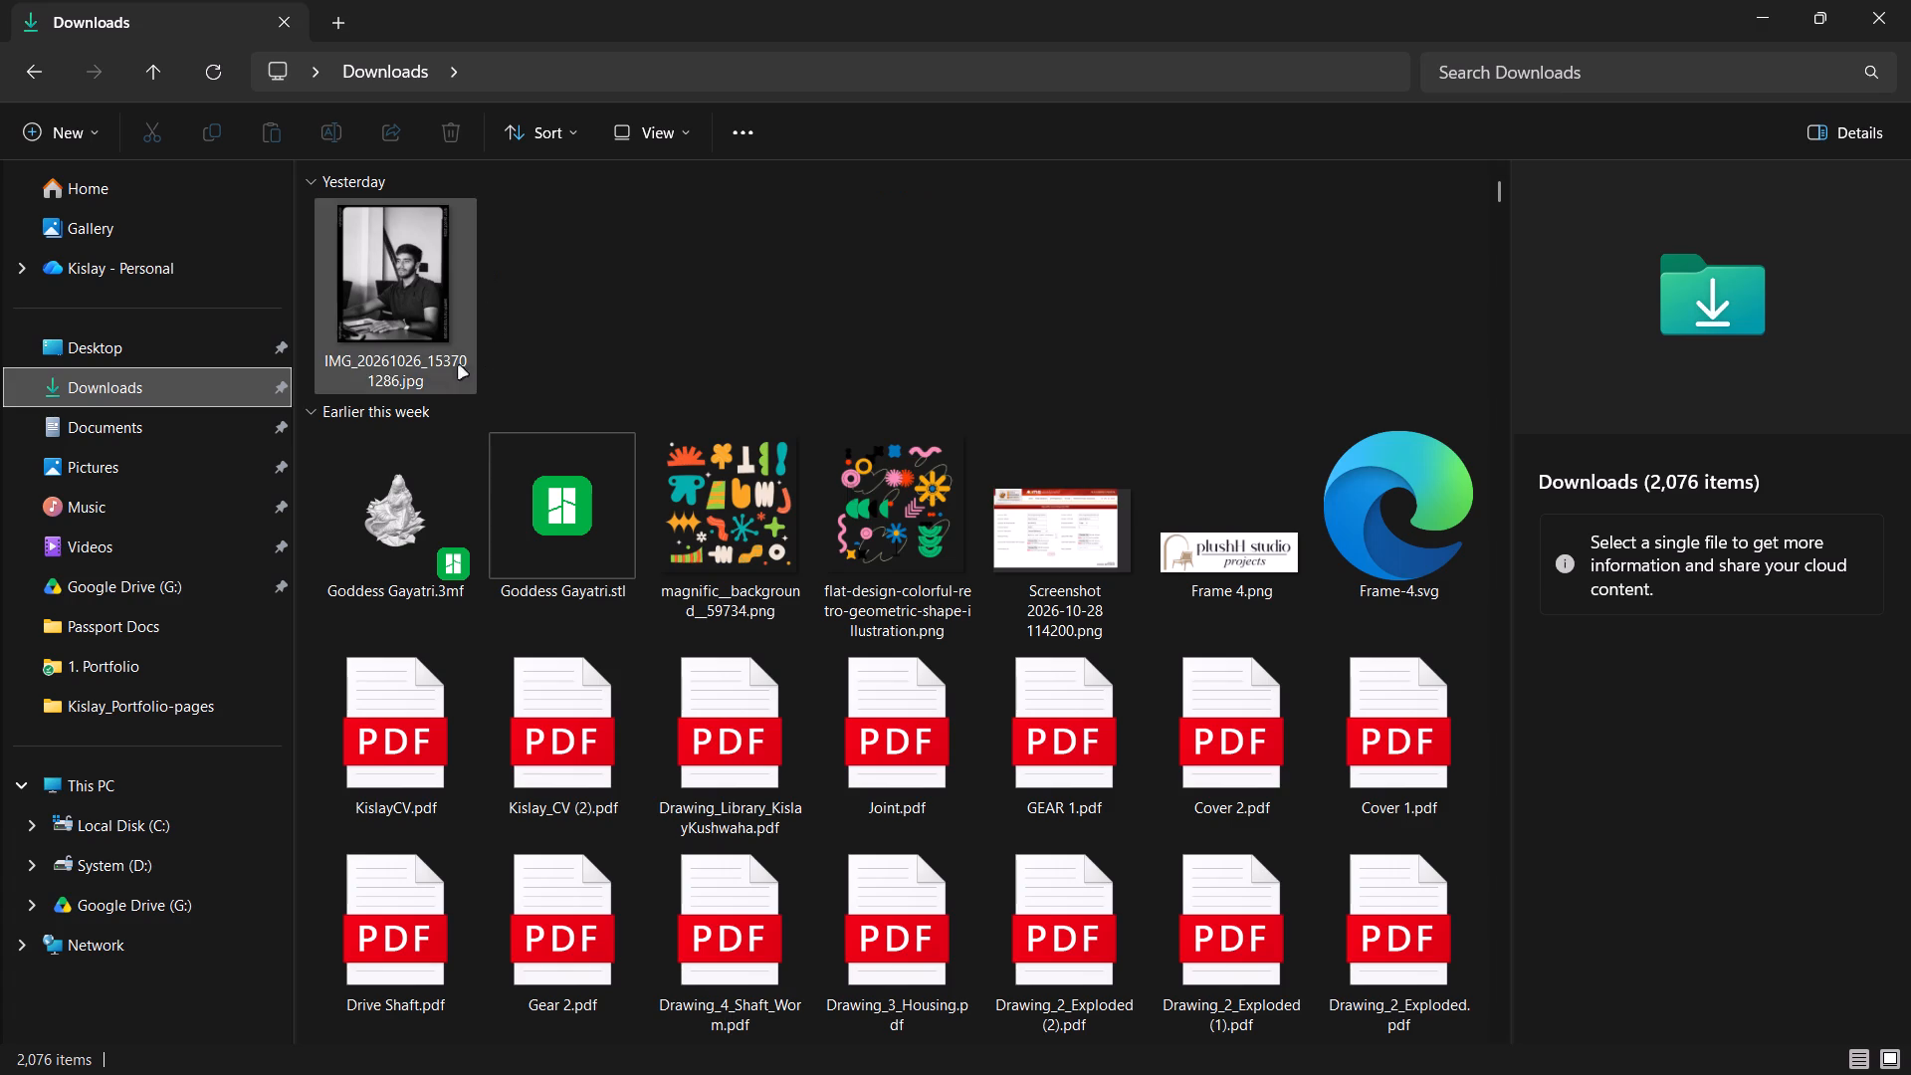
{"action": "left_click", "coordinate": [693, 308]}
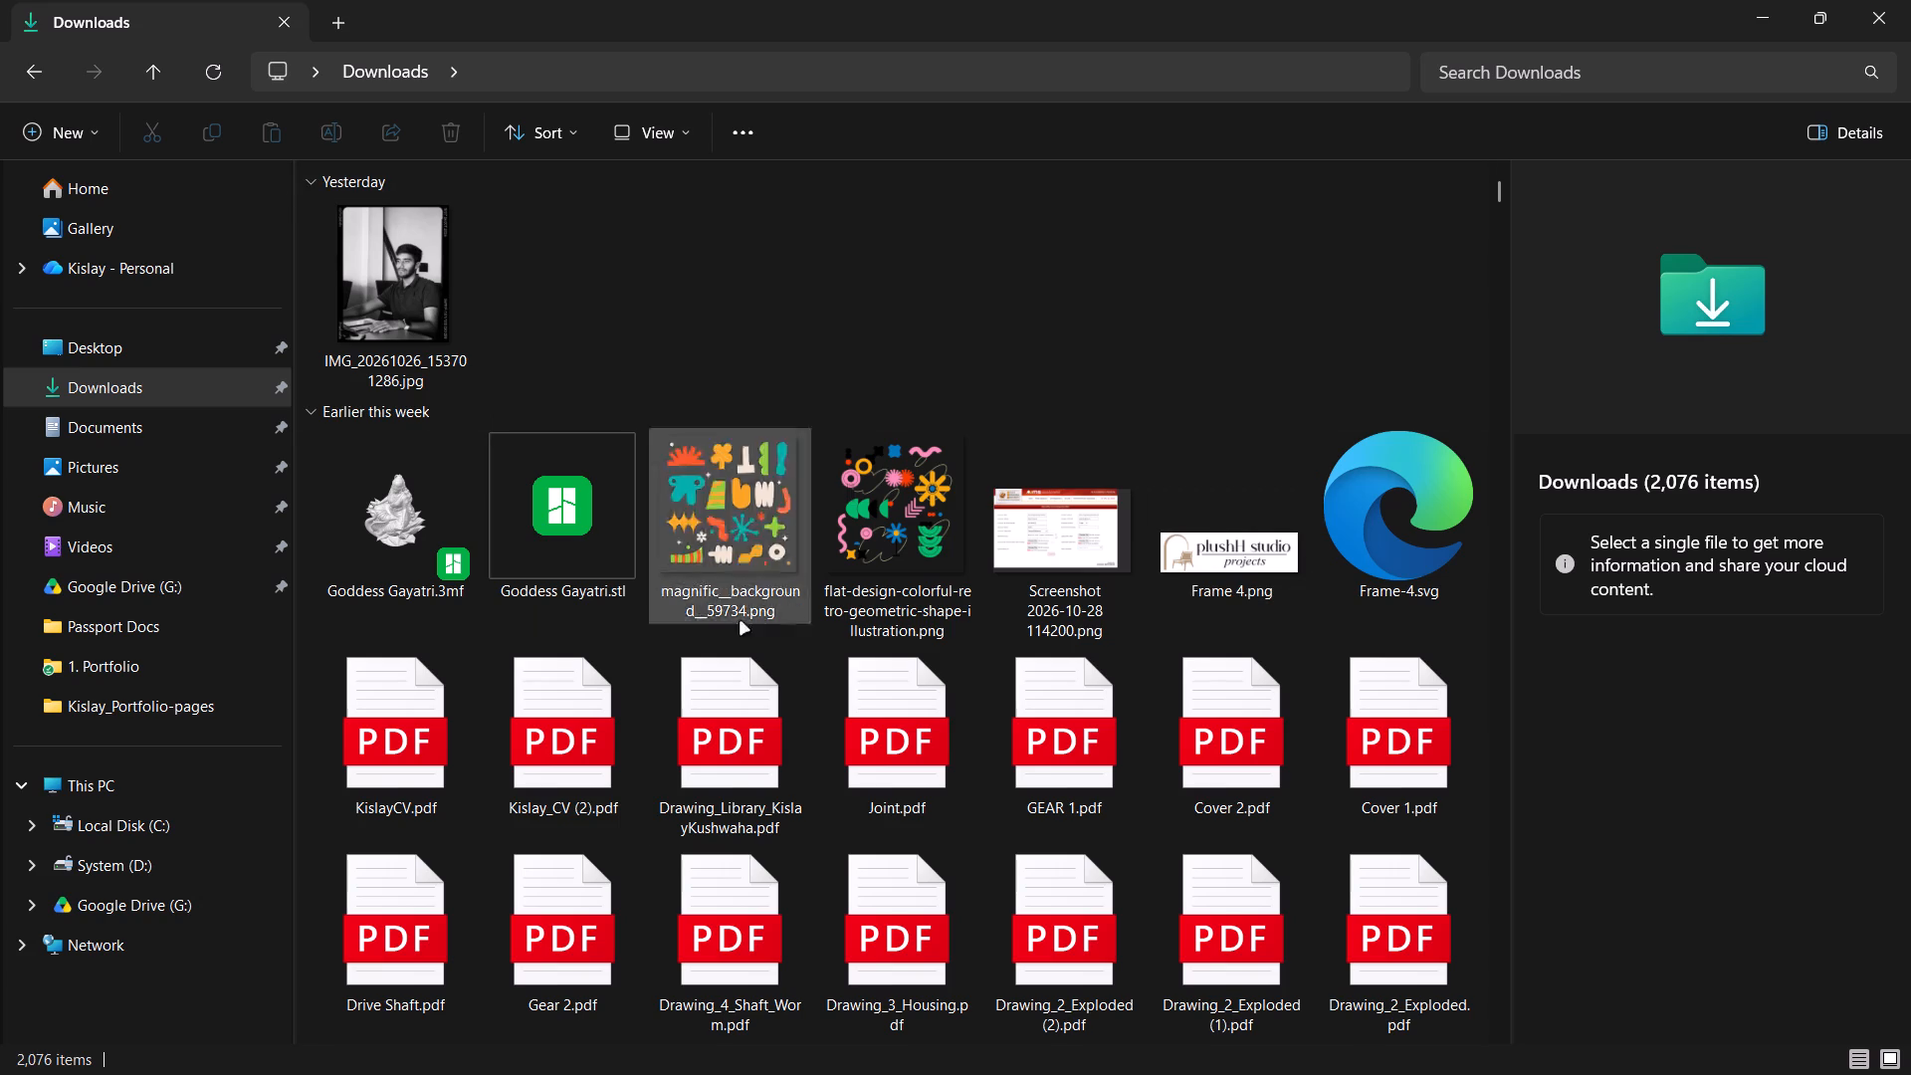
{"action": "double_click", "coordinate": [420, 722]}
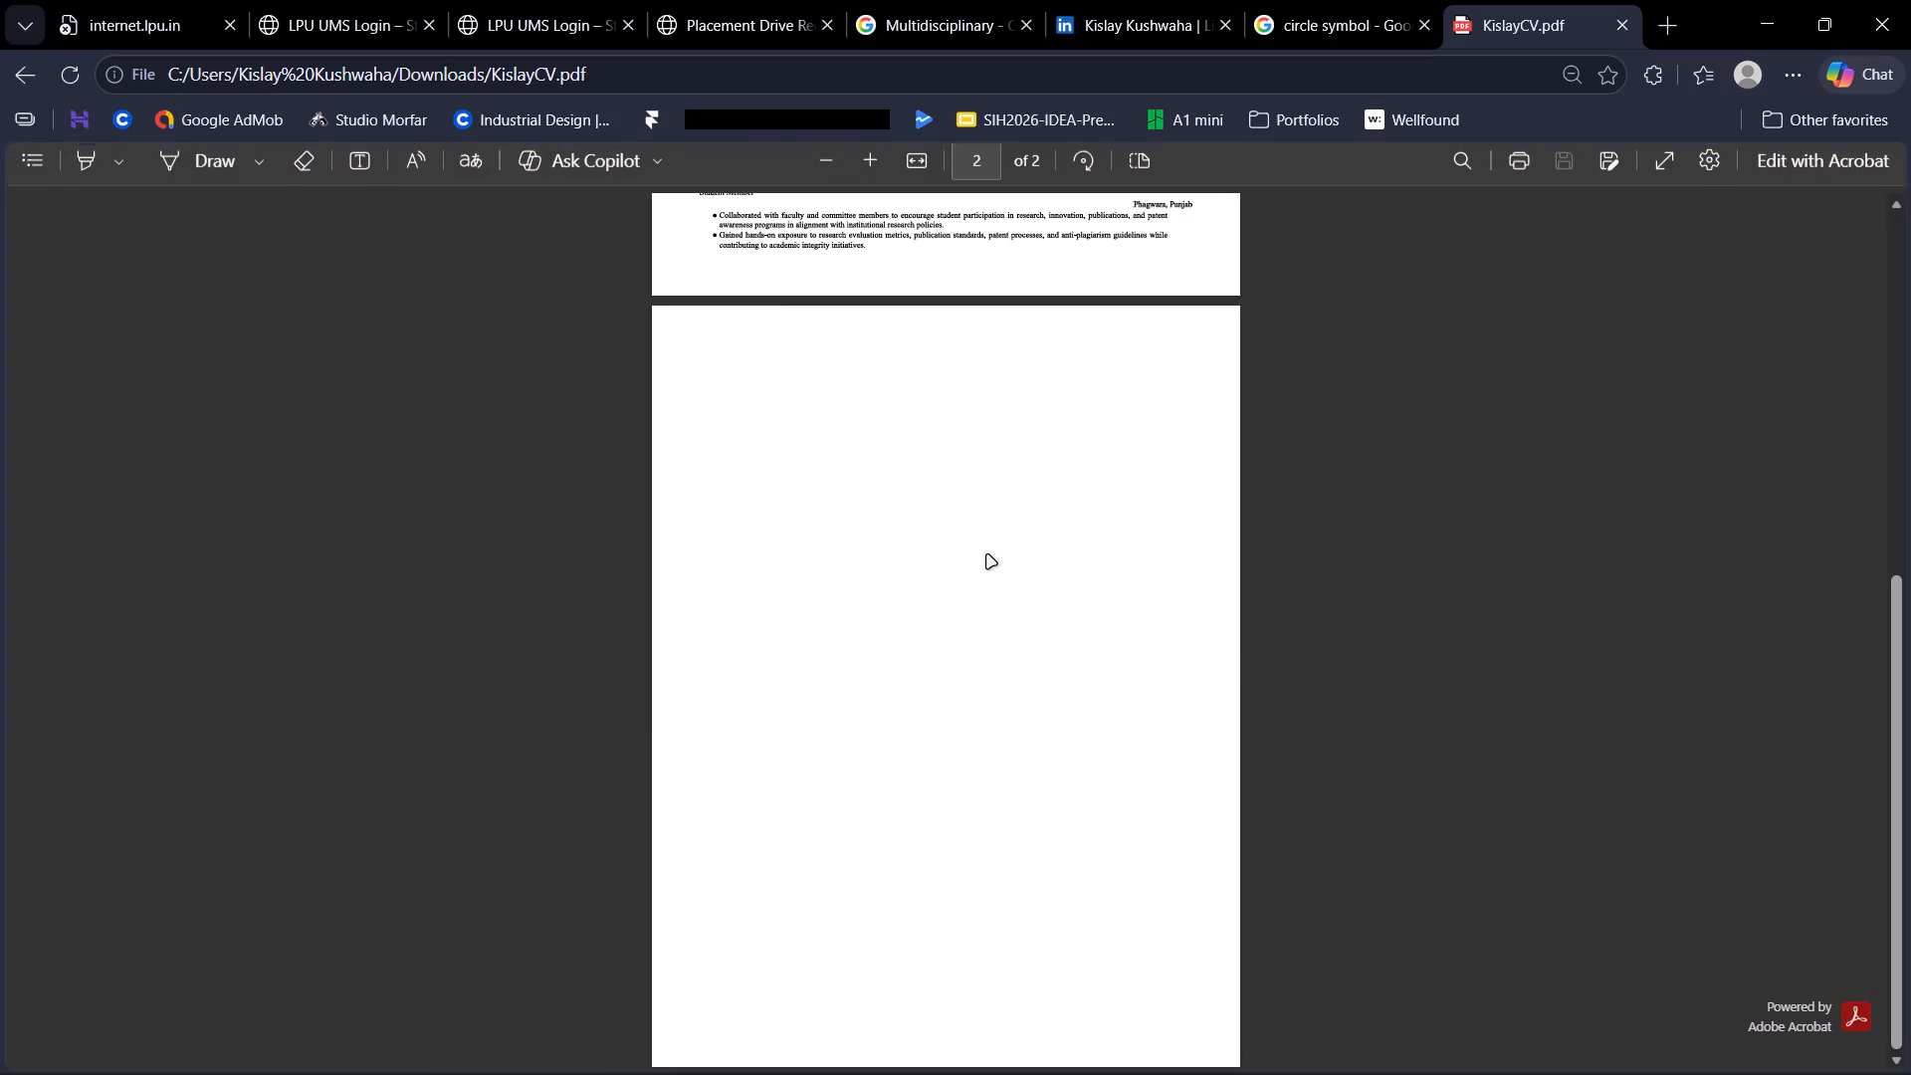
Copy the small round bullet in front of "SOLIDWORKS Foundations: Sketching and Extrusion" in the CV's Certificates section.
{"action": "scroll", "coordinate": [890, 433], "scroll_direction": "up", "scroll_amount": 7}
{"action": "scroll", "coordinate": [873, 338], "scroll_direction": "up", "scroll_amount": 5, "text": "ctrl"}
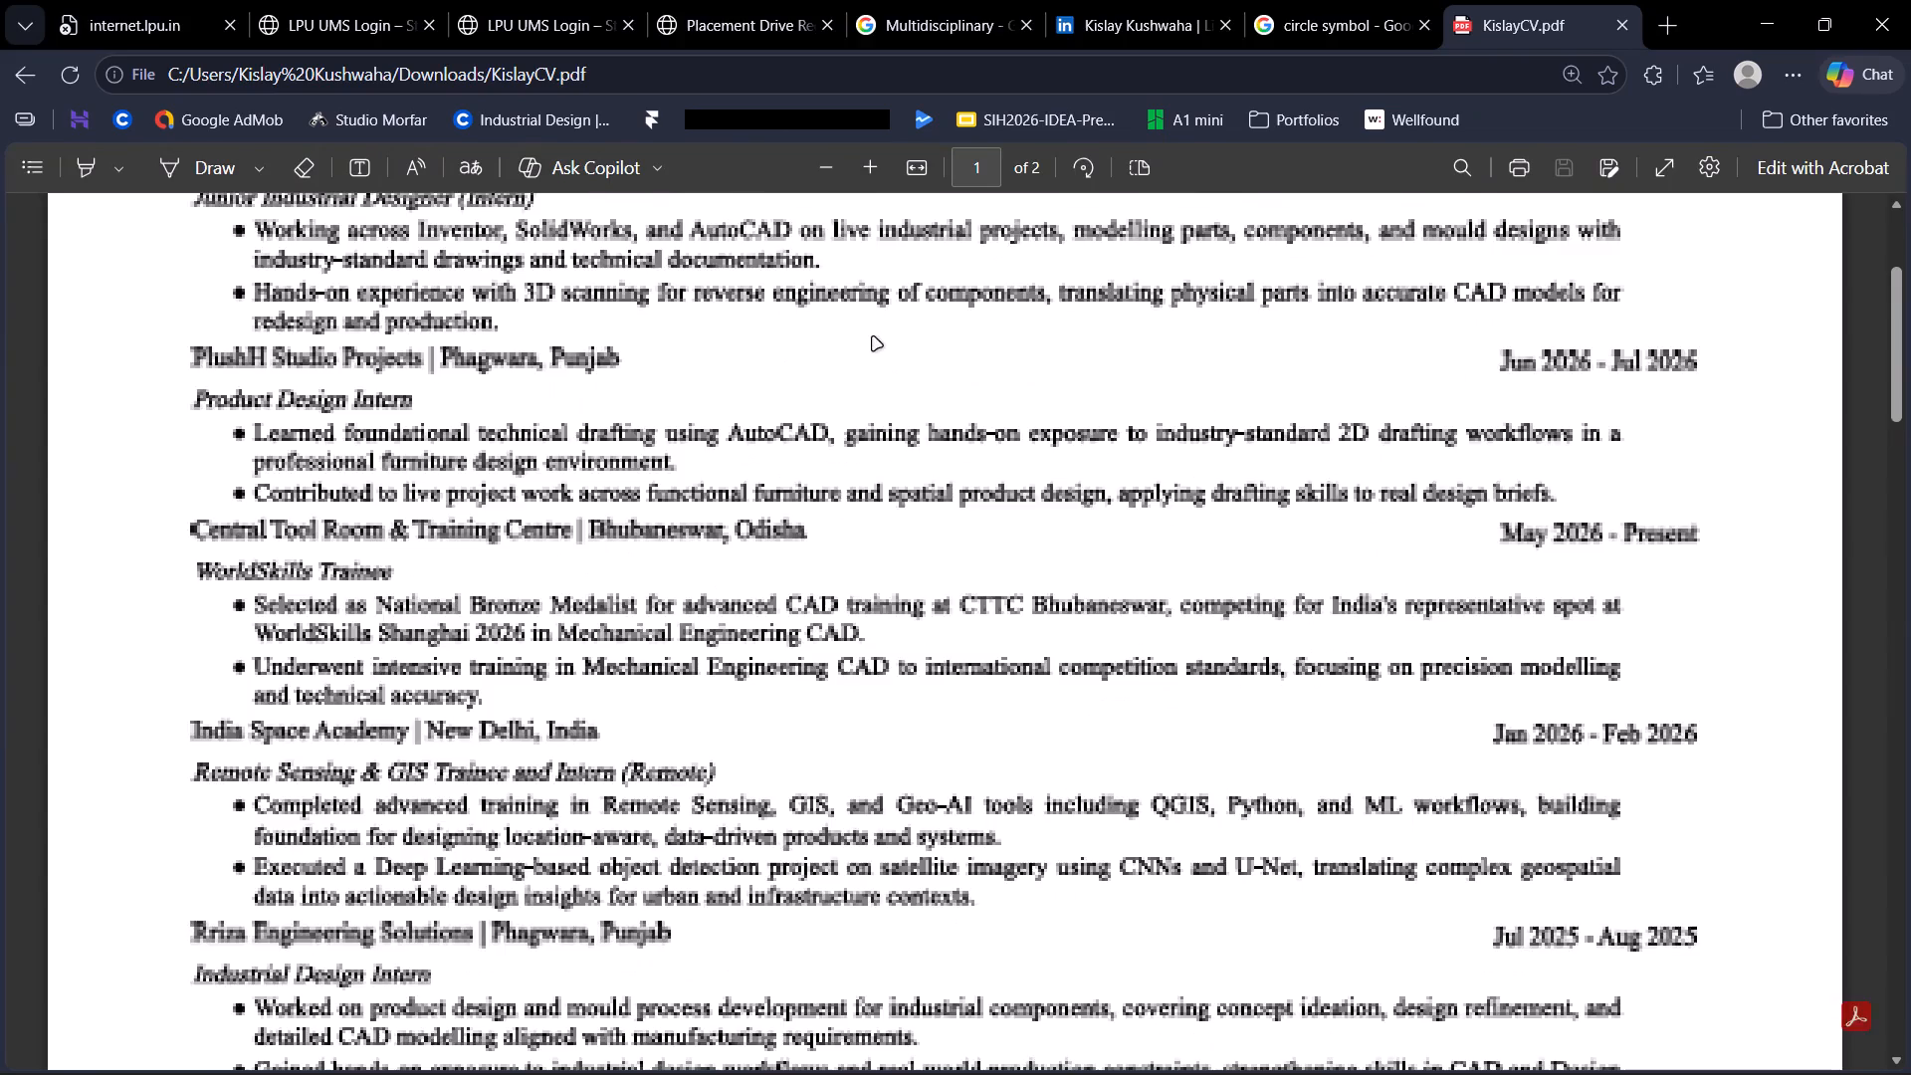
{"action": "scroll", "coordinate": [559, 762], "scroll_direction": "down", "scroll_amount": 1}
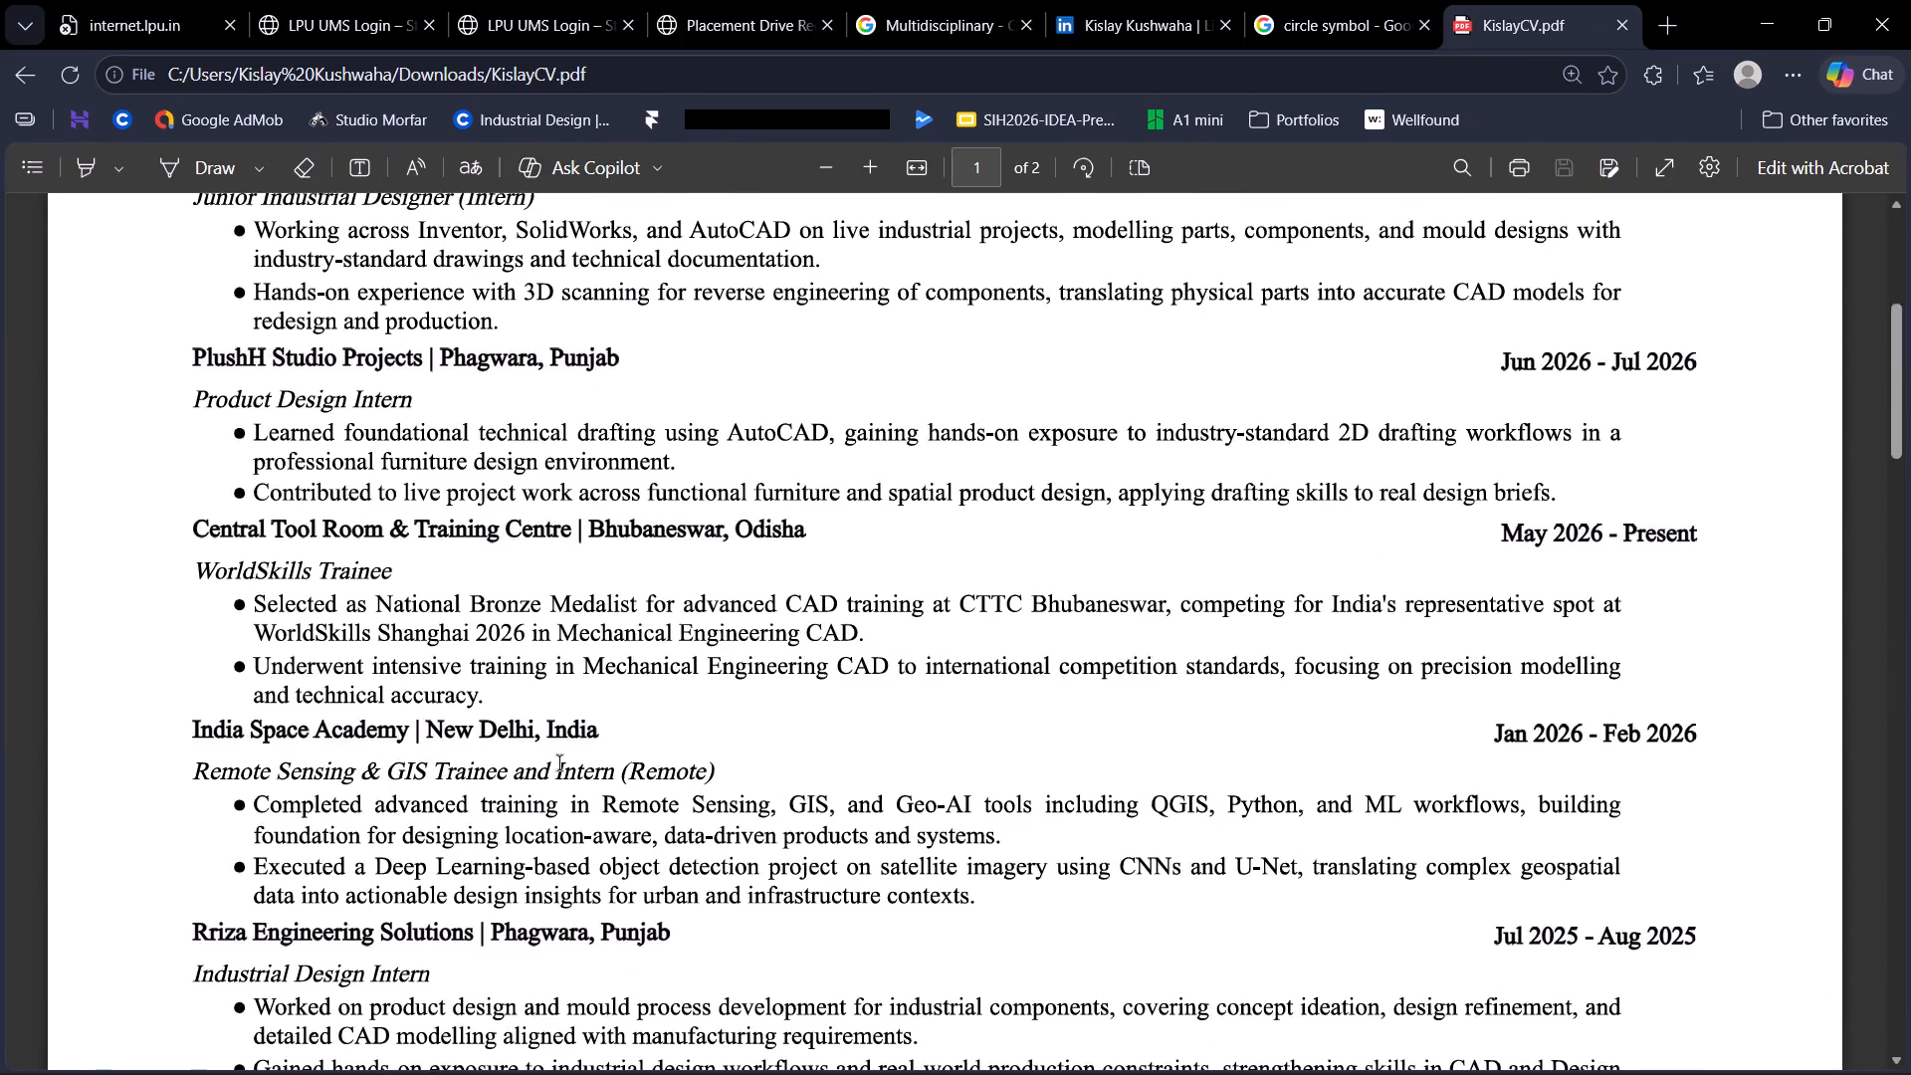
{"action": "scroll", "coordinate": [559, 762], "scroll_direction": "down", "scroll_amount": 11}
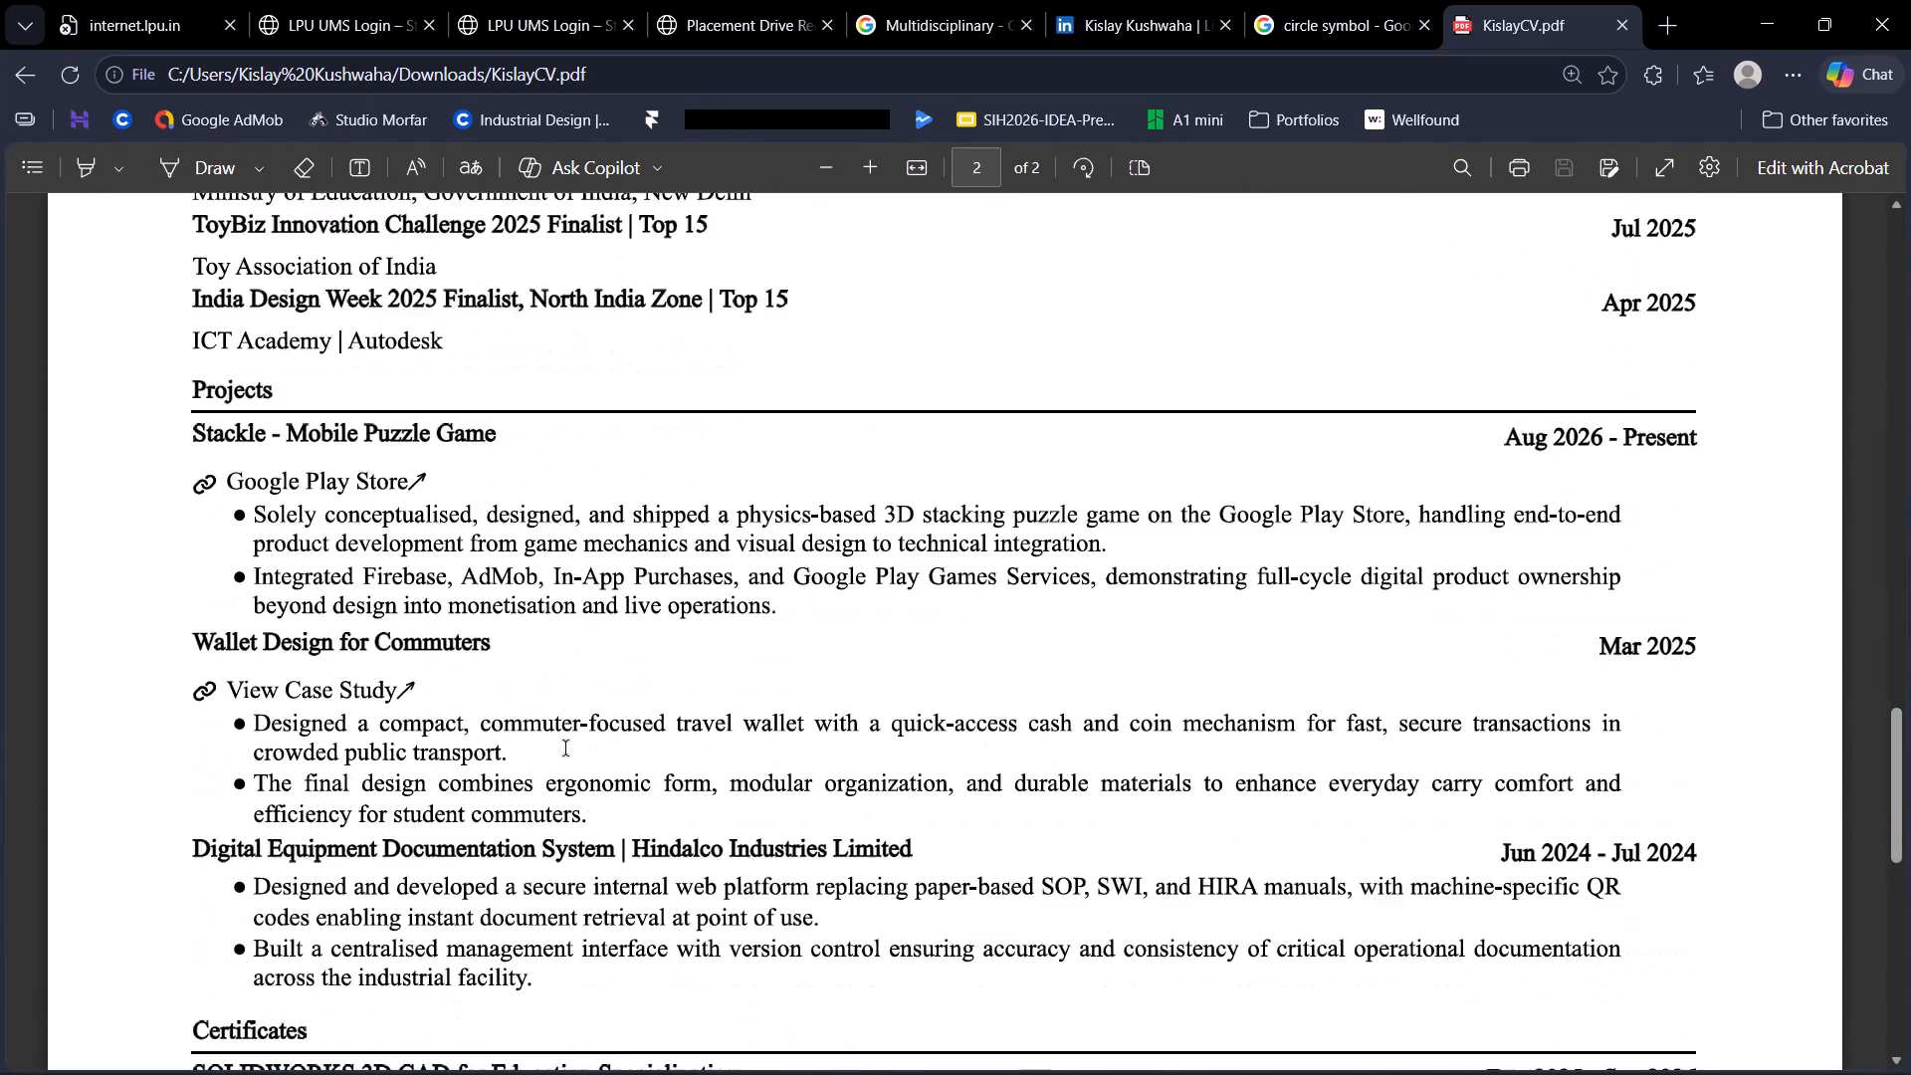
{"action": "scroll", "coordinate": [565, 748], "scroll_direction": "down", "scroll_amount": 3}
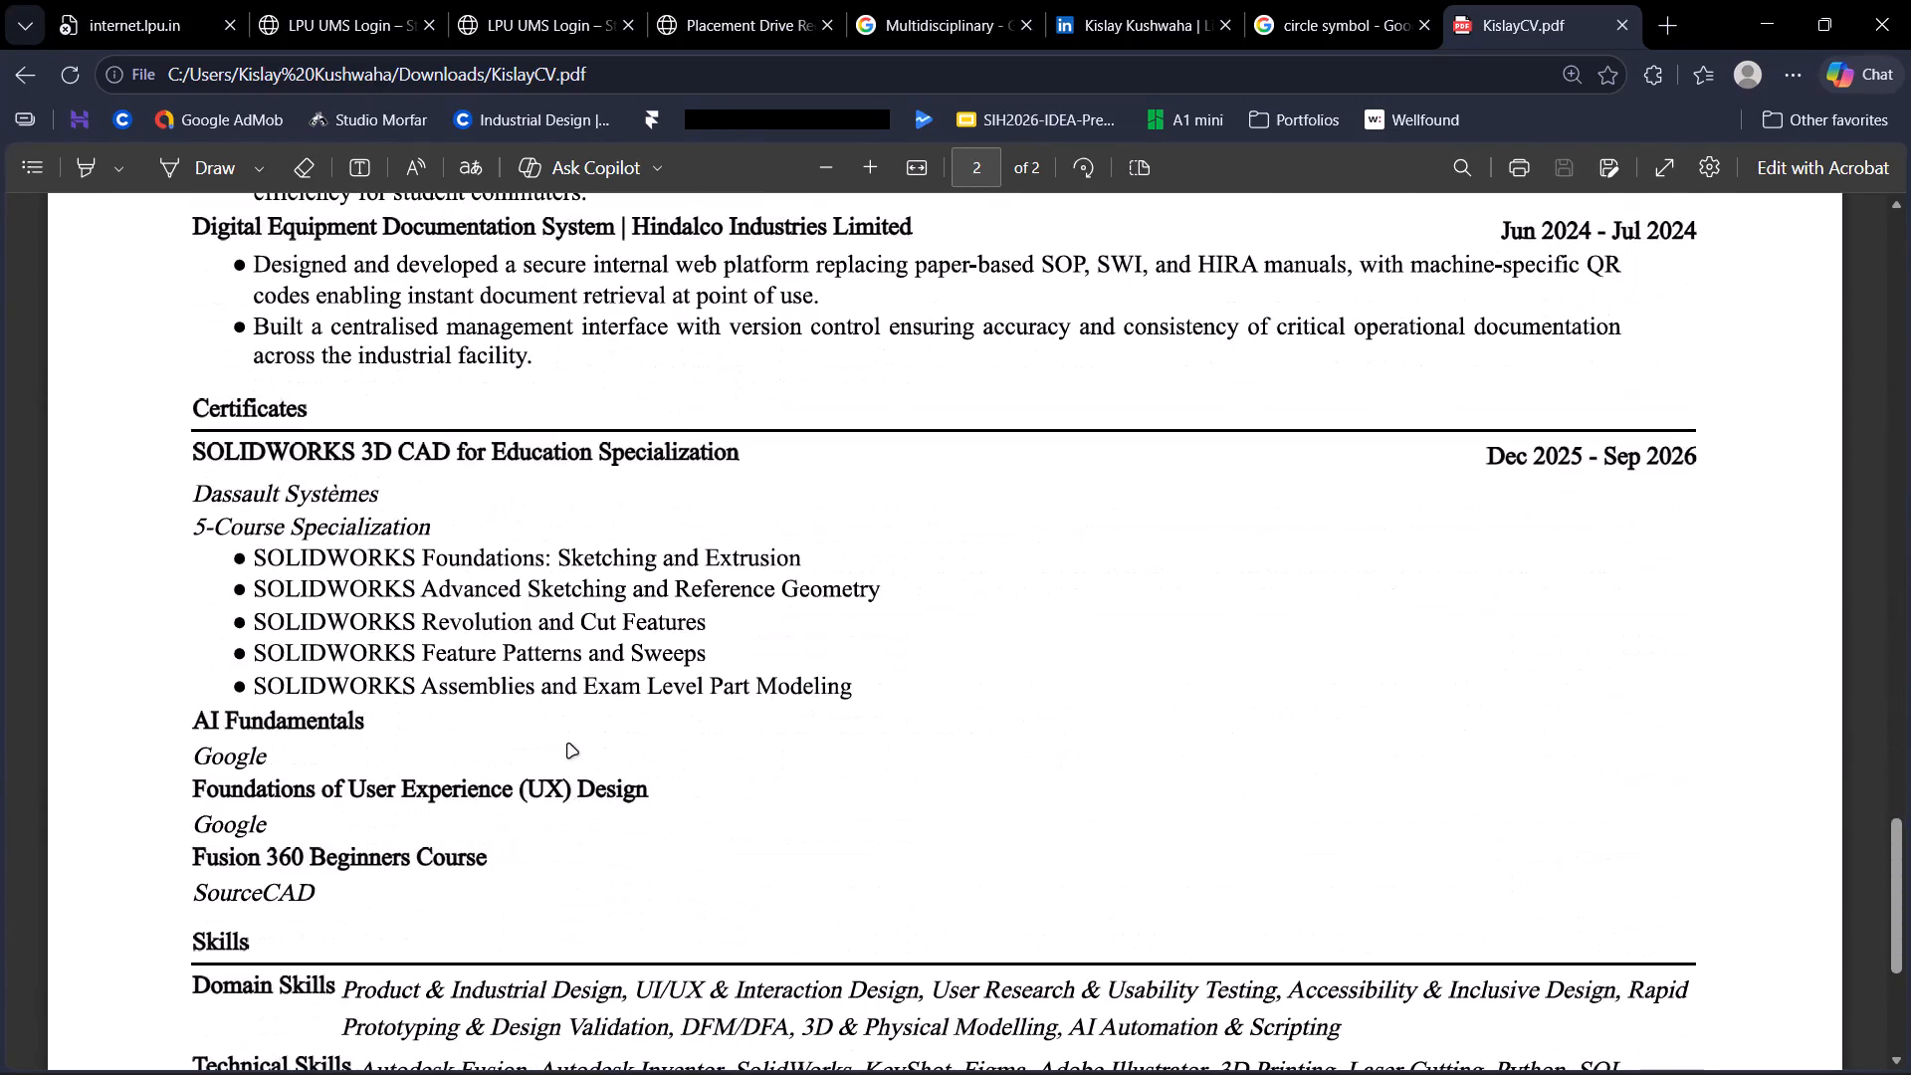
{"action": "left_click_drag", "start_coordinate": [242, 547], "coordinate": [213, 552]}
{"action": "key", "text": "ctrl+c"}
Switch back to Figma and add a space and the copied bullet after "Document Management System" on the Projects page.
{"action": "key", "text": "alt+Tab"}
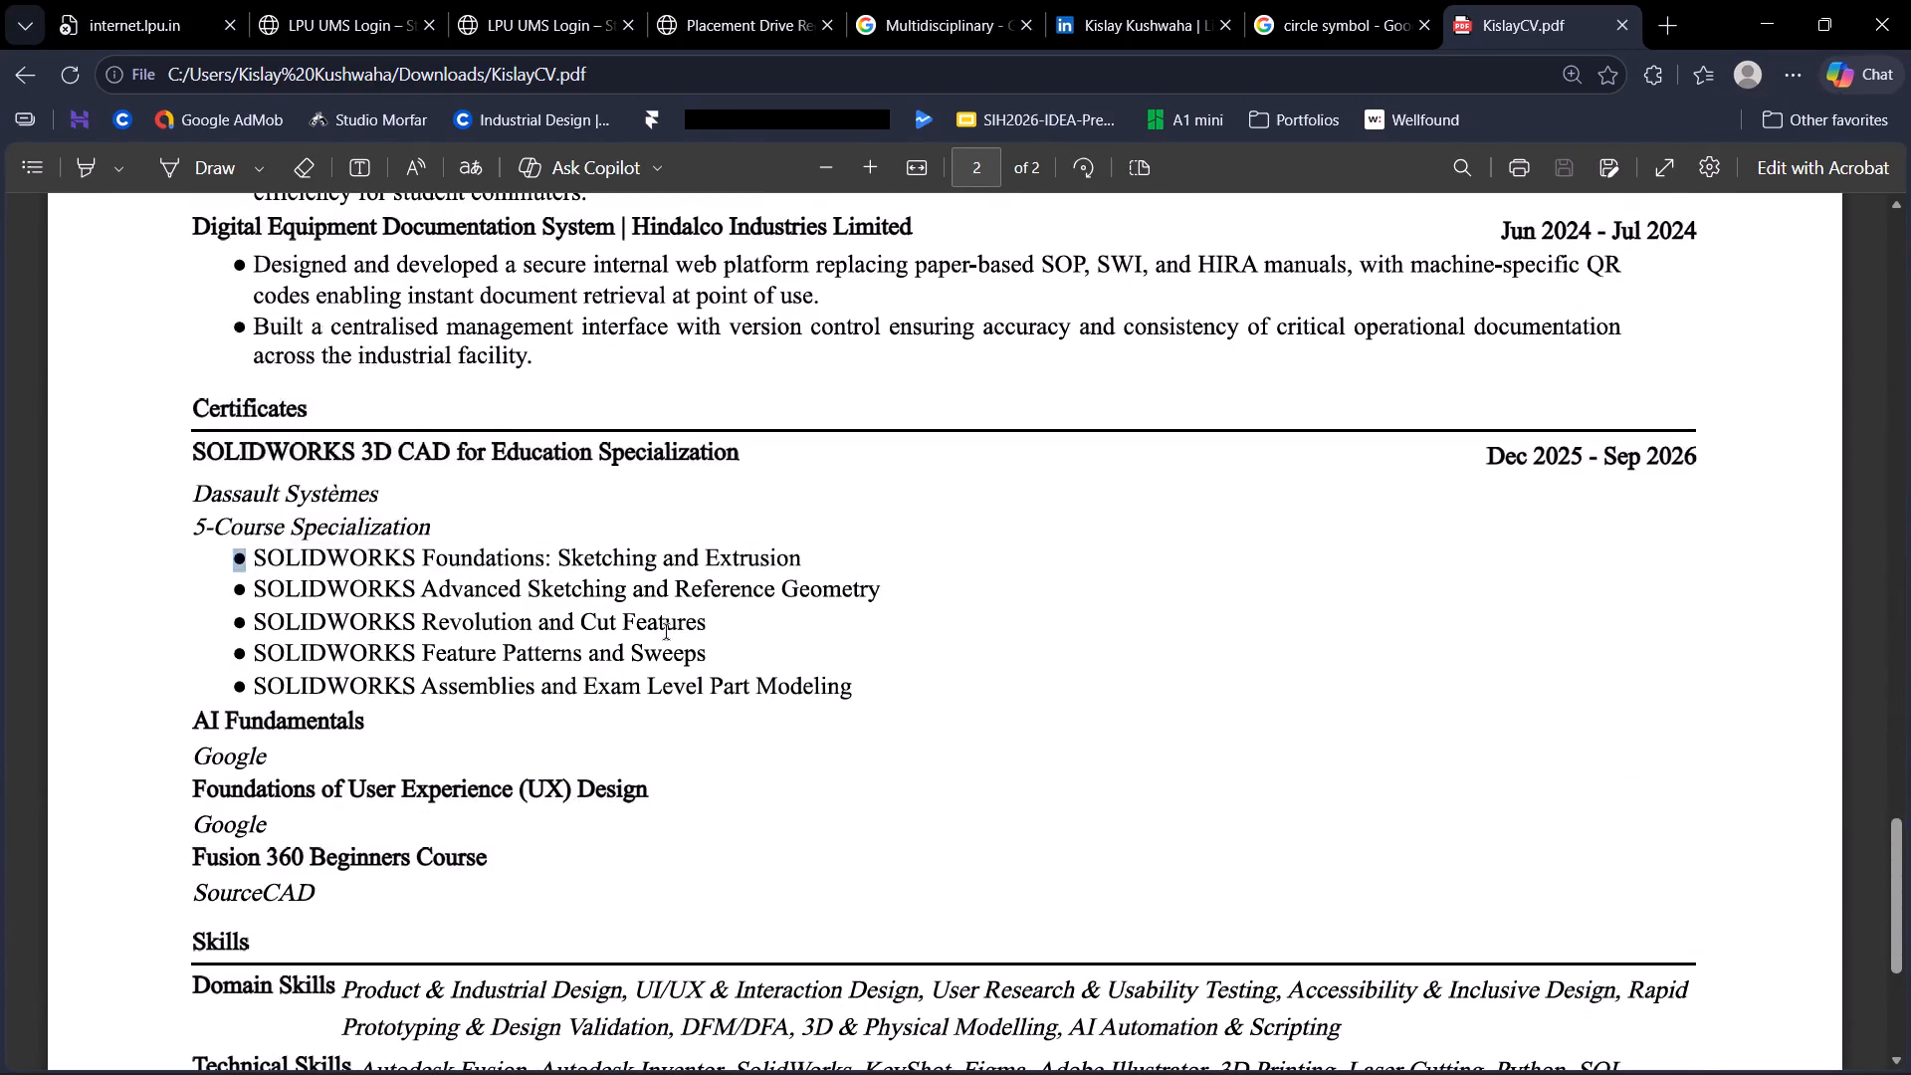
{"action": "key", "text": "alt+Tab"}
{"action": "key", "text": "alt+Tab"}
{"action": "scroll", "coordinate": [477, 483], "scroll_direction": "up", "scroll_amount": 1, "text": "ctrl"}
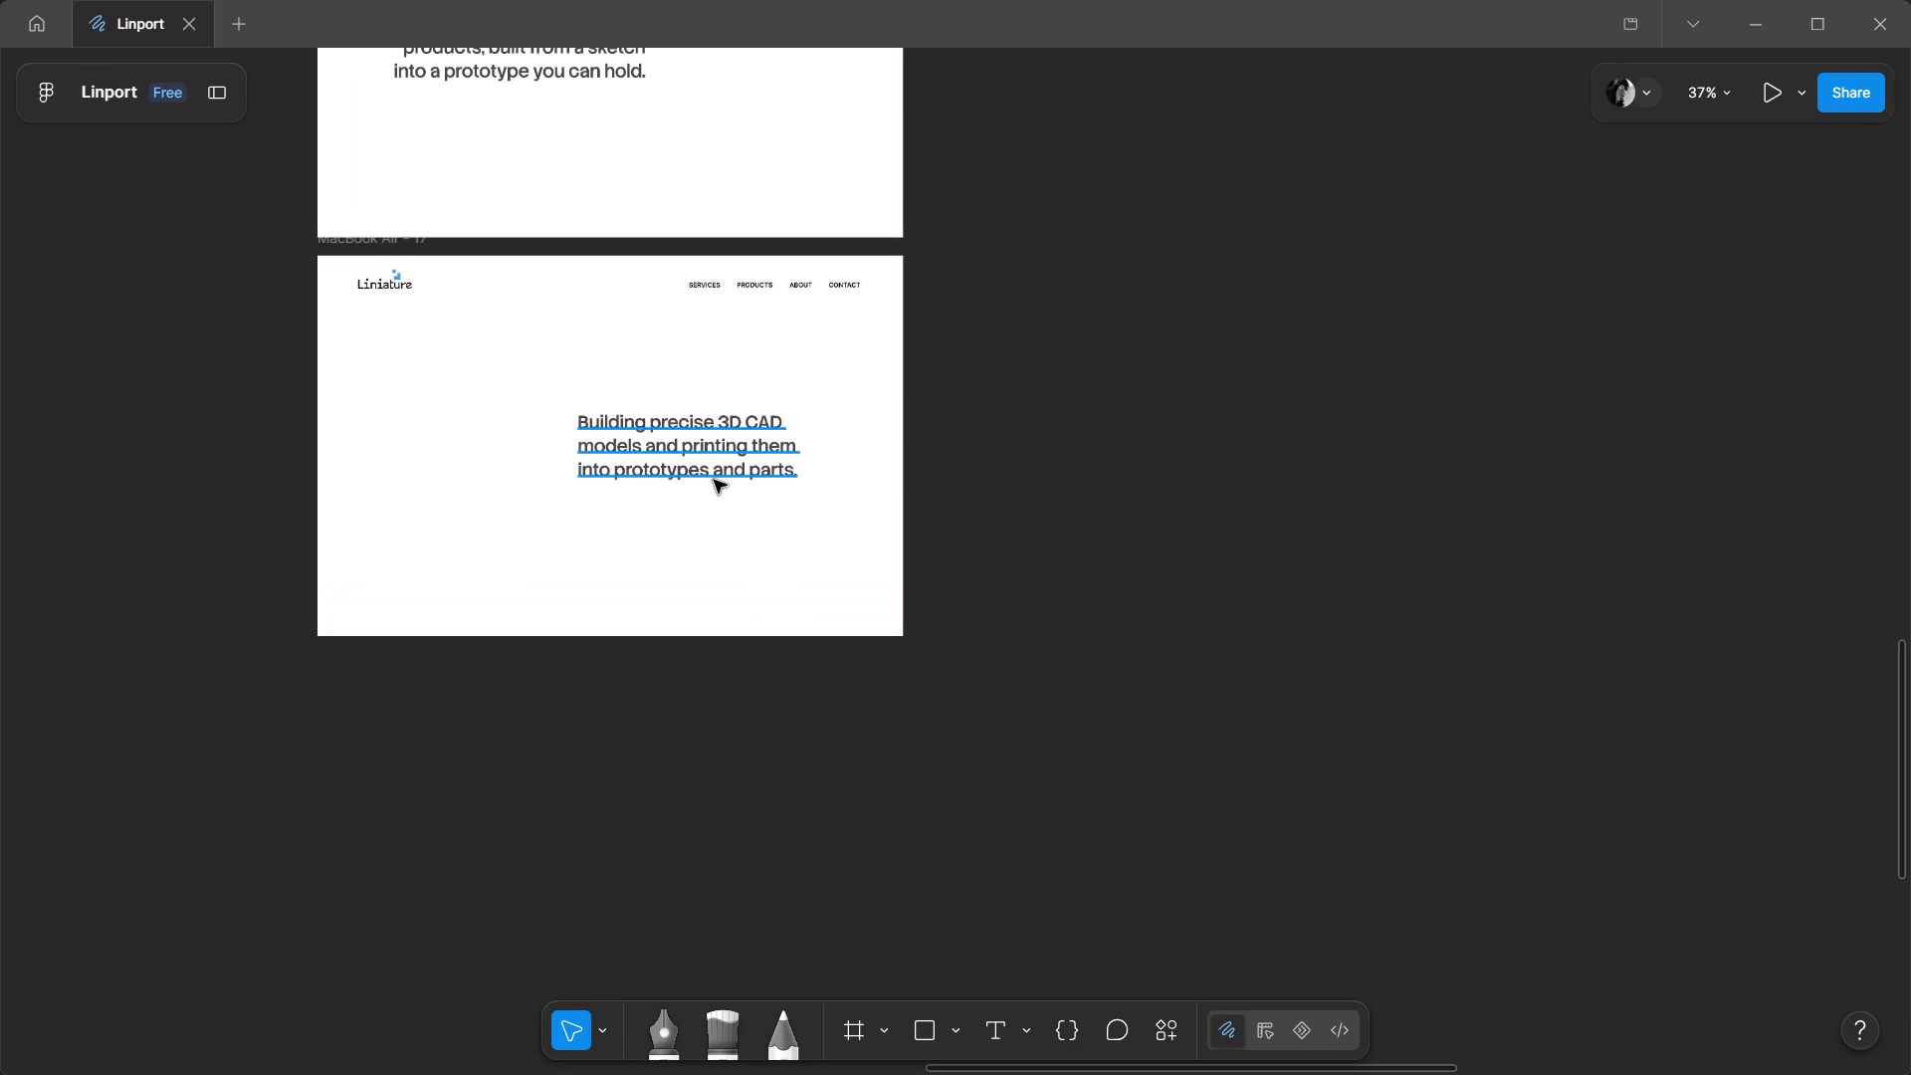
{"action": "scroll", "coordinate": [1398, 414], "scroll_direction": "up", "scroll_amount": 1}
{"action": "scroll", "coordinate": [971, 391], "scroll_direction": "down", "scroll_amount": 6, "text": "ctrl"}
{"action": "middle_click_drag", "start_coordinate": [1371, 462], "coordinate": [1275, 845]}
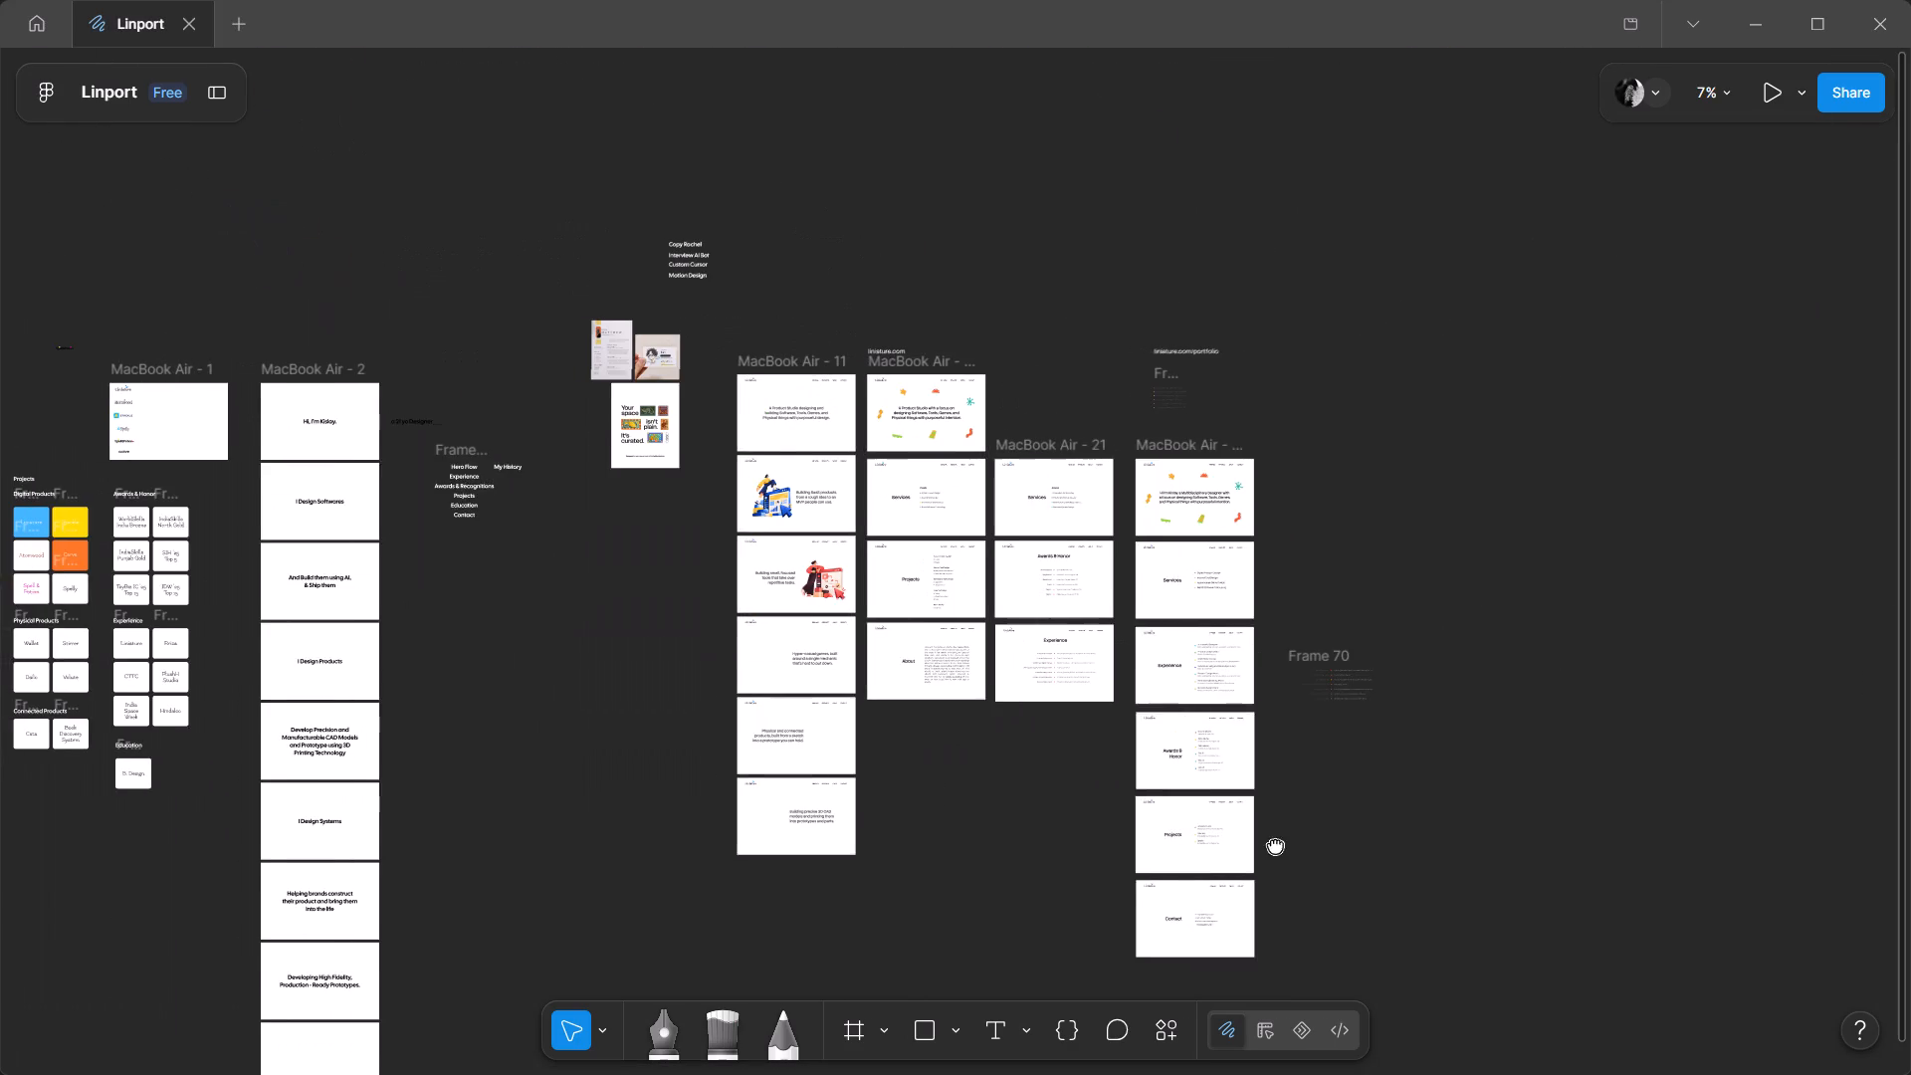
{"action": "middle_click_drag", "start_coordinate": [1275, 845], "coordinate": [1278, 844]}
{"action": "middle_click_drag", "start_coordinate": [839, 812], "coordinate": [871, 748]}
{"action": "scroll", "coordinate": [961, 304], "scroll_direction": "up", "scroll_amount": 3, "text": "ctrl"}
{"action": "scroll", "coordinate": [994, 438], "scroll_direction": "up", "scroll_amount": 5, "text": "ctrl"}
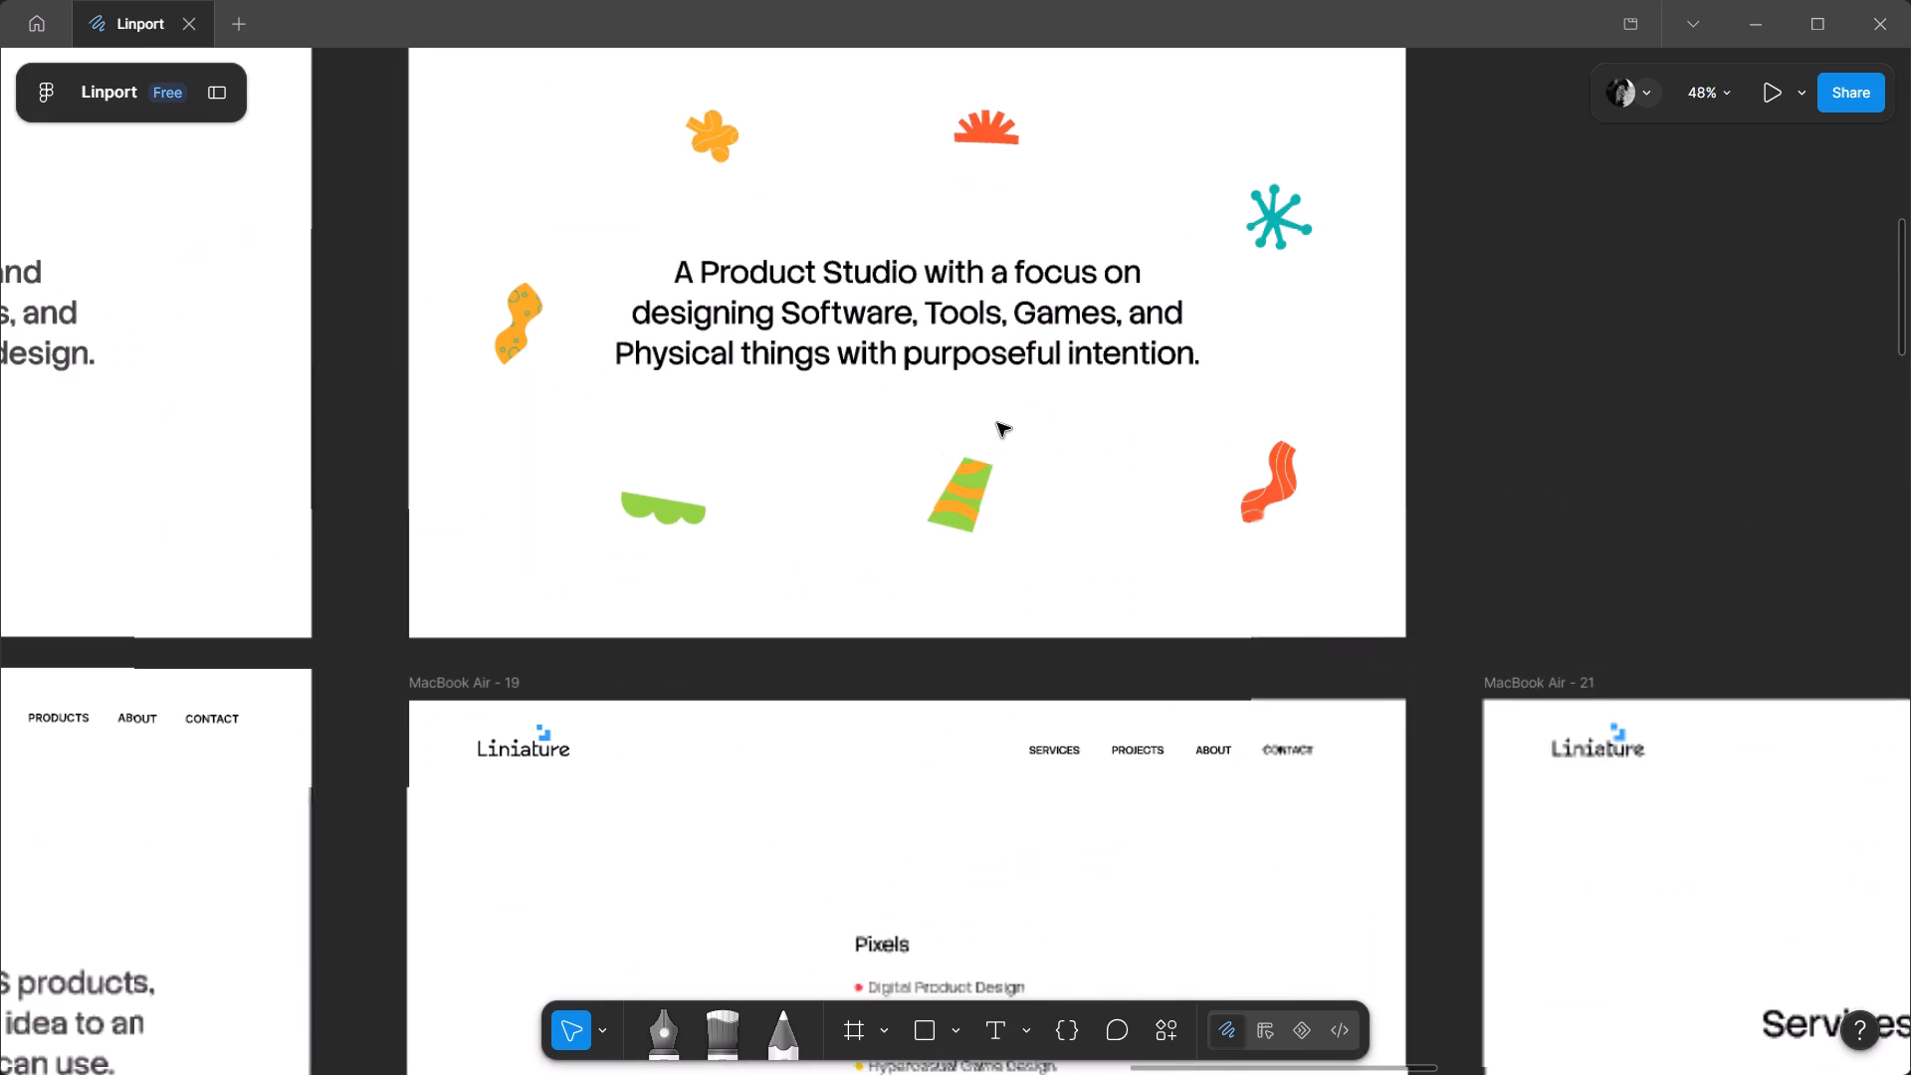
{"action": "scroll", "coordinate": [1022, 417], "scroll_direction": "up", "scroll_amount": 1, "text": "ctrl"}
{"action": "scroll", "coordinate": [715, 302], "scroll_direction": "down", "scroll_amount": 3, "text": "ctrl"}
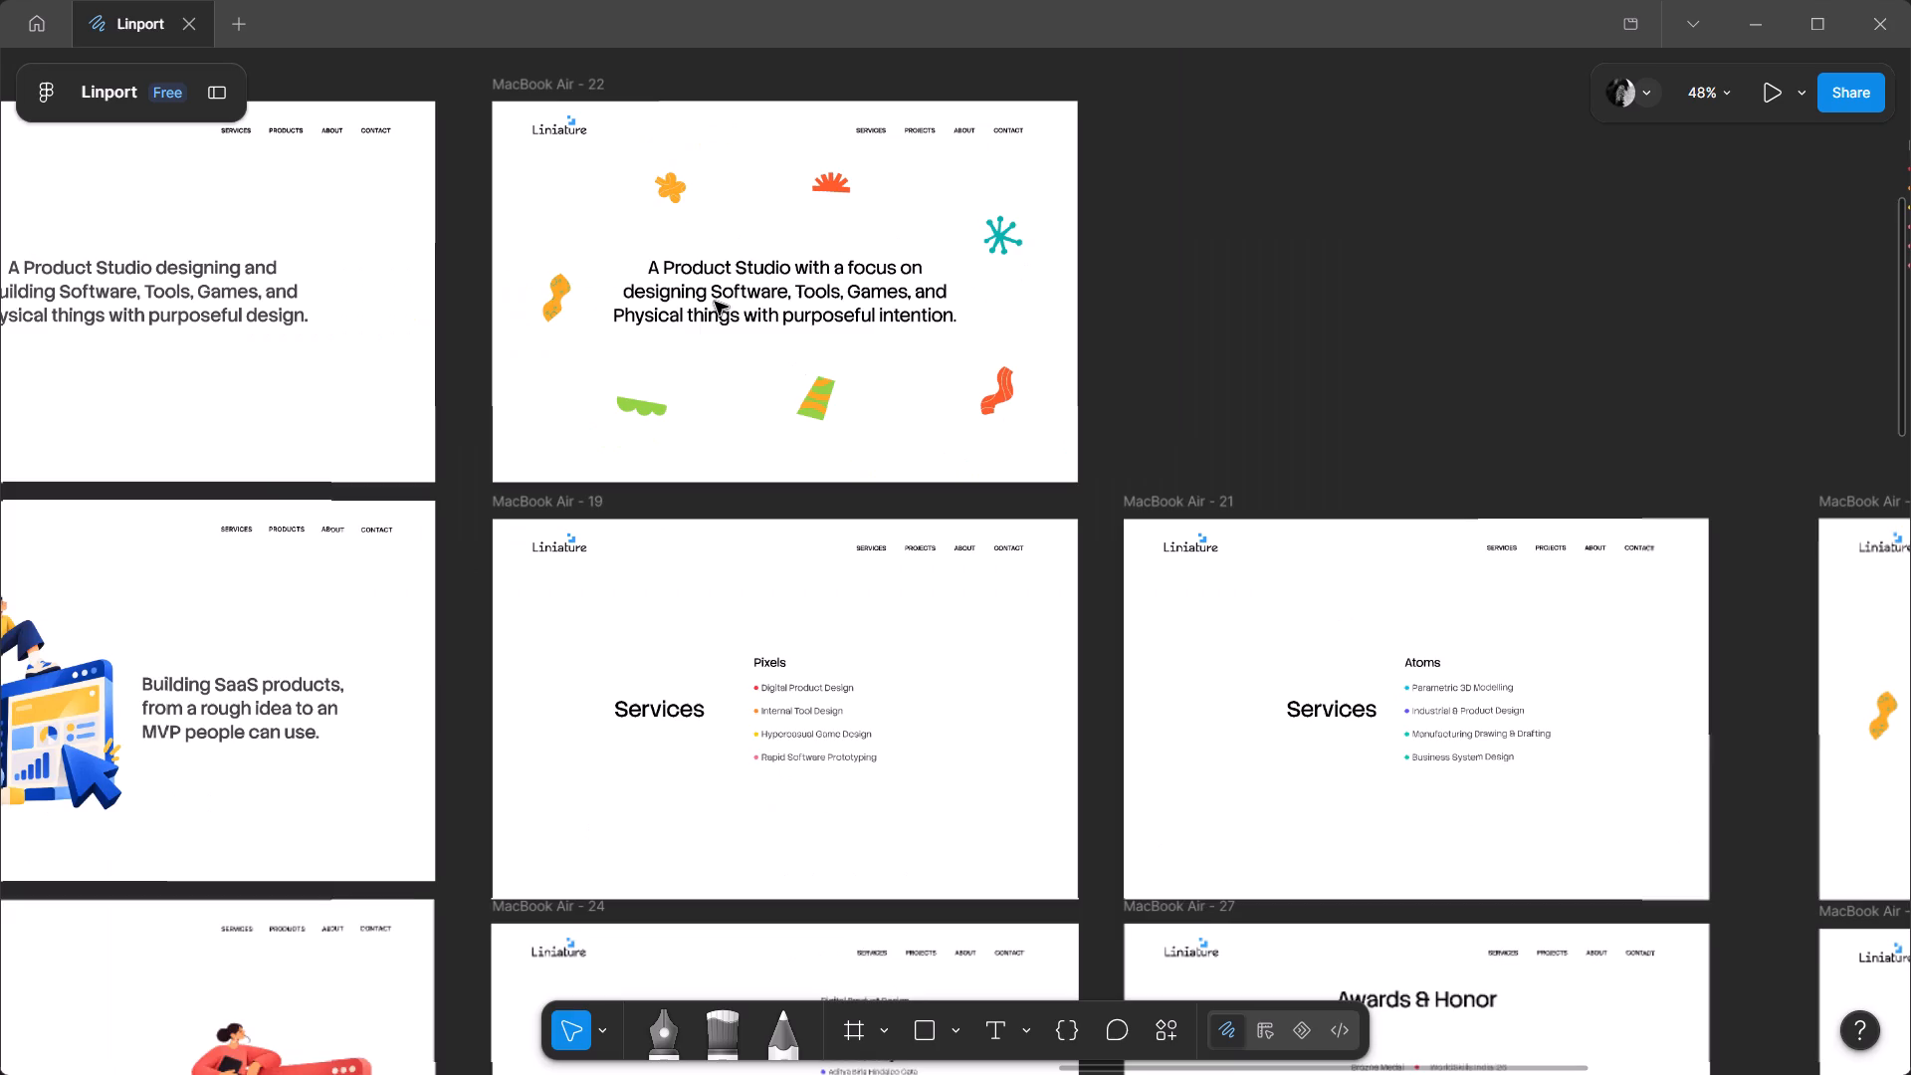
{"action": "middle_click_drag", "start_coordinate": [1770, 531], "coordinate": [333, 261]}
{"action": "scroll", "coordinate": [797, 482], "scroll_direction": "up", "scroll_amount": 2, "text": "ctrl"}
{"action": "scroll", "coordinate": [867, 469], "scroll_direction": "down", "scroll_amount": 7}
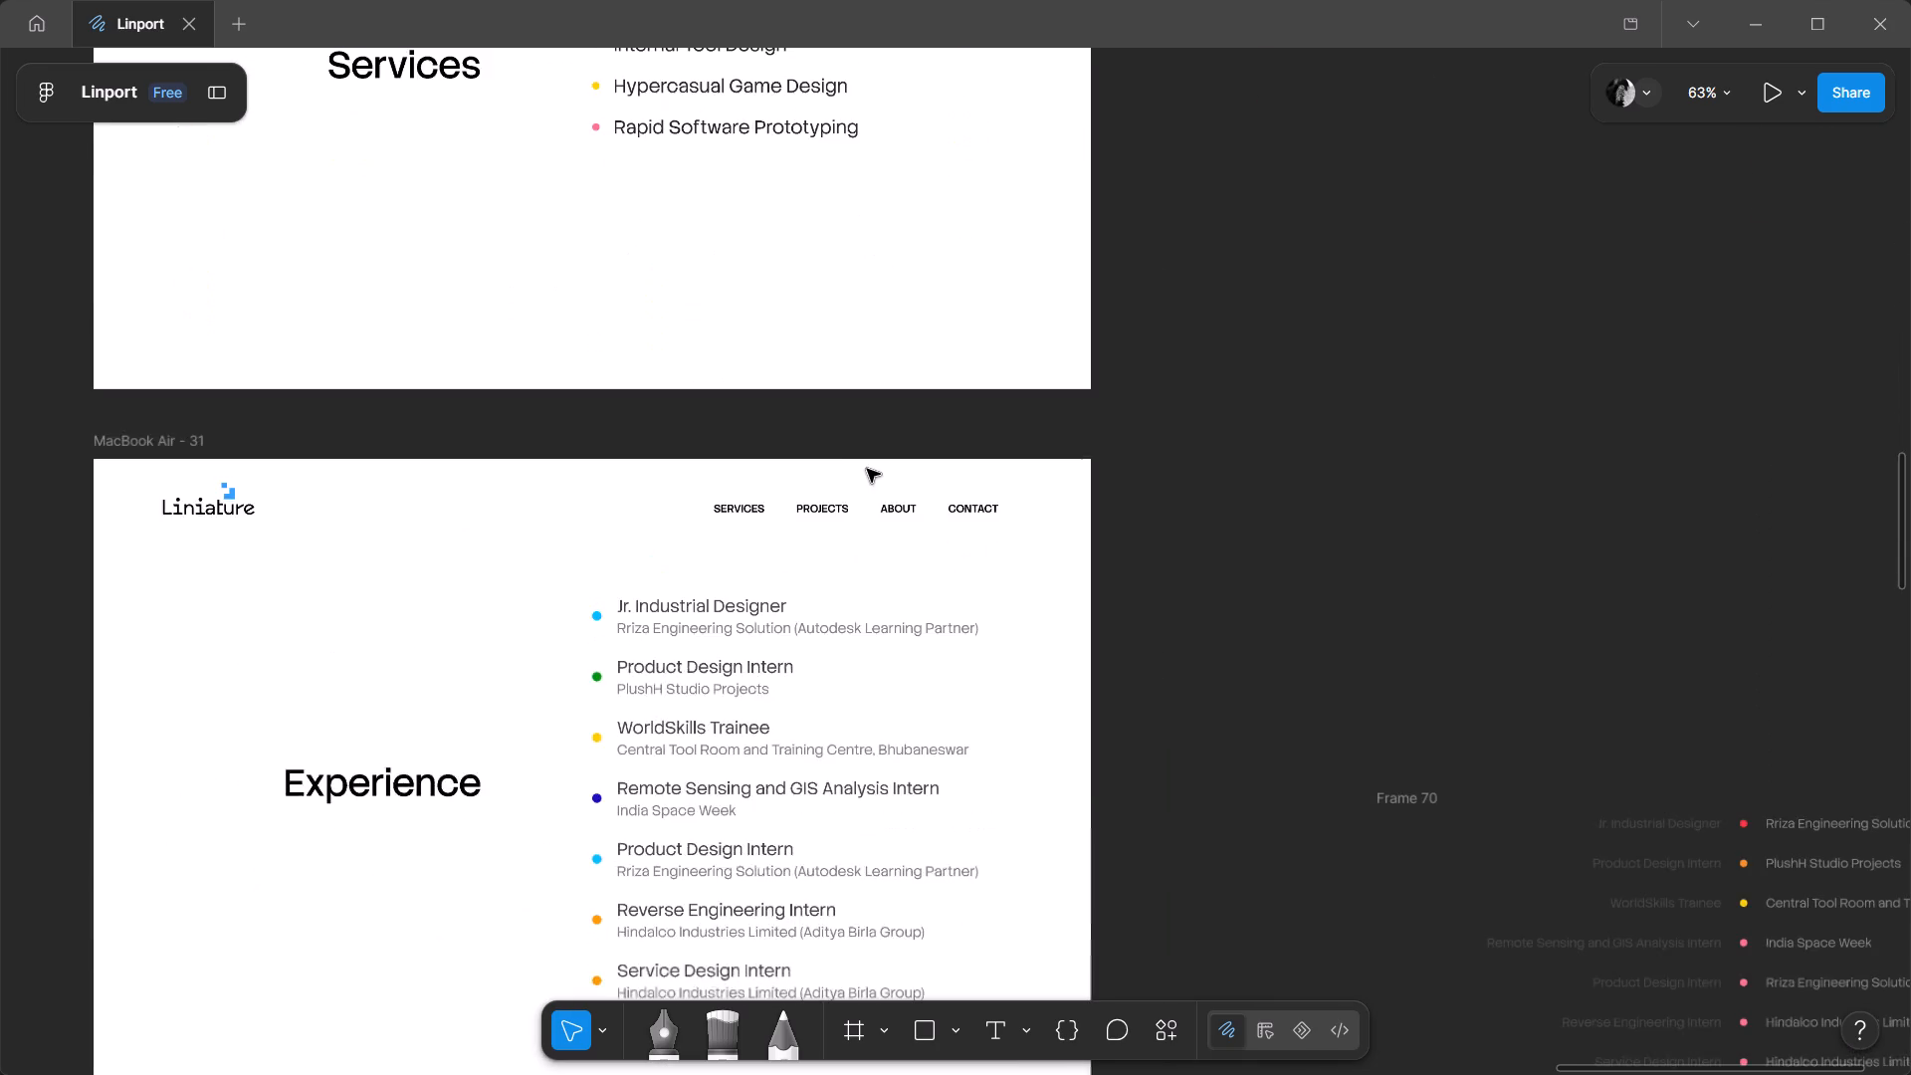
{"action": "scroll", "coordinate": [867, 469], "scroll_direction": "down", "scroll_amount": 8}
{"action": "scroll", "coordinate": [517, 732], "scroll_direction": "down", "scroll_amount": 3}
{"action": "middle_click_drag", "start_coordinate": [517, 732], "coordinate": [666, 597]}
{"action": "scroll", "coordinate": [836, 402], "scroll_direction": "up", "scroll_amount": 1, "text": "ctrl"}
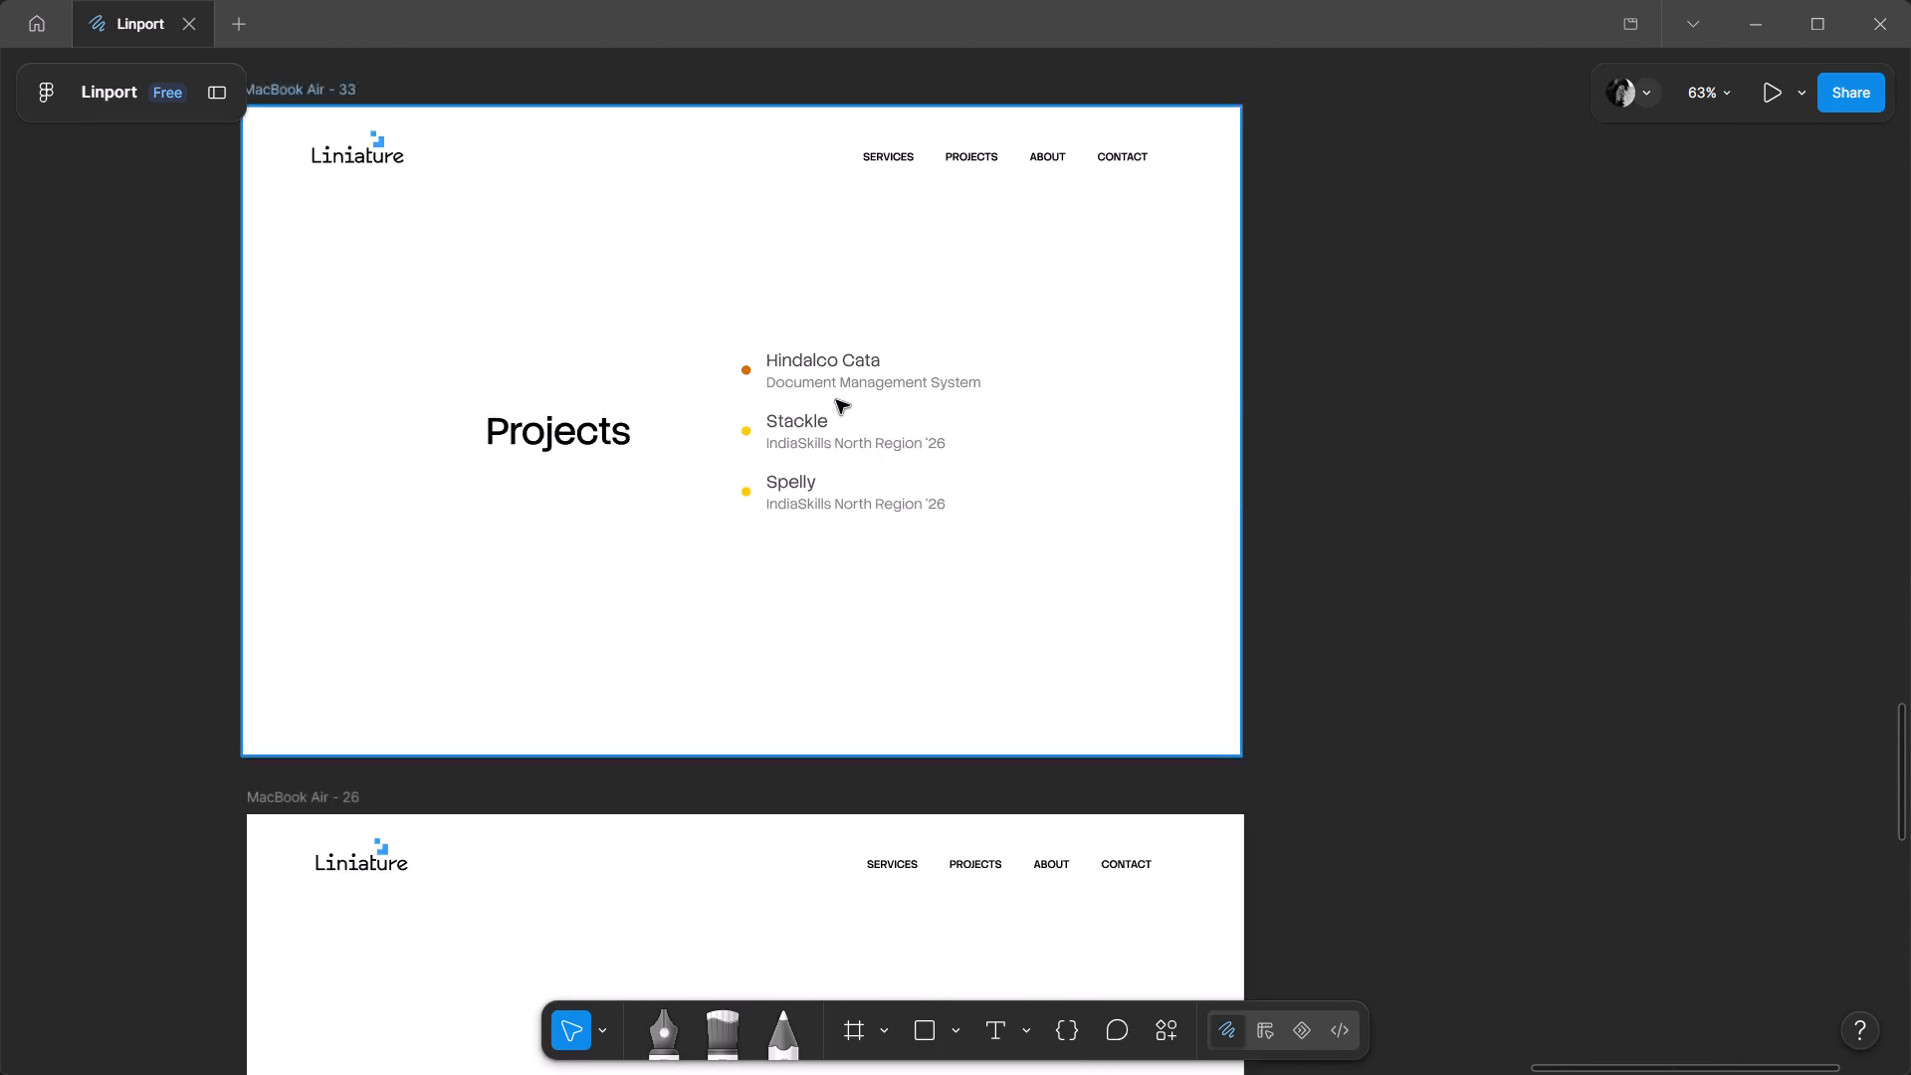
{"action": "scroll", "coordinate": [836, 400], "scroll_direction": "up", "scroll_amount": 2, "text": "ctrl"}
{"action": "double_click", "coordinate": [916, 363], "text": "ctrl"}
{"action": "left_click", "coordinate": [1163, 364]}
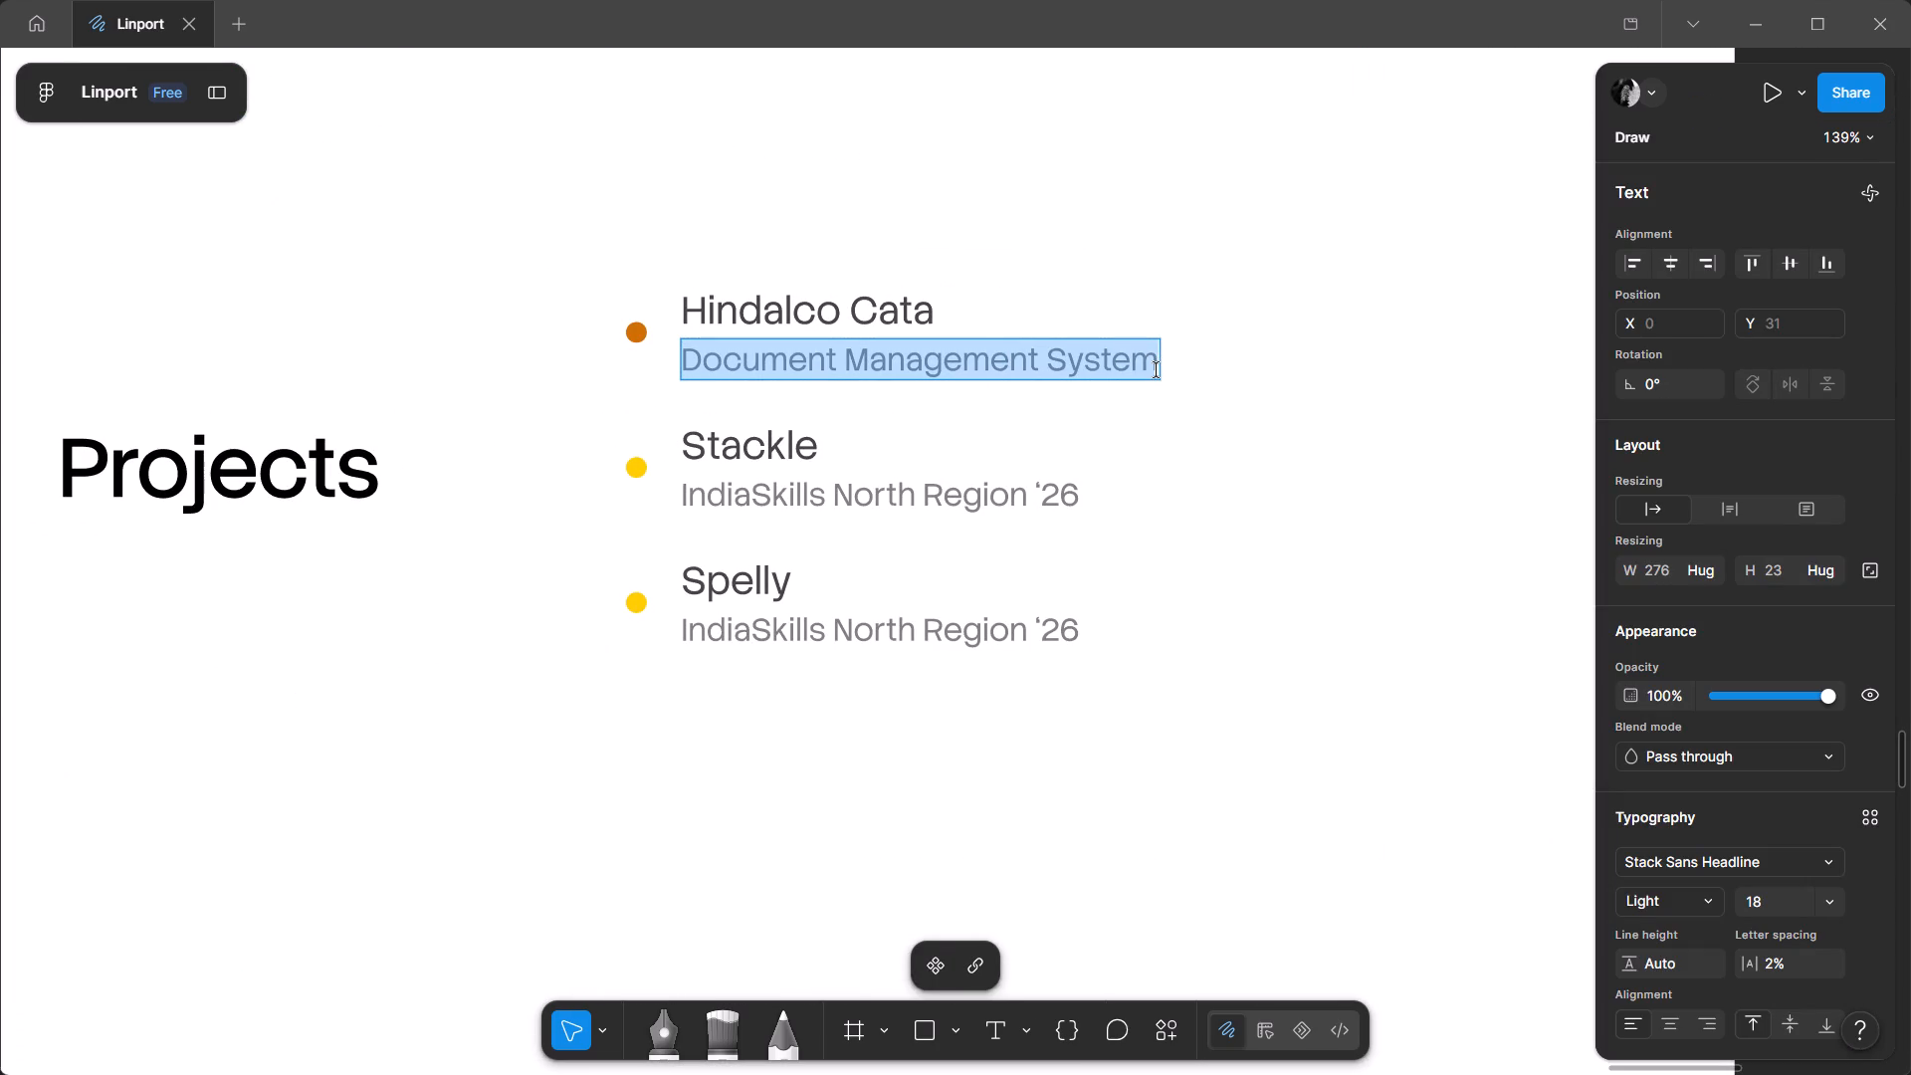
{"action": "left_click", "coordinate": [1156, 369]}
{"action": "key", "text": "space"}
{"action": "key", "text": "ctrl+v"}
Set the bullet at the end of the Hindalco Cata subtitle to Bold weight.
{"action": "left_click_drag", "start_coordinate": [1162, 369], "coordinate": [1179, 367]}
{"action": "left_click", "coordinate": [1685, 892]}
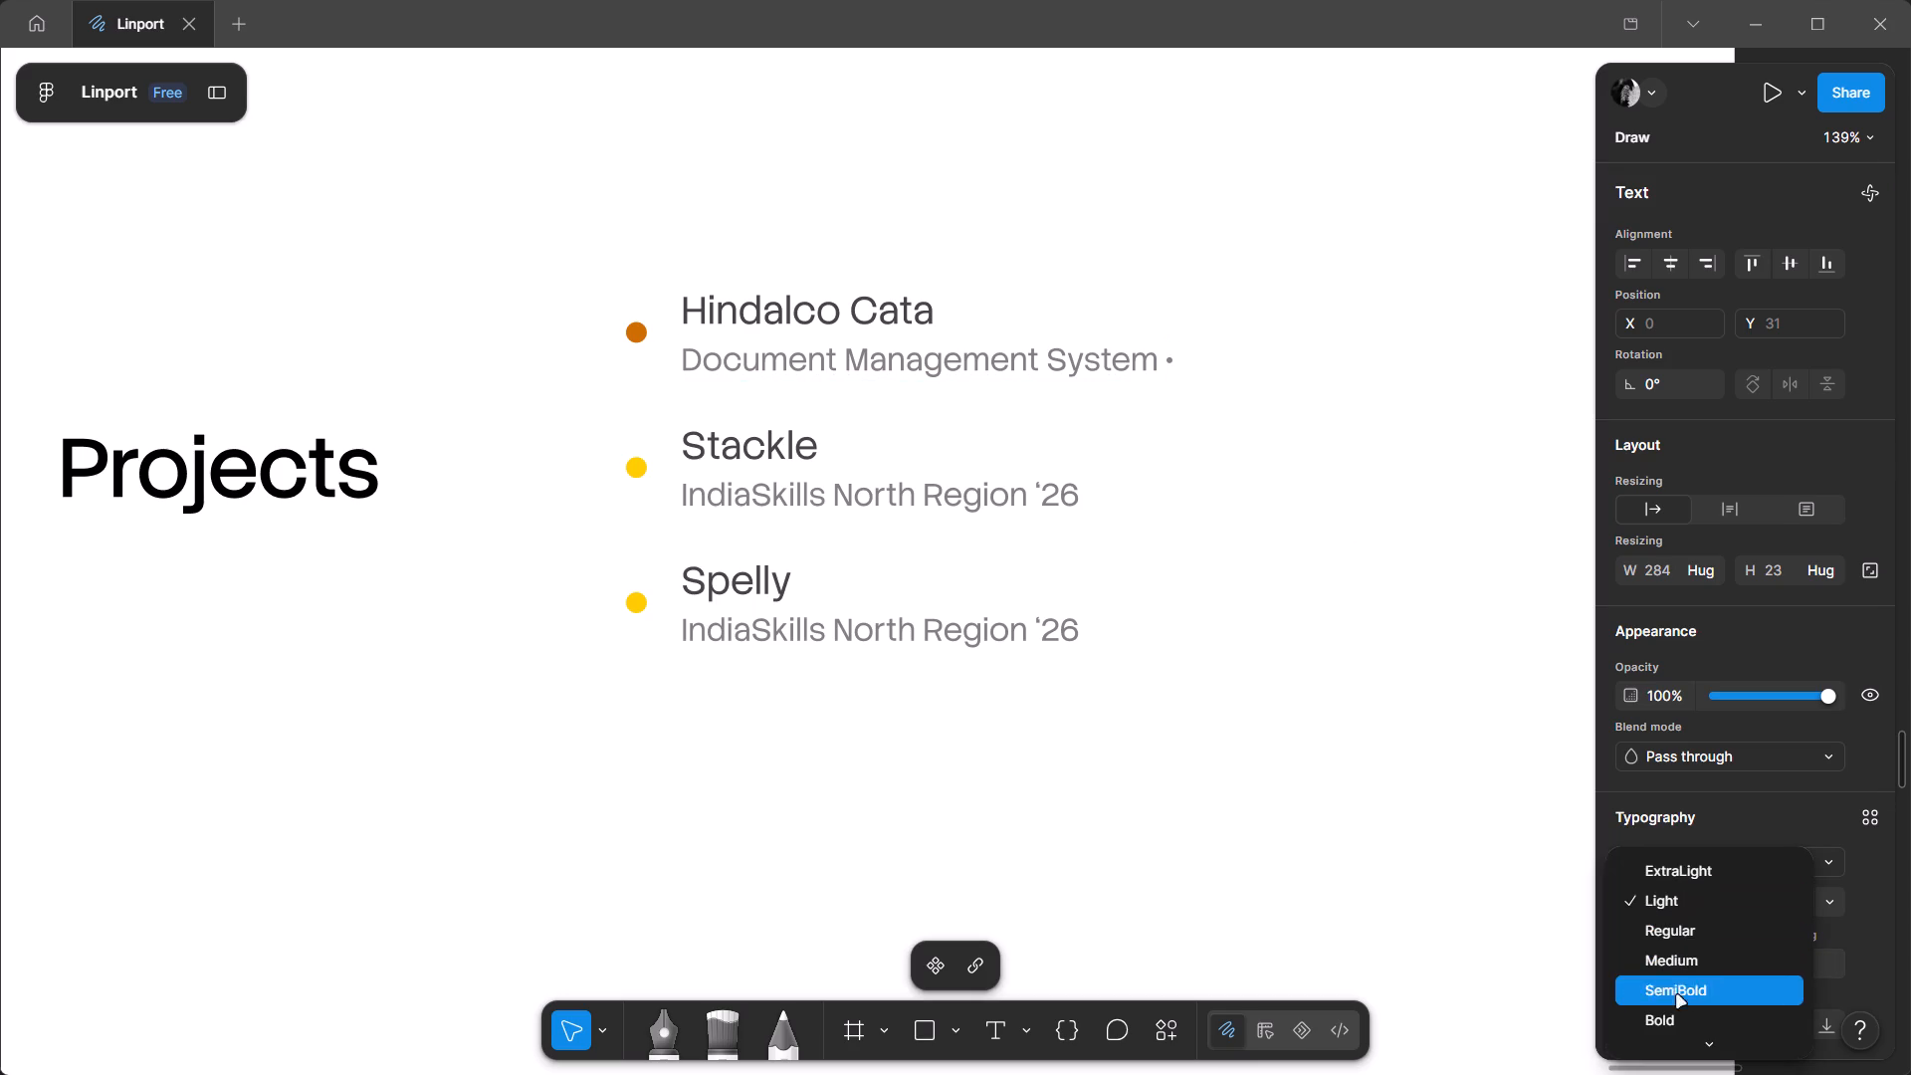
{"action": "left_click", "coordinate": [1675, 1015]}
Append "Shipped" in Light weight after the bullet in the Hindalco Cata subtitle.
{"action": "double_click", "coordinate": [1151, 350]}
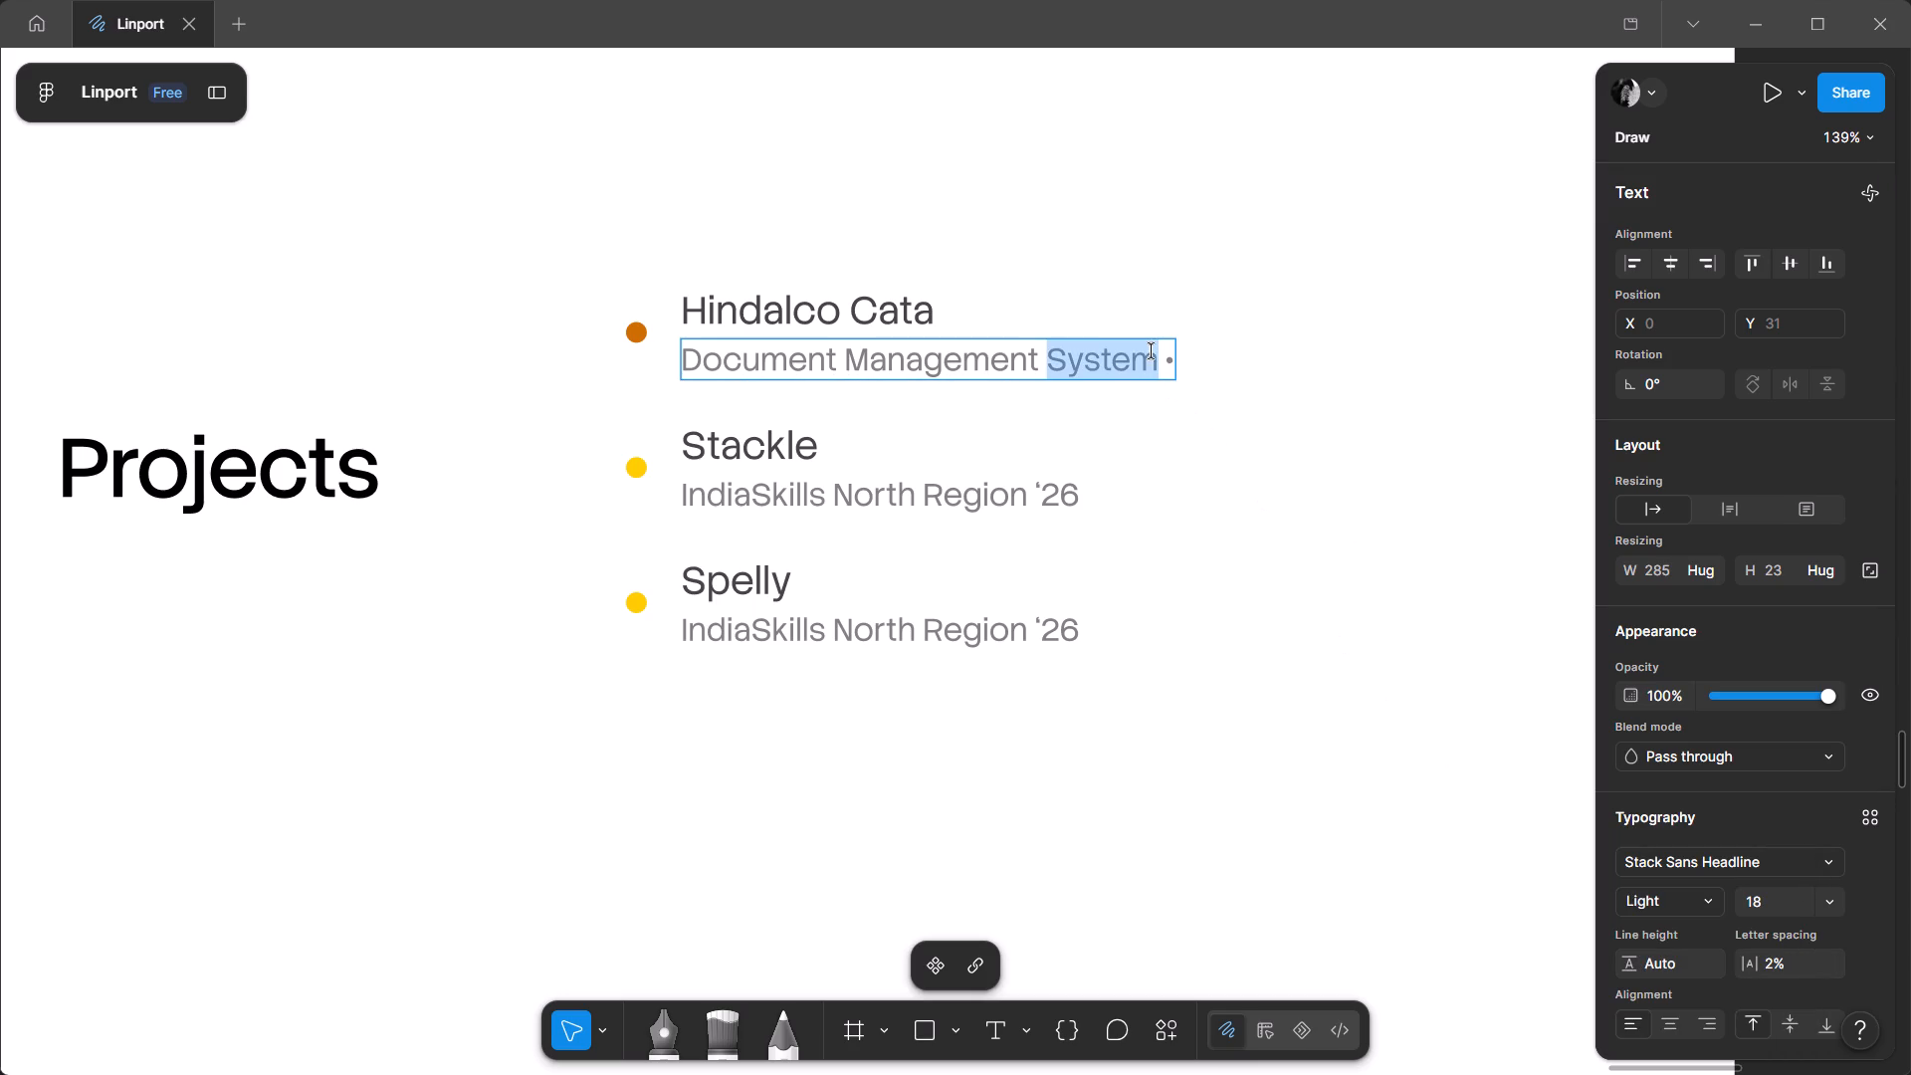
{"action": "left_click", "coordinate": [1163, 354]}
{"action": "key", "text": "Right"}
{"action": "key", "text": "Right"}
{"action": "key", "text": "space"}
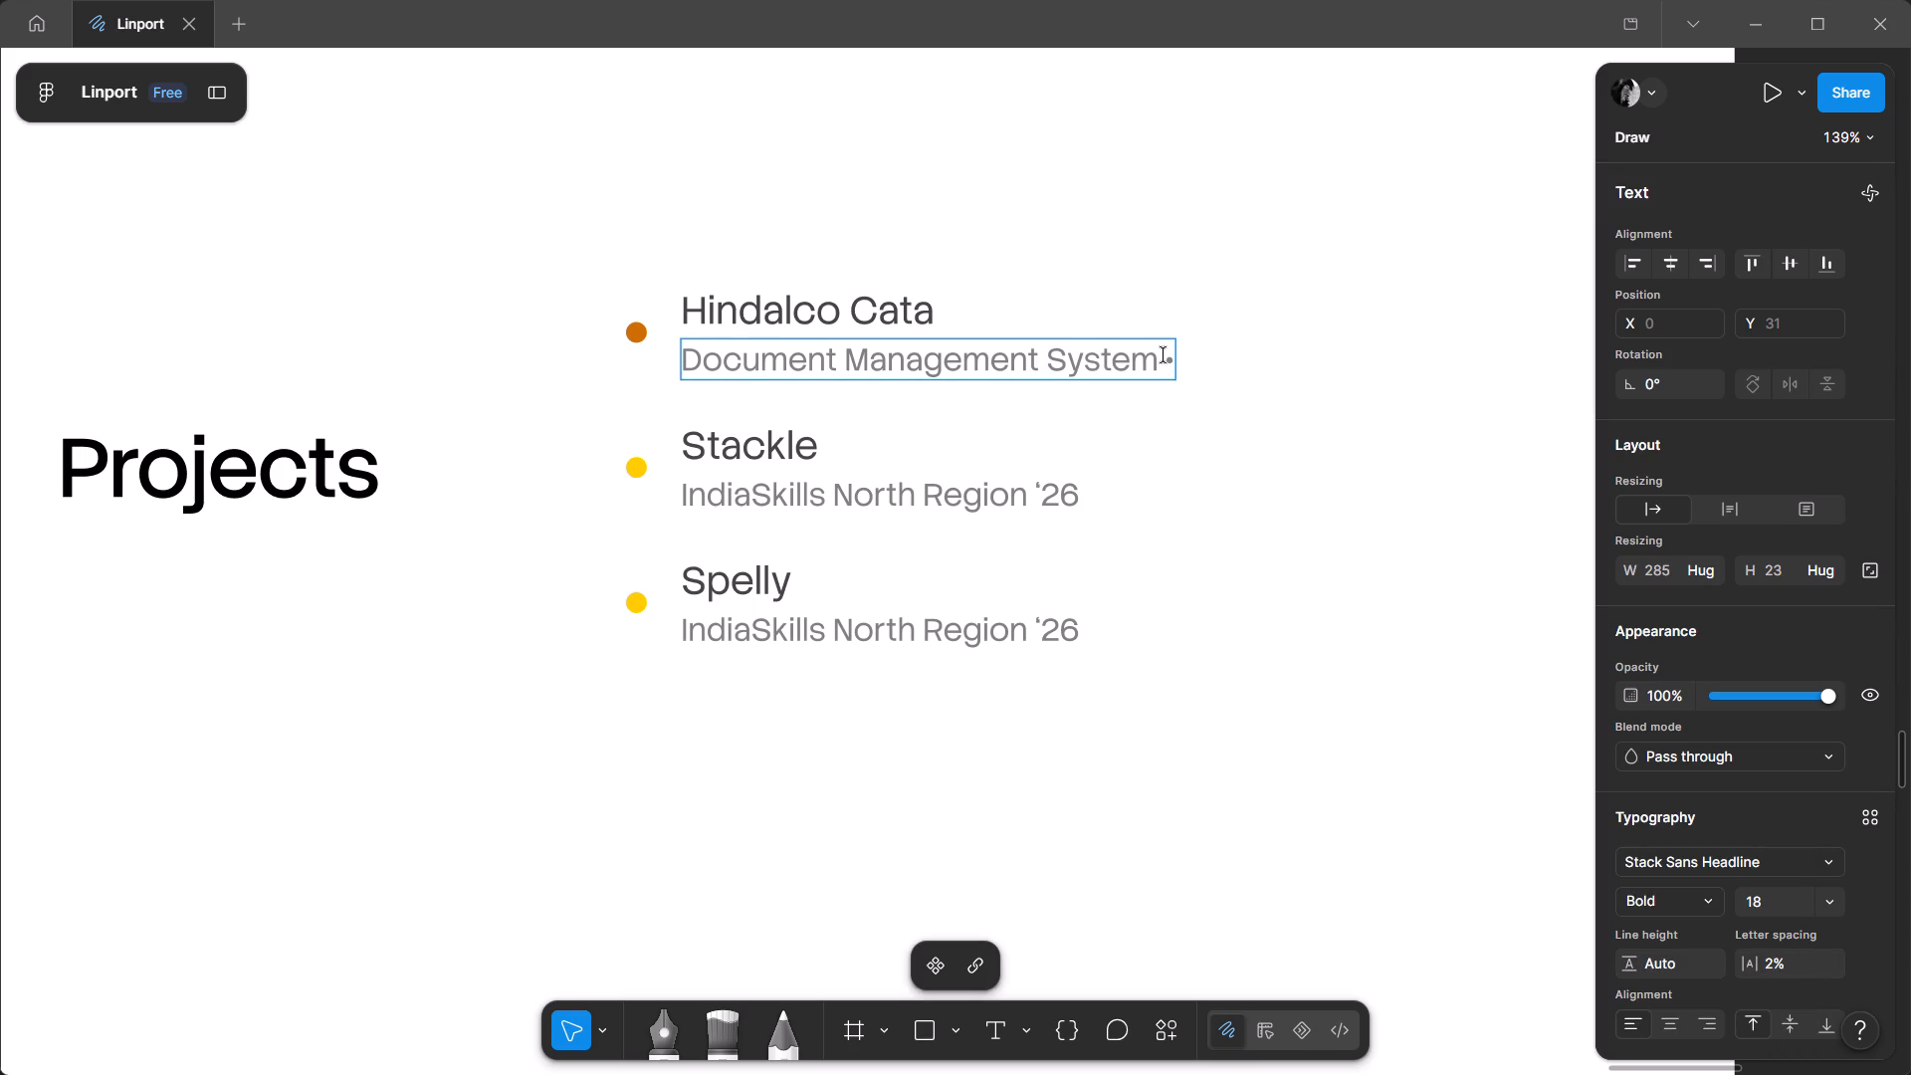
{"action": "key", "text": "BackSpace"}
{"action": "key", "text": "BackSpace"}
{"action": "left_click", "coordinate": [1656, 911]}
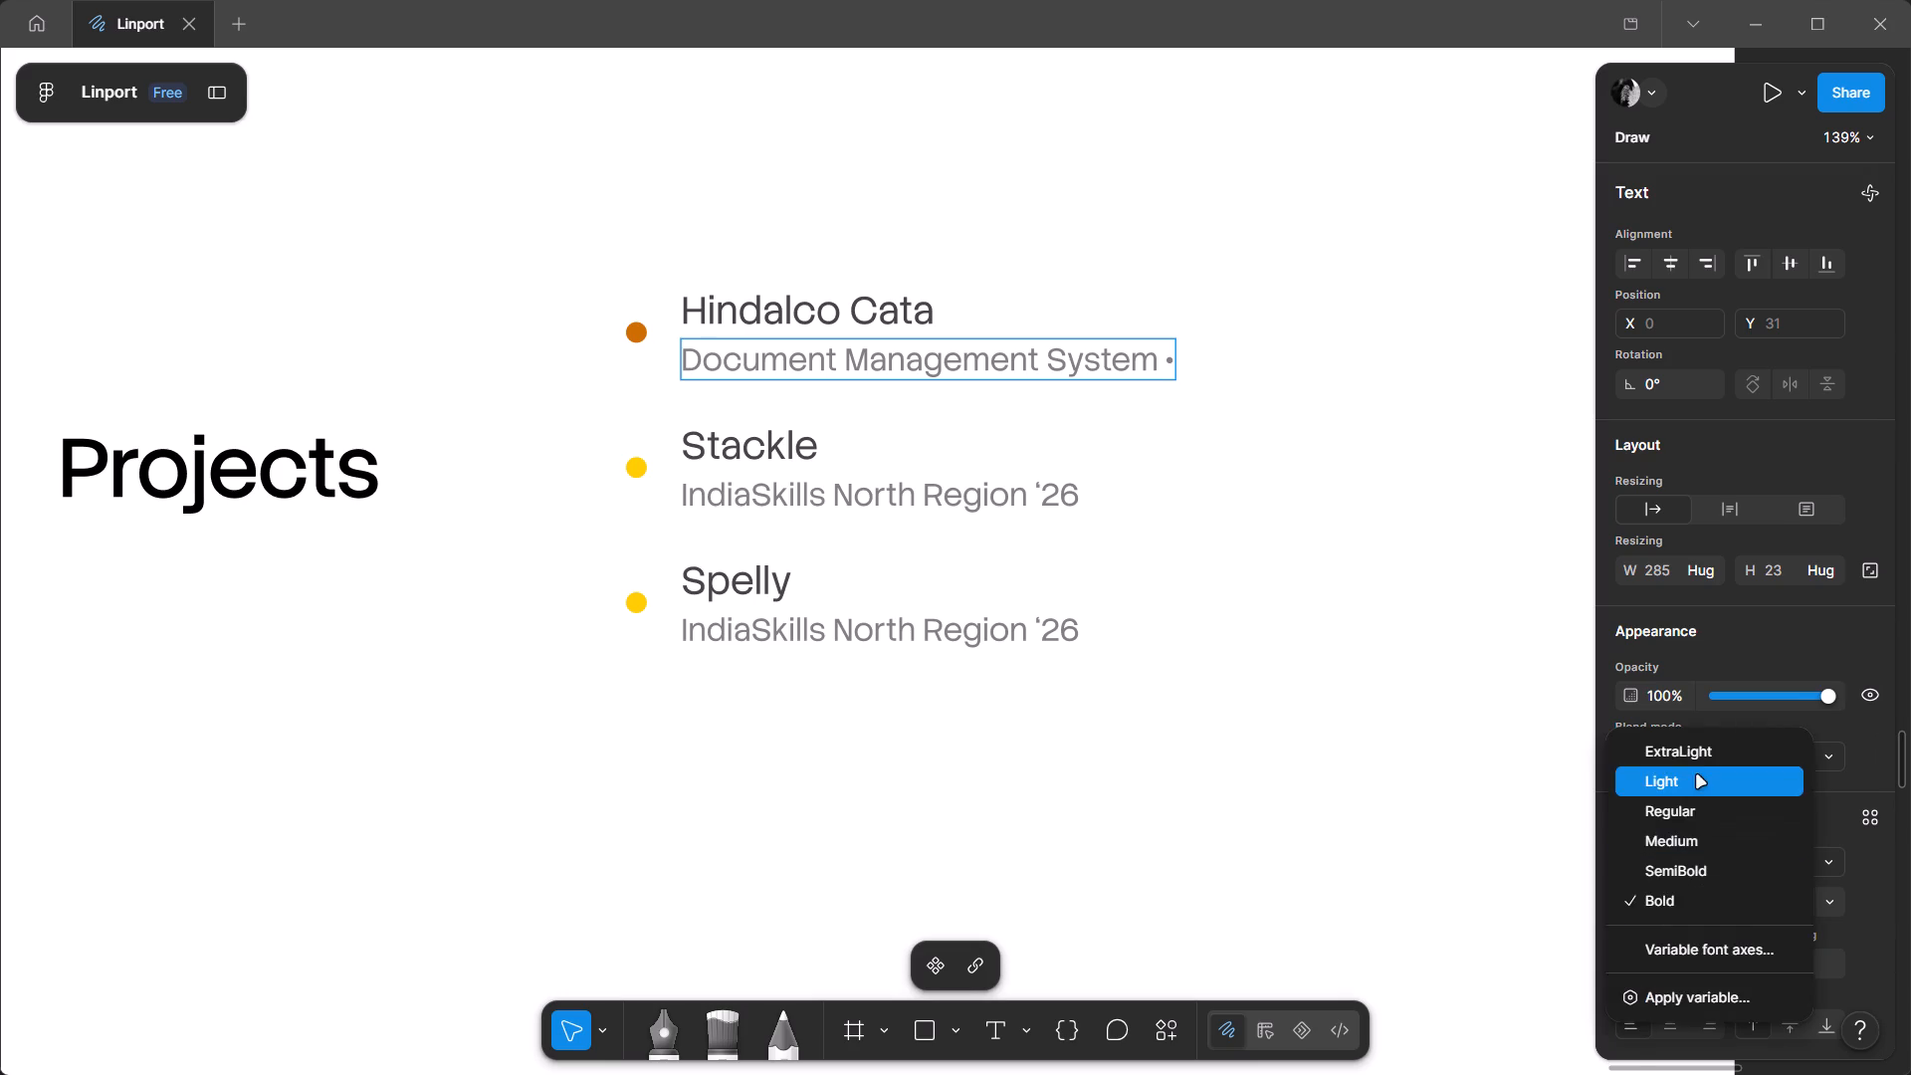
{"action": "left_click", "coordinate": [1697, 774]}
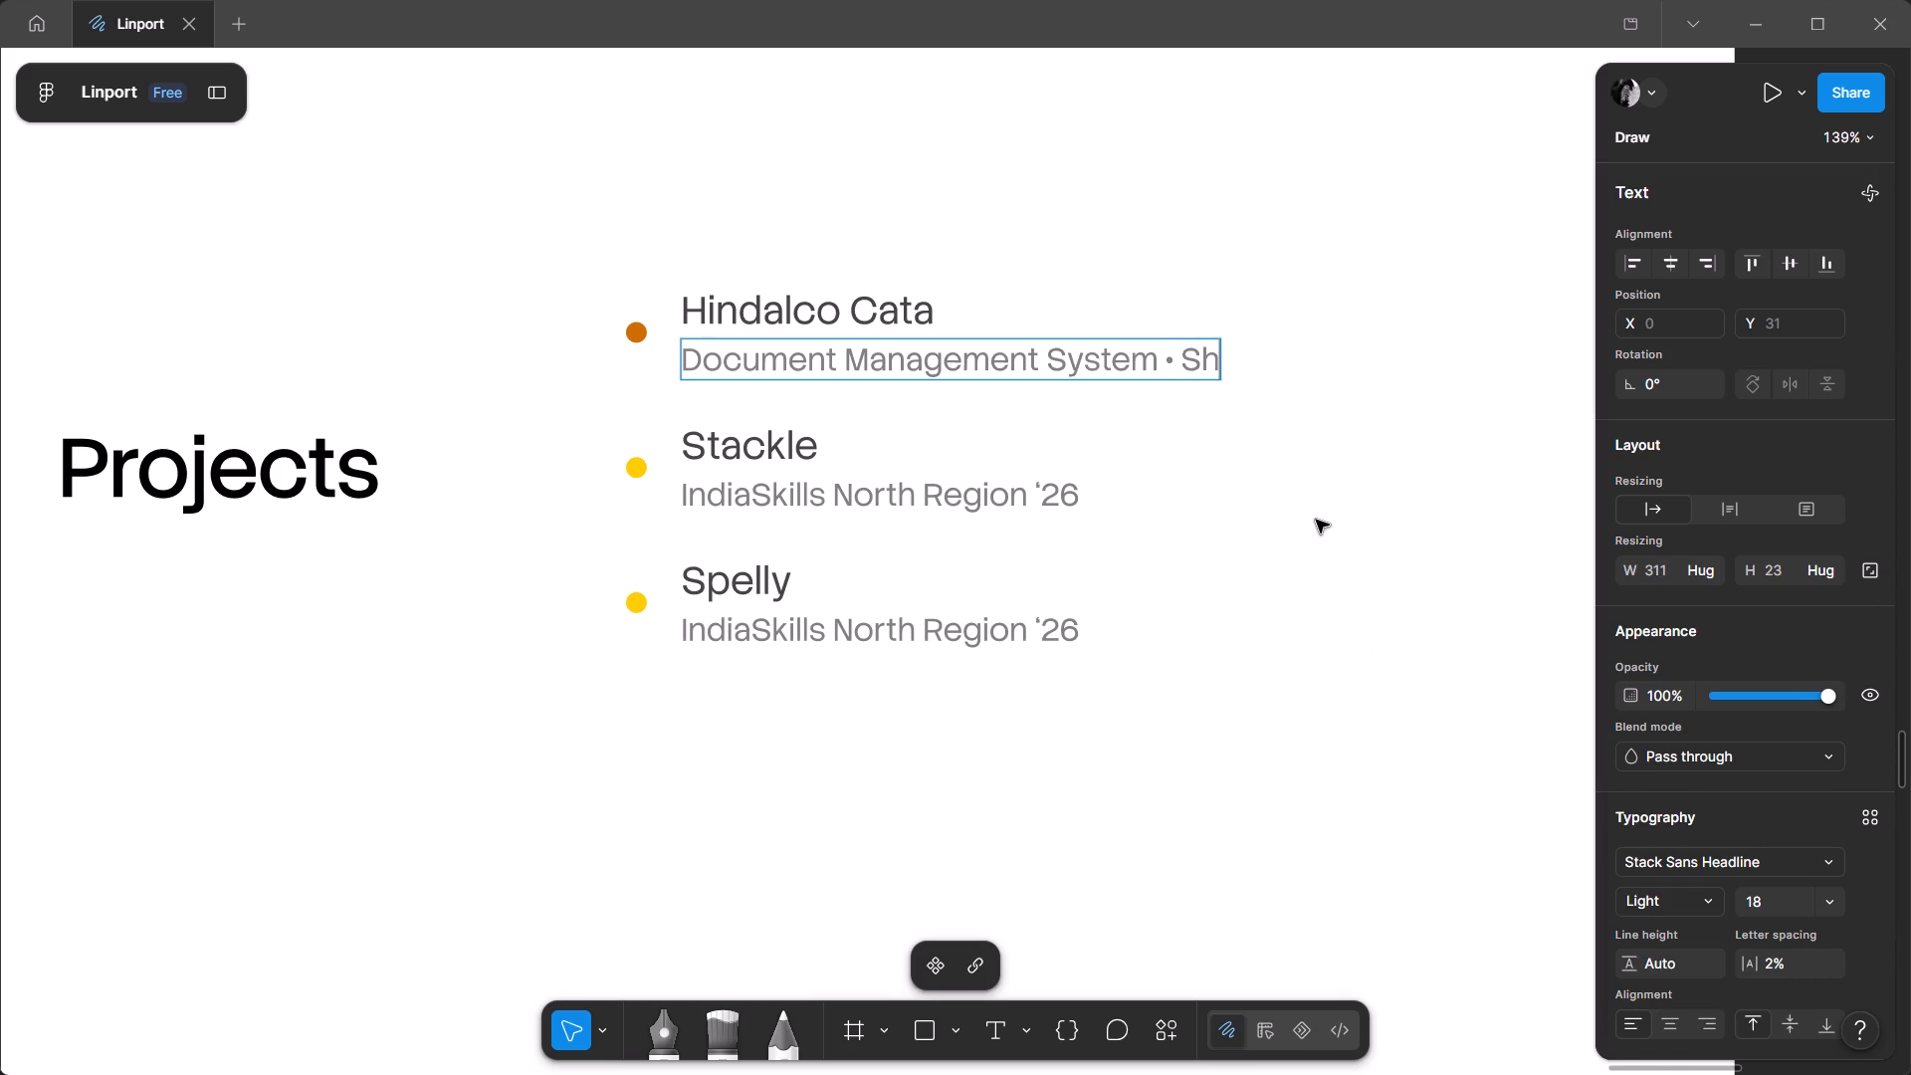
{"action": "double_click", "coordinate": [1316, 520]}
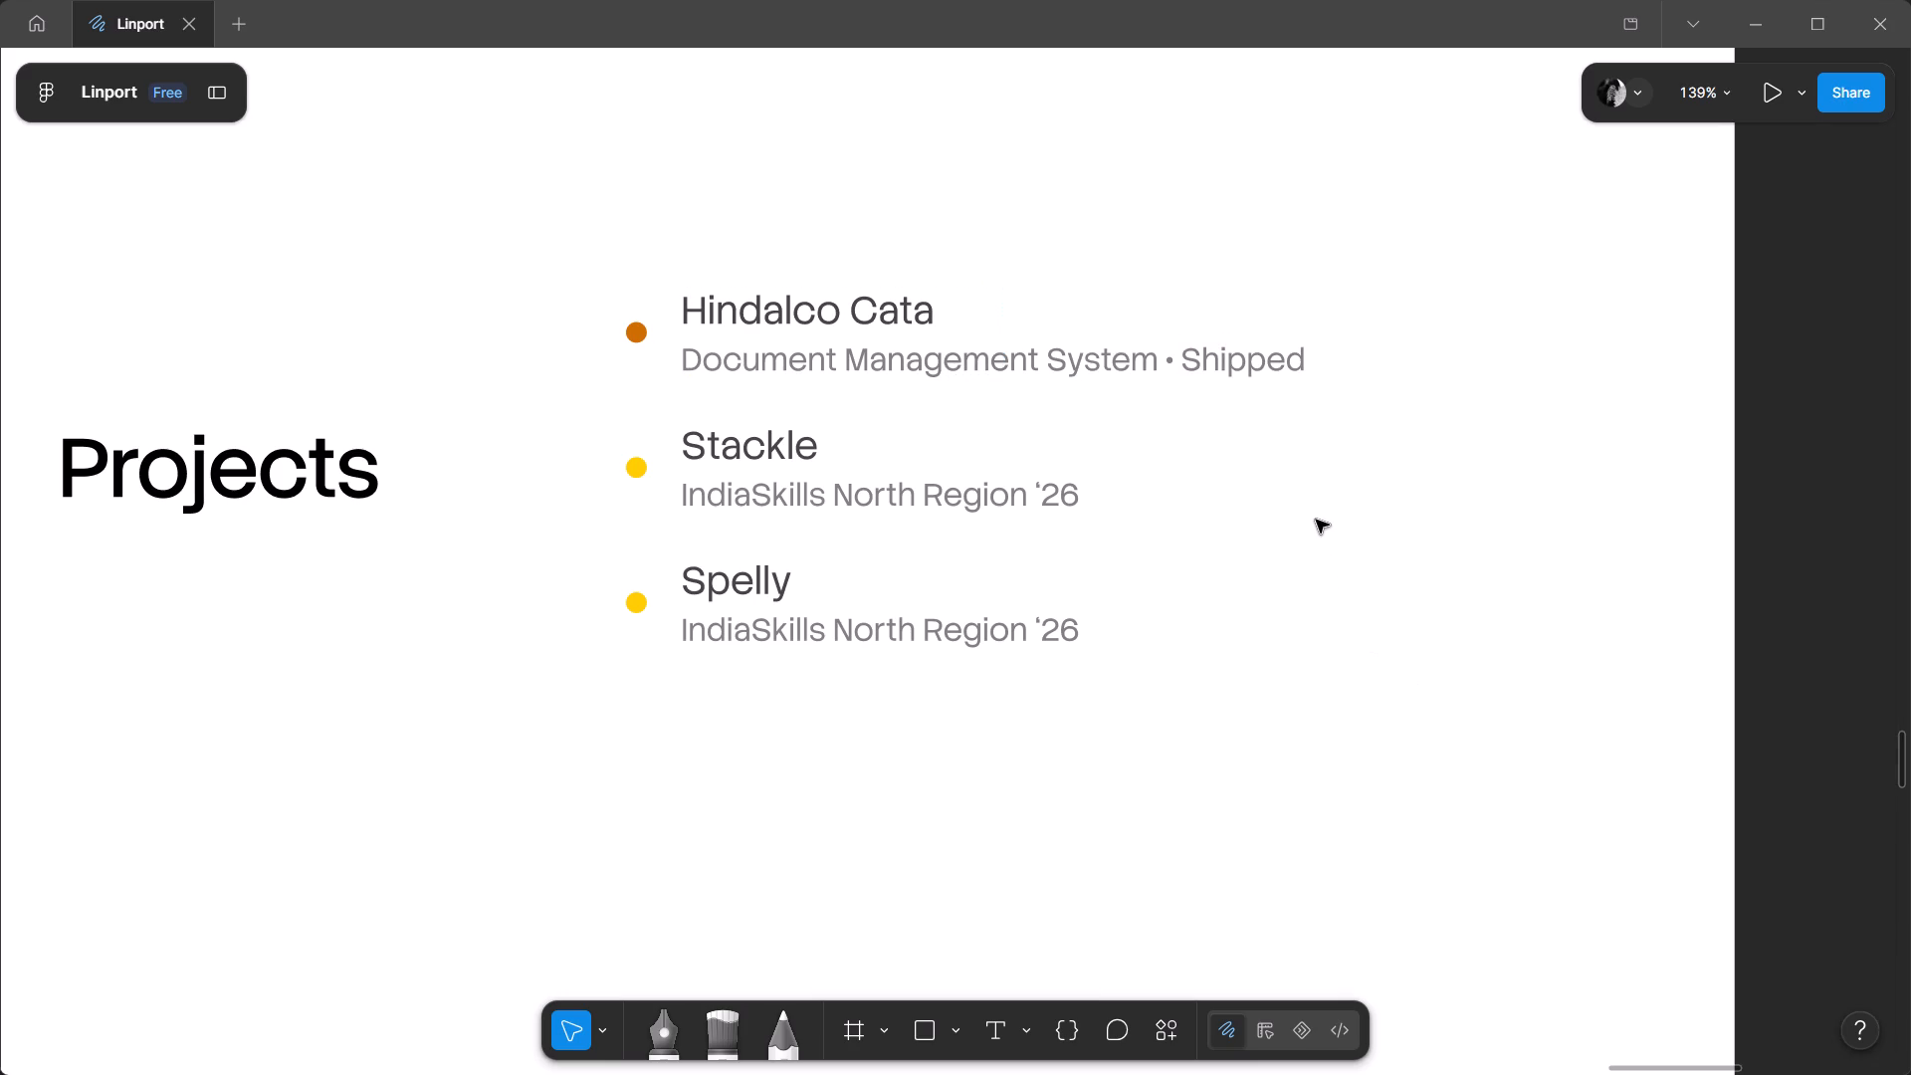
Copy "Shipped" from the Hindalco Cata subtitle and paste it at the end of the Stackle subtitle.
{"action": "double_click", "coordinate": [1247, 381]}
{"action": "double_click", "coordinate": [1187, 356]}
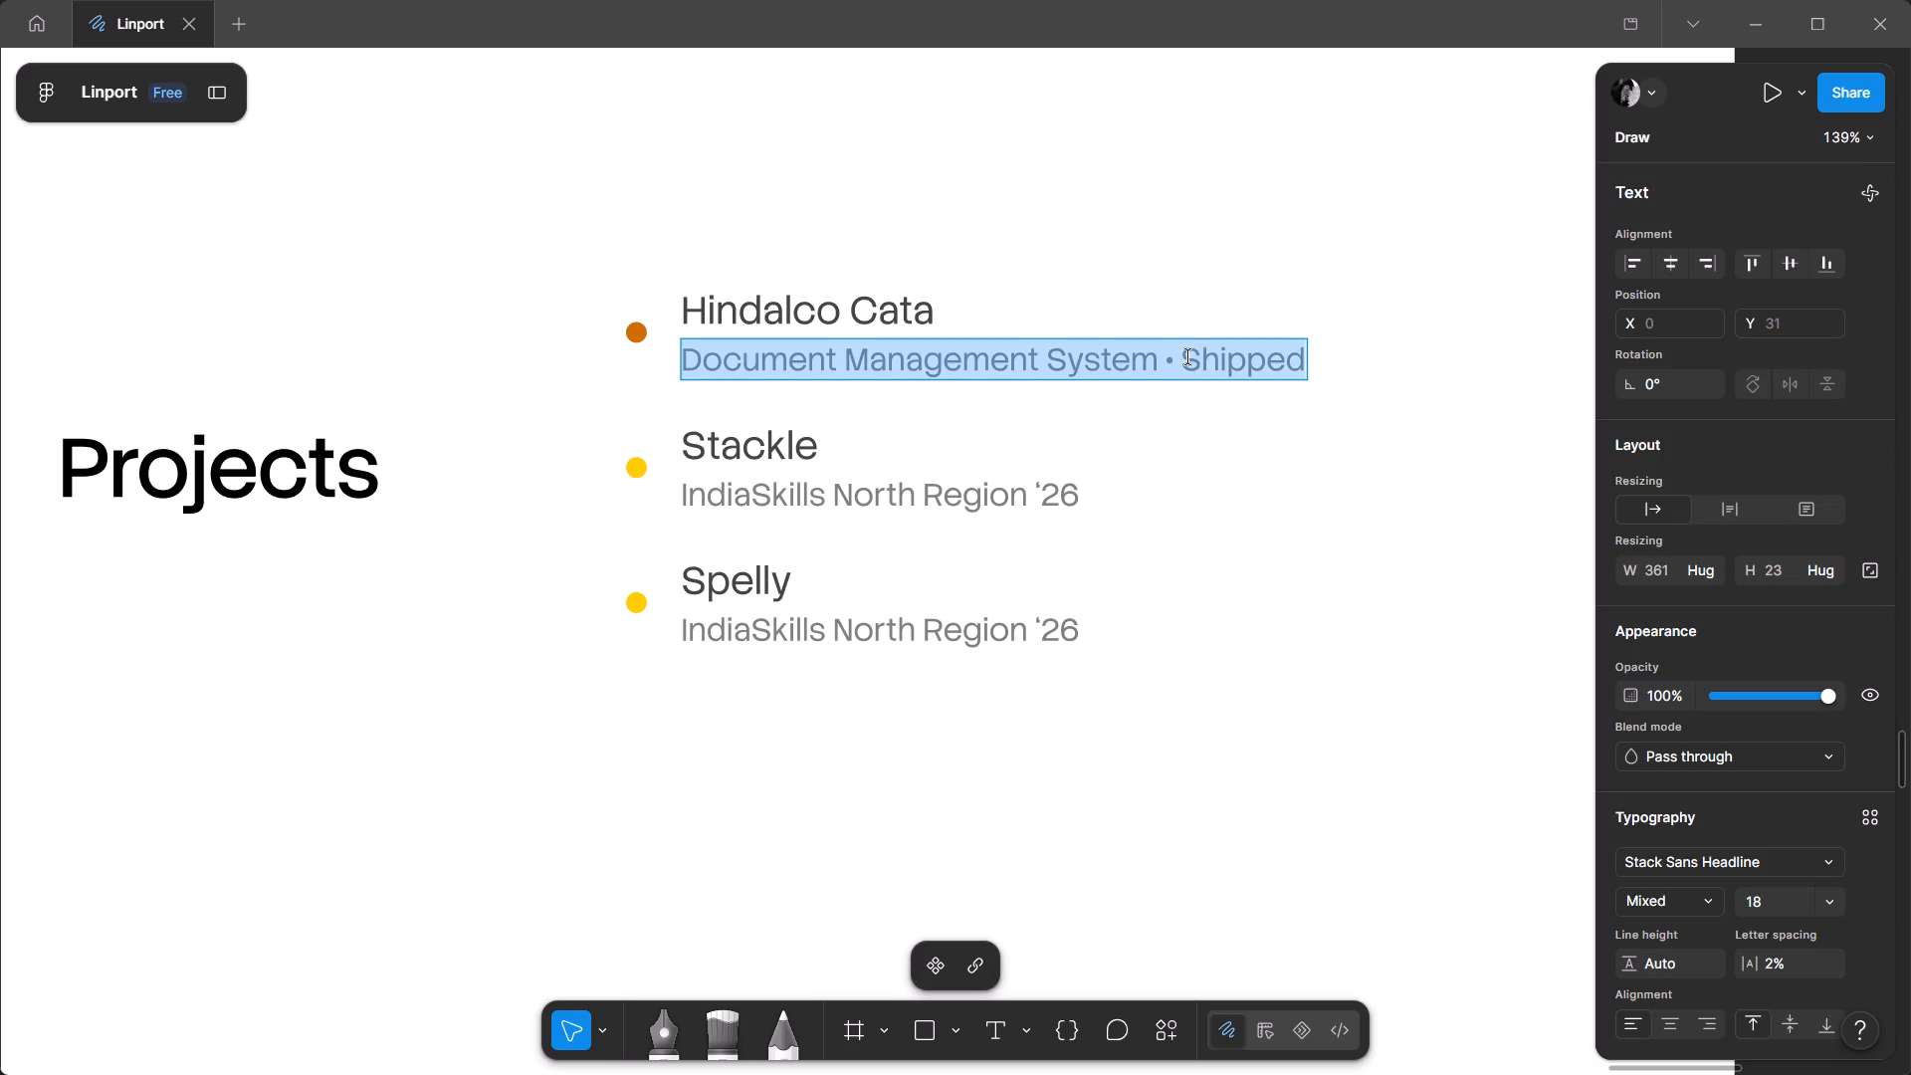
{"action": "left_click_drag", "start_coordinate": [1171, 359], "coordinate": [1334, 356]}
{"action": "key", "text": "ctrl+c"}
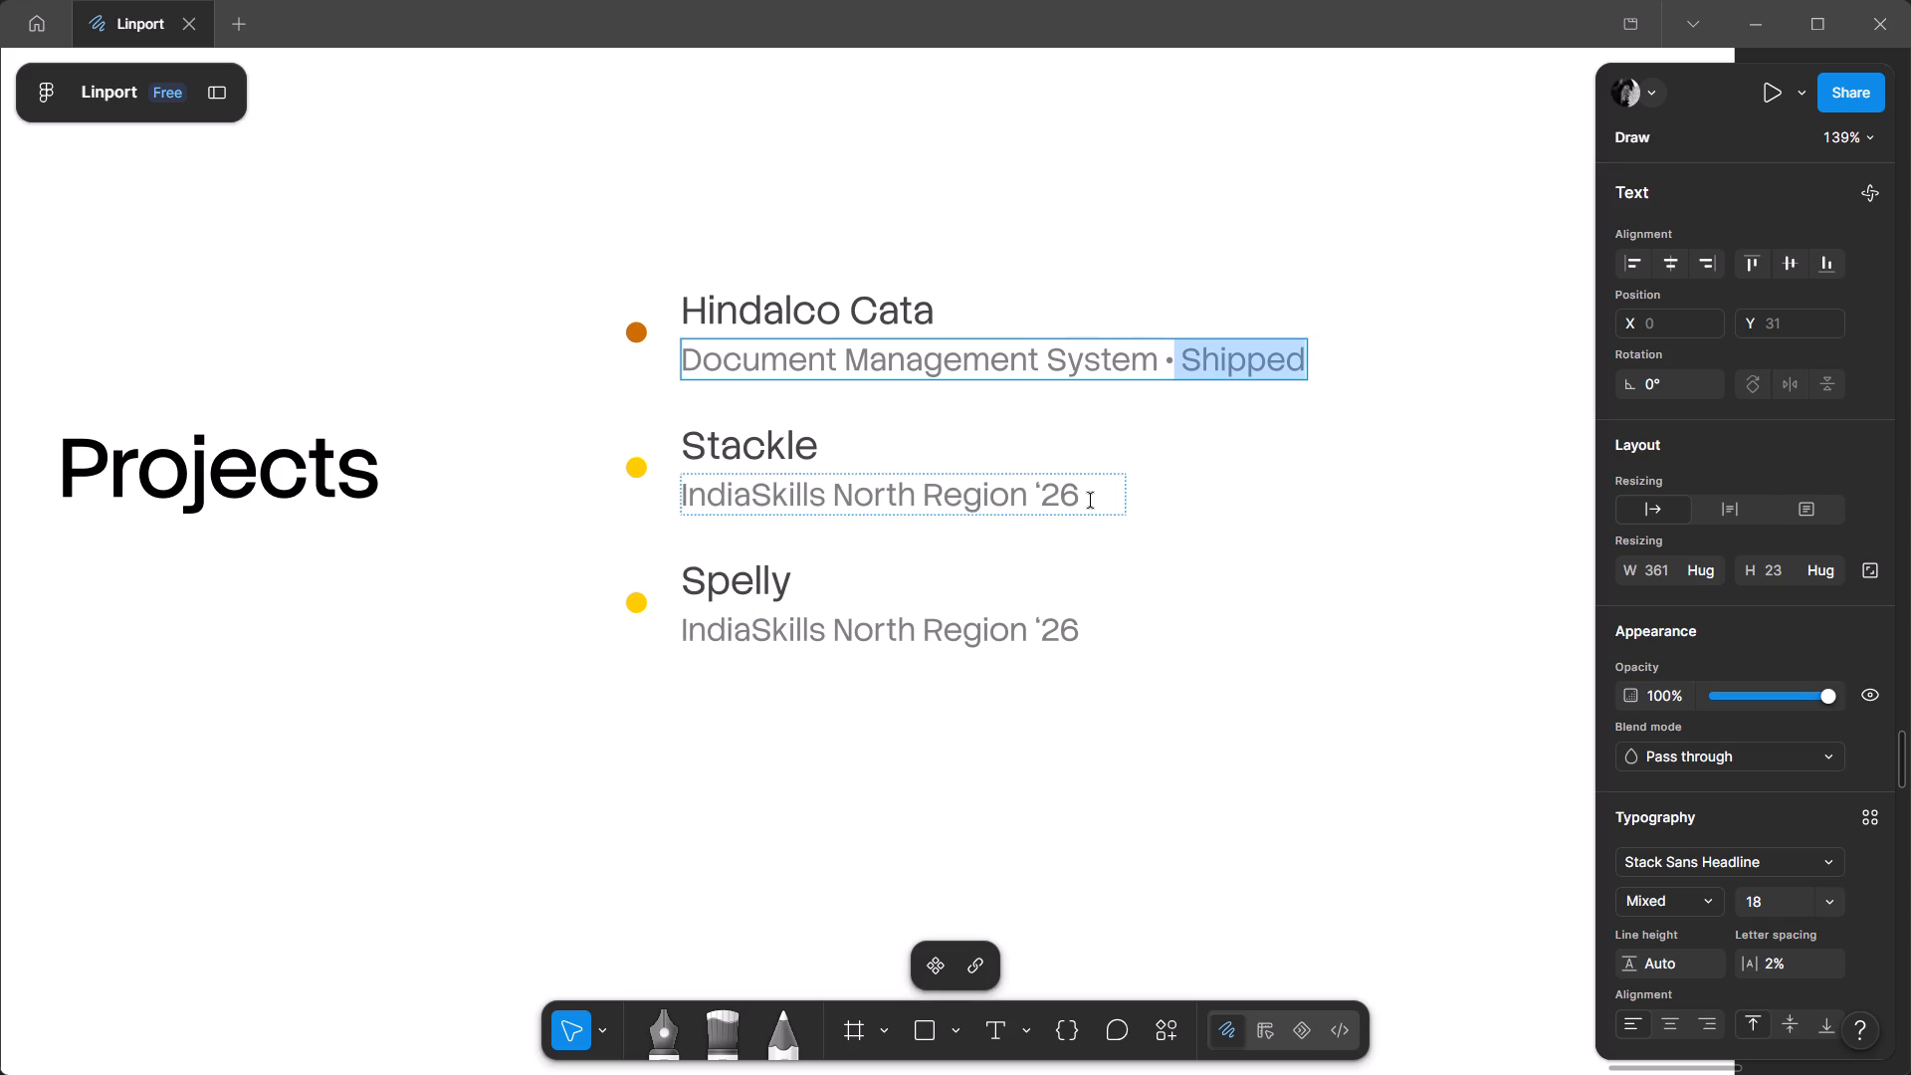
{"action": "left_click", "coordinate": [1090, 500]}
{"action": "key", "text": "space"}
{"action": "key", "text": "ctrl+v"}
{"action": "key", "text": "ctrl+z"}
{"action": "left_click", "coordinate": [1142, 483]}
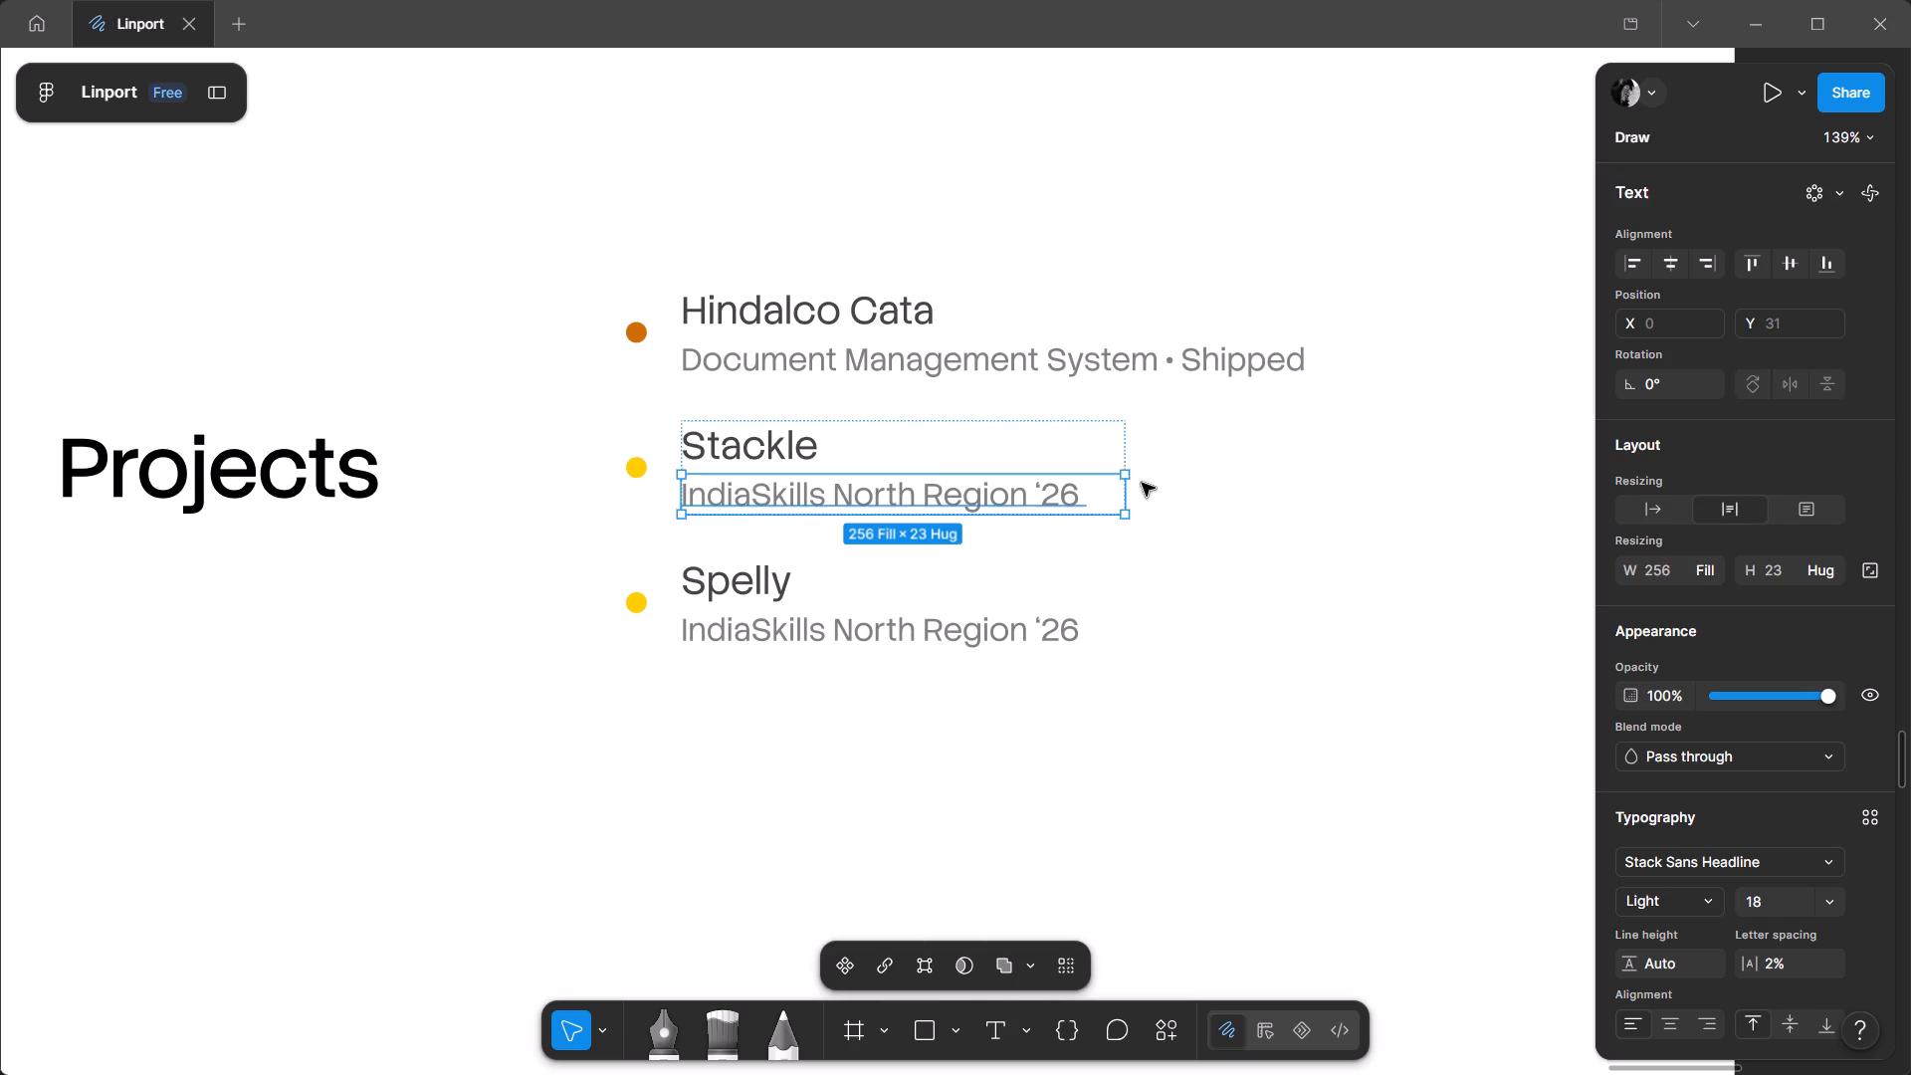
{"action": "double_click", "coordinate": [1069, 486]}
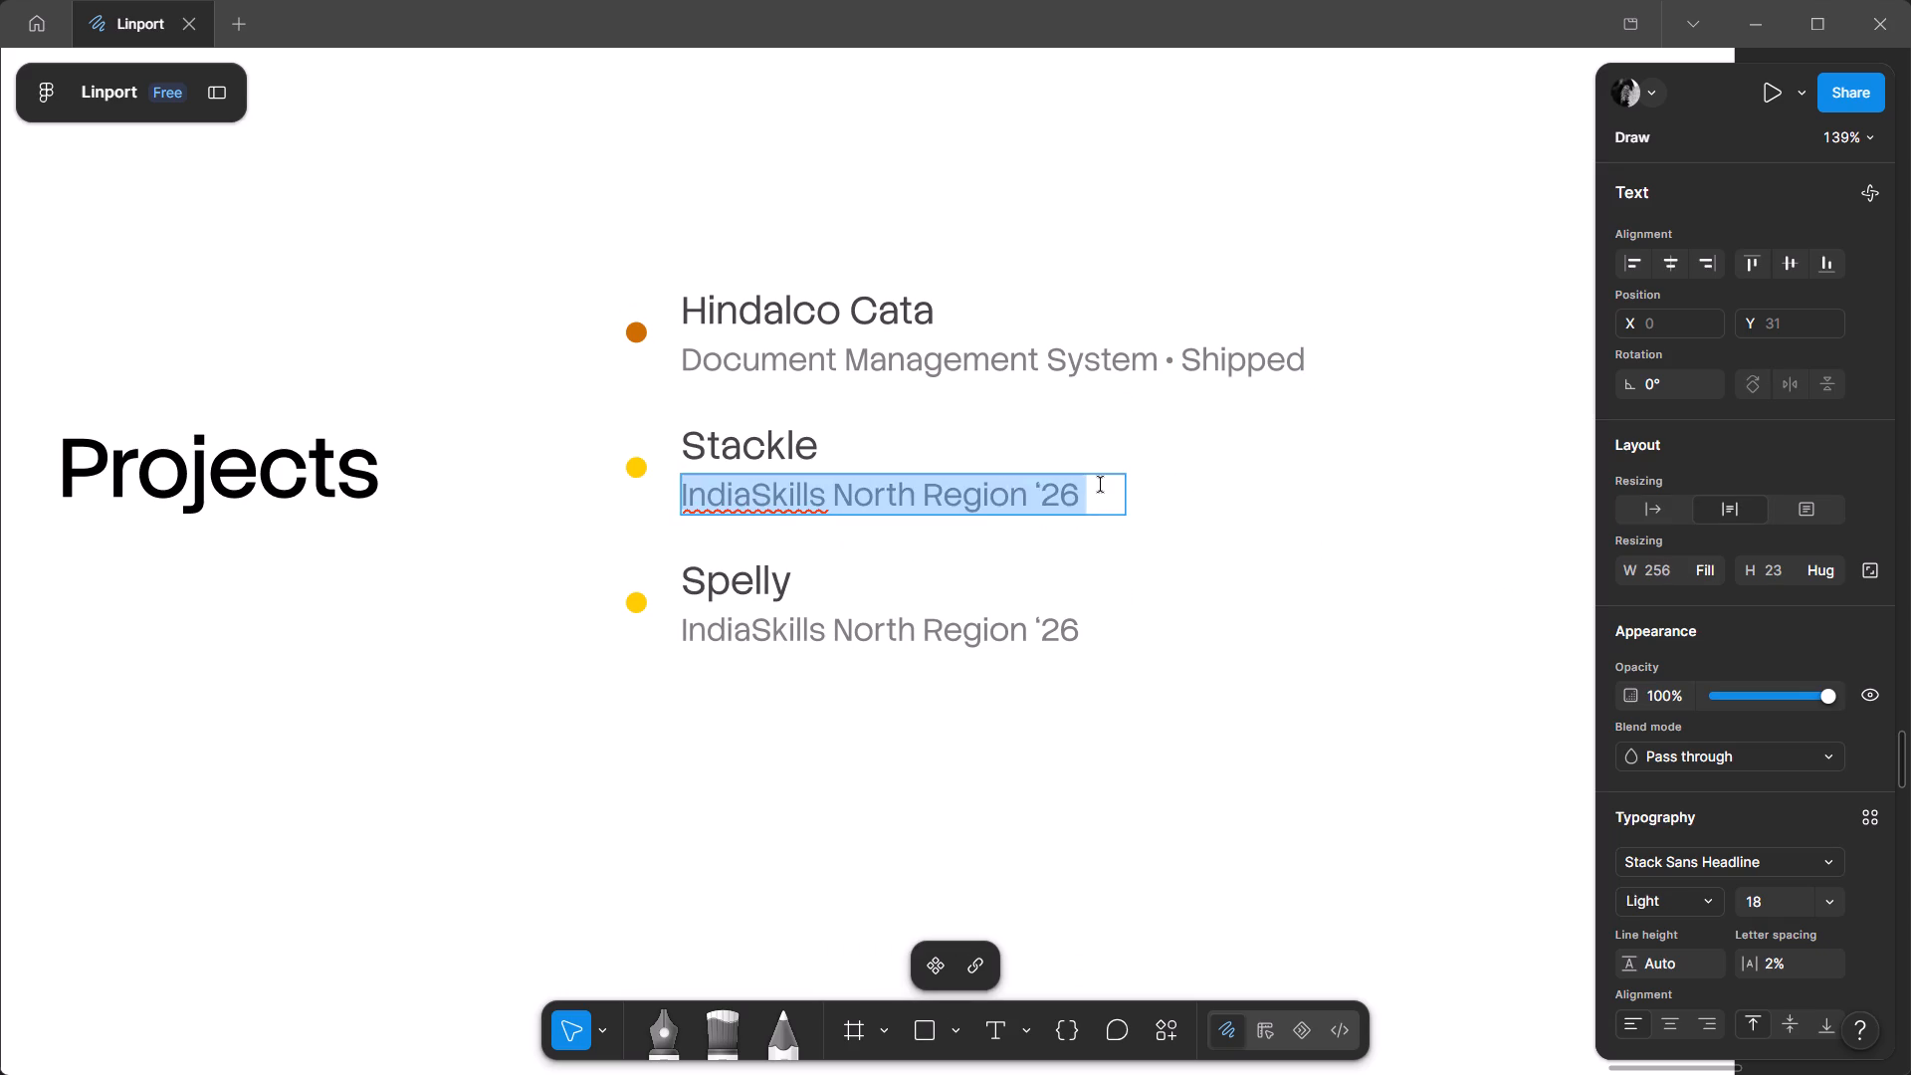
{"action": "left_click", "coordinate": [1100, 484]}
{"action": "key", "text": "ctrl+v"}
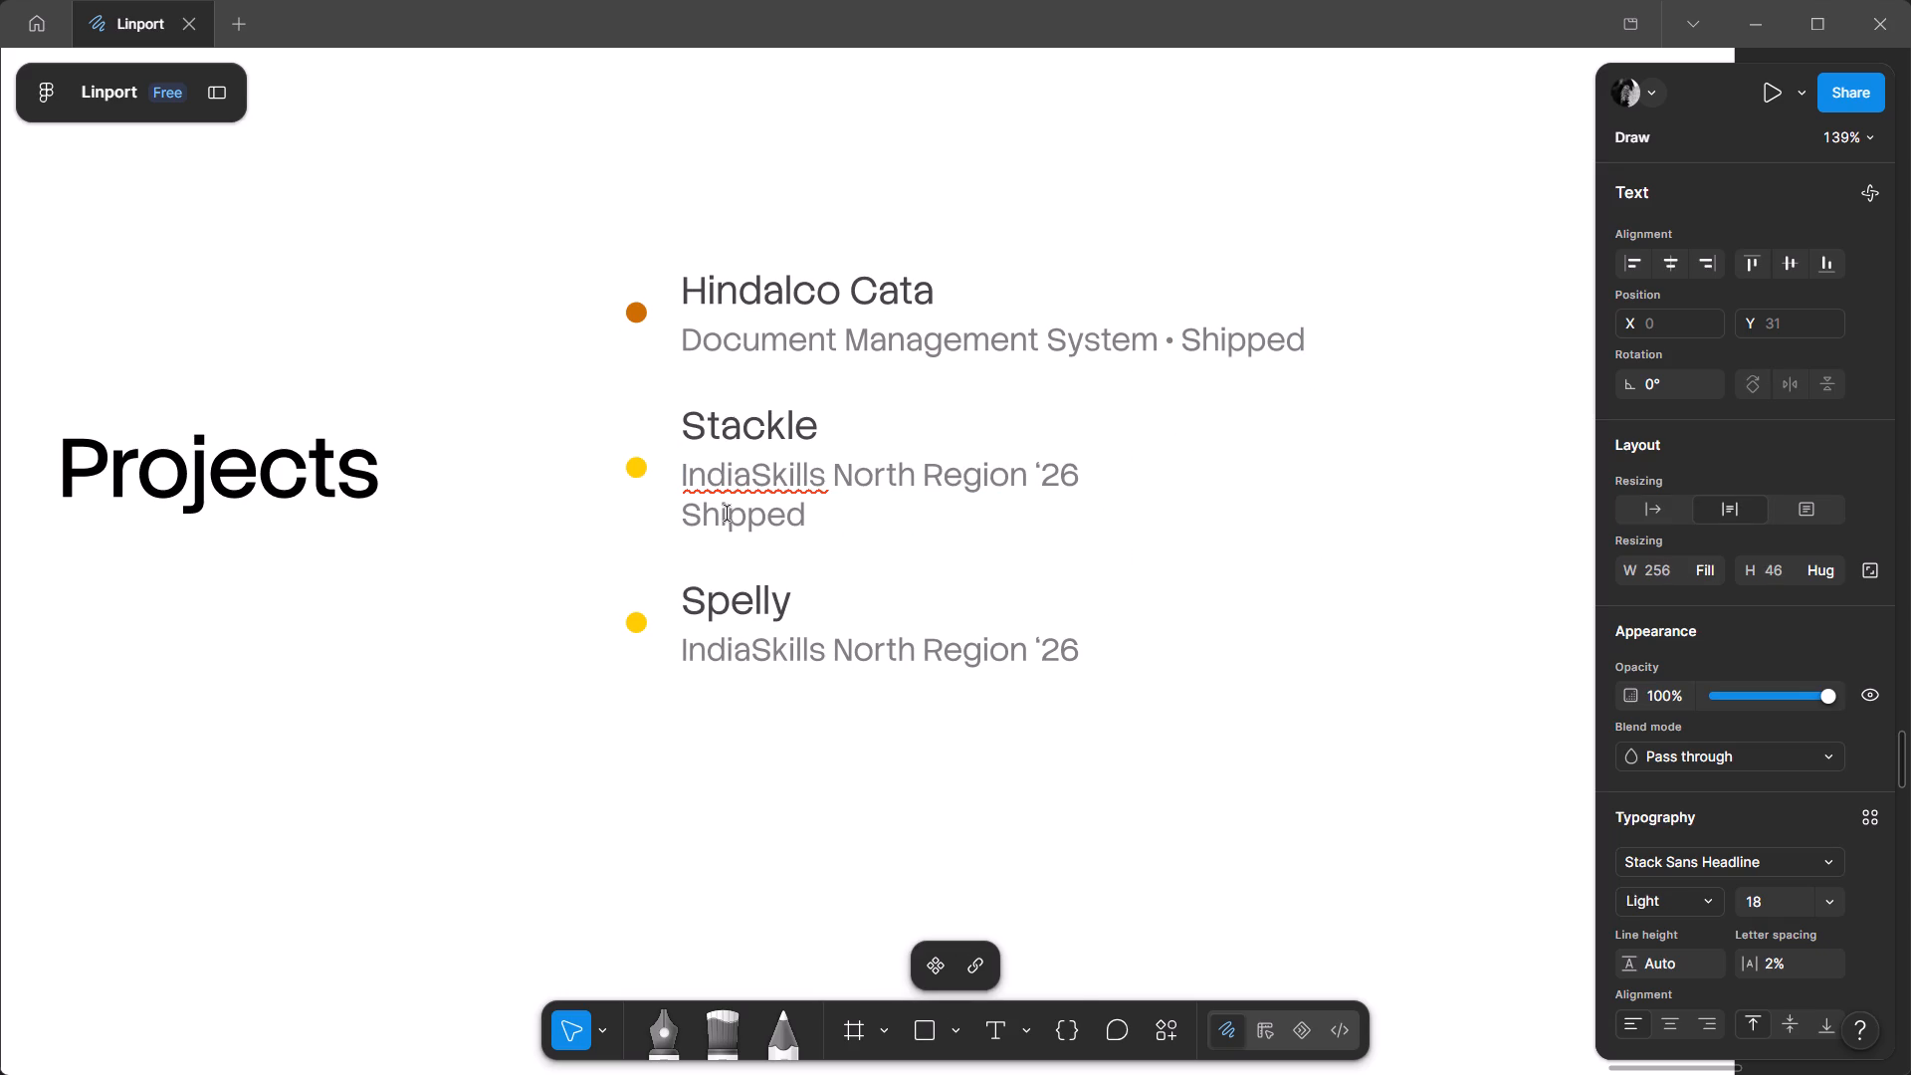
{"action": "left_click", "coordinate": [1273, 593]}
Set the Stackle subtitle's text box to auto width so its width hugs the text.
{"action": "left_click", "coordinate": [1672, 521]}
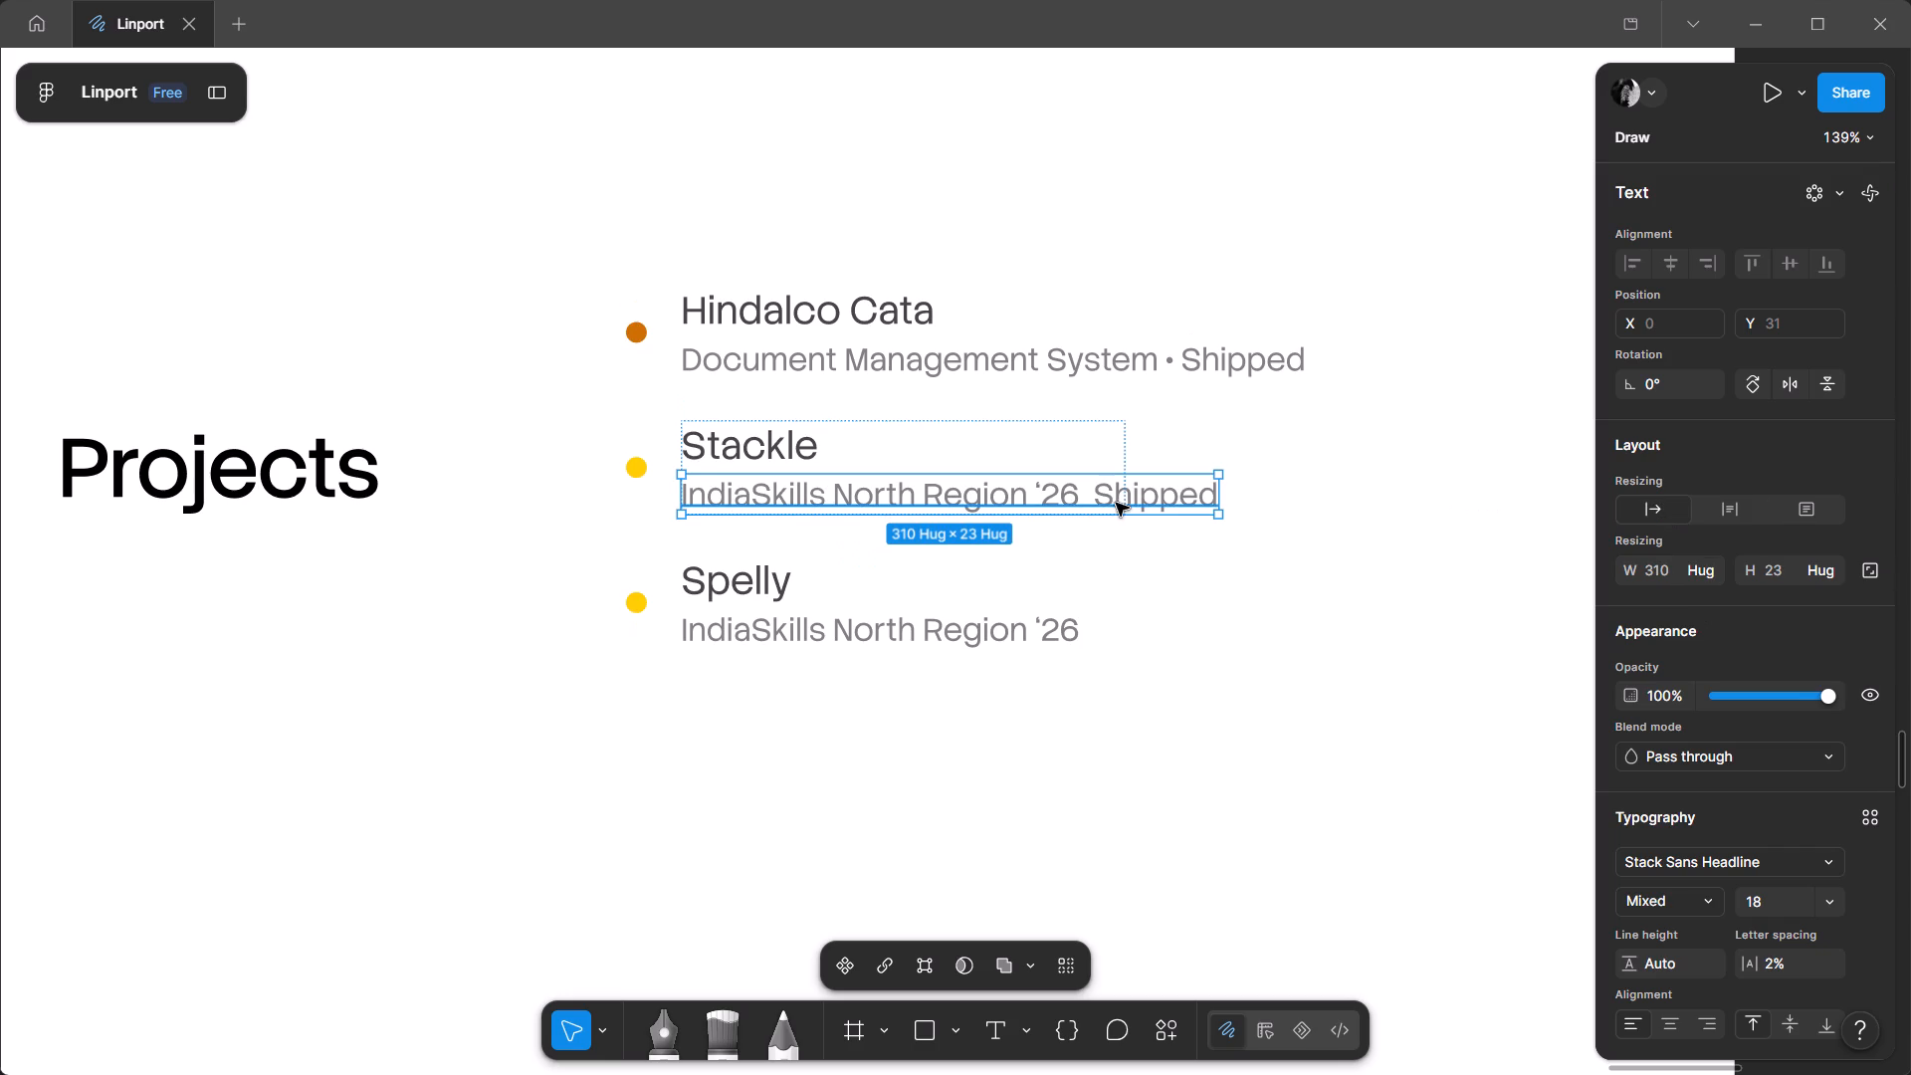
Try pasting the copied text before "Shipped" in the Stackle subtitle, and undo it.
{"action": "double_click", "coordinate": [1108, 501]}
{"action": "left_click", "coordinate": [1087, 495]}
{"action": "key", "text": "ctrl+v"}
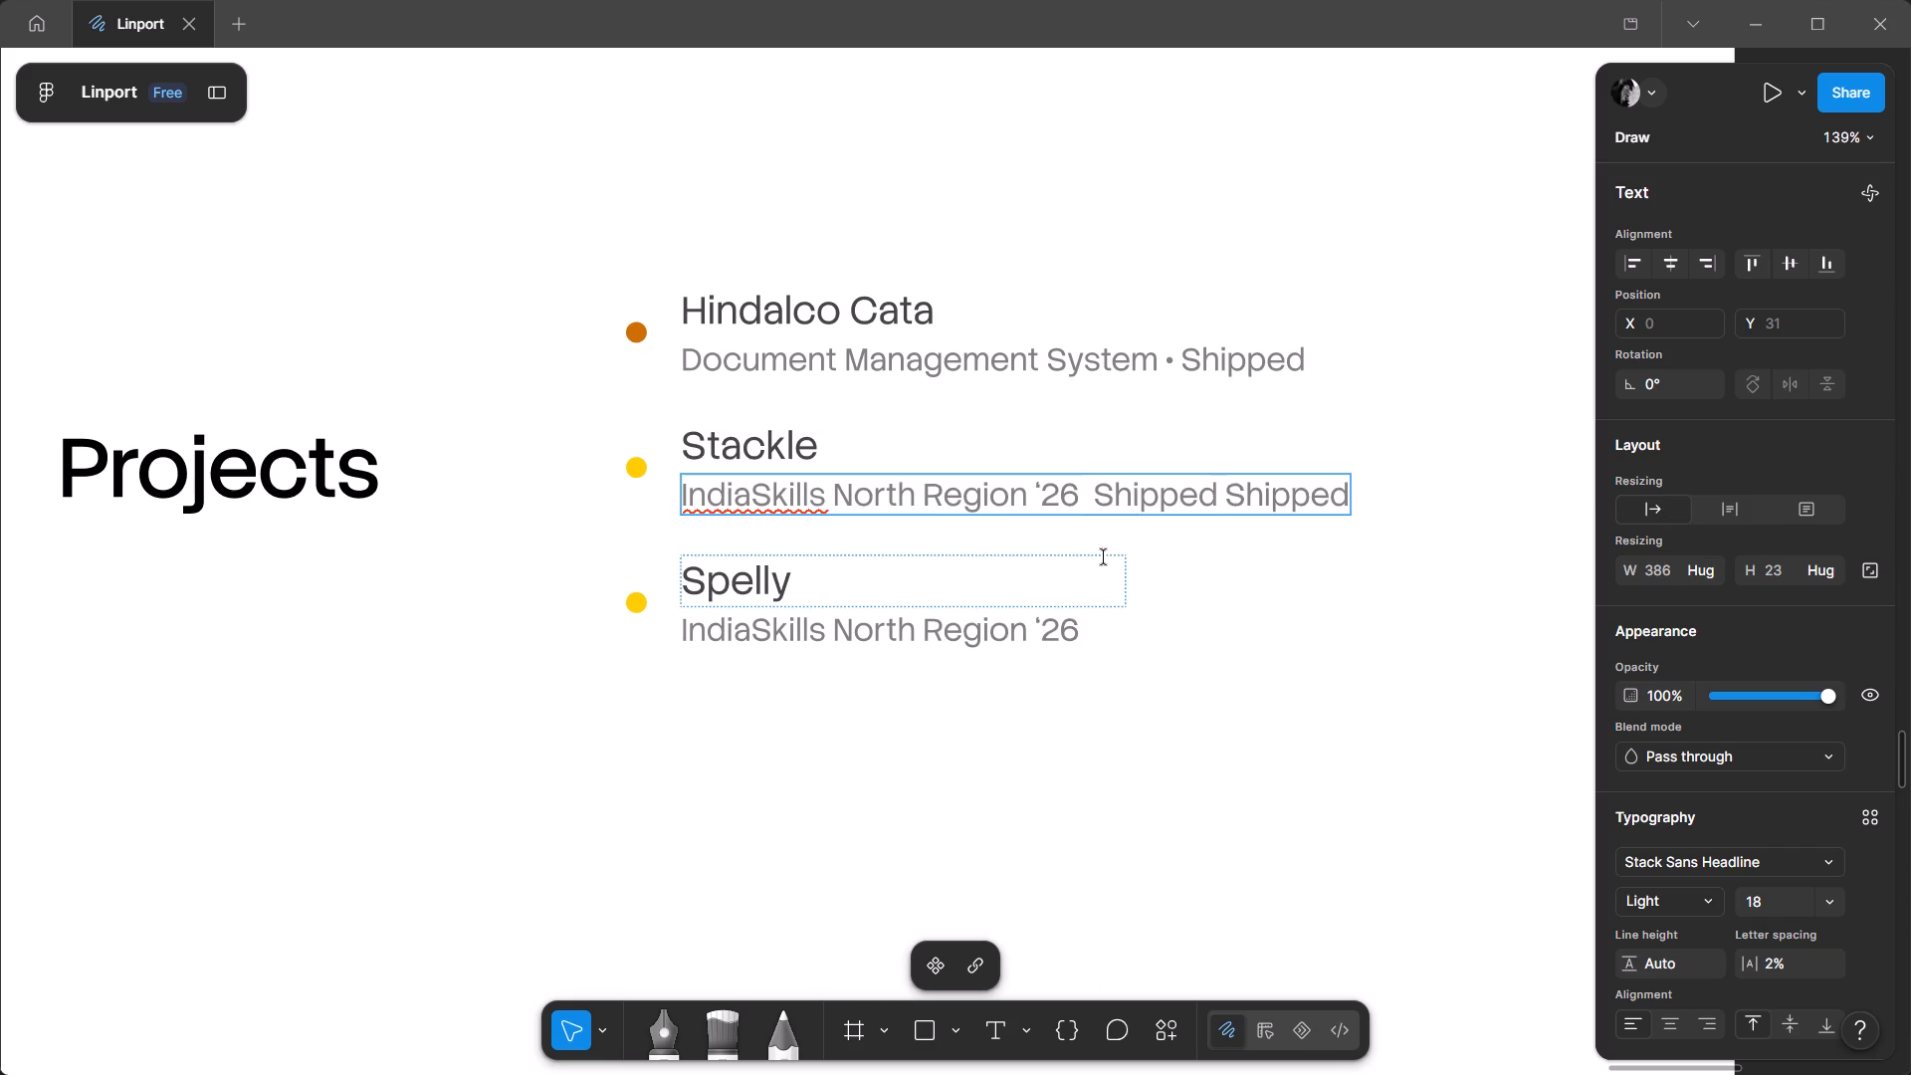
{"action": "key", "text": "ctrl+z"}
Copy the bold bullet from the Hindalco Cata subtitle and paste it before "Shipped" in the Stackle subtitle.
{"action": "left_click_drag", "start_coordinate": [1176, 353], "coordinate": [1168, 354]}
{"action": "key", "text": "ctrl+c"}
{"action": "left_click", "coordinate": [1086, 478]}
{"action": "key", "text": "ctrl+v"}
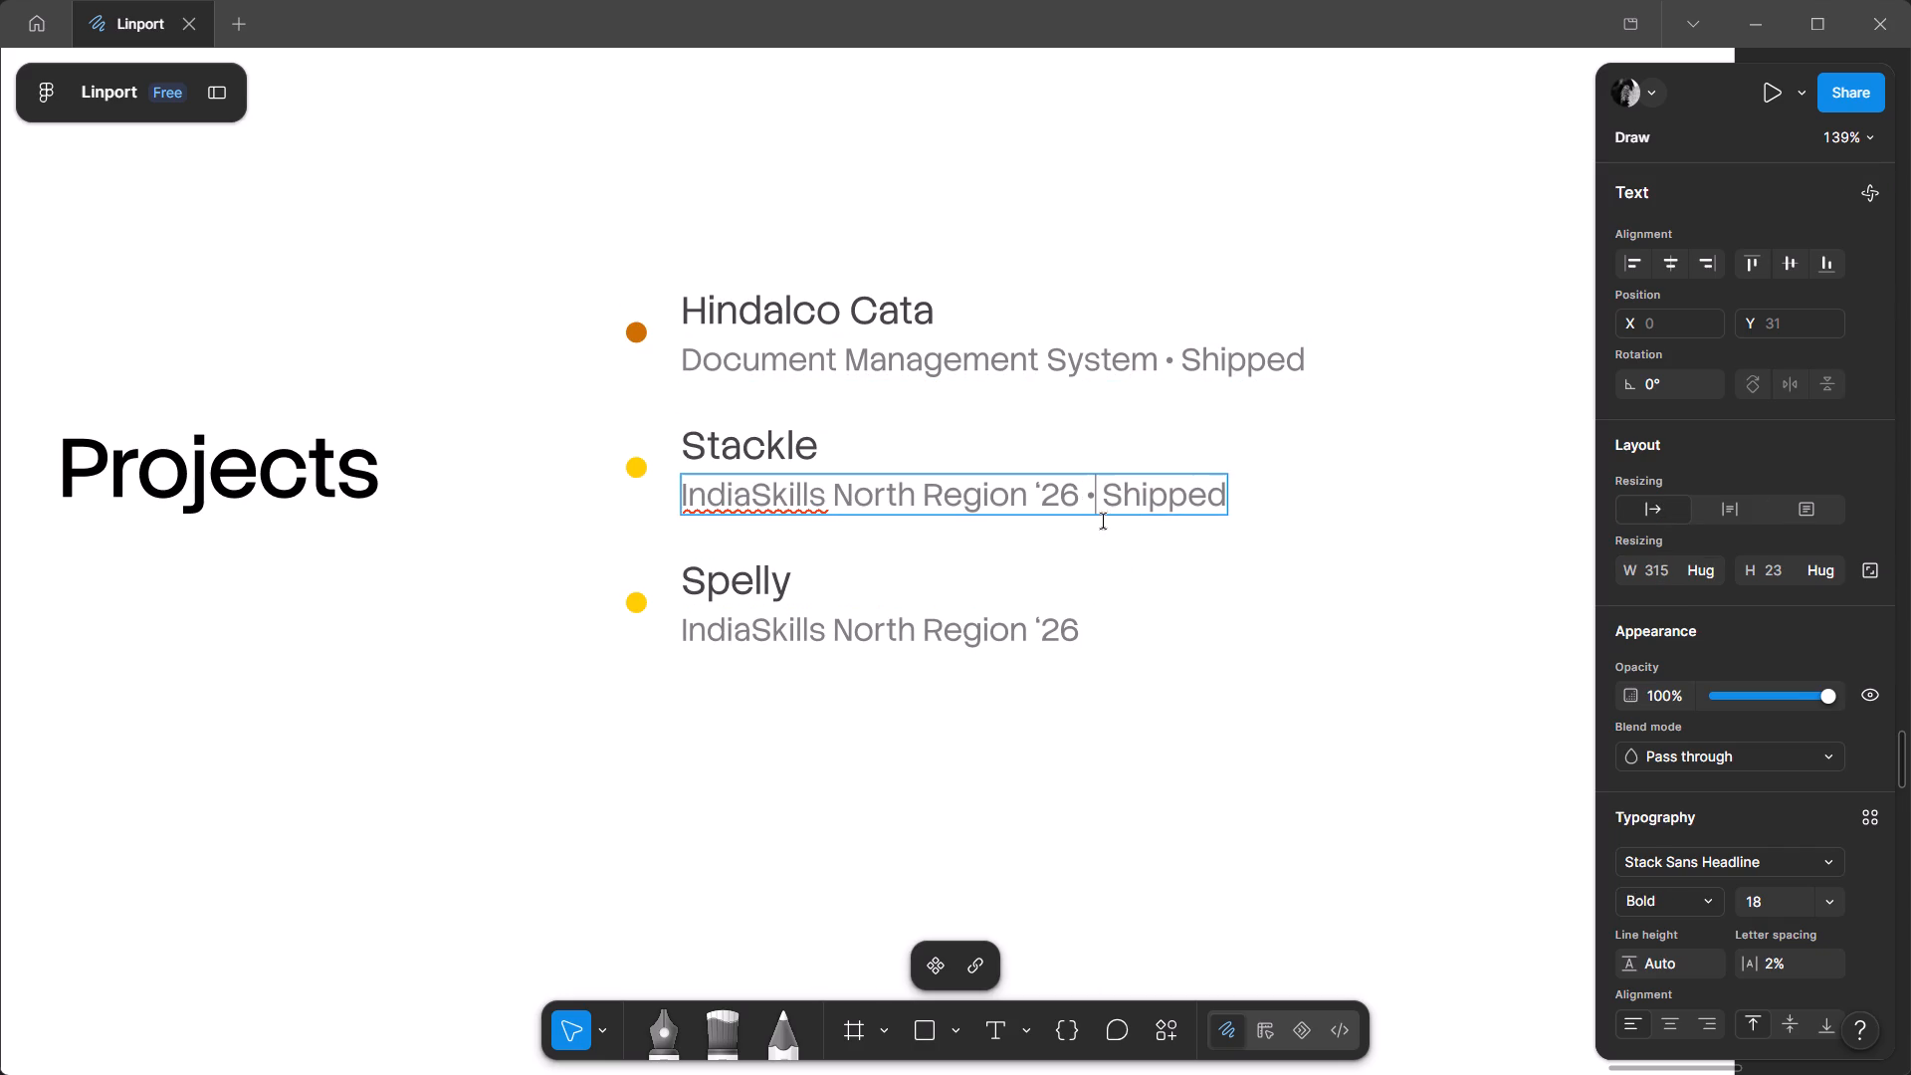
Compare the text formatting of the bullets in the Stackle and Hindalco Cata subtitles.
{"action": "left_click_drag", "start_coordinate": [1100, 490], "coordinate": [1086, 491]}
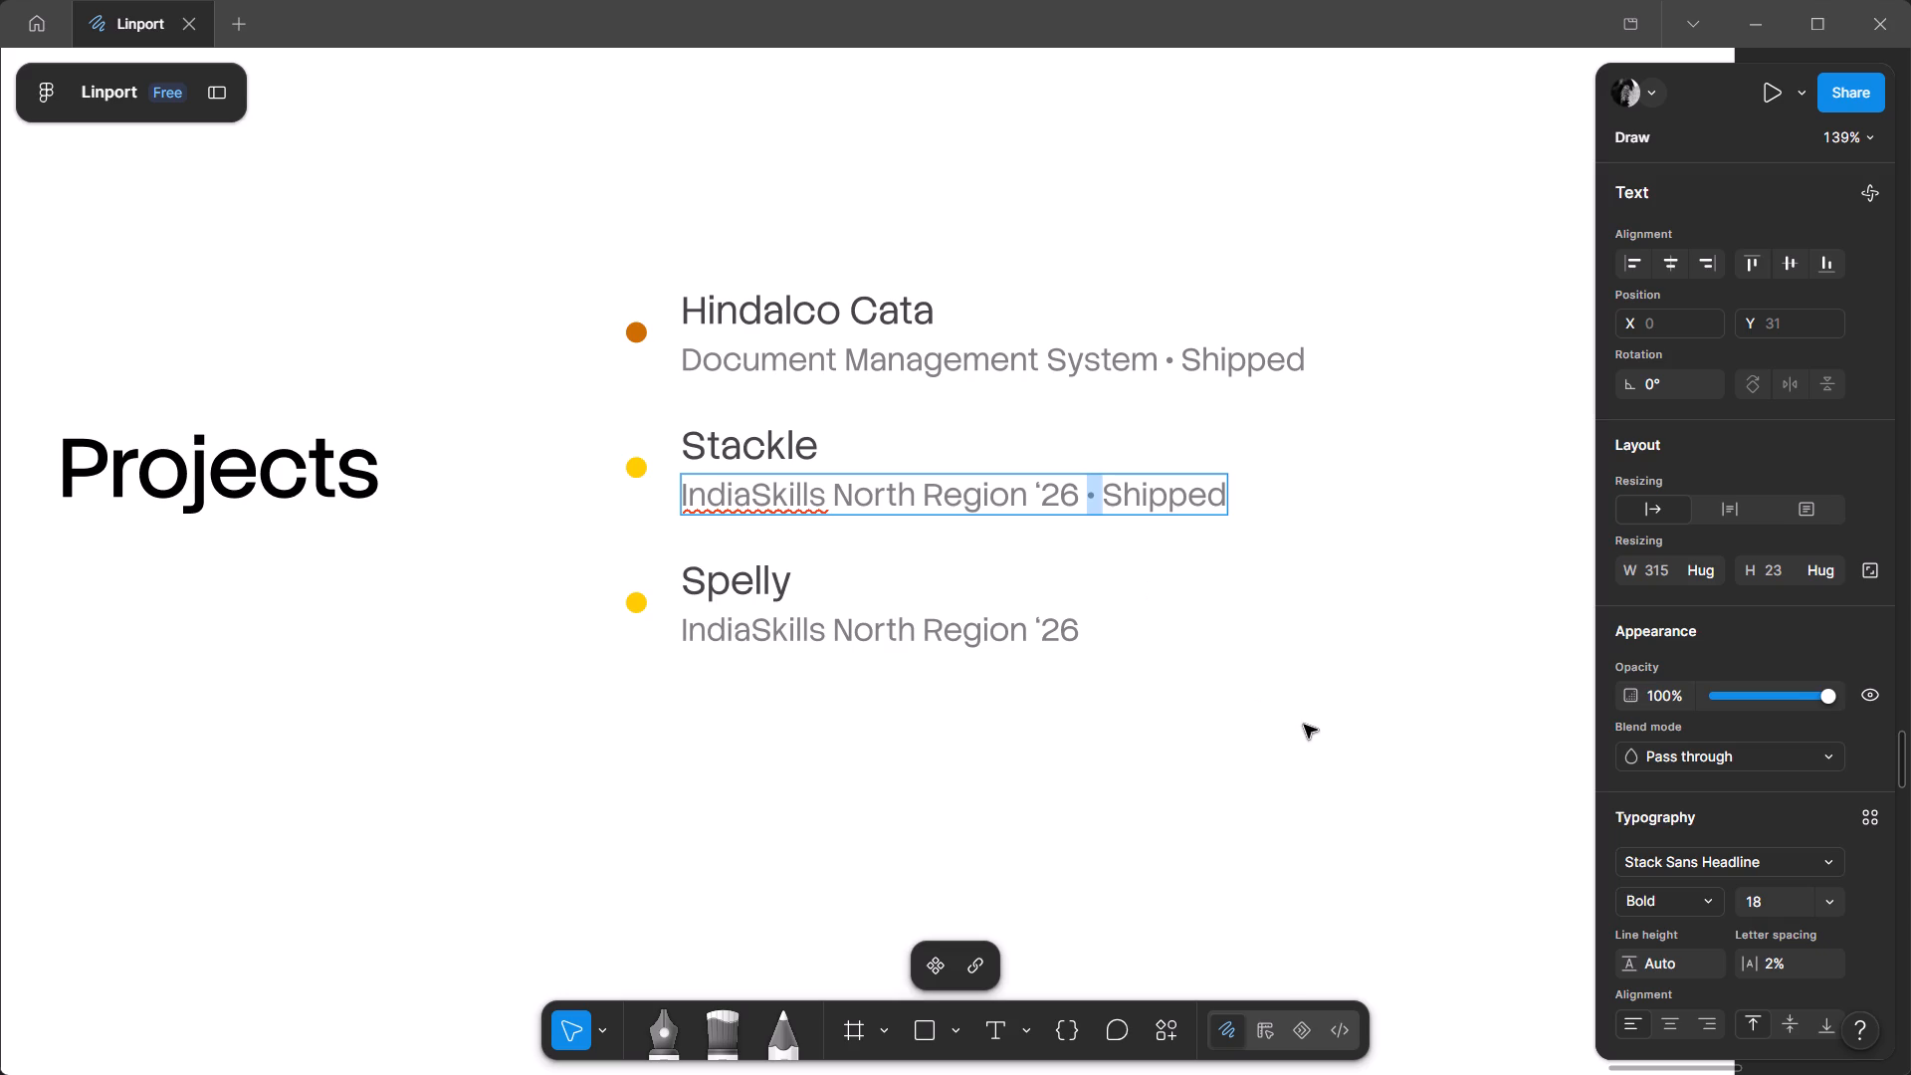
{"action": "left_click_drag", "start_coordinate": [1161, 359], "coordinate": [1174, 357], "text": "ctrl+shift"}
{"action": "double_click", "coordinate": [1174, 357]}
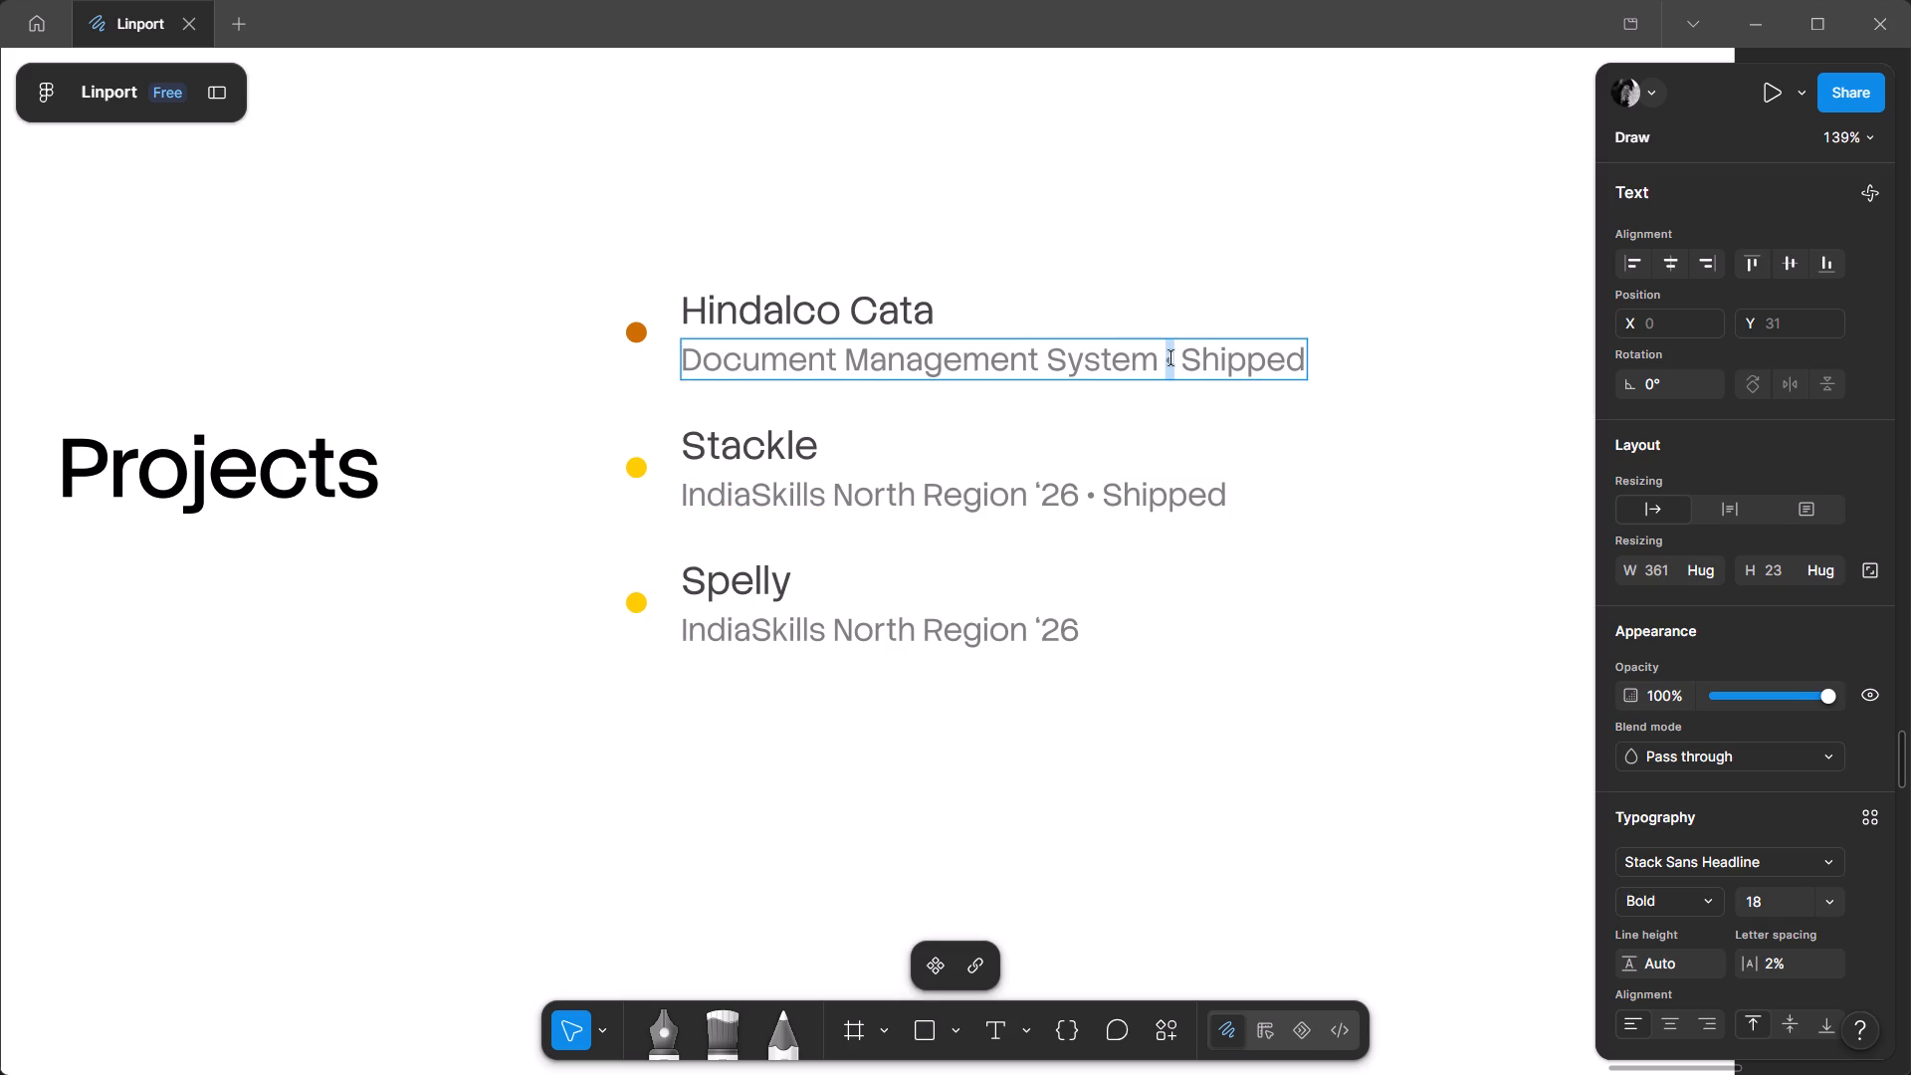
{"action": "left_click", "coordinate": [1840, 914]}
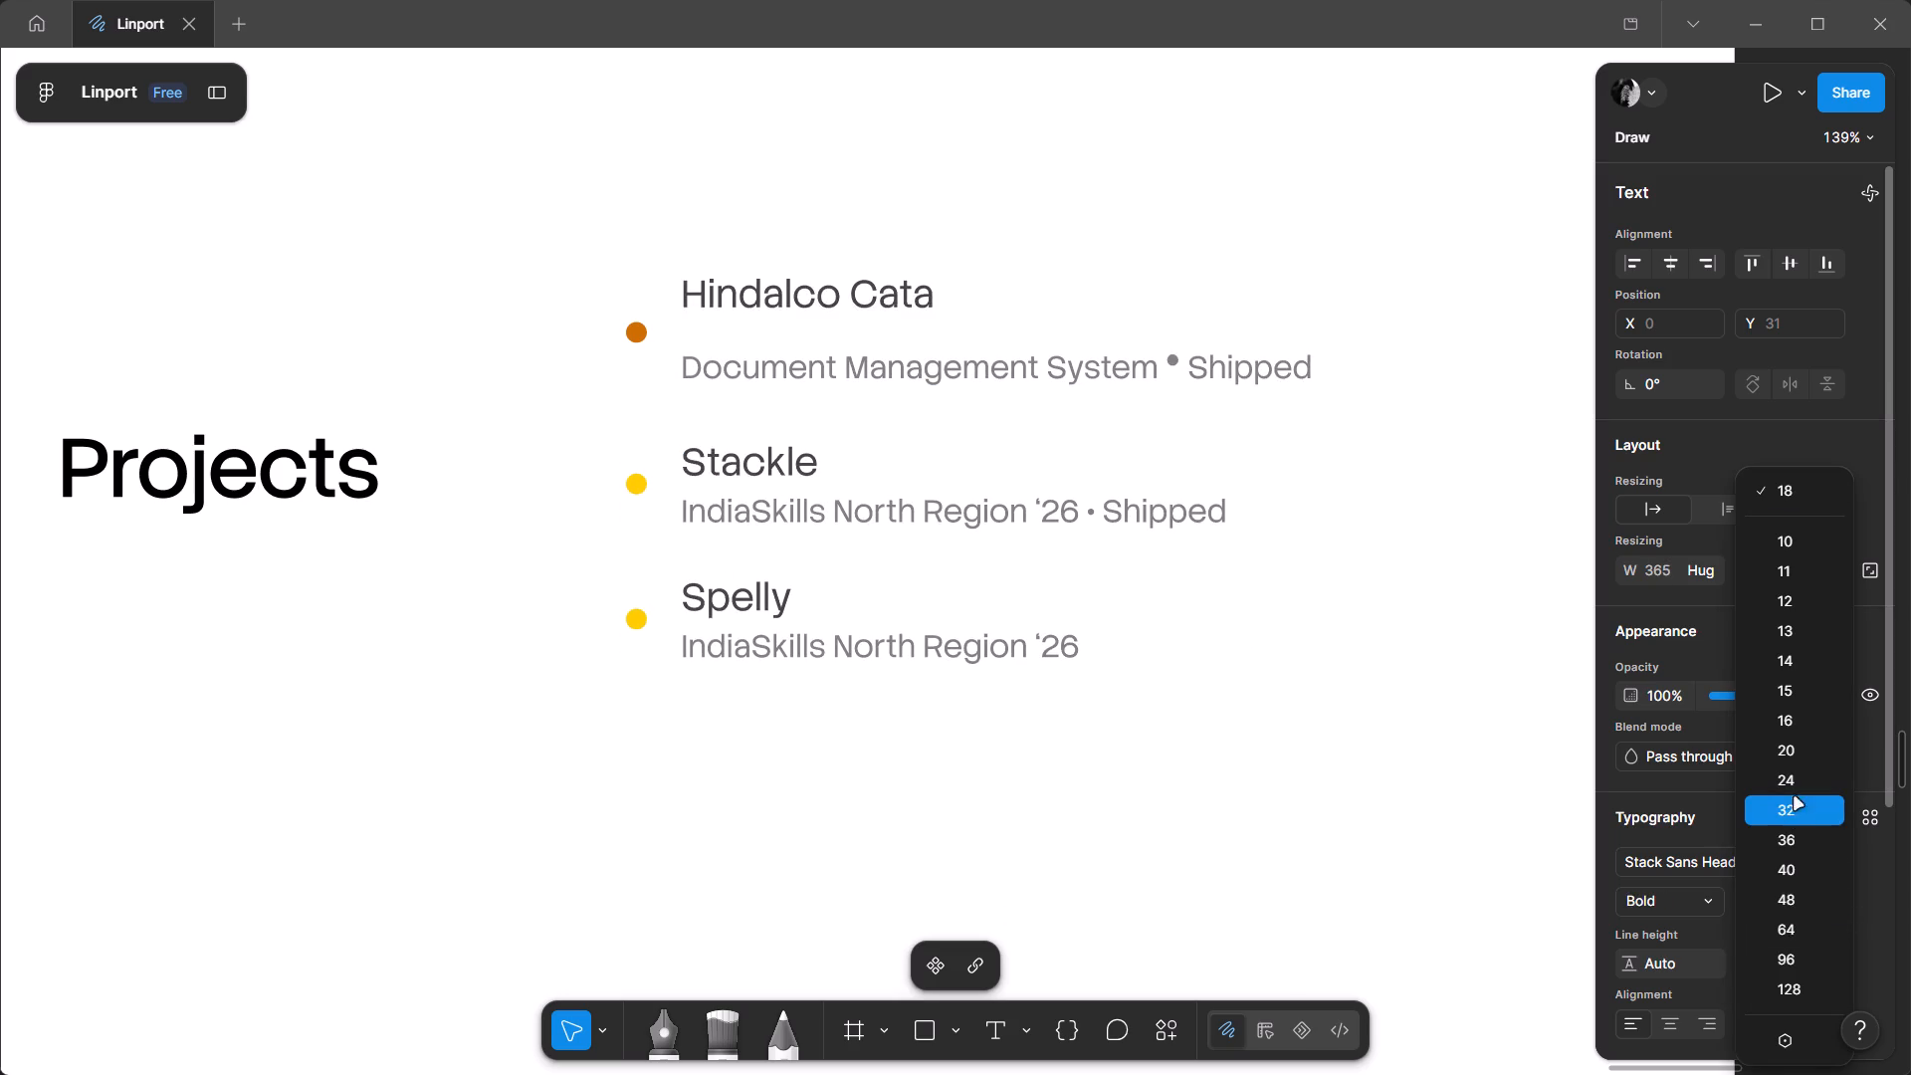
{"action": "triple_click", "coordinate": [1072, 831]}
{"action": "scroll", "coordinate": [1073, 827], "scroll_direction": "down", "scroll_amount": 5, "text": "ctrl"}
{"action": "middle_click_drag", "start_coordinate": [1055, 834], "coordinate": [1166, 723]}
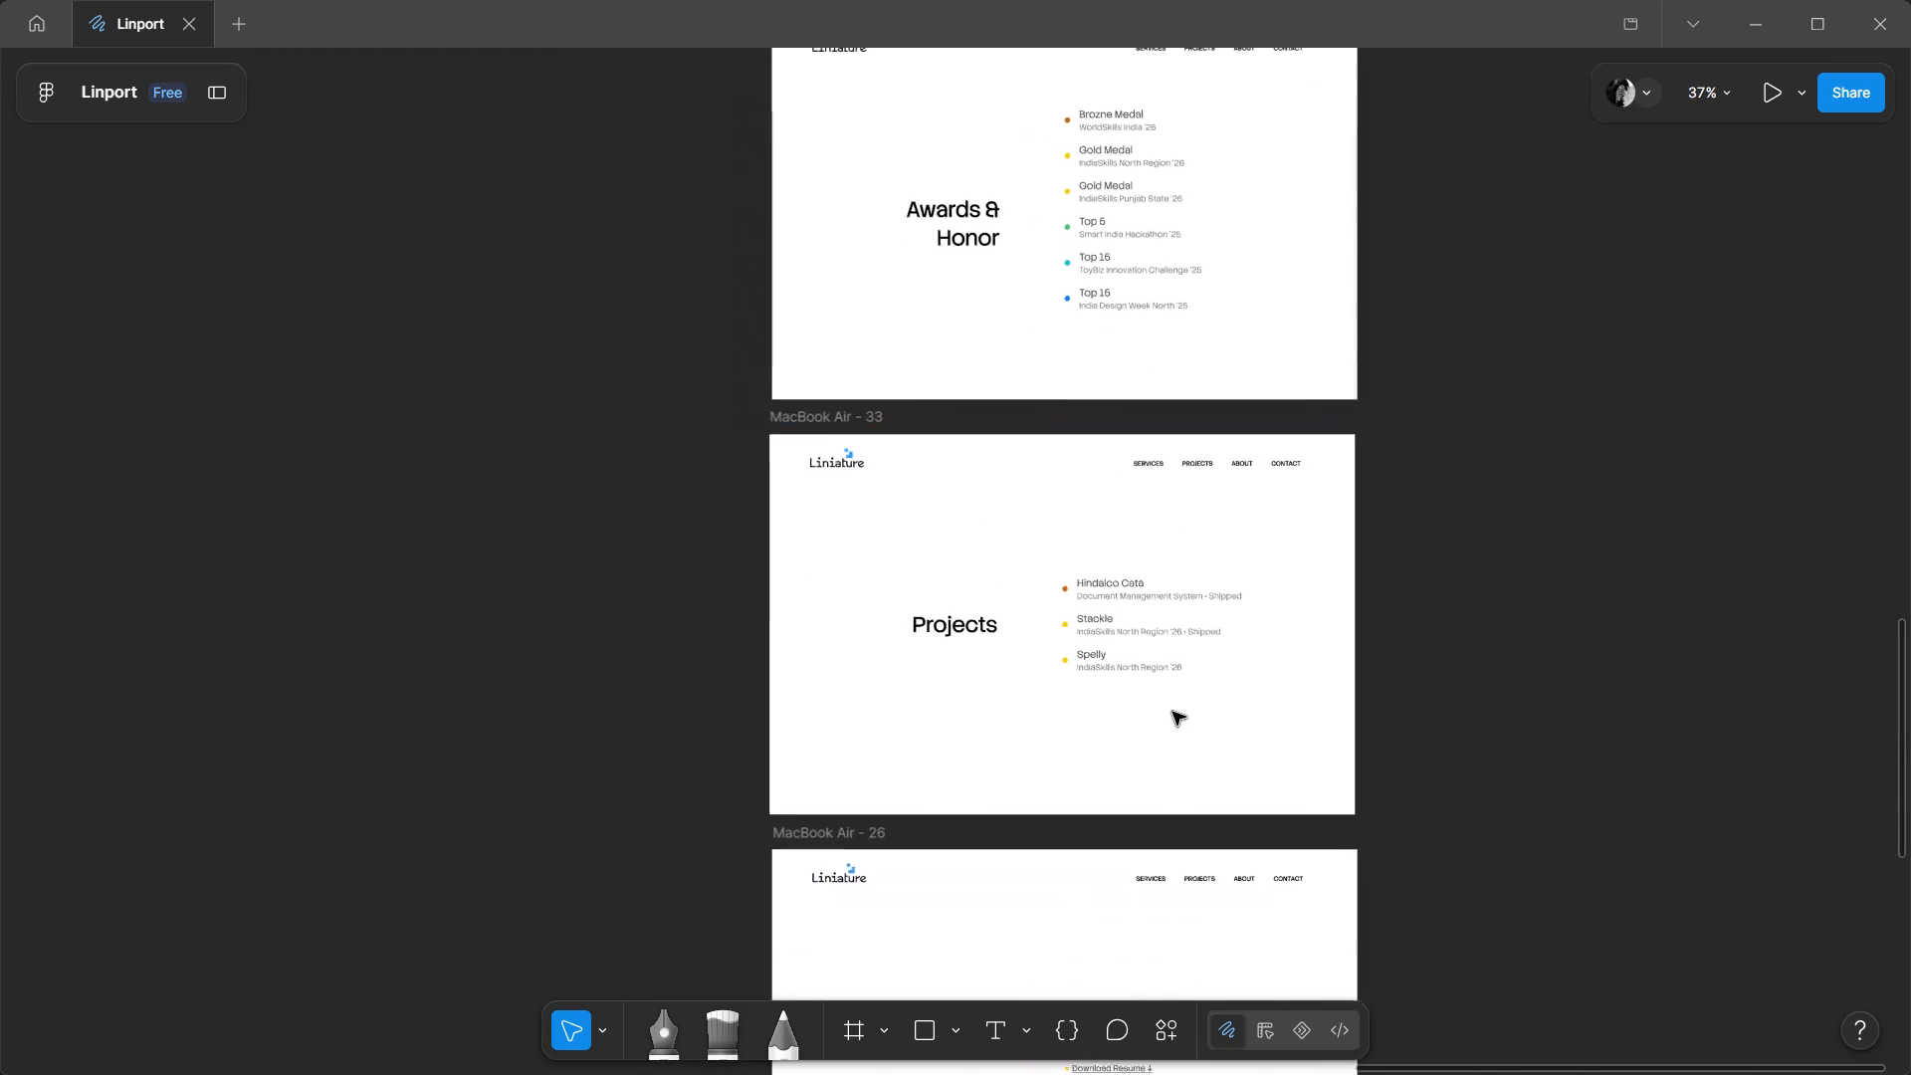
Replace the description before the bullet in the Stackle subtitle with "3D Game for Brain Training".
{"action": "scroll", "coordinate": [1177, 703], "scroll_direction": "up", "scroll_amount": 4, "text": "ctrl"}
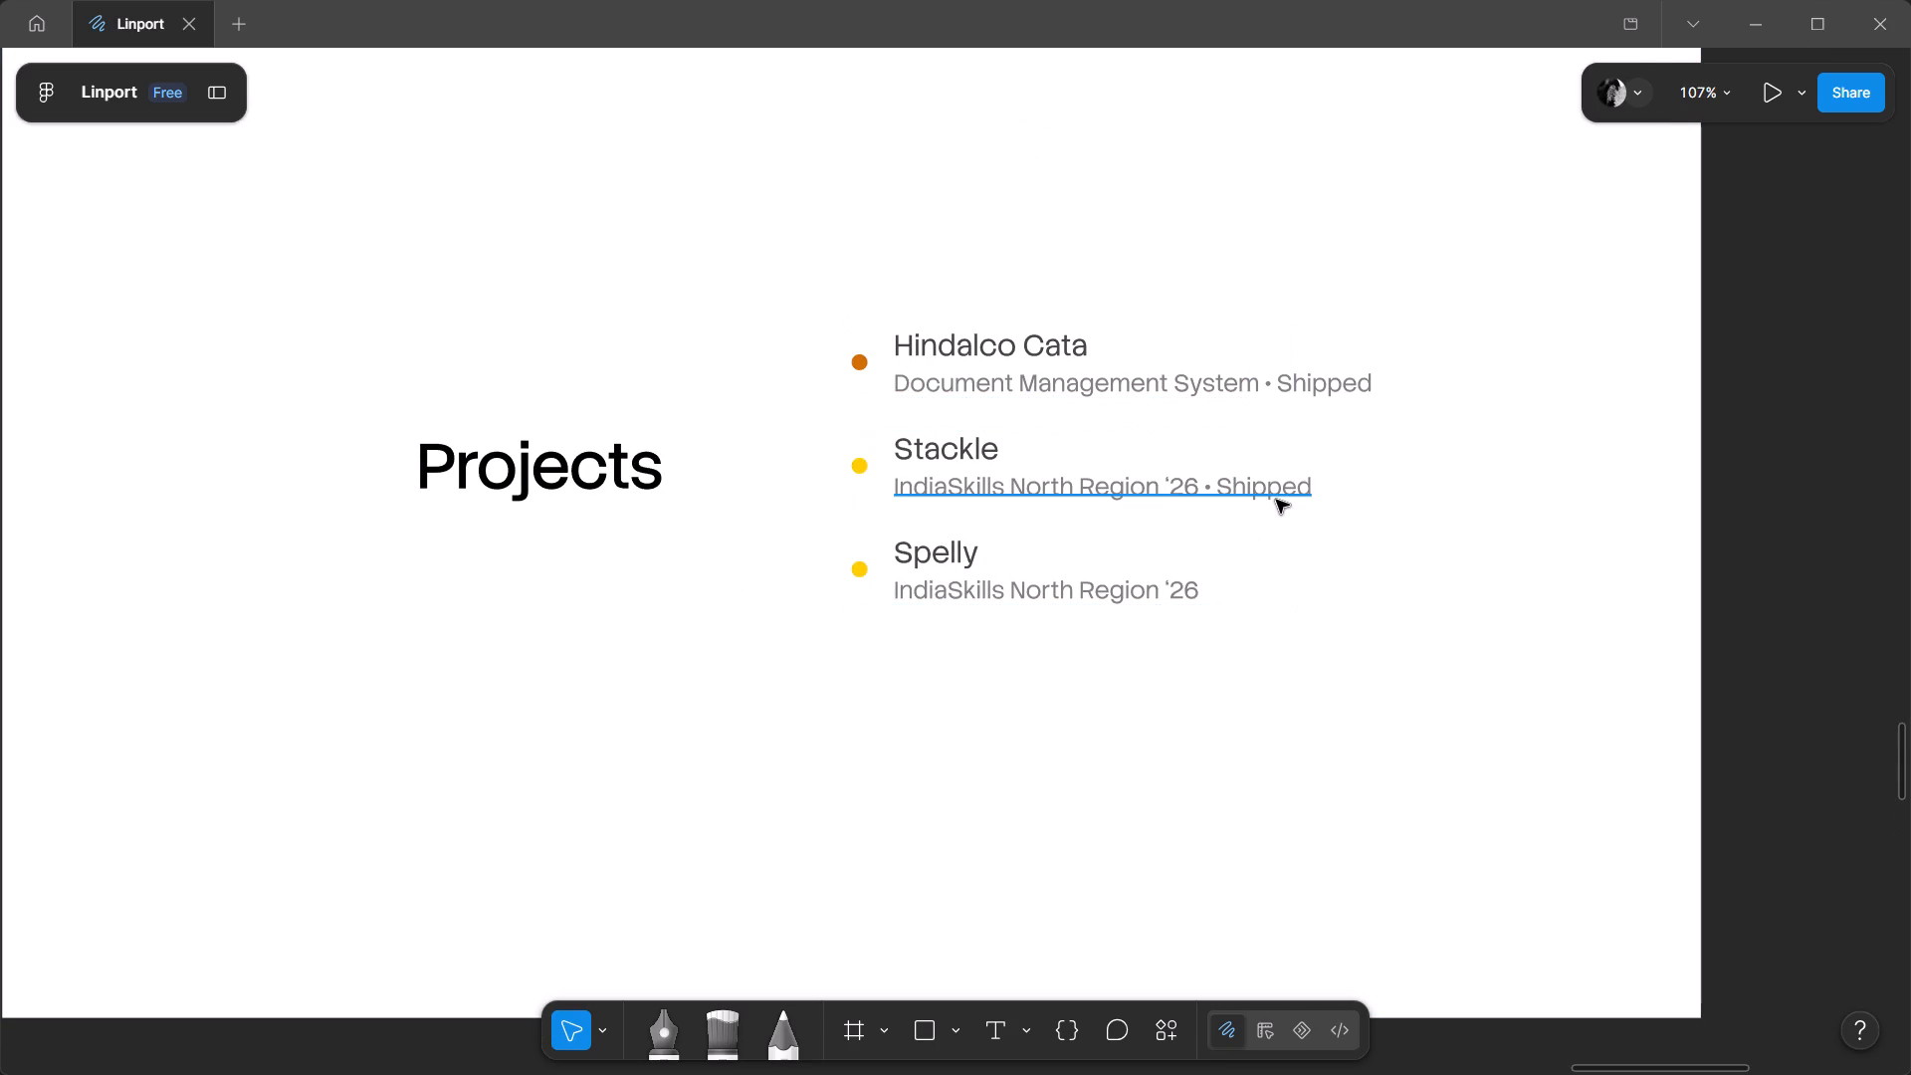
{"action": "double_click", "coordinate": [1220, 492], "text": "ctrl"}
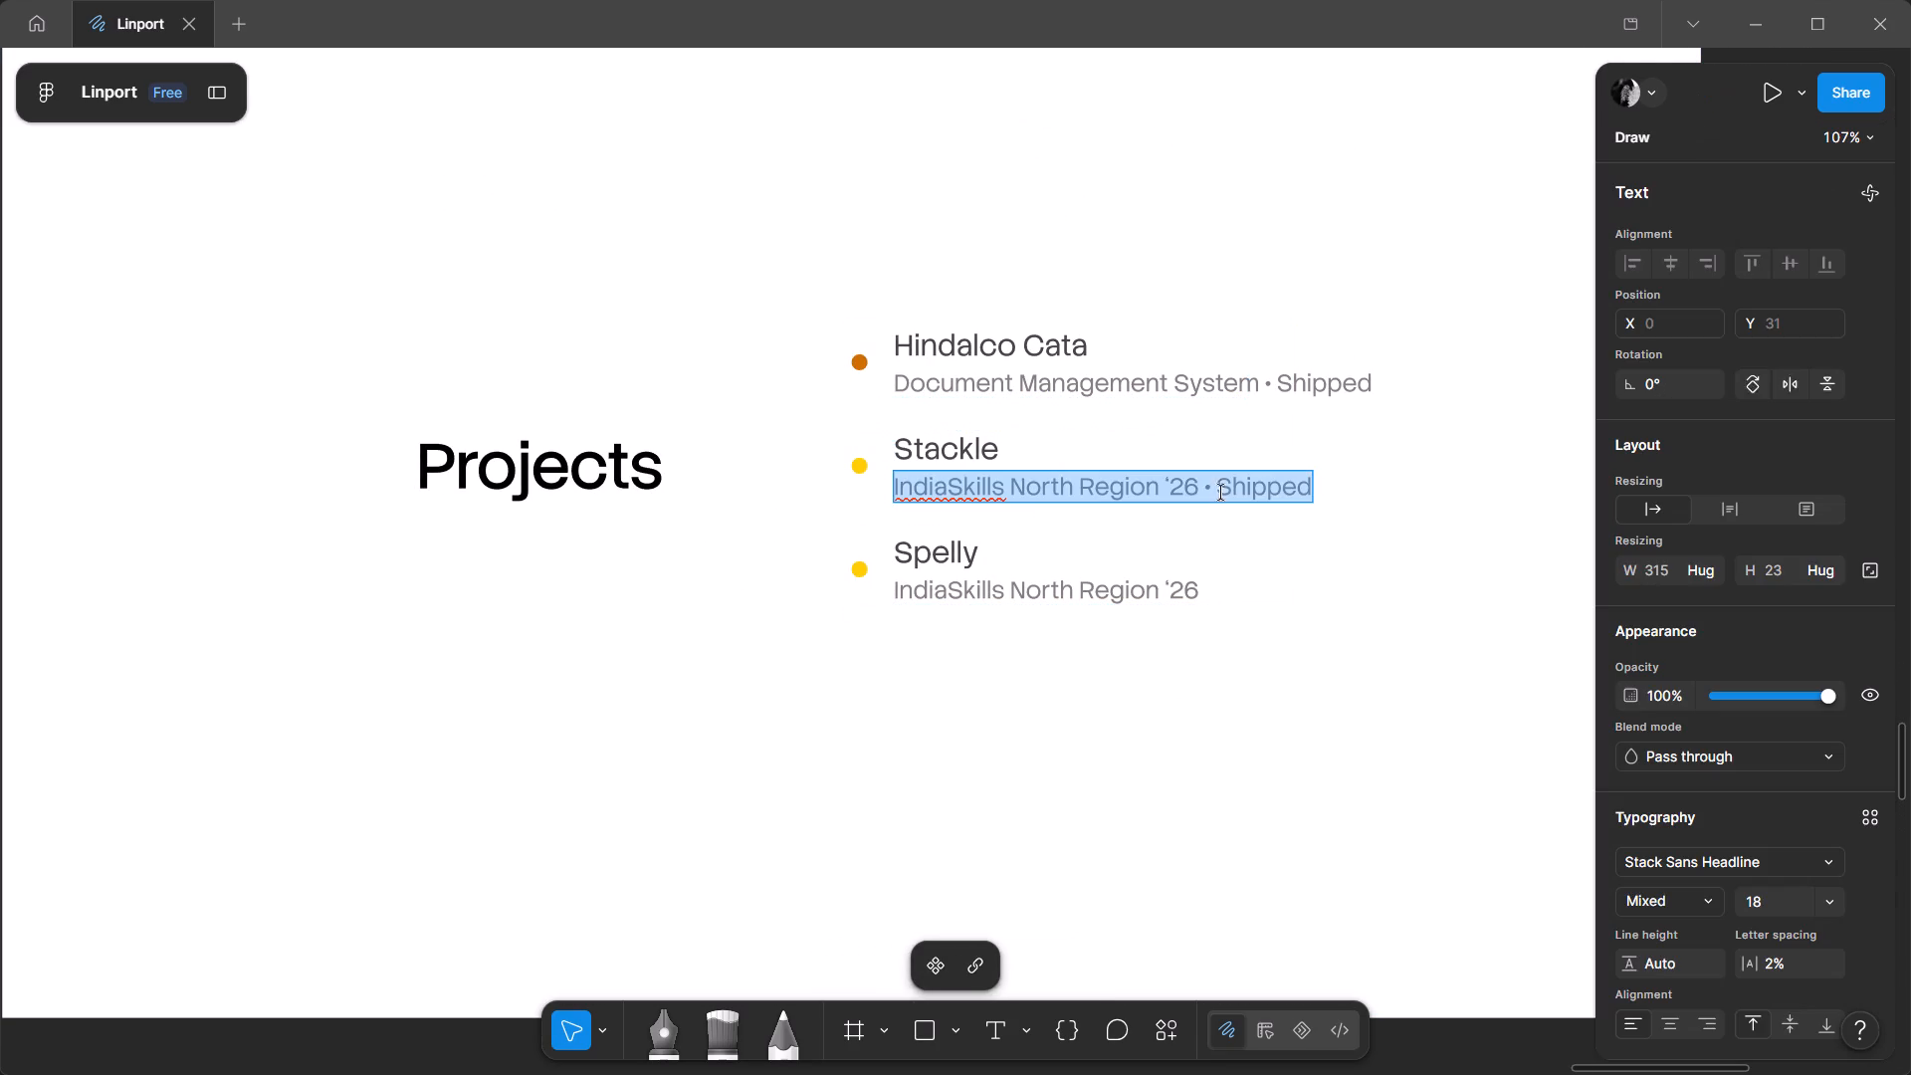
{"action": "left_click", "coordinate": [1197, 485]}
{"action": "left_click_drag", "start_coordinate": [1197, 485], "coordinate": [822, 501]}
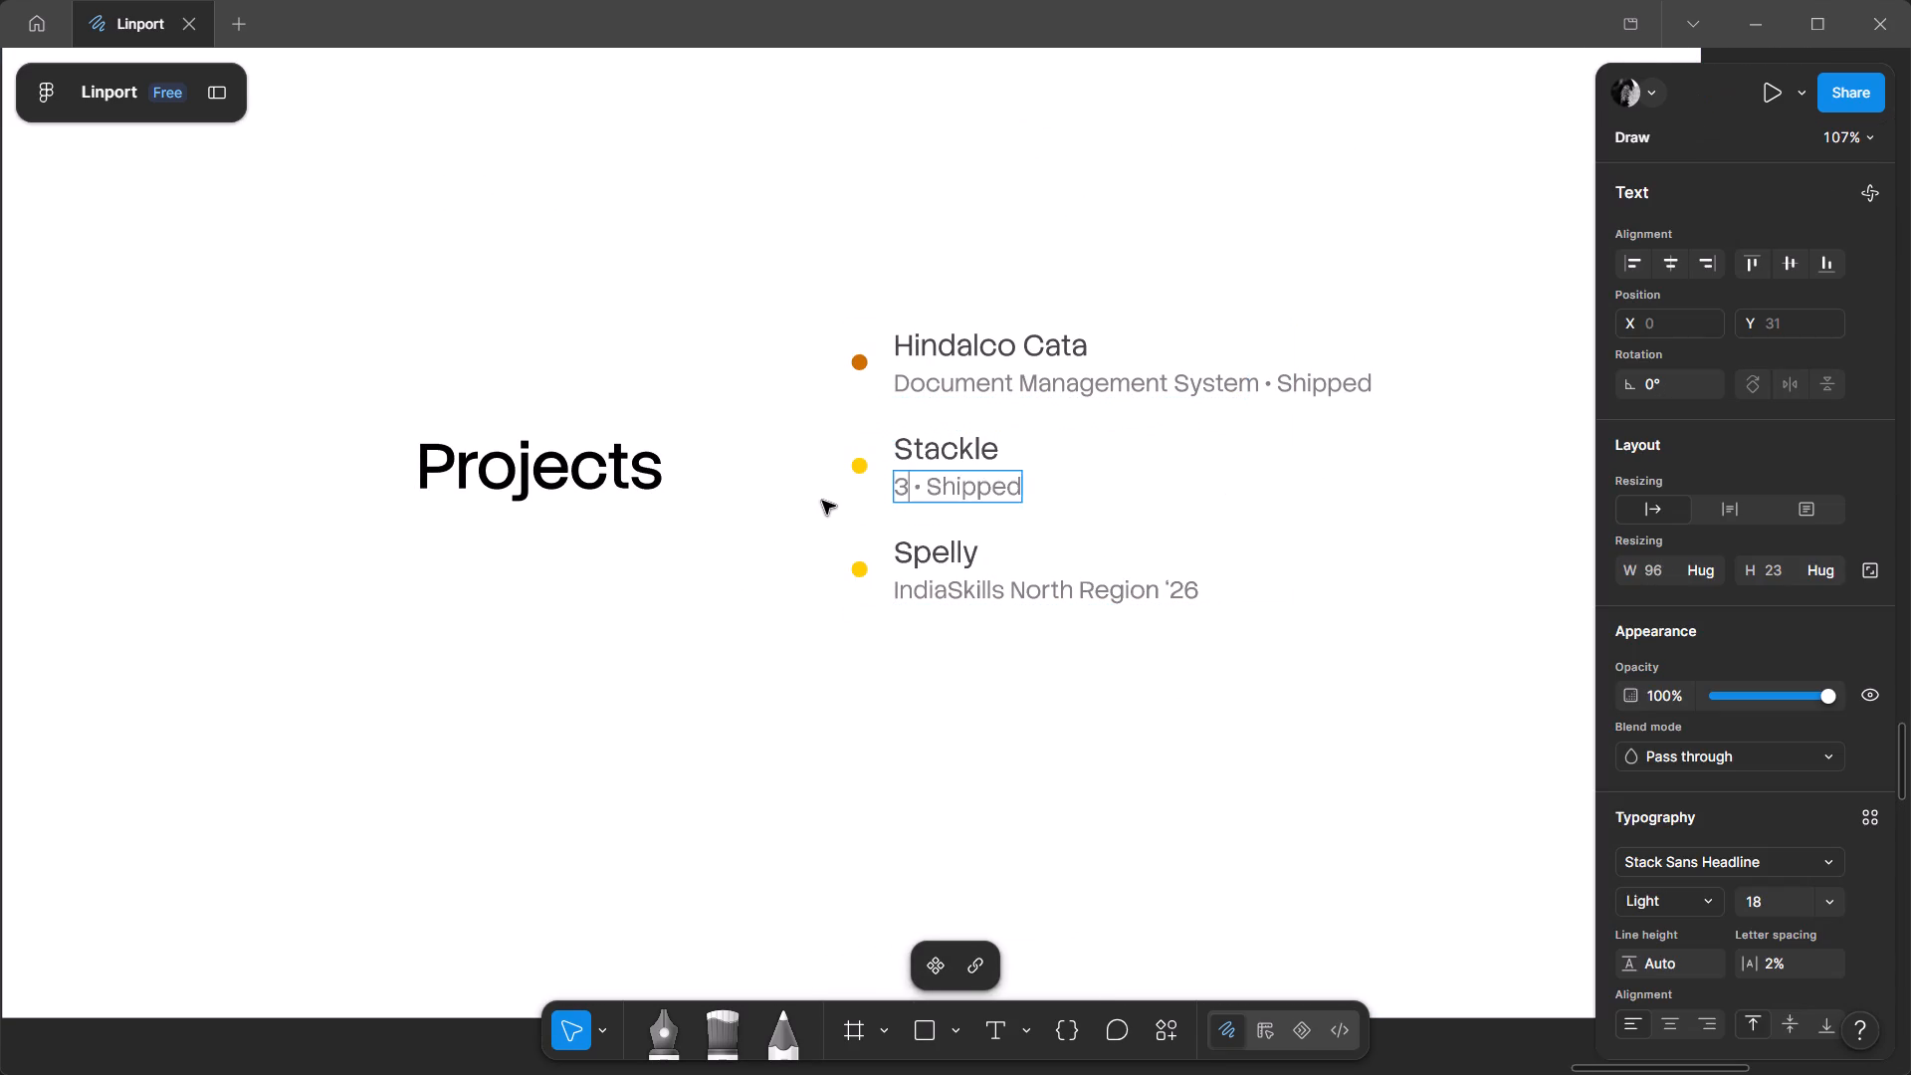
{"action": "key", "text": "BackSpace"}
{"action": "key", "text": "BackSpace"}
{"action": "key", "text": "BackSpace"}
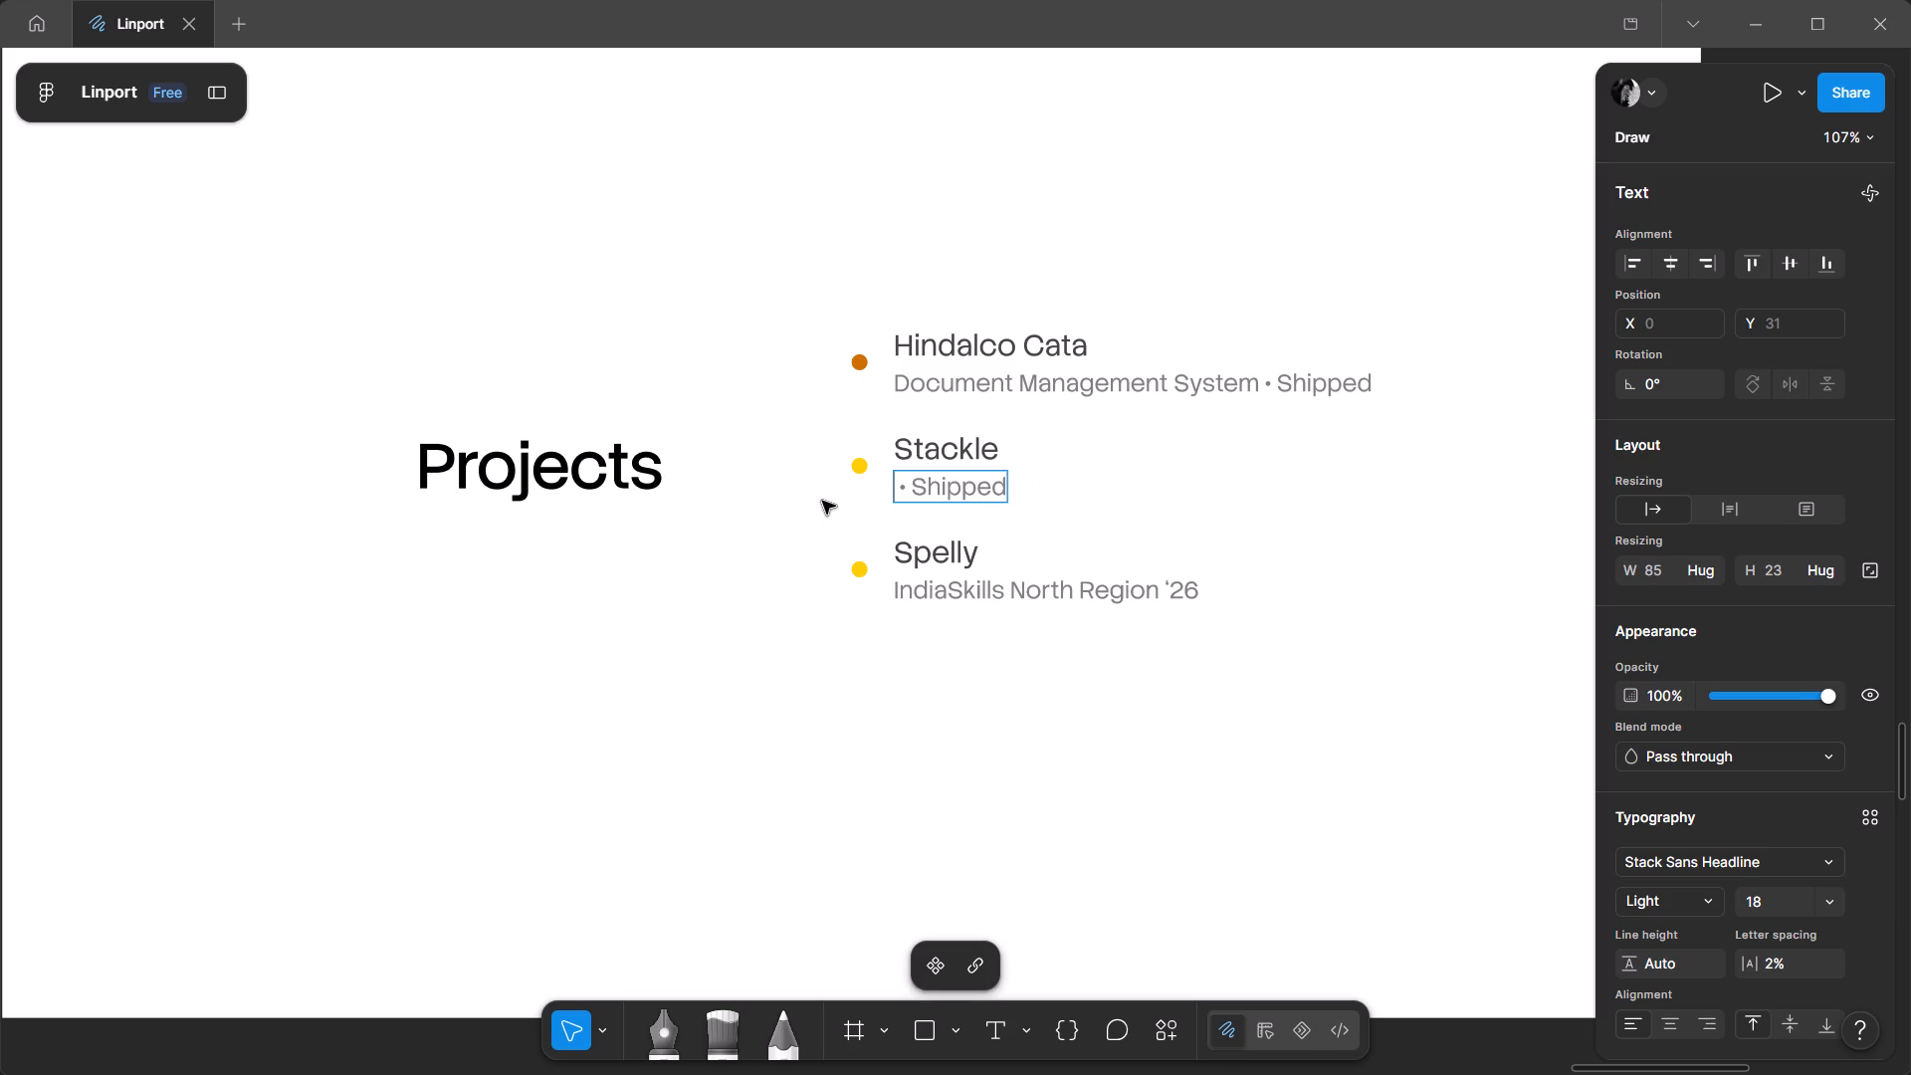
{"action": "type", "text": "3D"}
{"action": "key", "text": "space"}
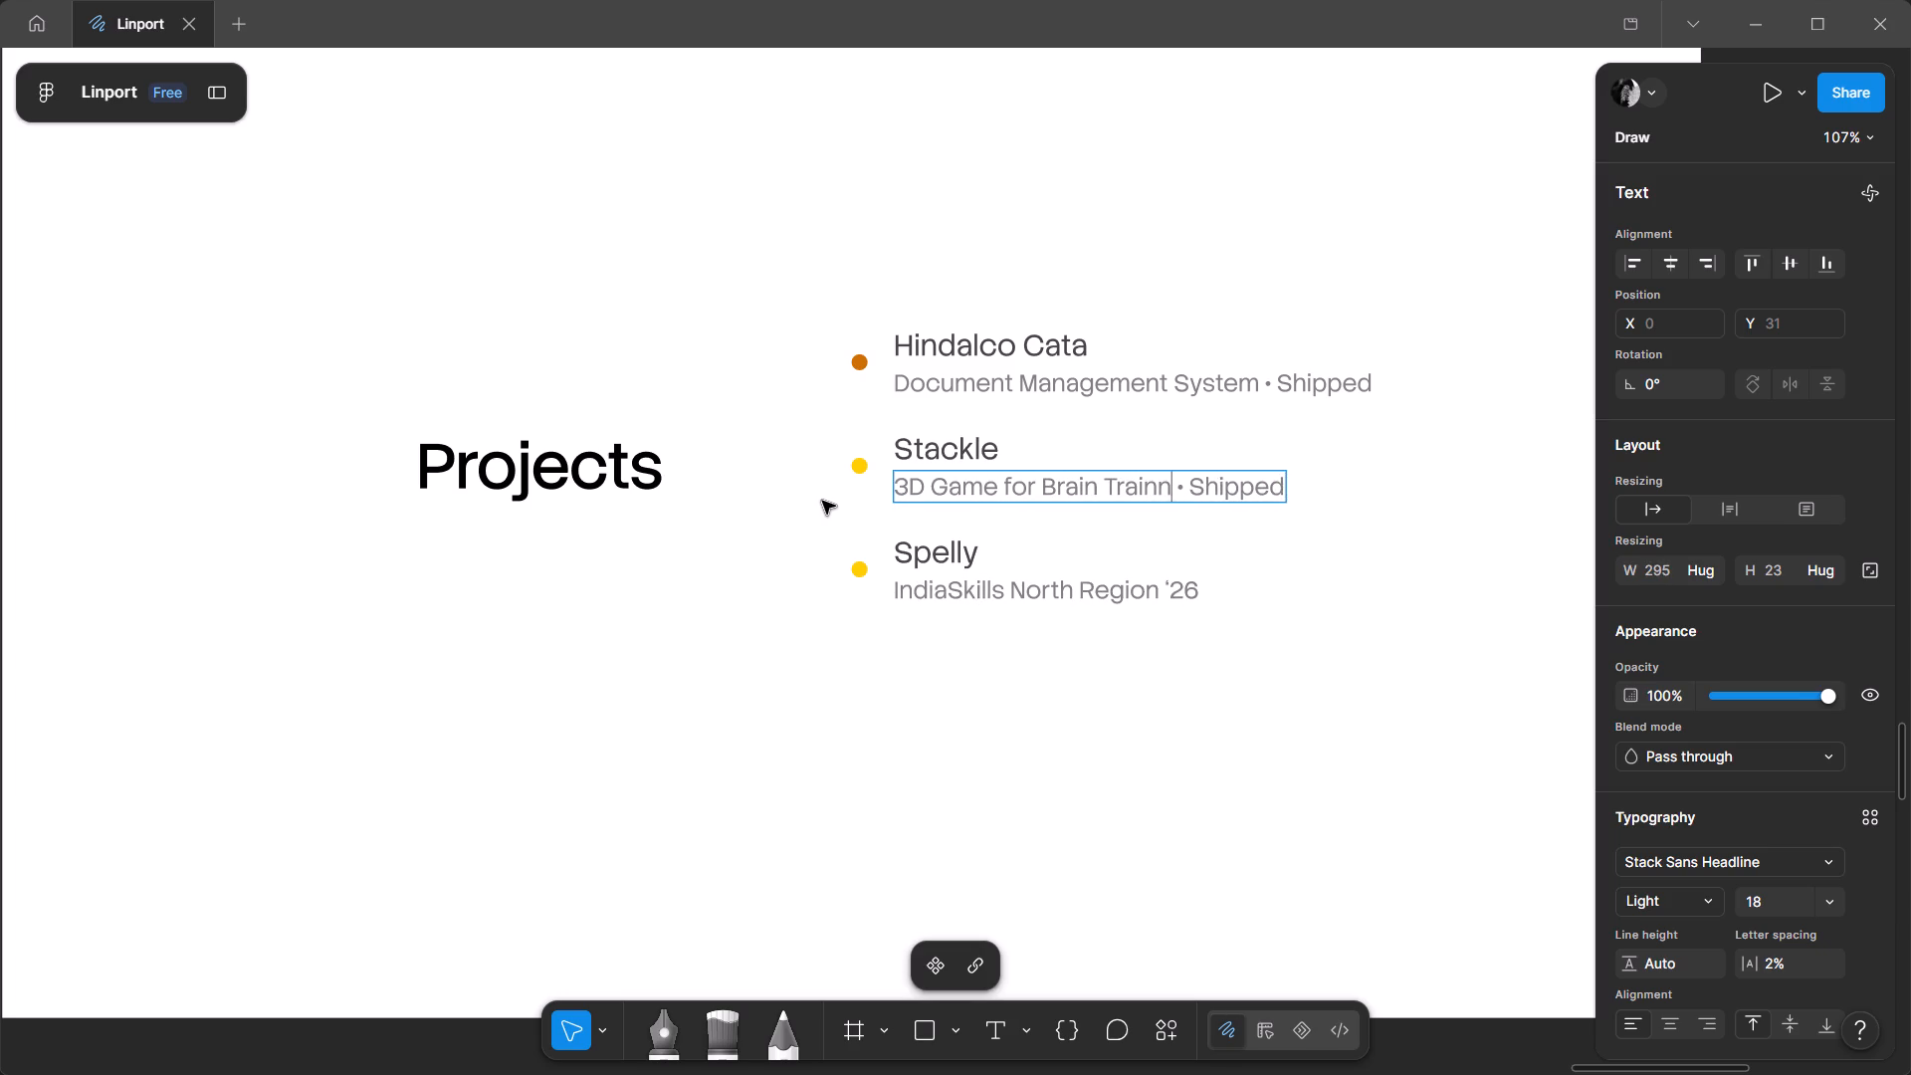
{"action": "key", "text": "BackSpace"}
{"action": "type", "text": "ing"}
{"action": "double_click", "coordinate": [884, 693]}
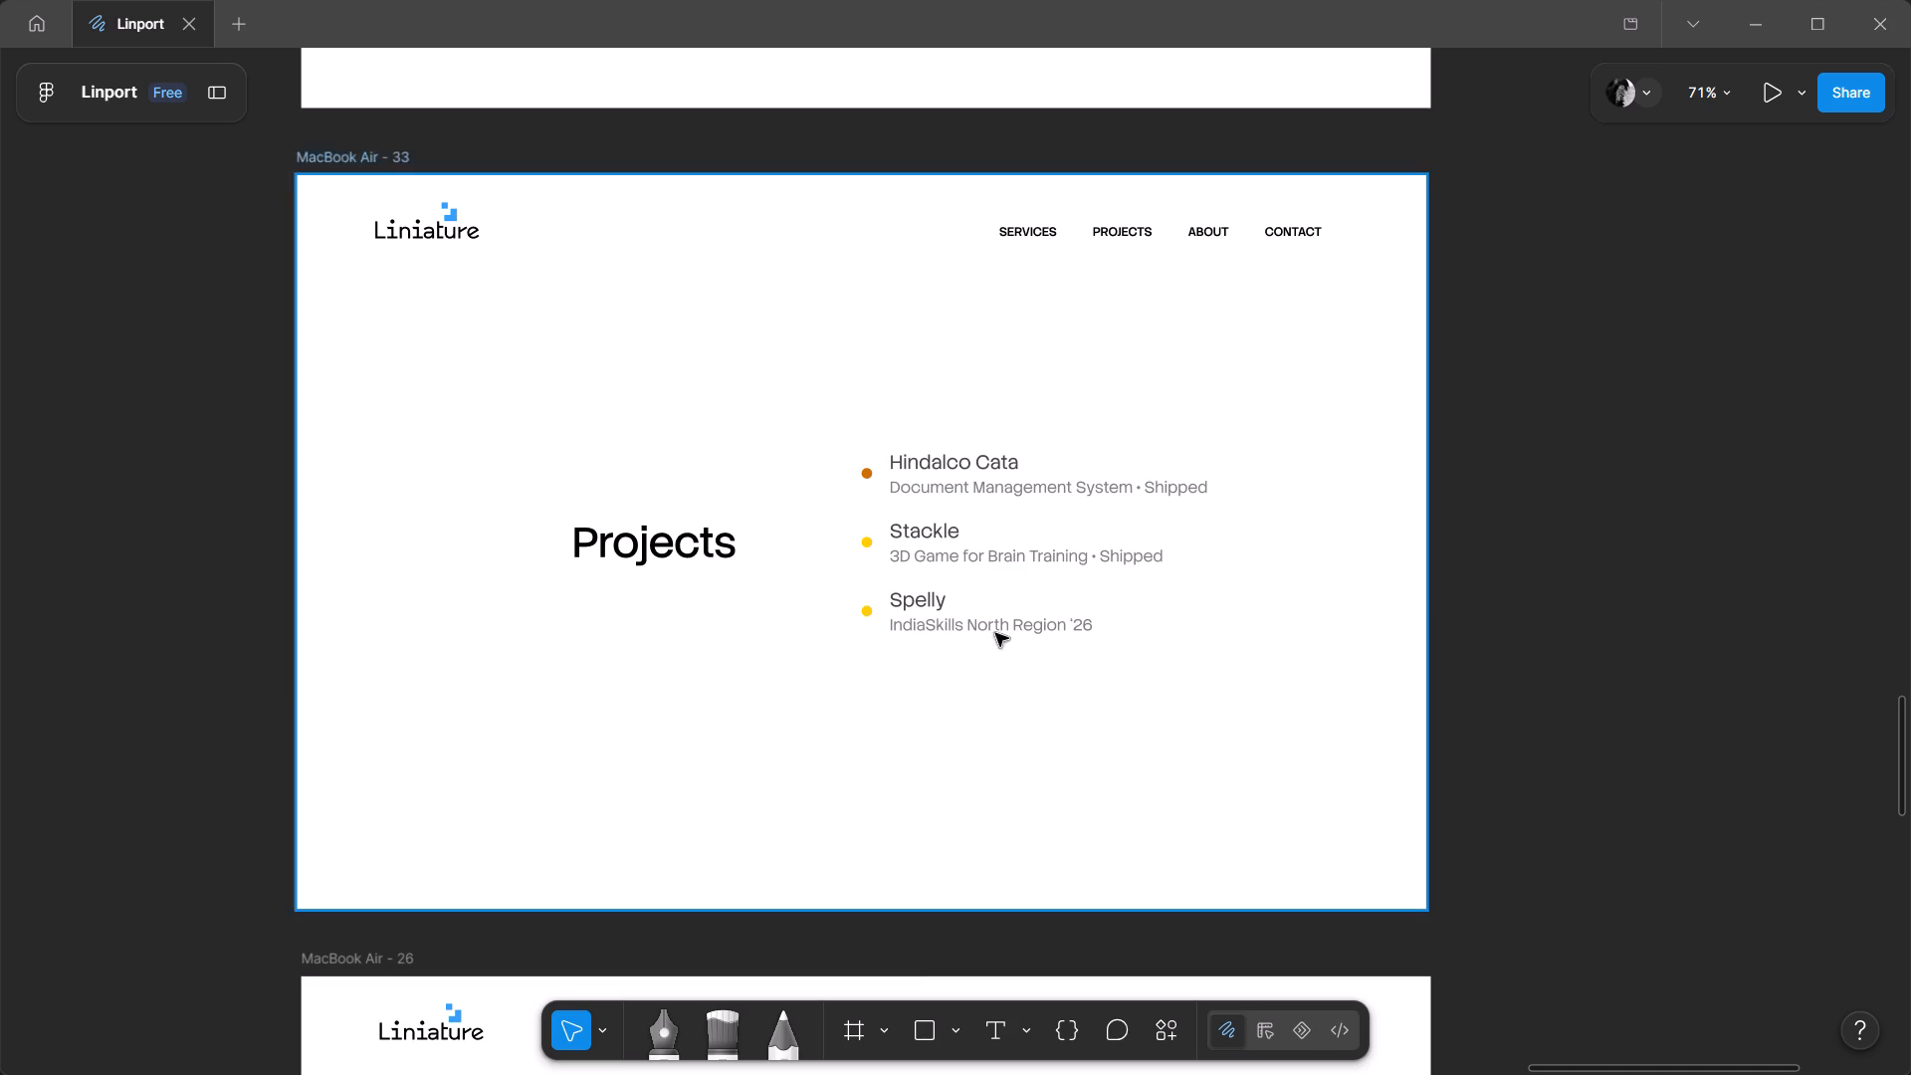
Replace the whole Spelly subtitle with "In Progress".
{"action": "scroll", "coordinate": [853, 522], "scroll_direction": "up", "scroll_amount": 2, "text": "ctrl"}
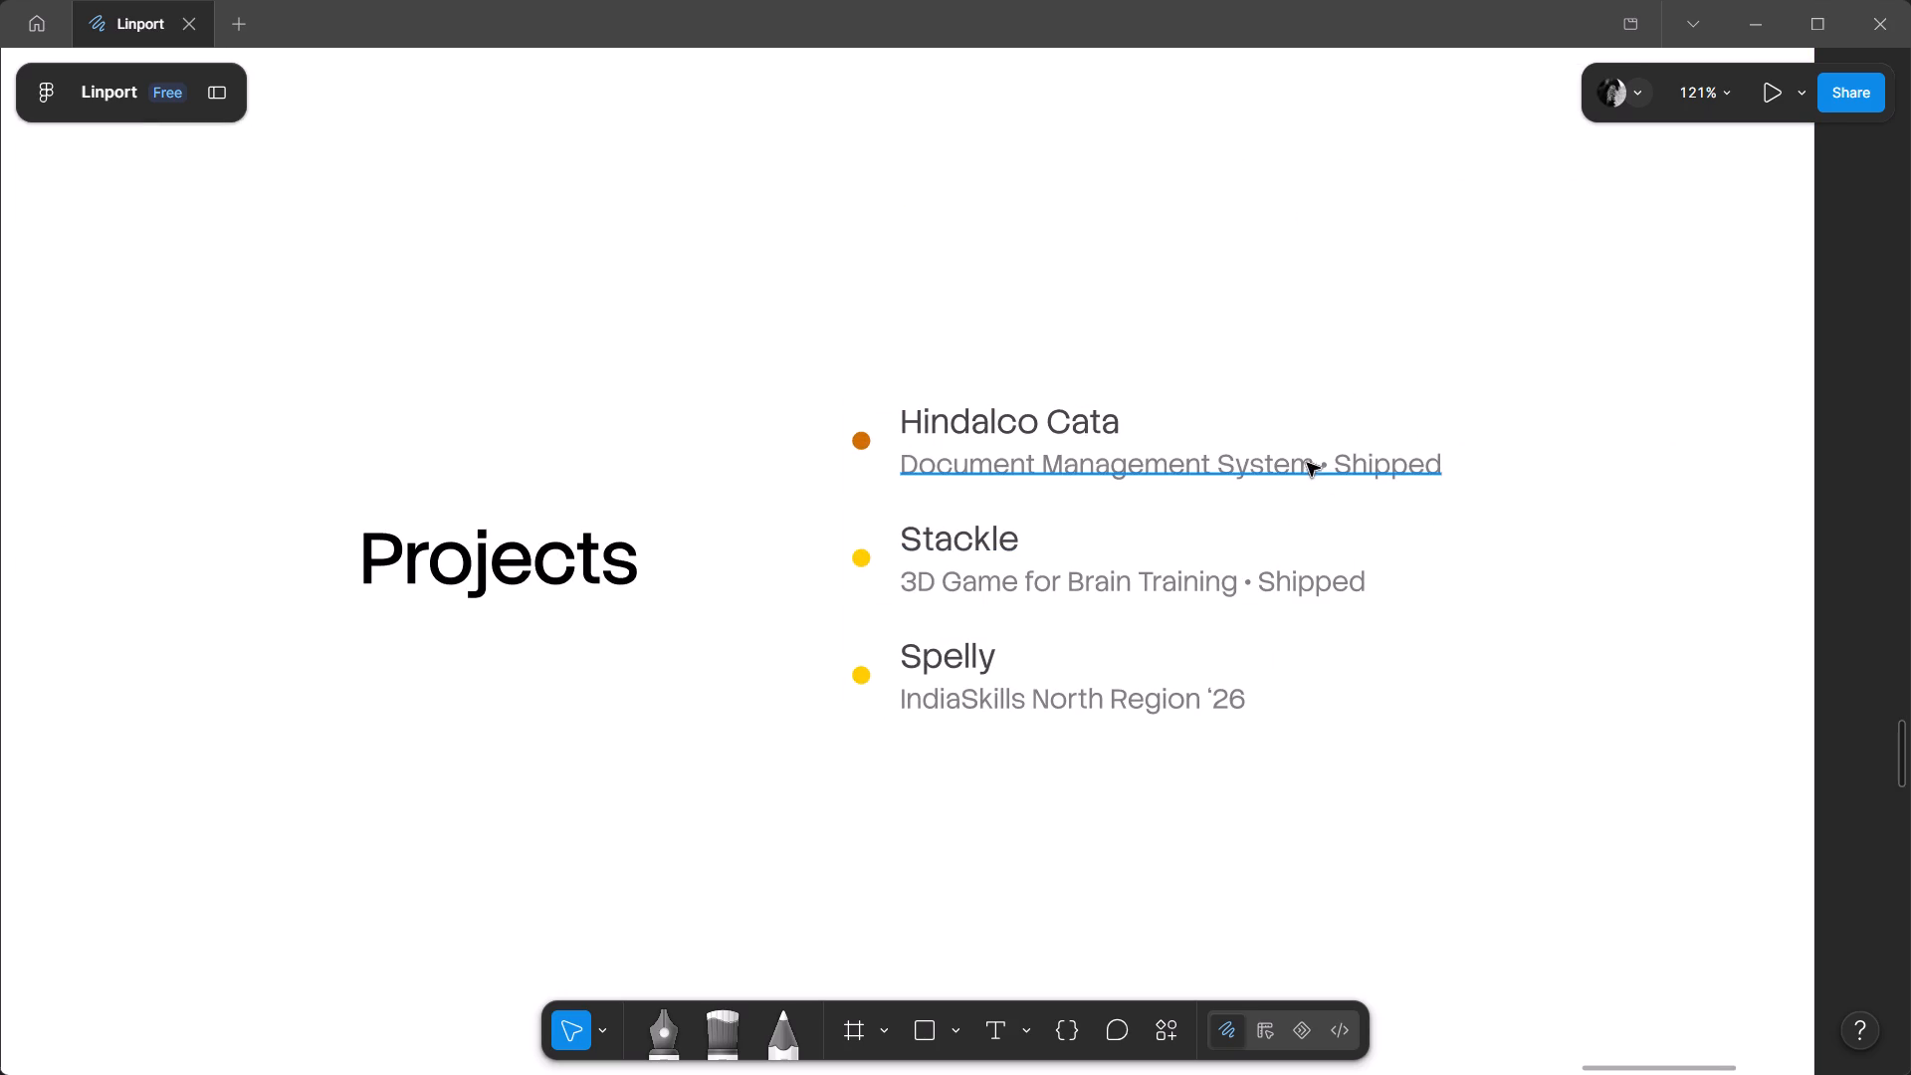
{"action": "scroll", "coordinate": [1171, 624], "scroll_direction": "down", "scroll_amount": 1}
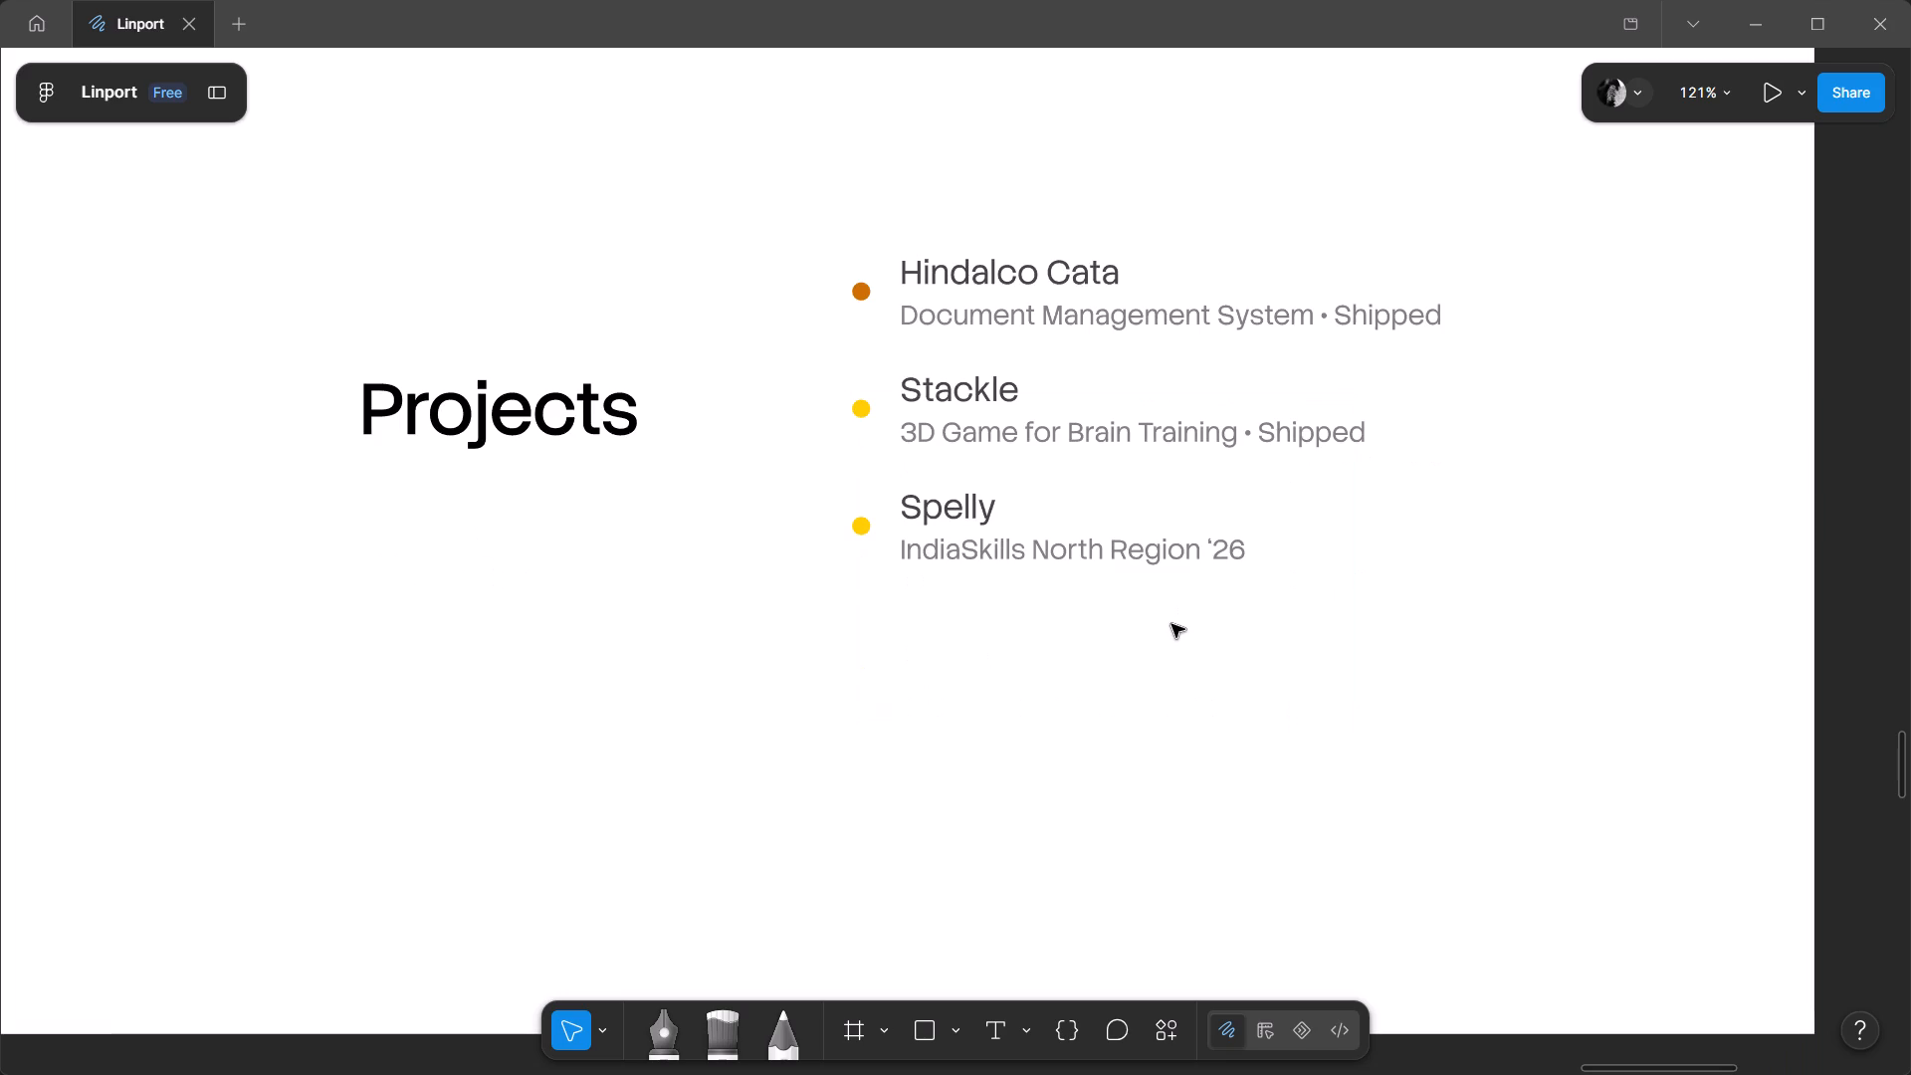
{"action": "scroll", "coordinate": [845, 612], "scroll_direction": "down", "scroll_amount": 1, "text": "ctrl"}
{"action": "scroll", "coordinate": [953, 572], "scroll_direction": "up", "scroll_amount": 2, "text": "ctrl"}
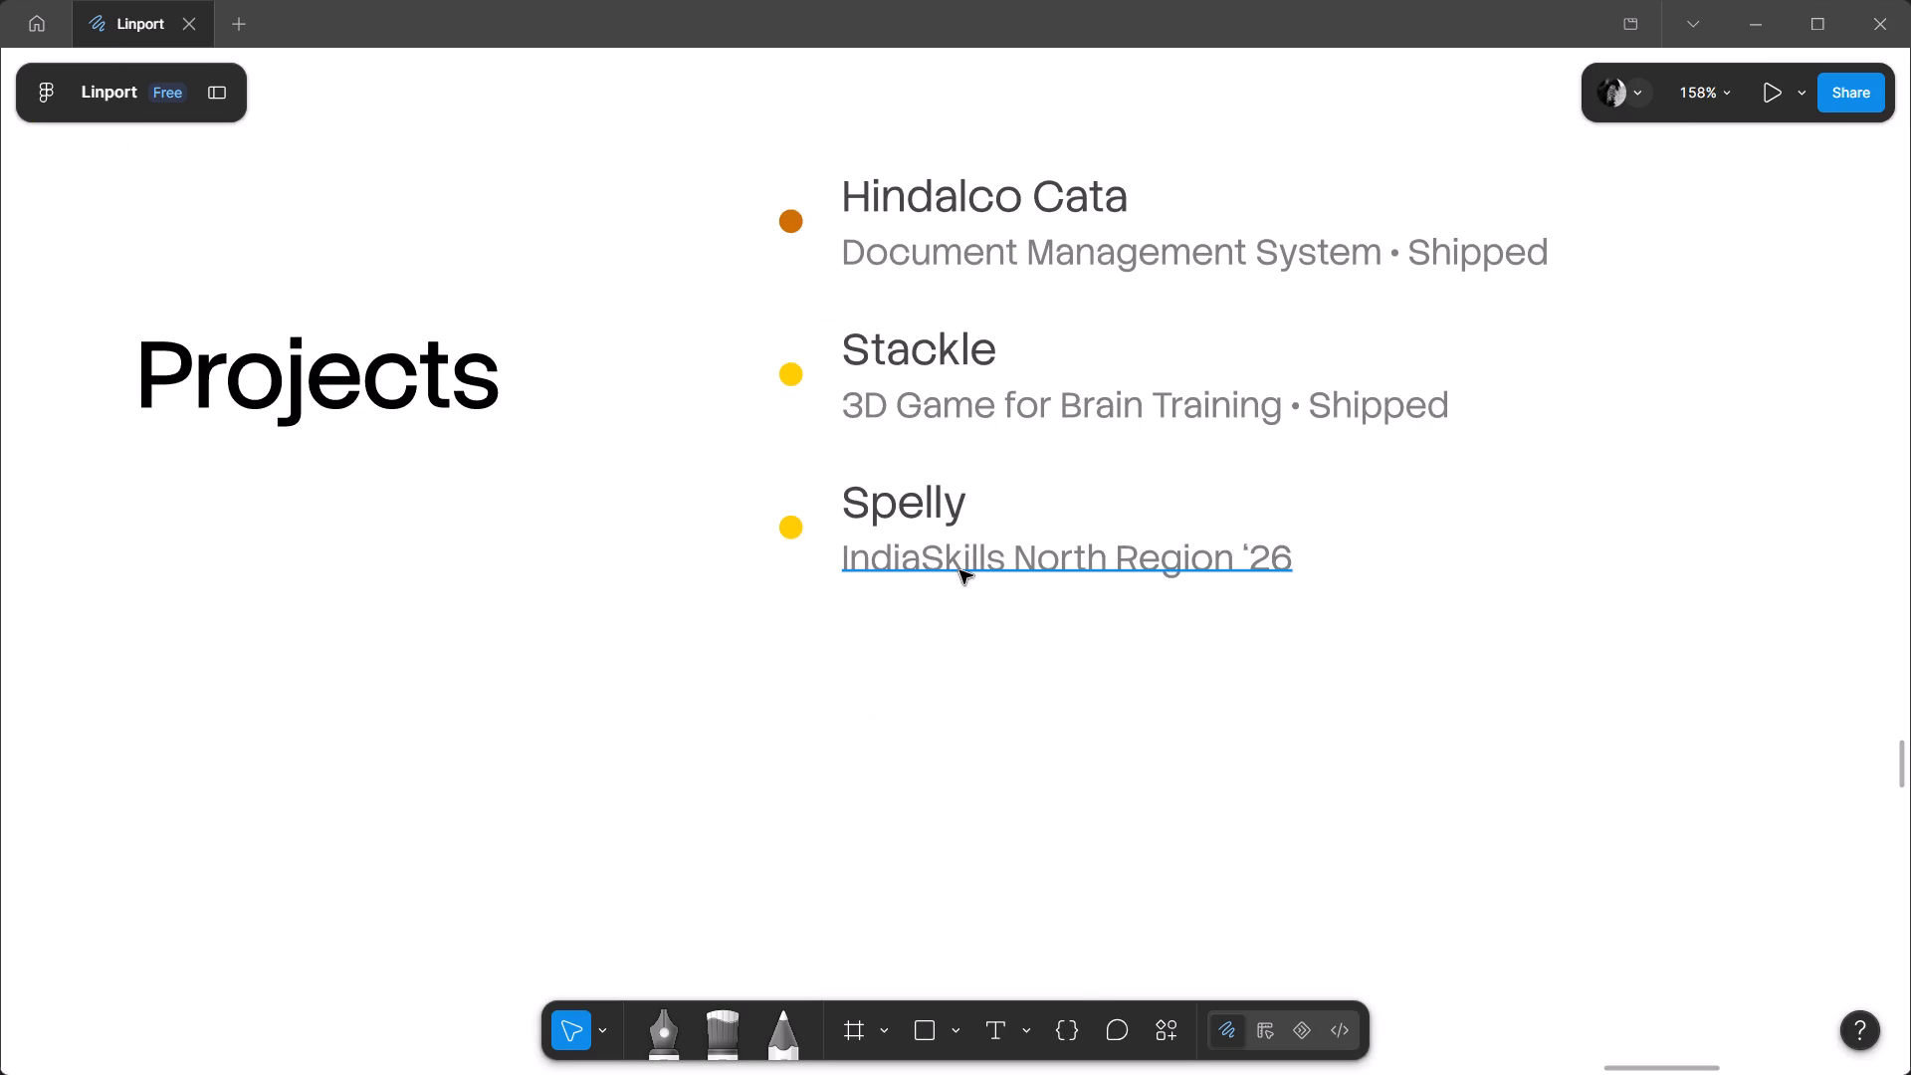
{"action": "double_click", "coordinate": [959, 570], "text": "ctrl"}
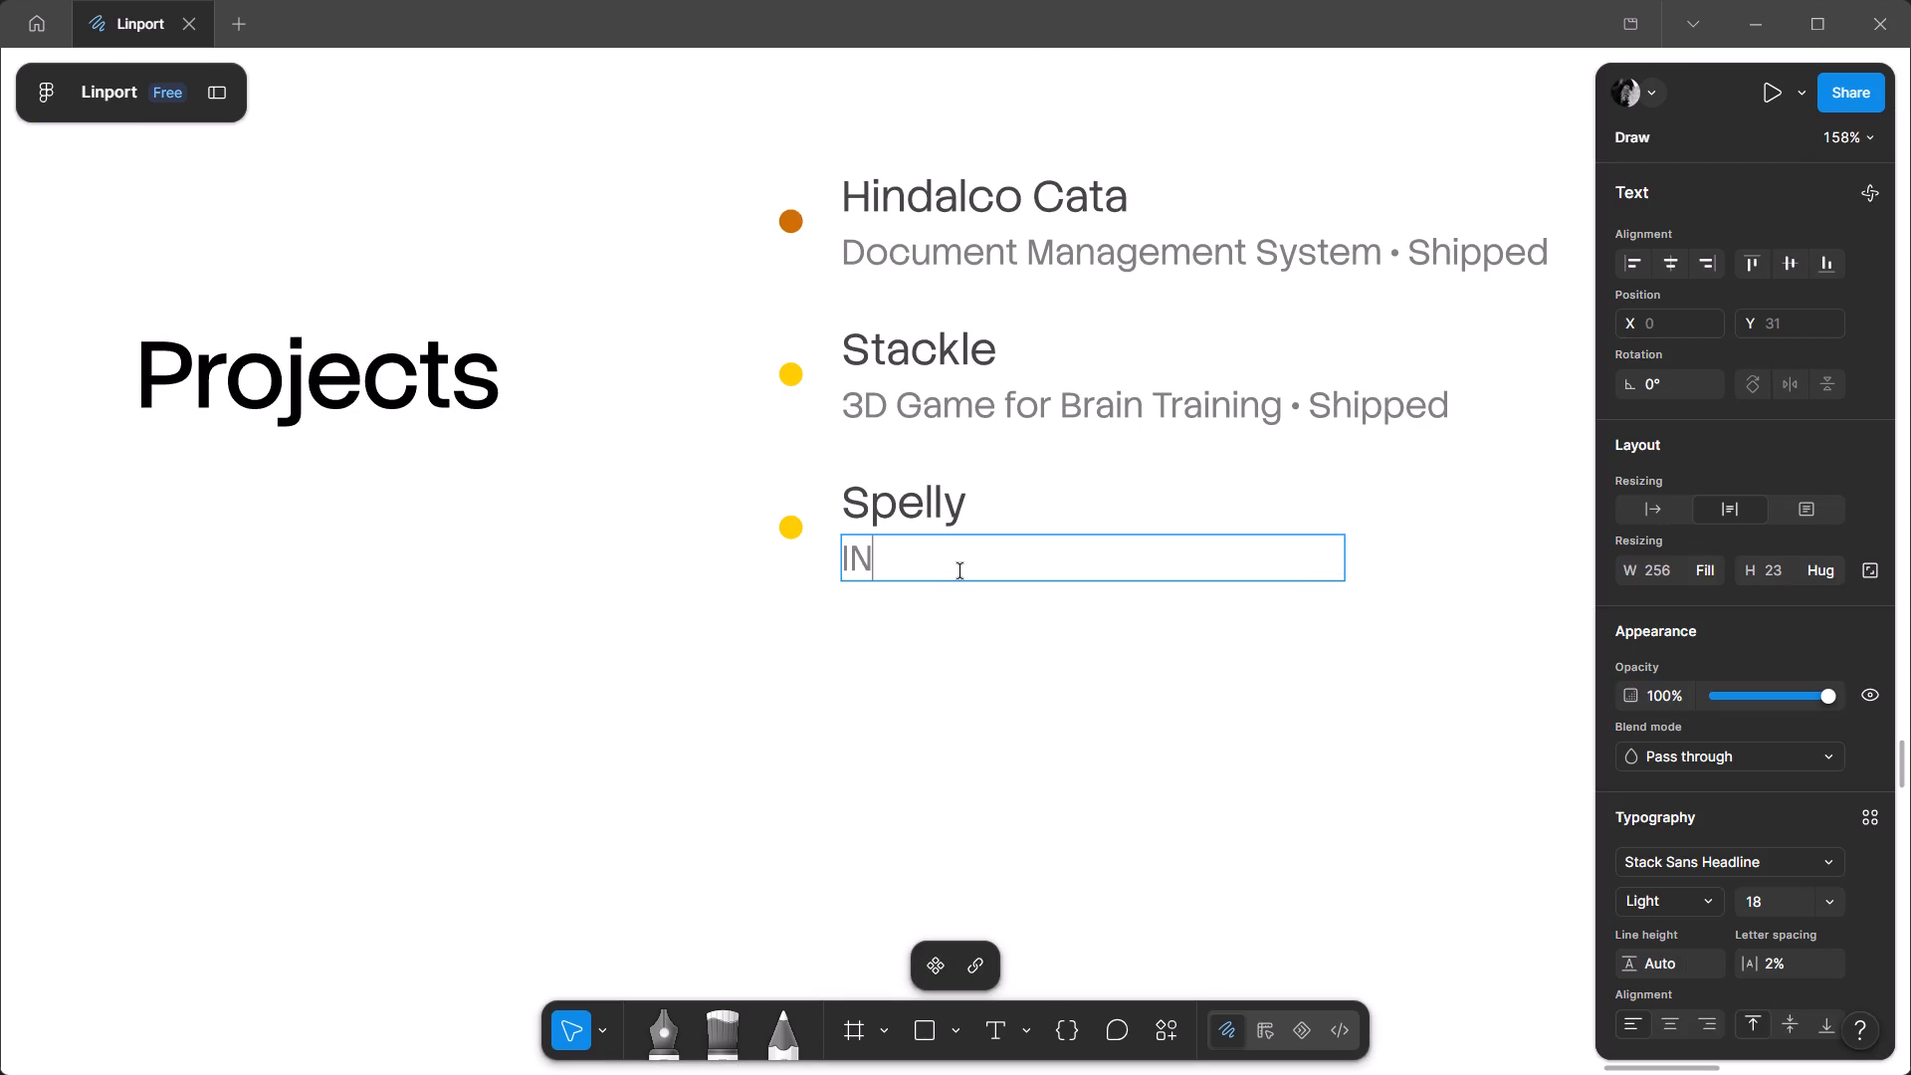
{"action": "key", "text": "BackSpace"}
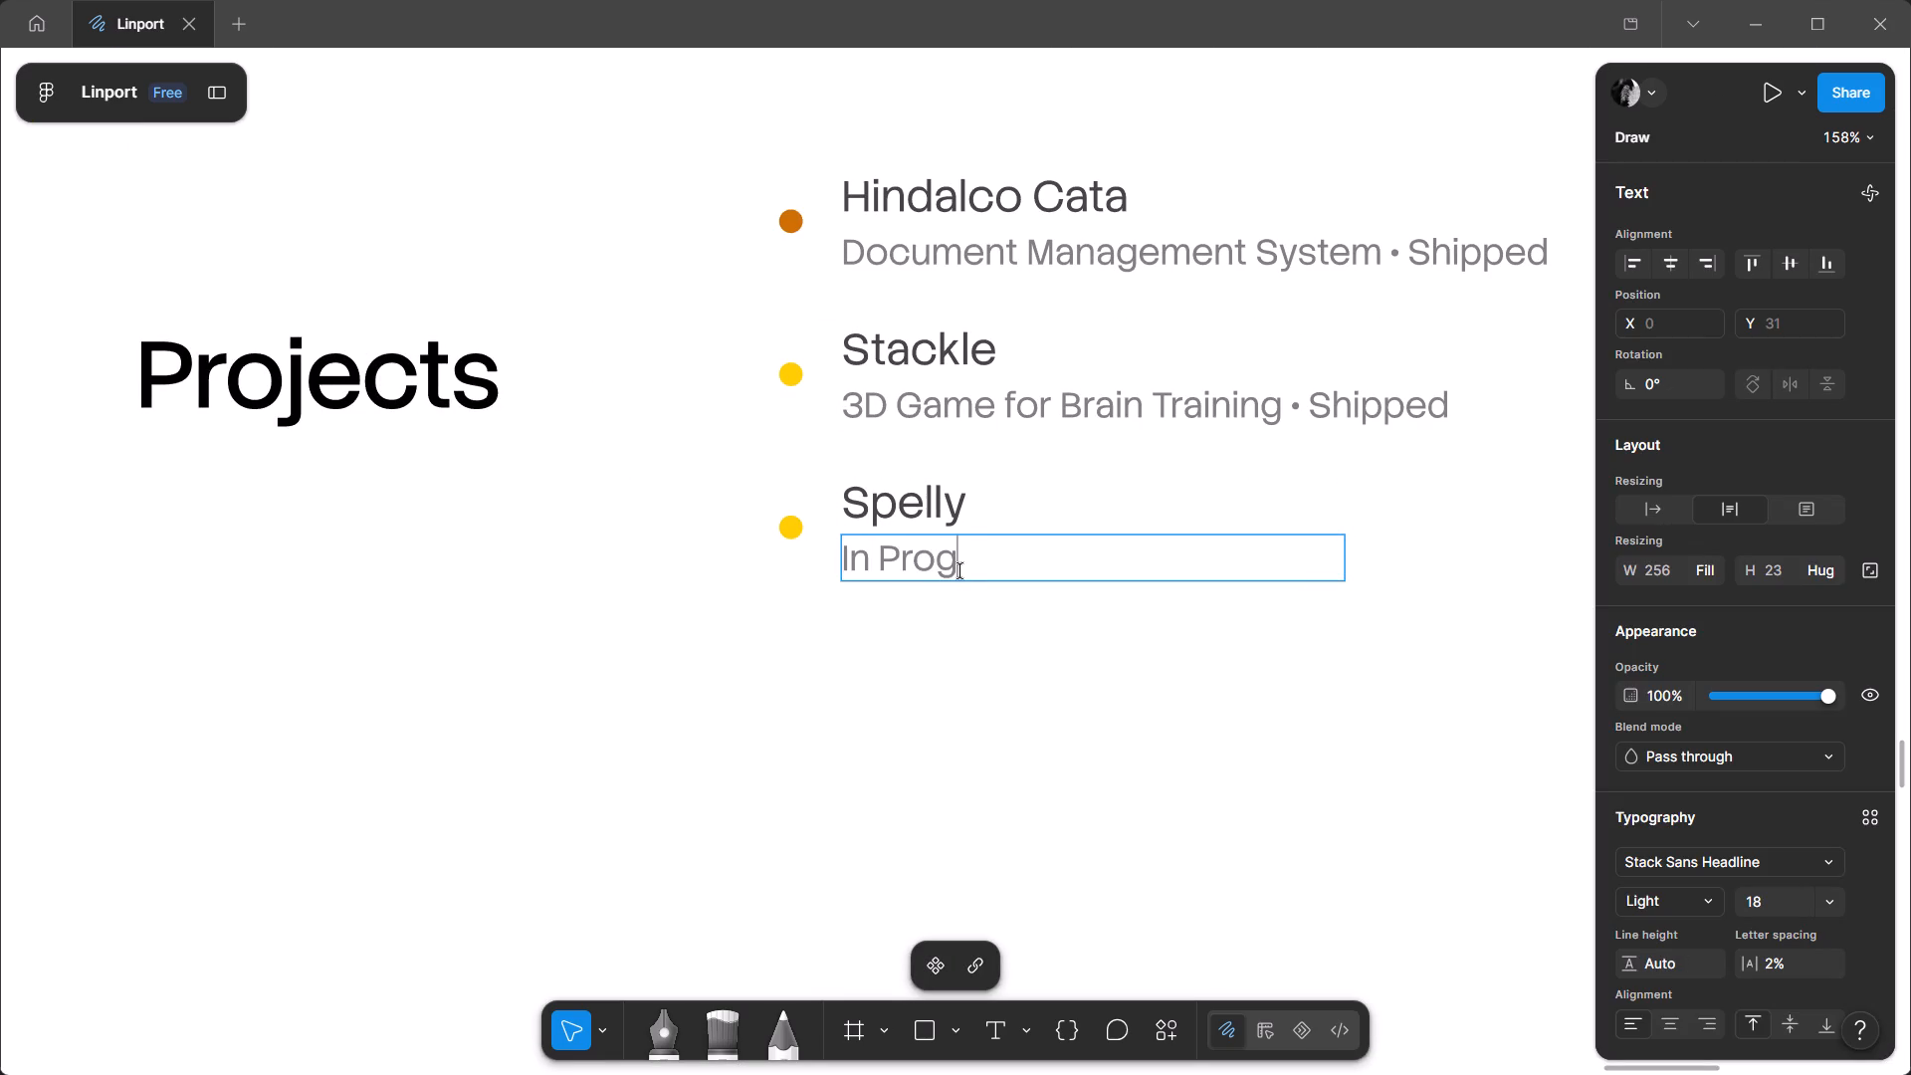
Insert "AI Note Companion" and a space before "In Progress" in the Spelly subtitle.
{"action": "key", "text": "Left"}
{"action": "key", "text": "Left"}
{"action": "key", "text": "Left"}
{"action": "key", "text": "Left"}
{"action": "key", "text": "Left"}
{"action": "key", "text": "Left"}
{"action": "key", "text": "Left"}
{"action": "key", "text": "Left"}
{"action": "key", "text": "Left"}
{"action": "key", "text": "Left"}
{"action": "key", "text": "Left"}
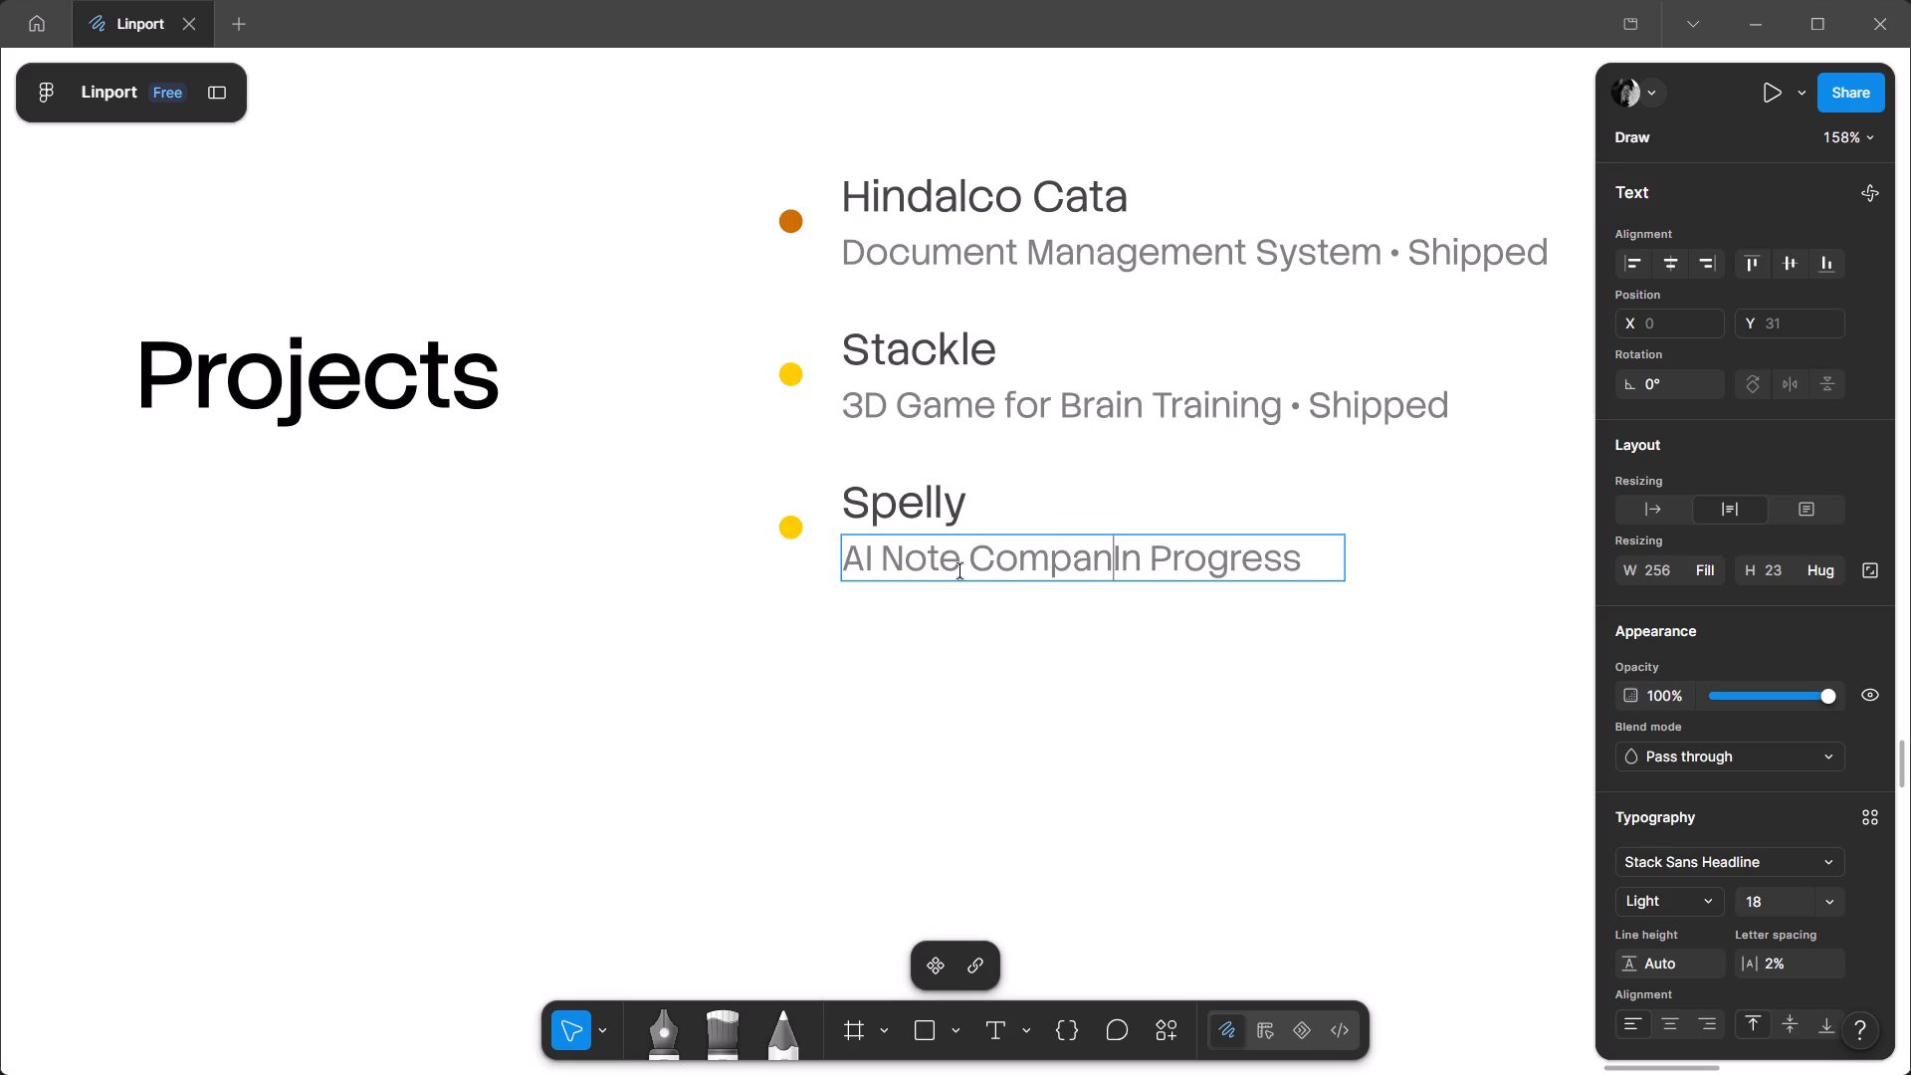
{"action": "key", "text": "BackSpace"}
{"action": "key", "text": "BackSpace"}
{"action": "key", "text": "BackSpace"}
{"action": "key", "text": "BackSpace"}
{"action": "key", "text": "BackSpace"}
{"action": "key", "text": "BackSpace"}
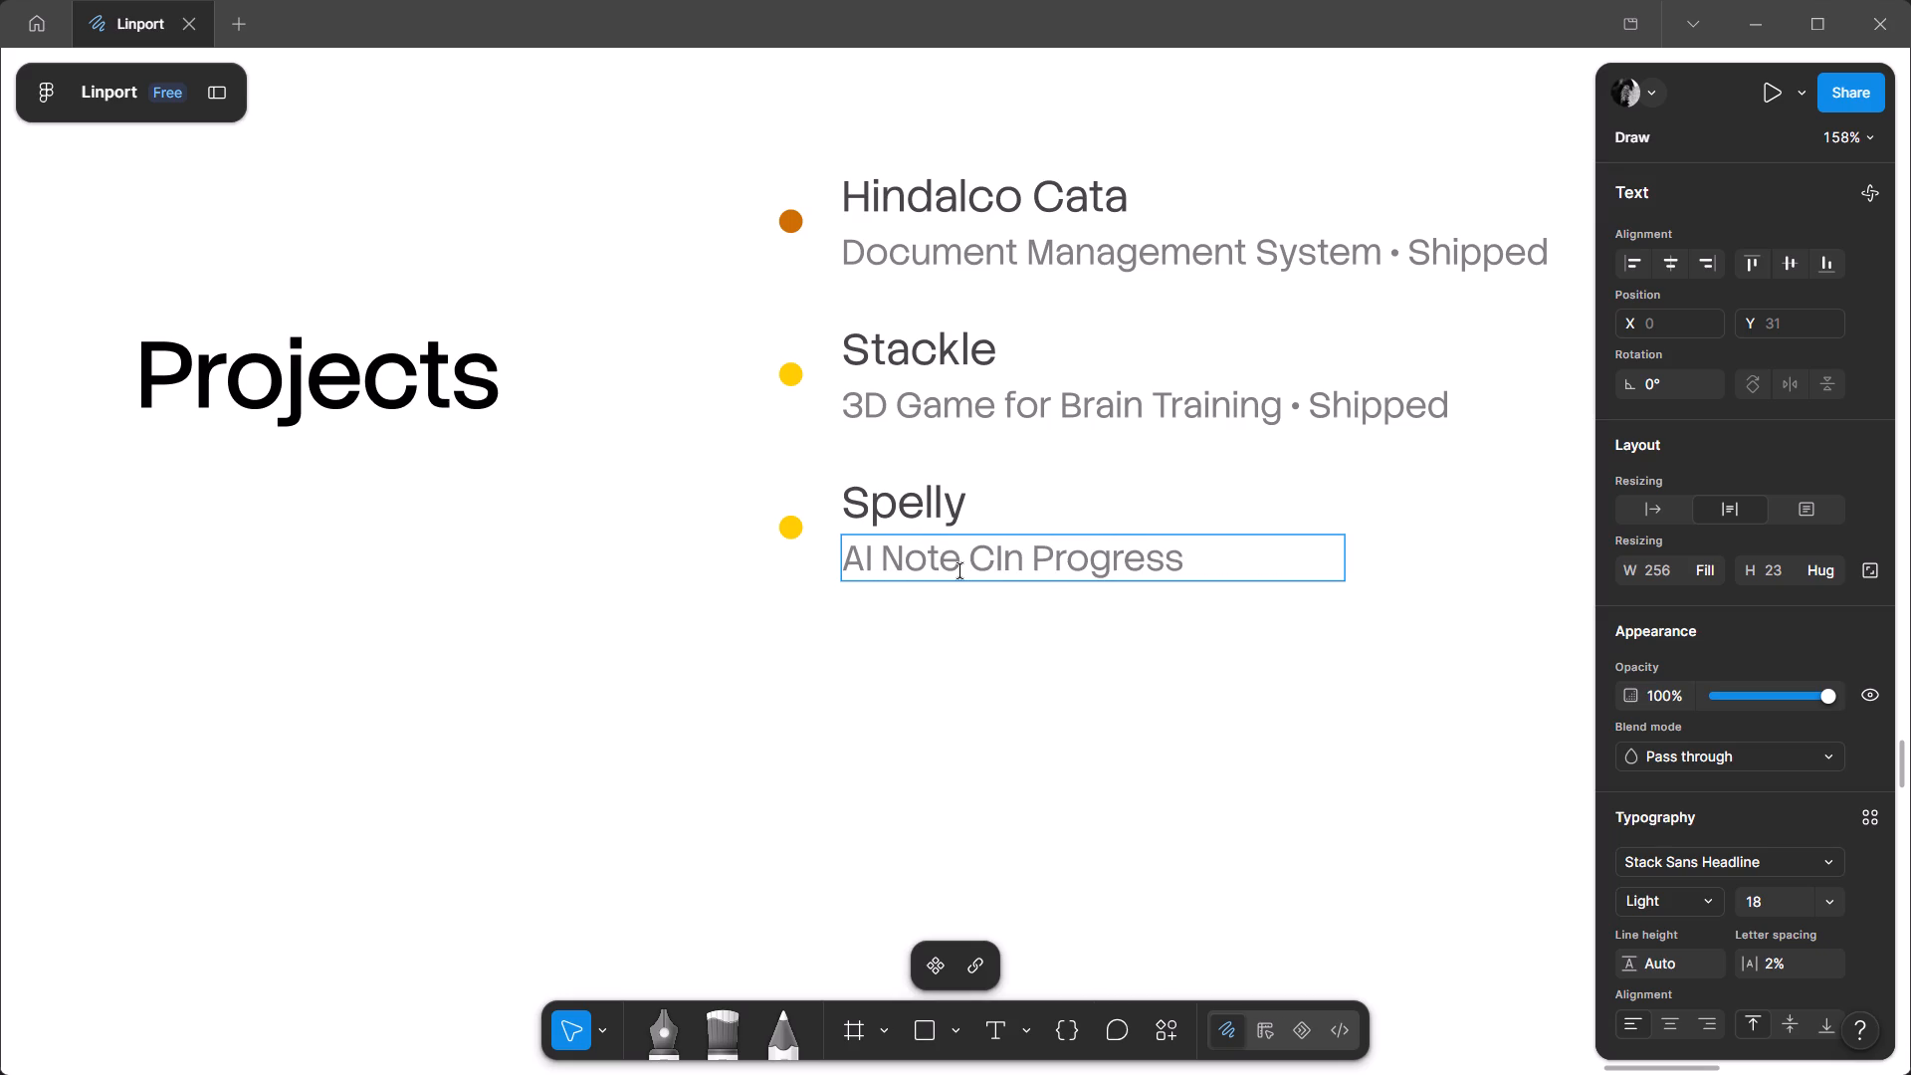
{"action": "type", "text": "ompanion"}
{"action": "key", "text": "space"}
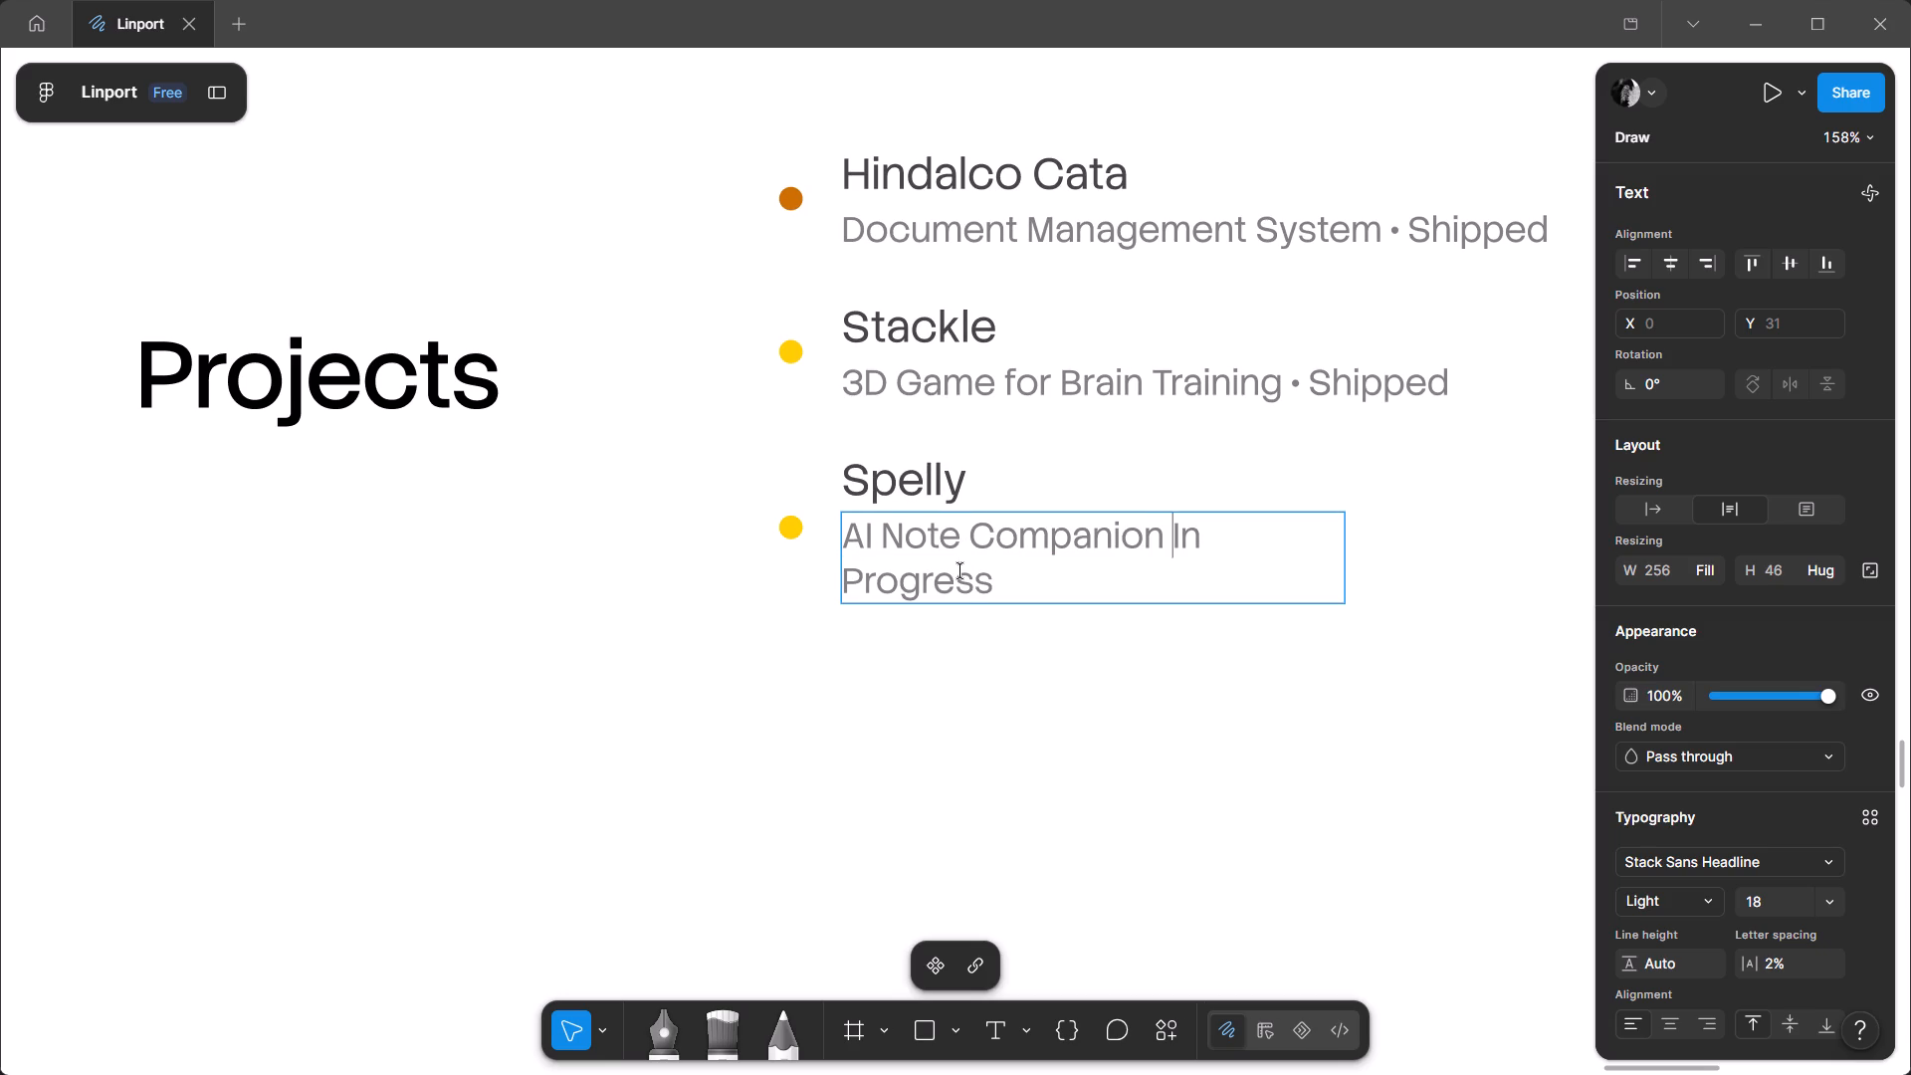
Set the Spelly subtitle's text box to auto width so its width hugs the text.
{"action": "left_click", "coordinate": [1033, 664]}
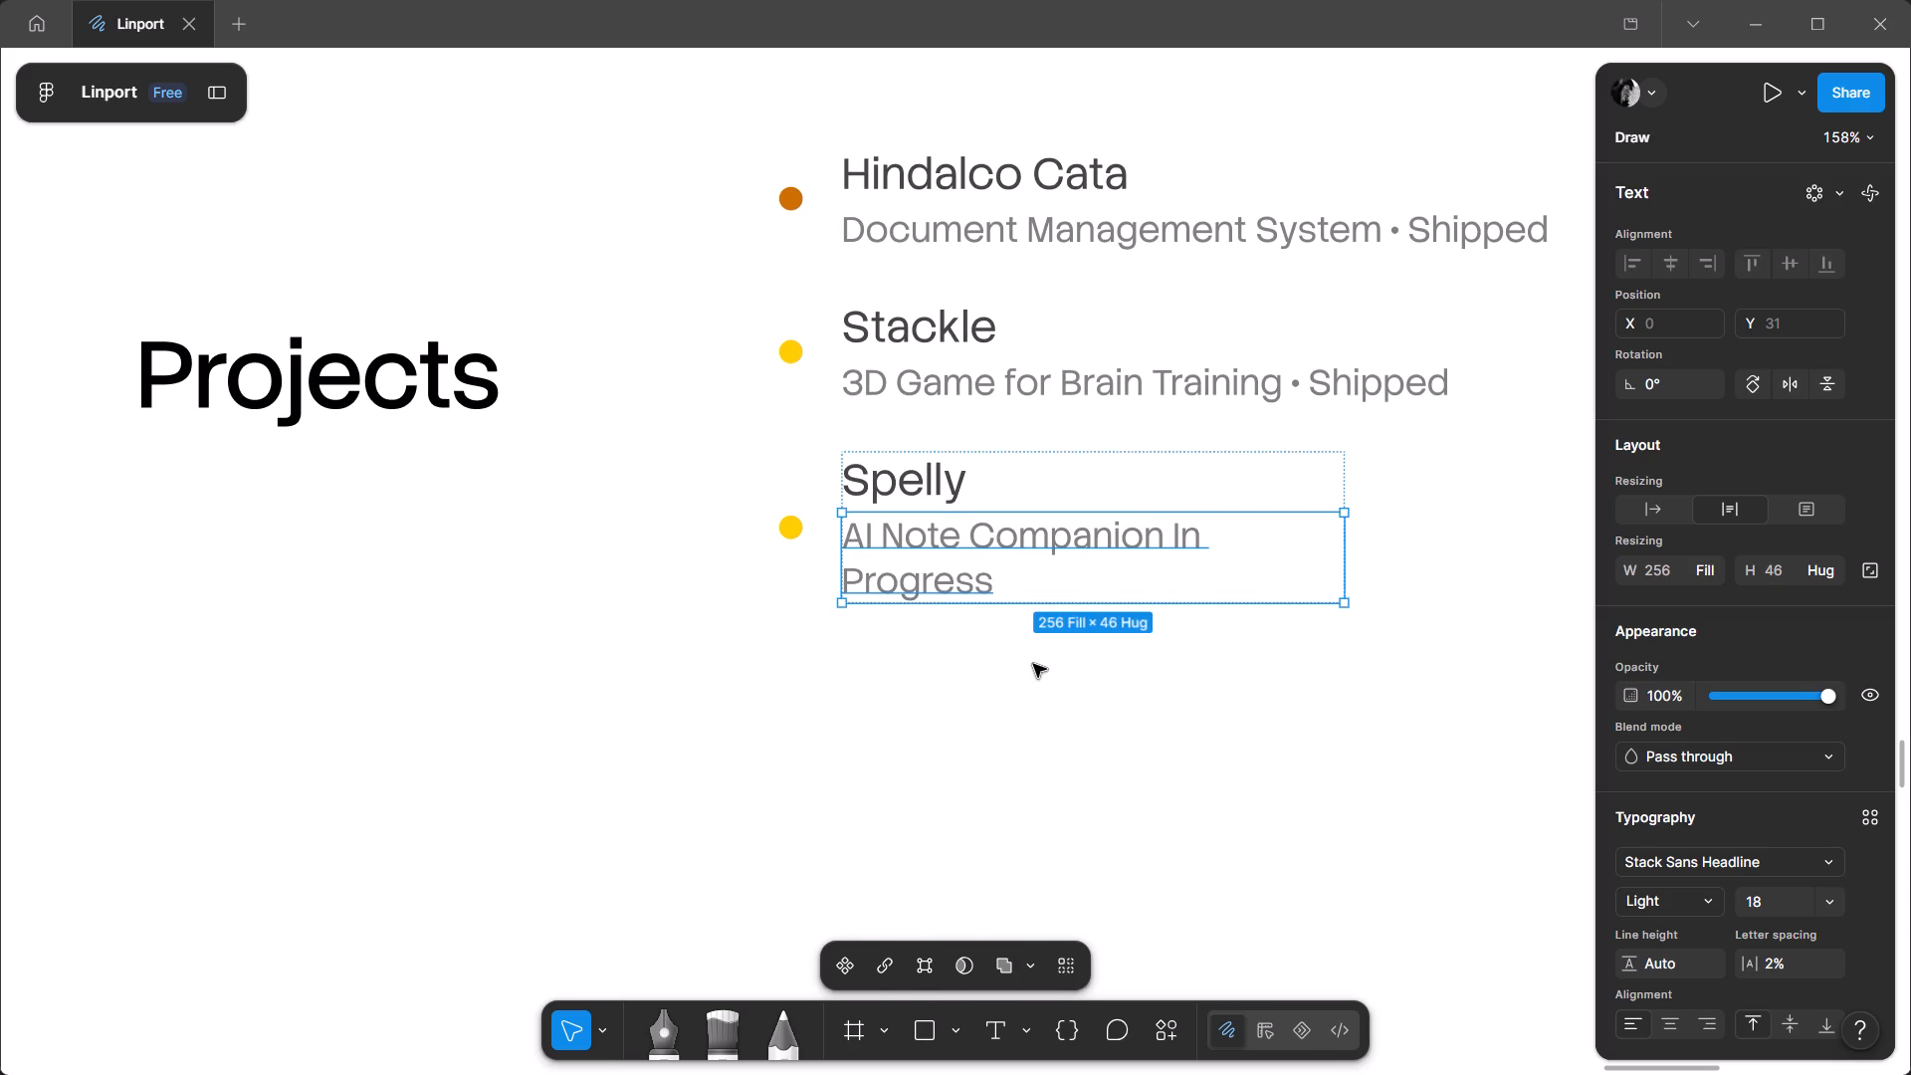
{"action": "left_click", "coordinate": [1665, 520]}
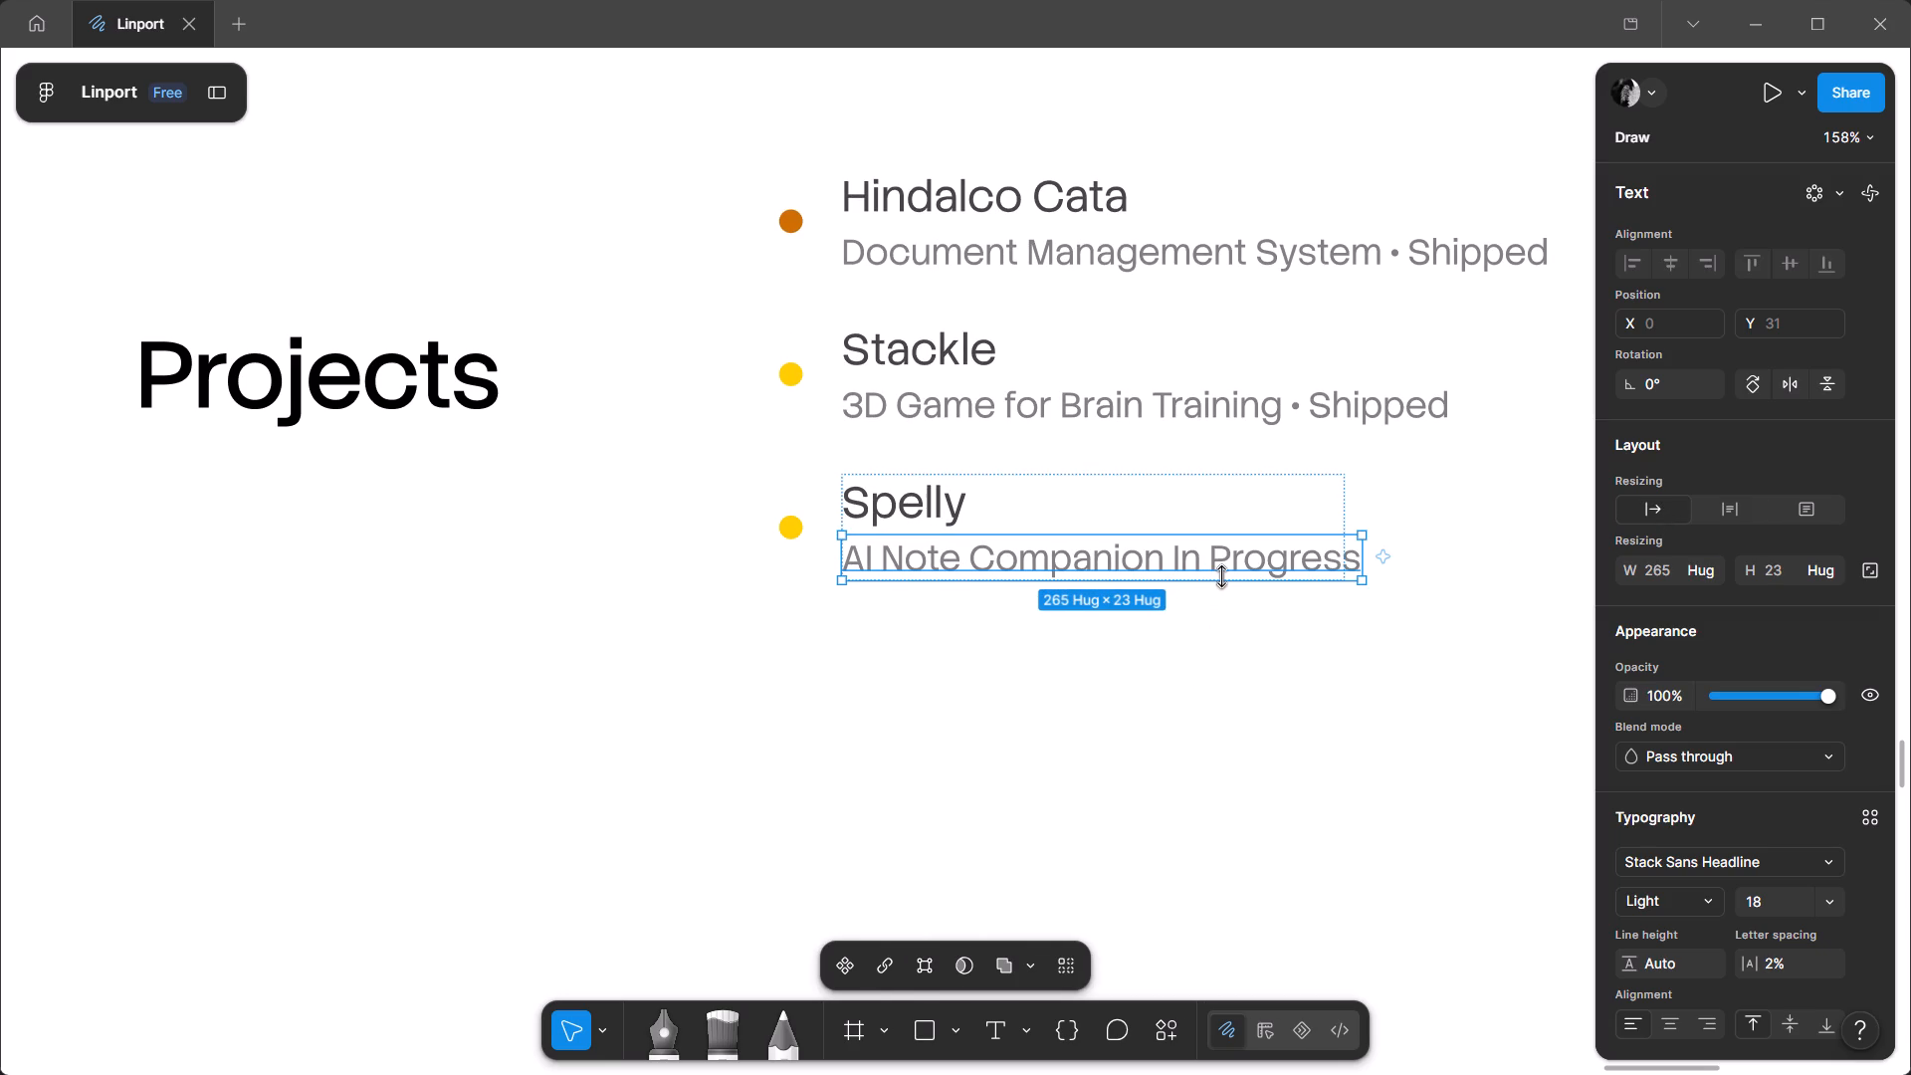
Copy the bullet and "Shipped" from the Stackle subtitle and paste them at the end of the Spelly subtitle.
{"action": "double_click", "coordinate": [1295, 402]}
{"action": "double_click", "coordinate": [1430, 418], "text": "ctrl"}
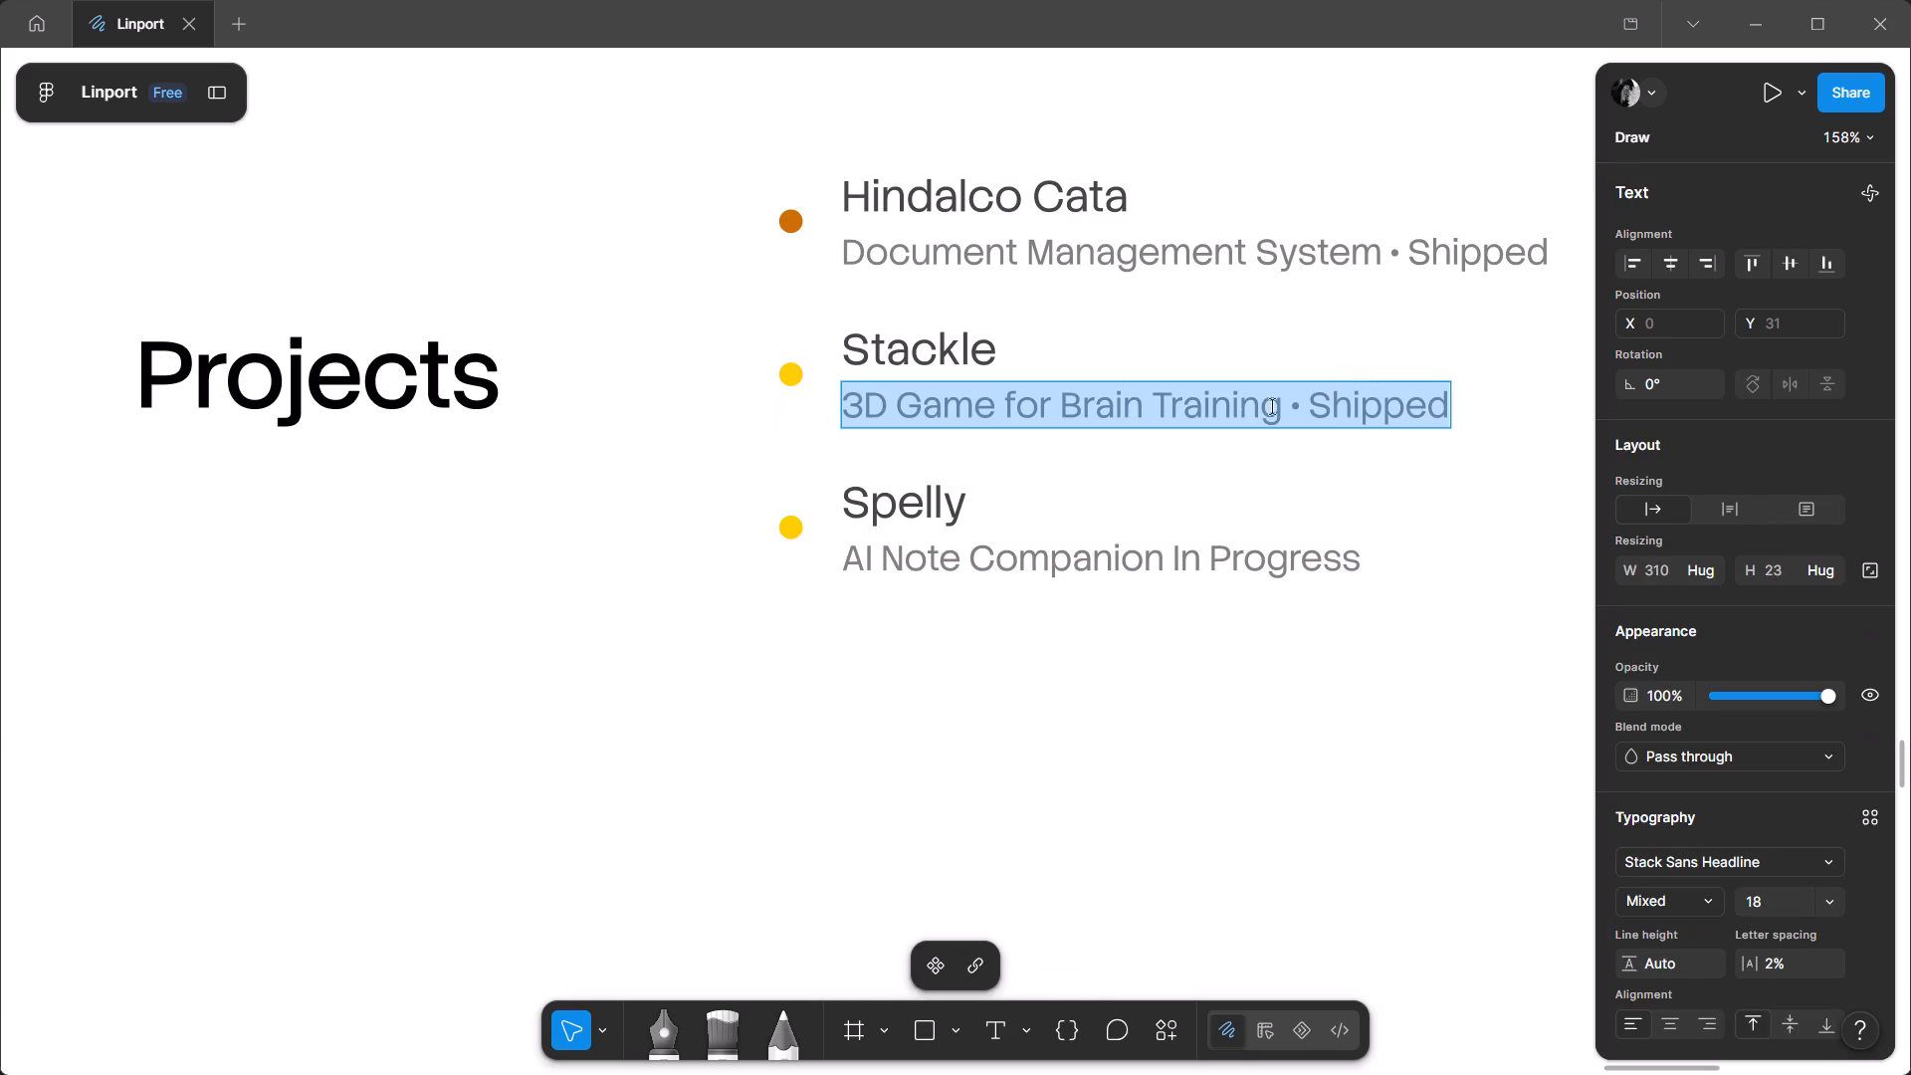
{"action": "left_click_drag", "start_coordinate": [1298, 404], "coordinate": [1288, 405]}
{"action": "left_click_drag", "start_coordinate": [1287, 405], "coordinate": [1469, 405]}
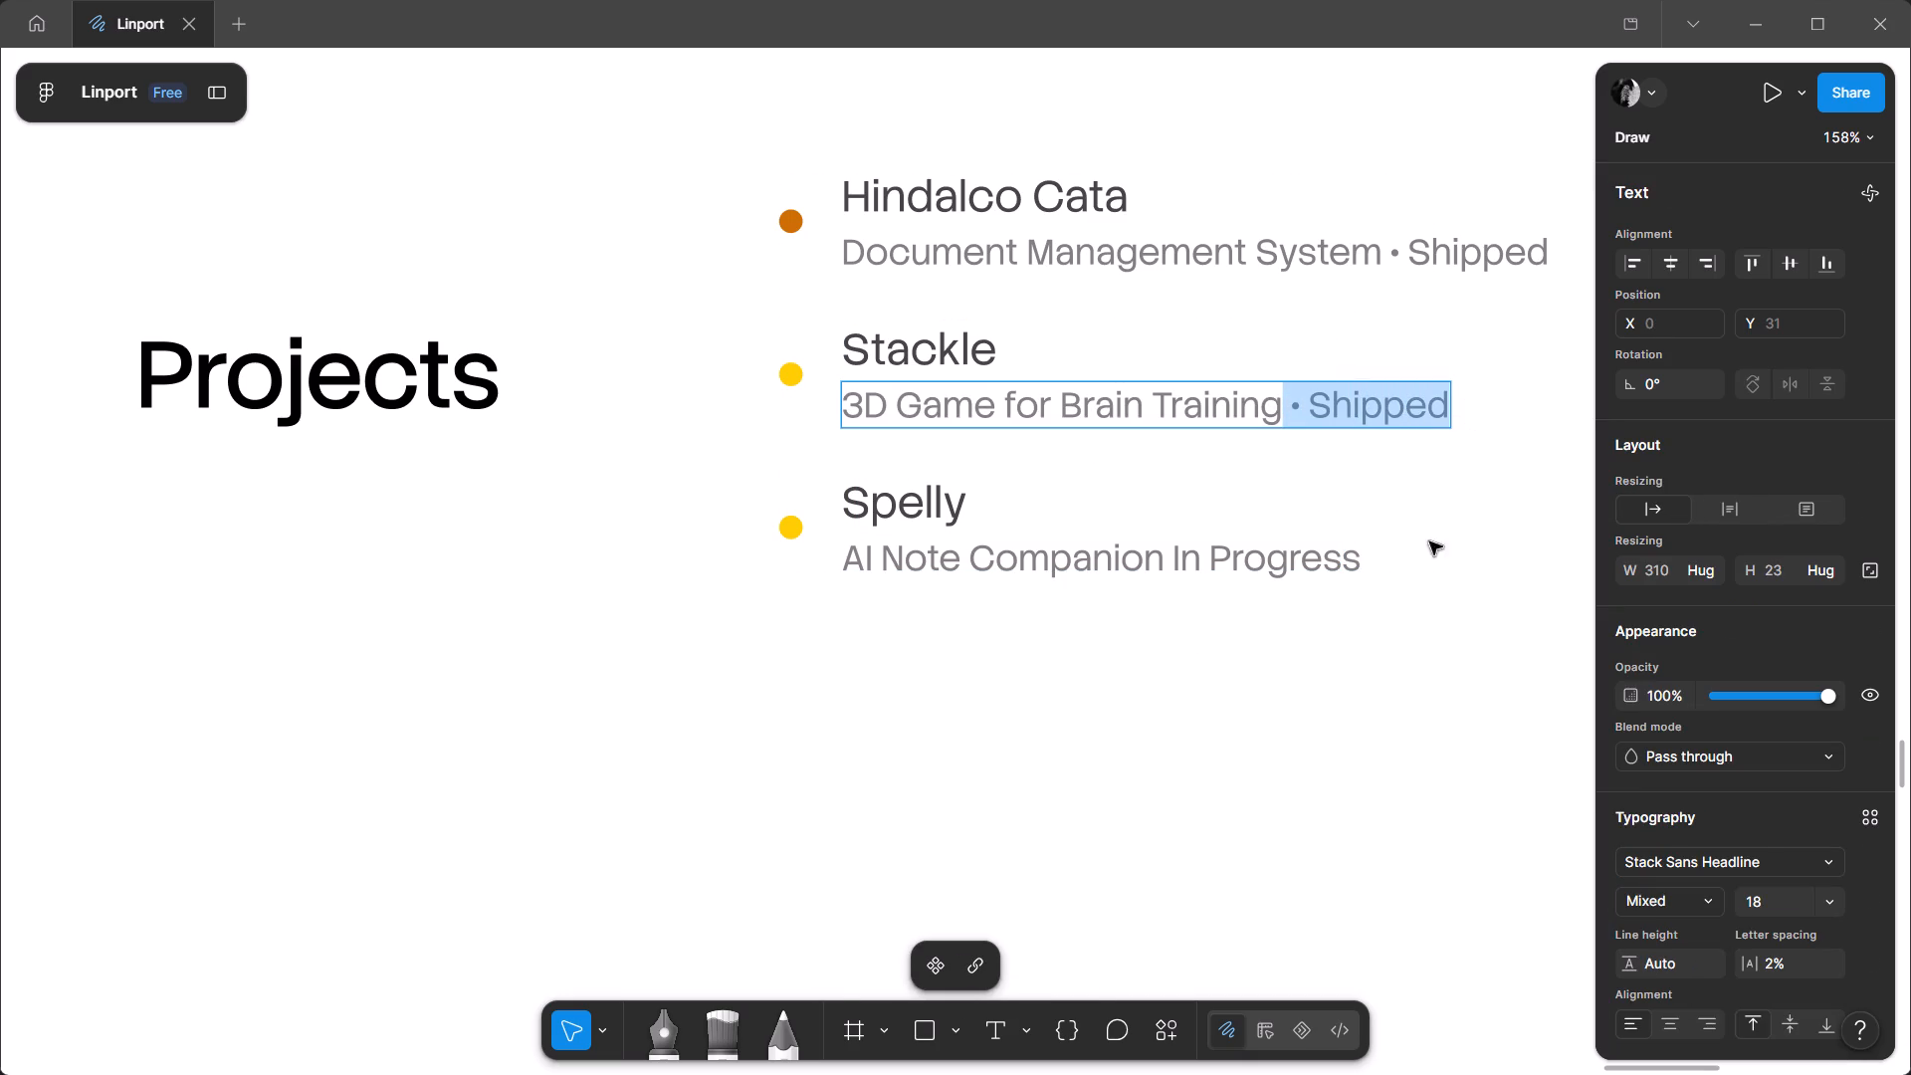
{"action": "key", "text": "ctrl+c"}
{"action": "double_click", "coordinate": [1339, 554]}
{"action": "left_click", "coordinate": [1353, 554]}
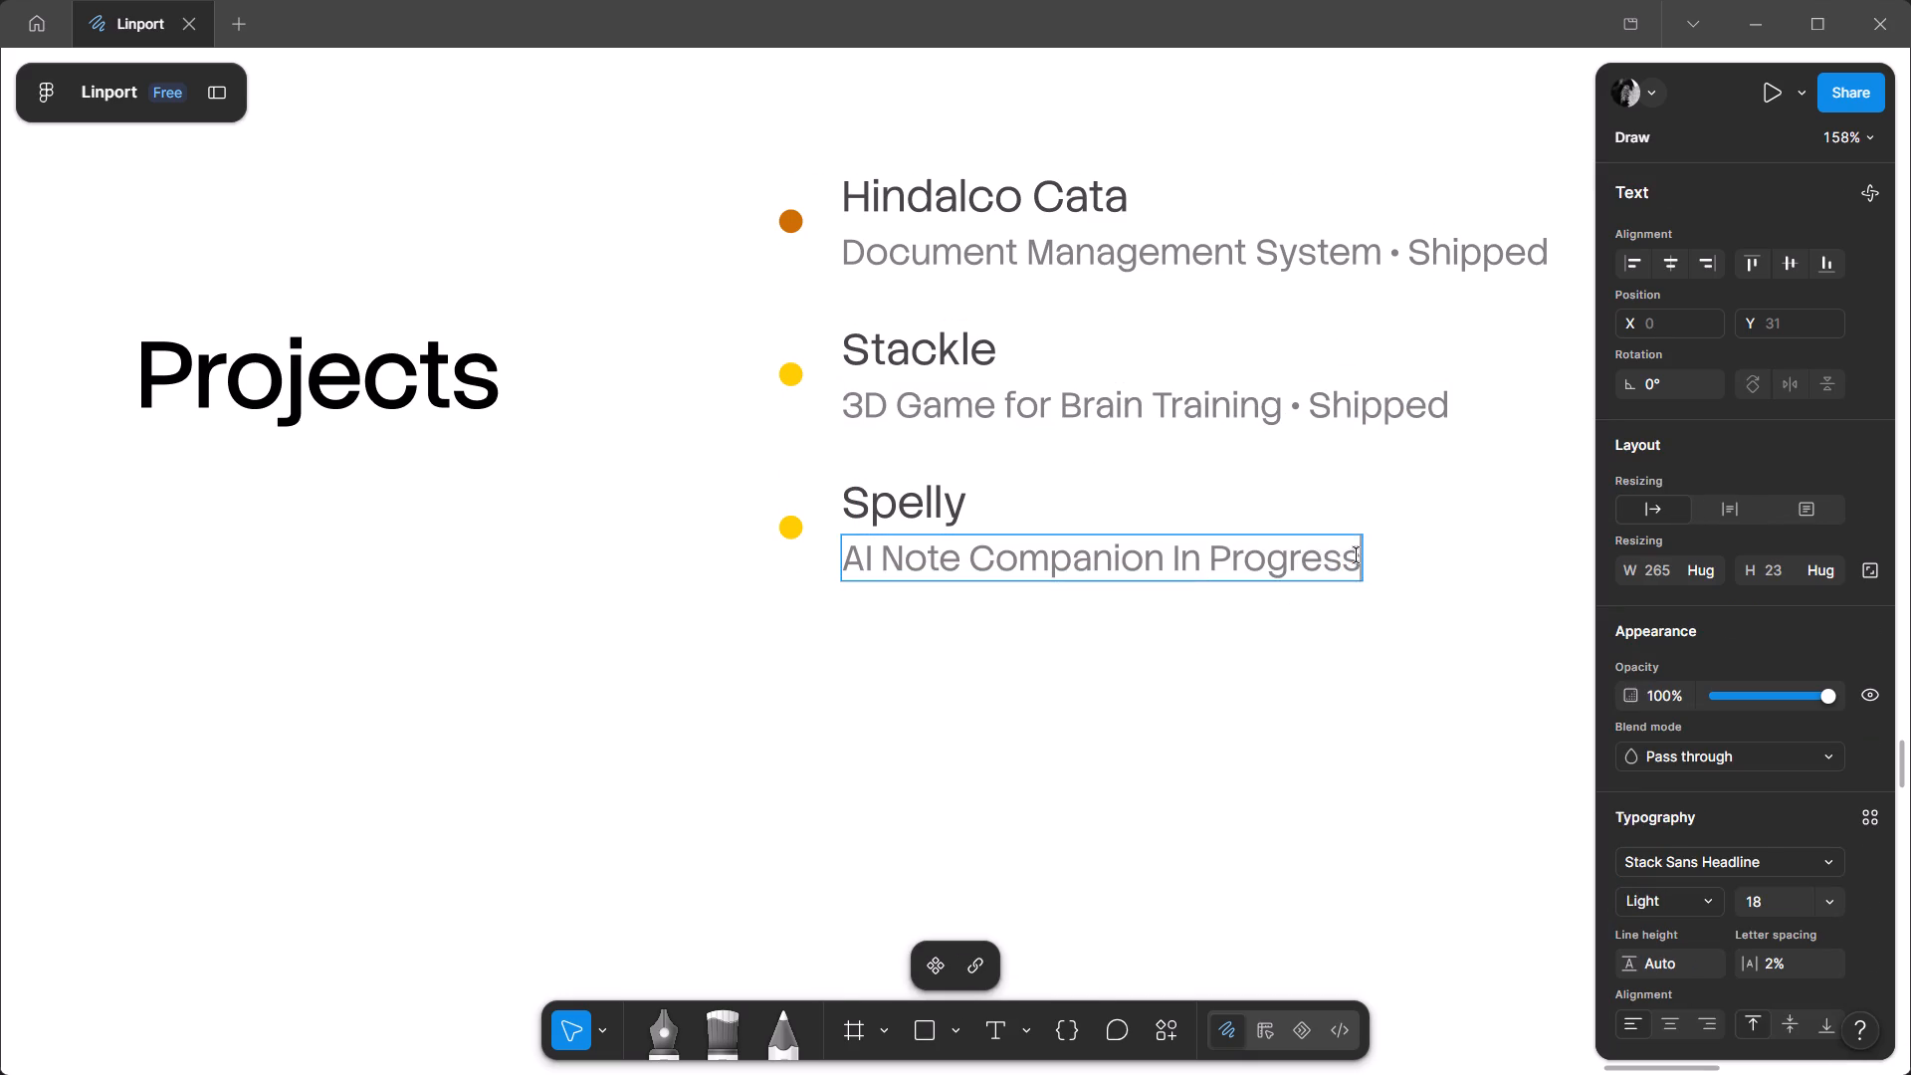
{"action": "key", "text": "ctrl+v"}
{"action": "double_click", "coordinate": [1297, 683]}
Cut "In Progress" from the Spelly subtitle and delete the extra space before the bullet.
{"action": "triple_click", "coordinate": [1442, 563], "text": "ctrl"}
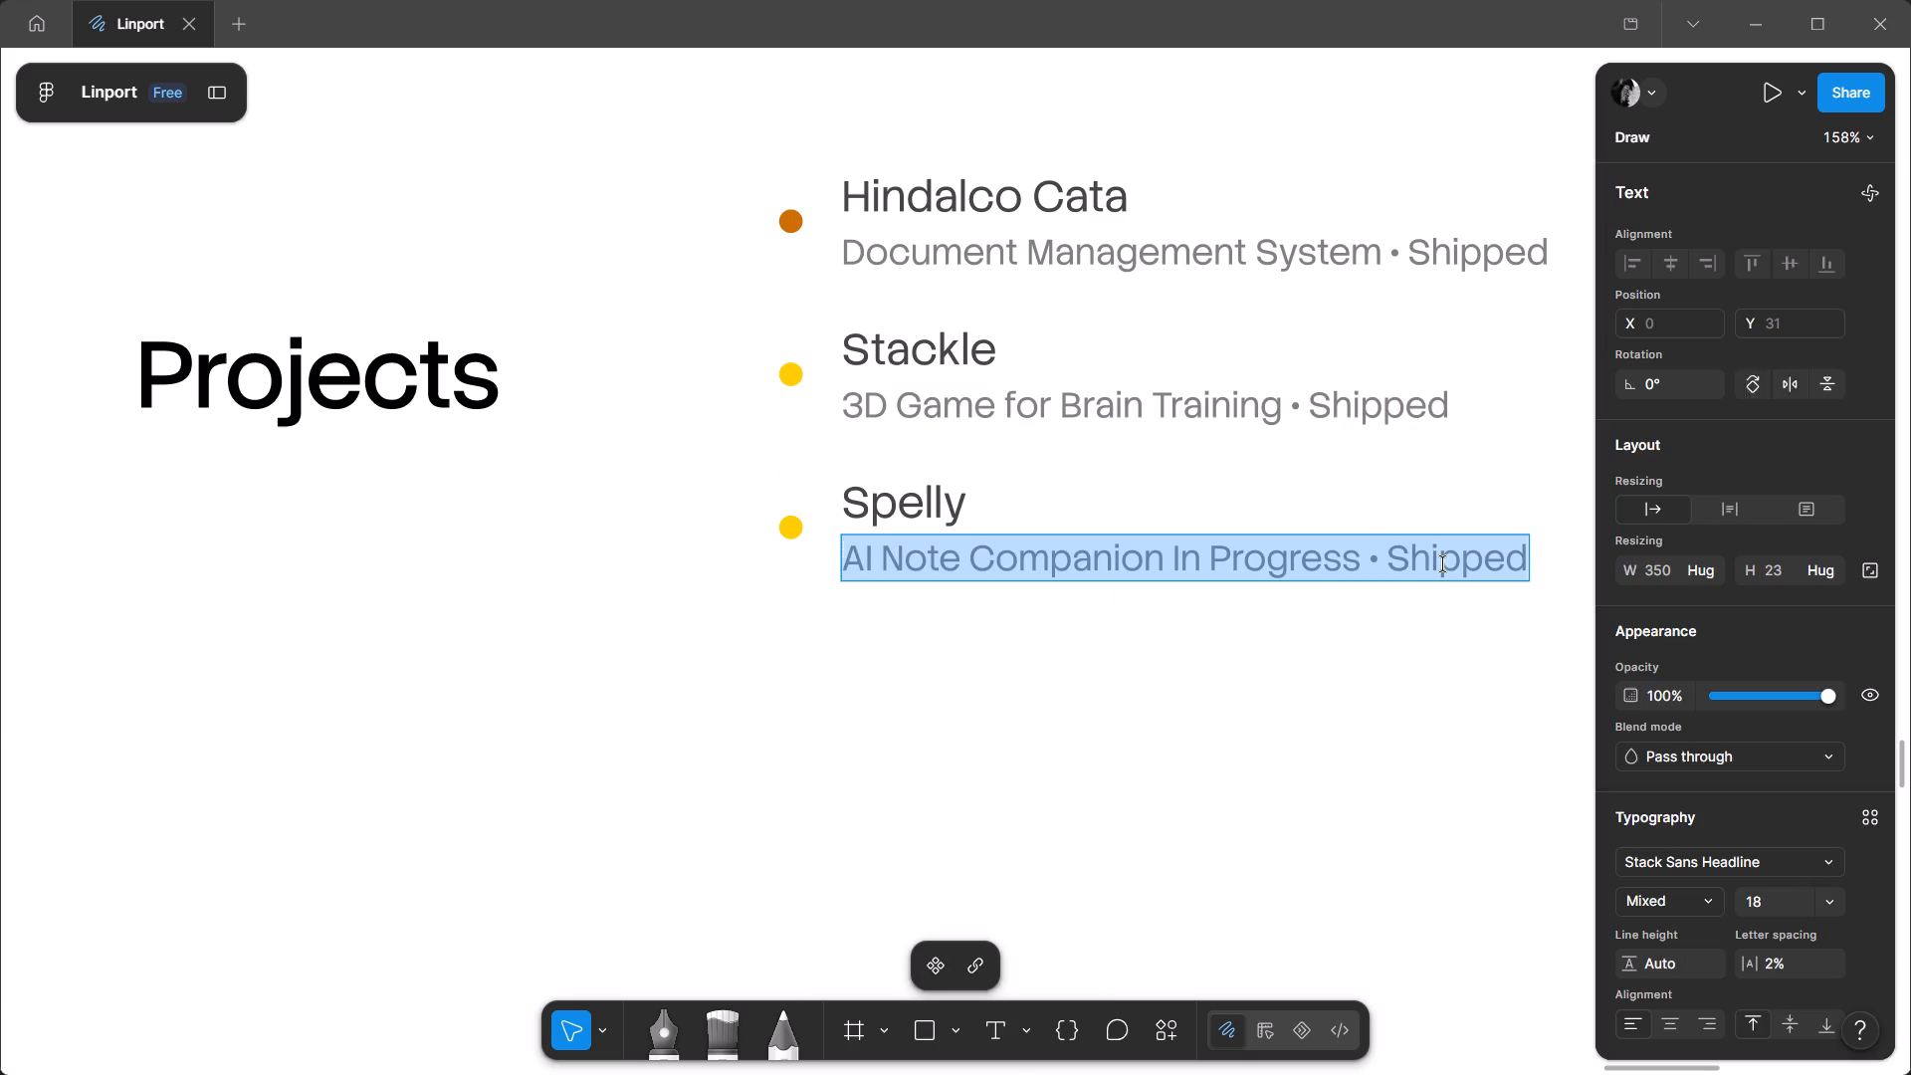
{"action": "left_click", "coordinate": [1442, 563]}
{"action": "left_click", "coordinate": [1361, 564]}
{"action": "left_click_drag", "start_coordinate": [1361, 564], "coordinate": [1180, 568]}
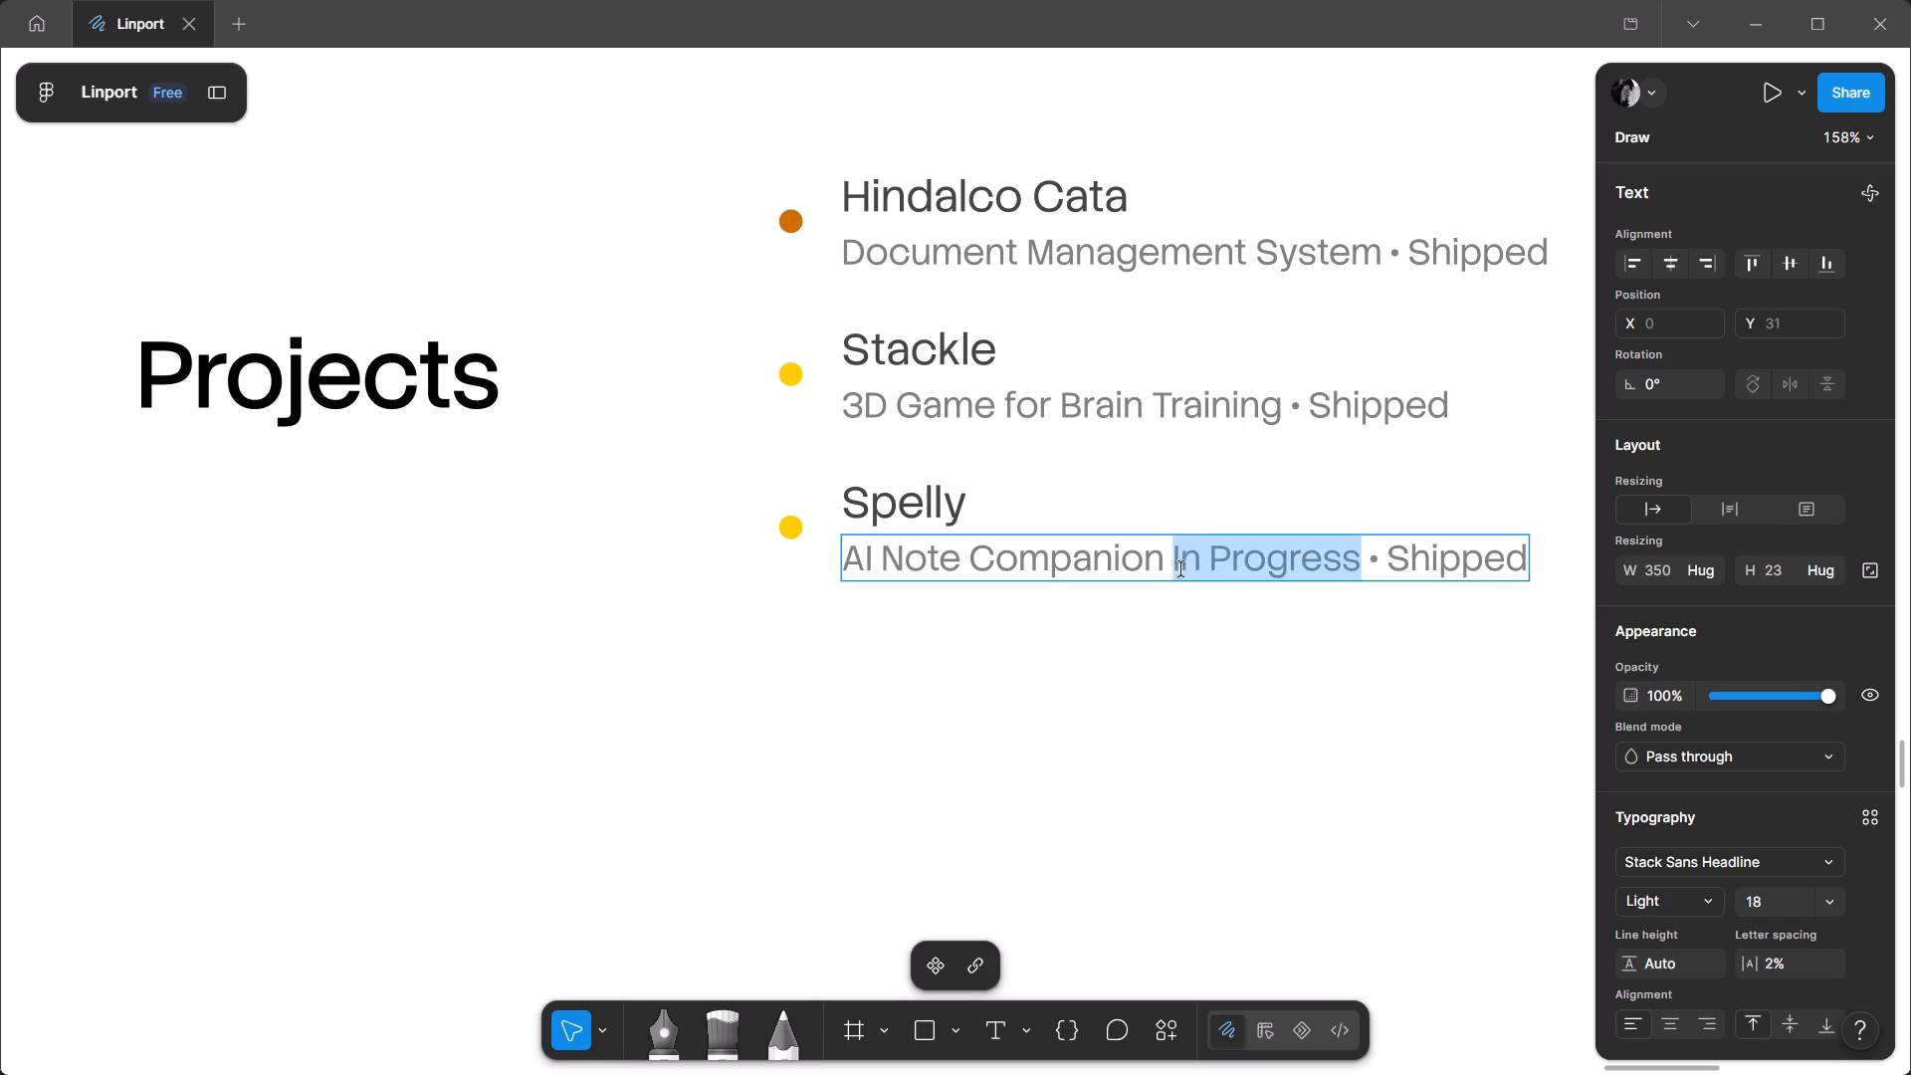
{"action": "left_click_drag", "start_coordinate": [1180, 568], "coordinate": [1169, 565]}
{"action": "left_click", "coordinate": [1169, 565], "text": "ctrl"}
{"action": "left_click_drag", "start_coordinate": [1171, 565], "coordinate": [1354, 548]}
{"action": "key", "text": "ctrl+x"}
{"action": "key", "text": "BackSpace"}
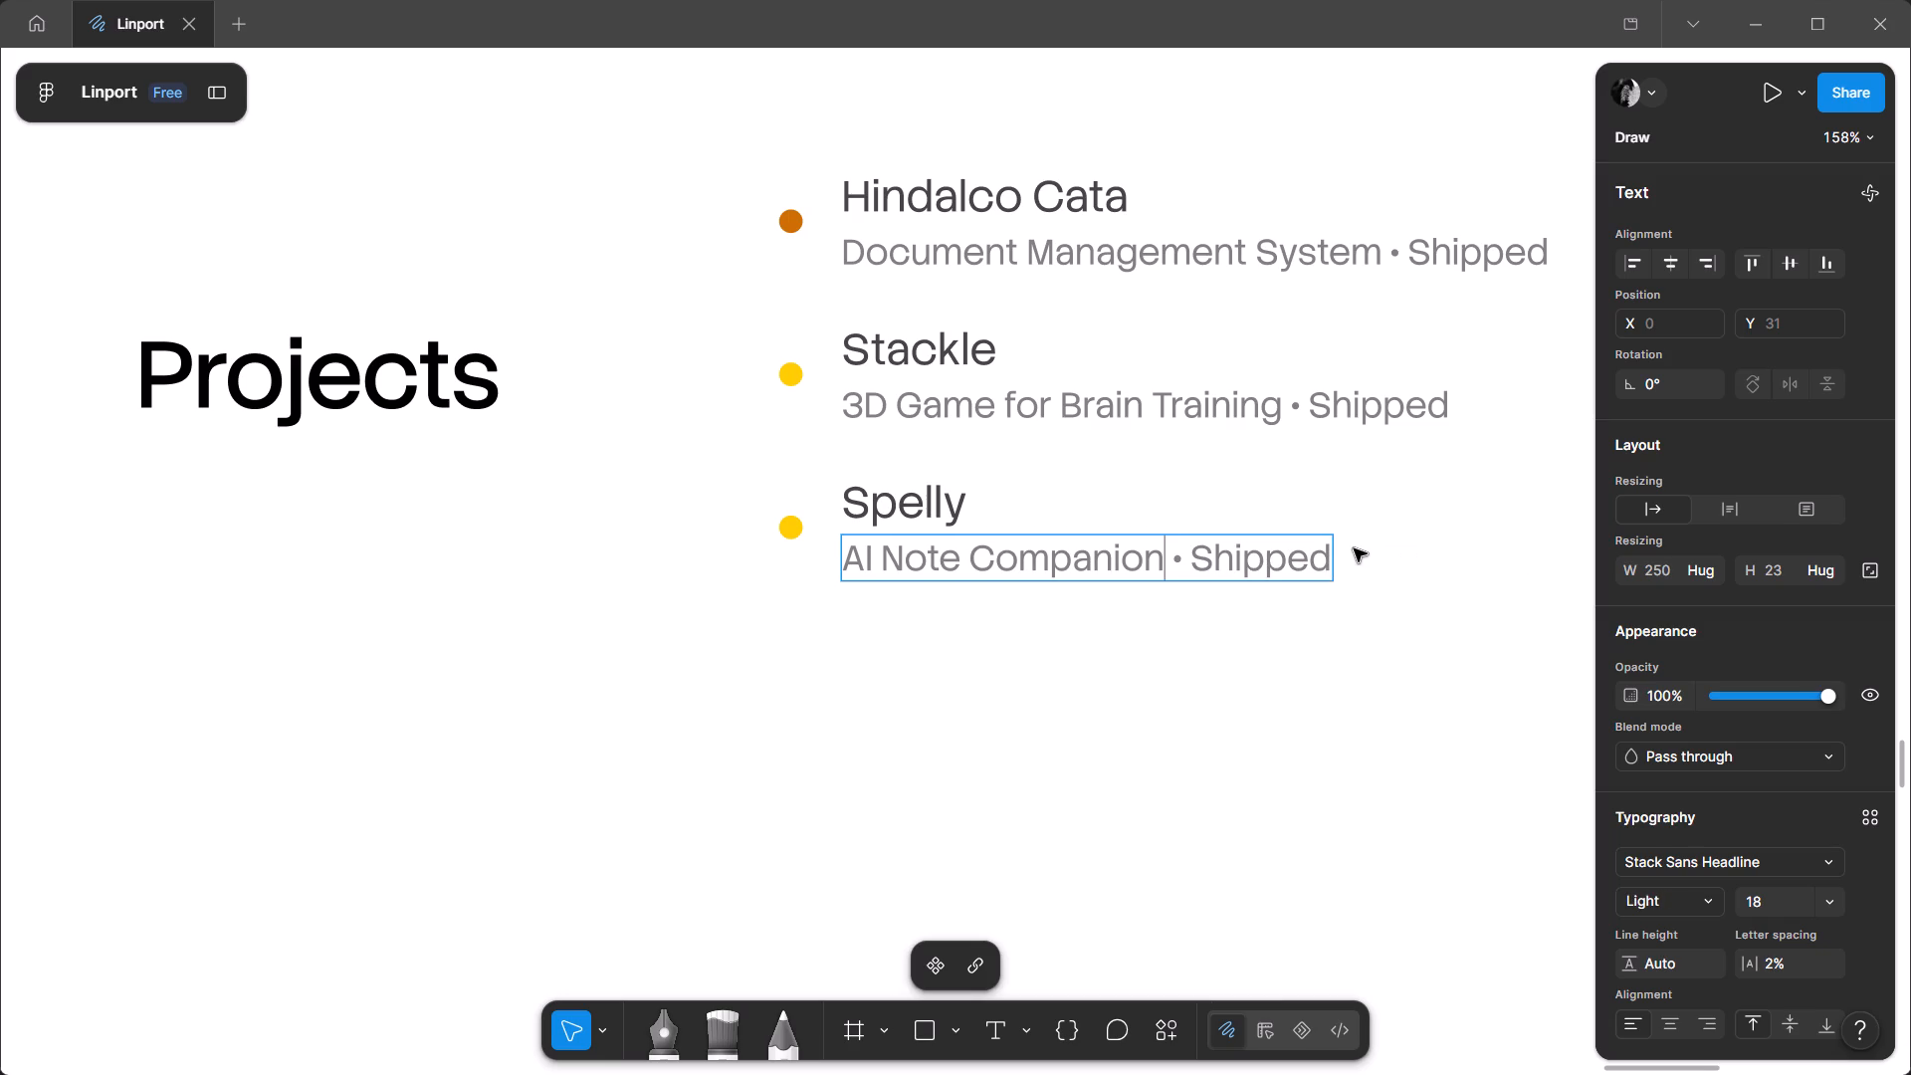
Replace "Shipped" after the bullet in the Spelly subtitle with the cut text "In Progress".
{"action": "key", "text": "Right"}
{"action": "key", "text": "Right"}
{"action": "key", "text": "Right"}
{"action": "key", "text": "Right"}
{"action": "key", "text": "Right"}
{"action": "key", "text": "Right"}
{"action": "key", "text": "Right"}
{"action": "key", "text": "Right"}
{"action": "key", "text": "Right"}
{"action": "key", "text": "Right"}
{"action": "key", "text": "Right"}
{"action": "key", "text": "Right"}
{"action": "key", "text": "Right"}
{"action": "key", "text": "Right"}
{"action": "key", "text": "BackSpace"}
{"action": "key", "text": "BackSpace"}
{"action": "key", "text": "BackSpace"}
{"action": "key", "text": "BackSpace"}
{"action": "key", "text": "BackSpace"}
{"action": "key", "text": "BackSpace"}
{"action": "key", "text": "BackSpace"}
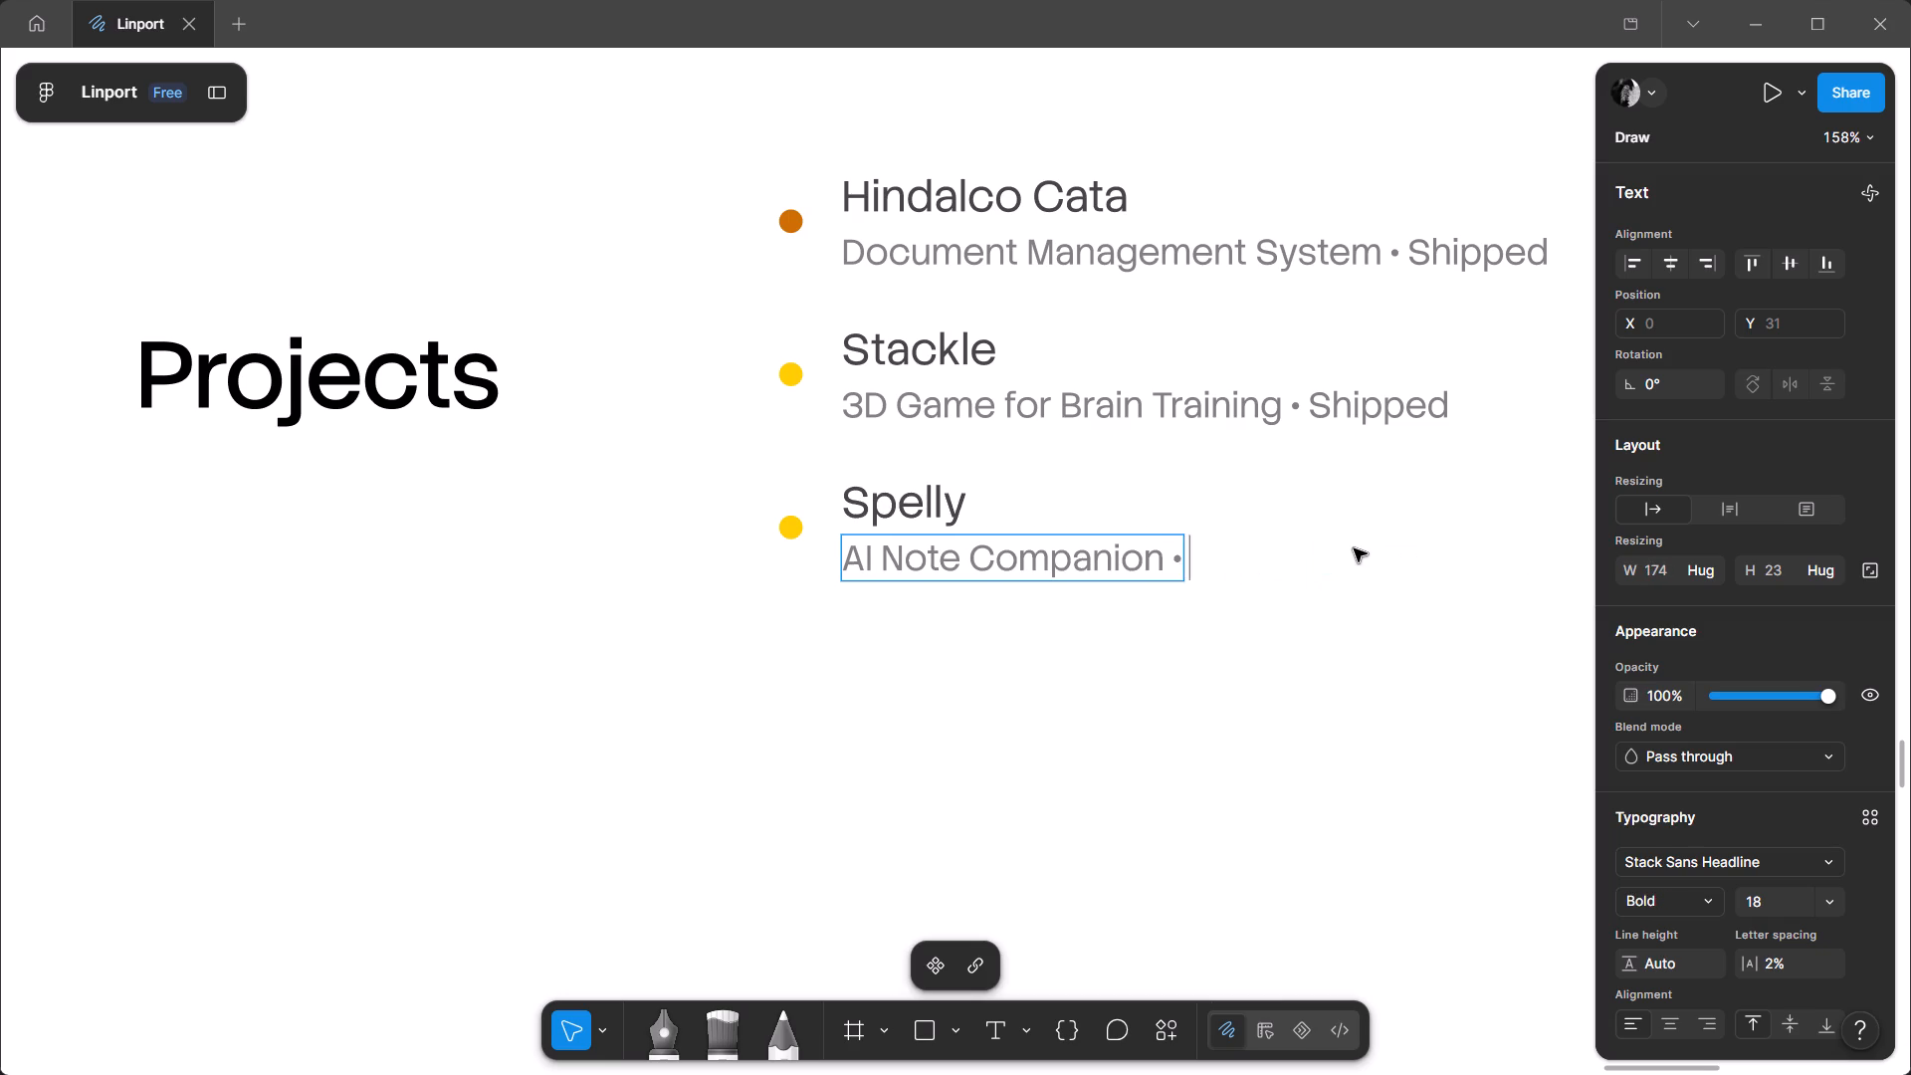
{"action": "key", "text": "ctrl+v"}
{"action": "double_click", "coordinate": [1186, 723]}
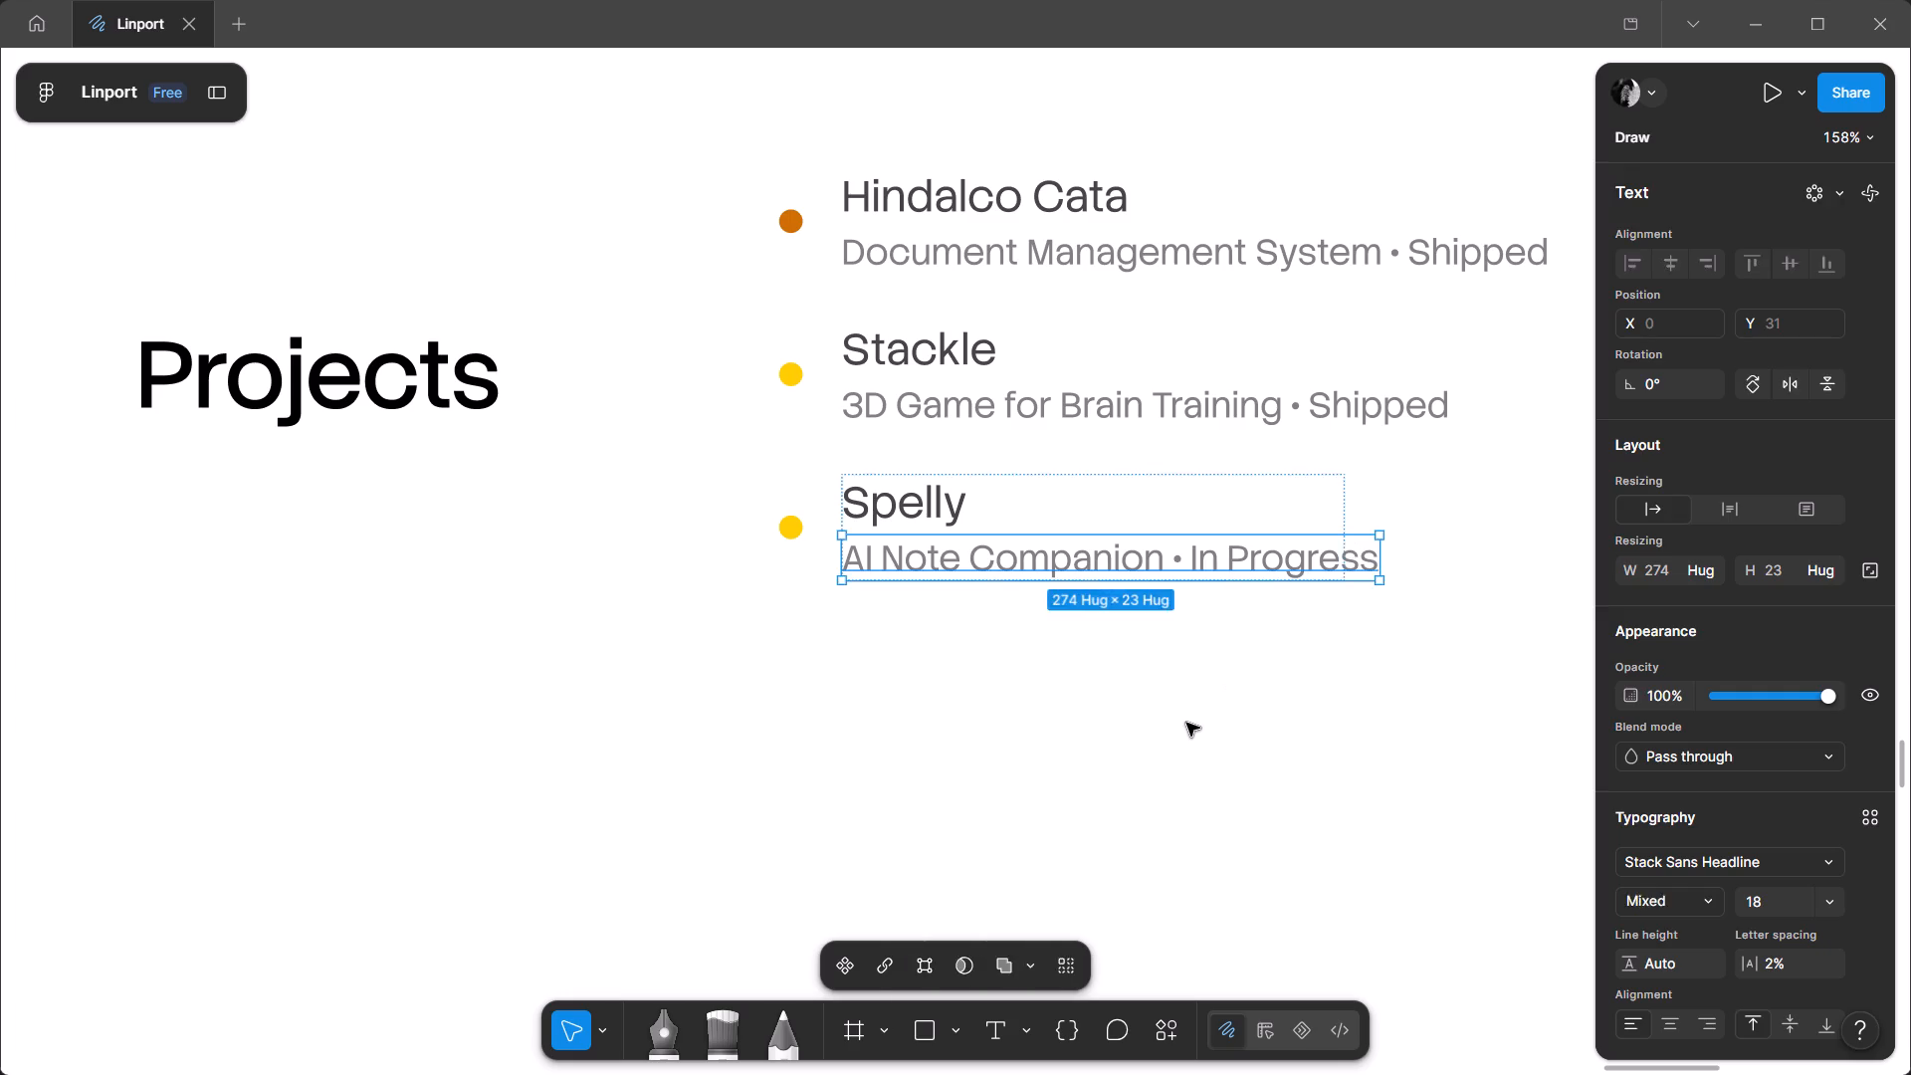
{"action": "scroll", "coordinate": [1186, 723], "scroll_direction": "down", "scroll_amount": 3, "text": "ctrl"}
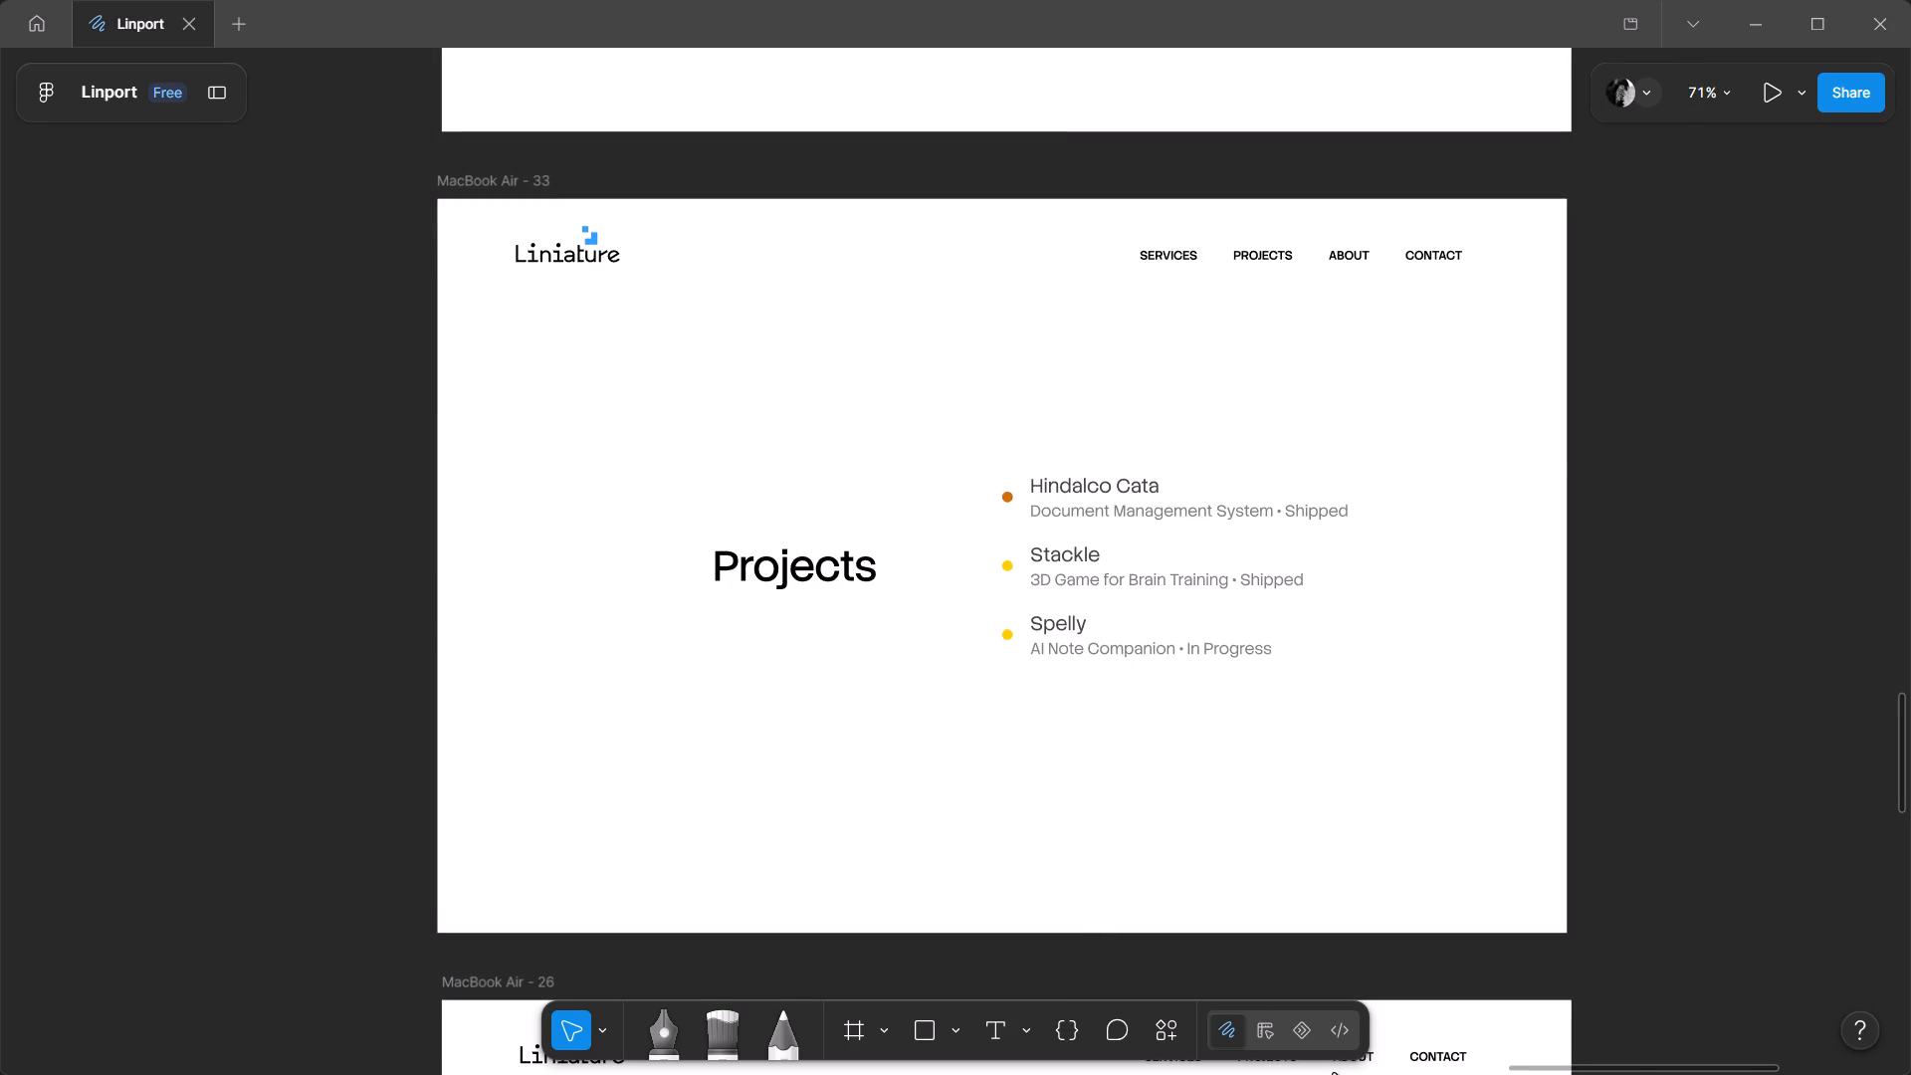
Switch to Microsoft Edge and open the LinkedIn feed in a new tab.
{"action": "left_click", "coordinate": [1044, 1067]}
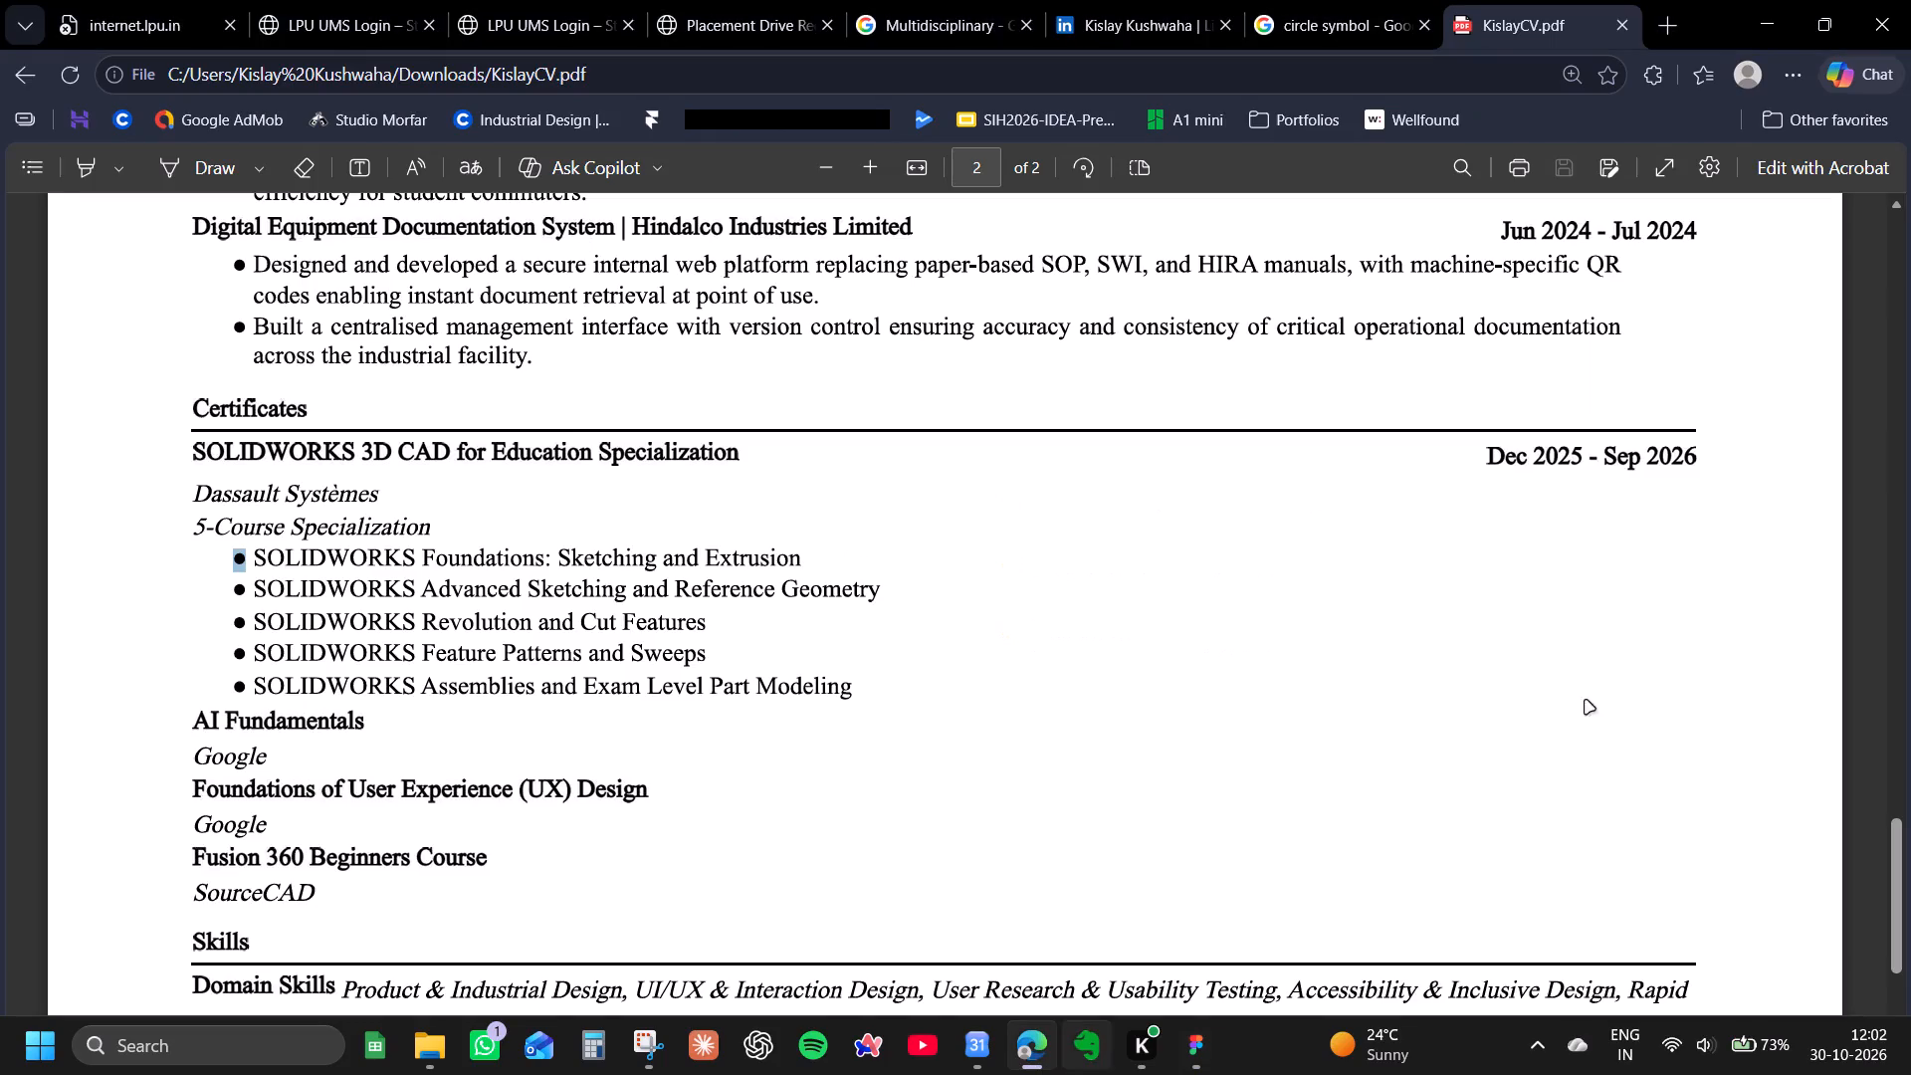
{"action": "left_click", "coordinate": [1656, 23]}
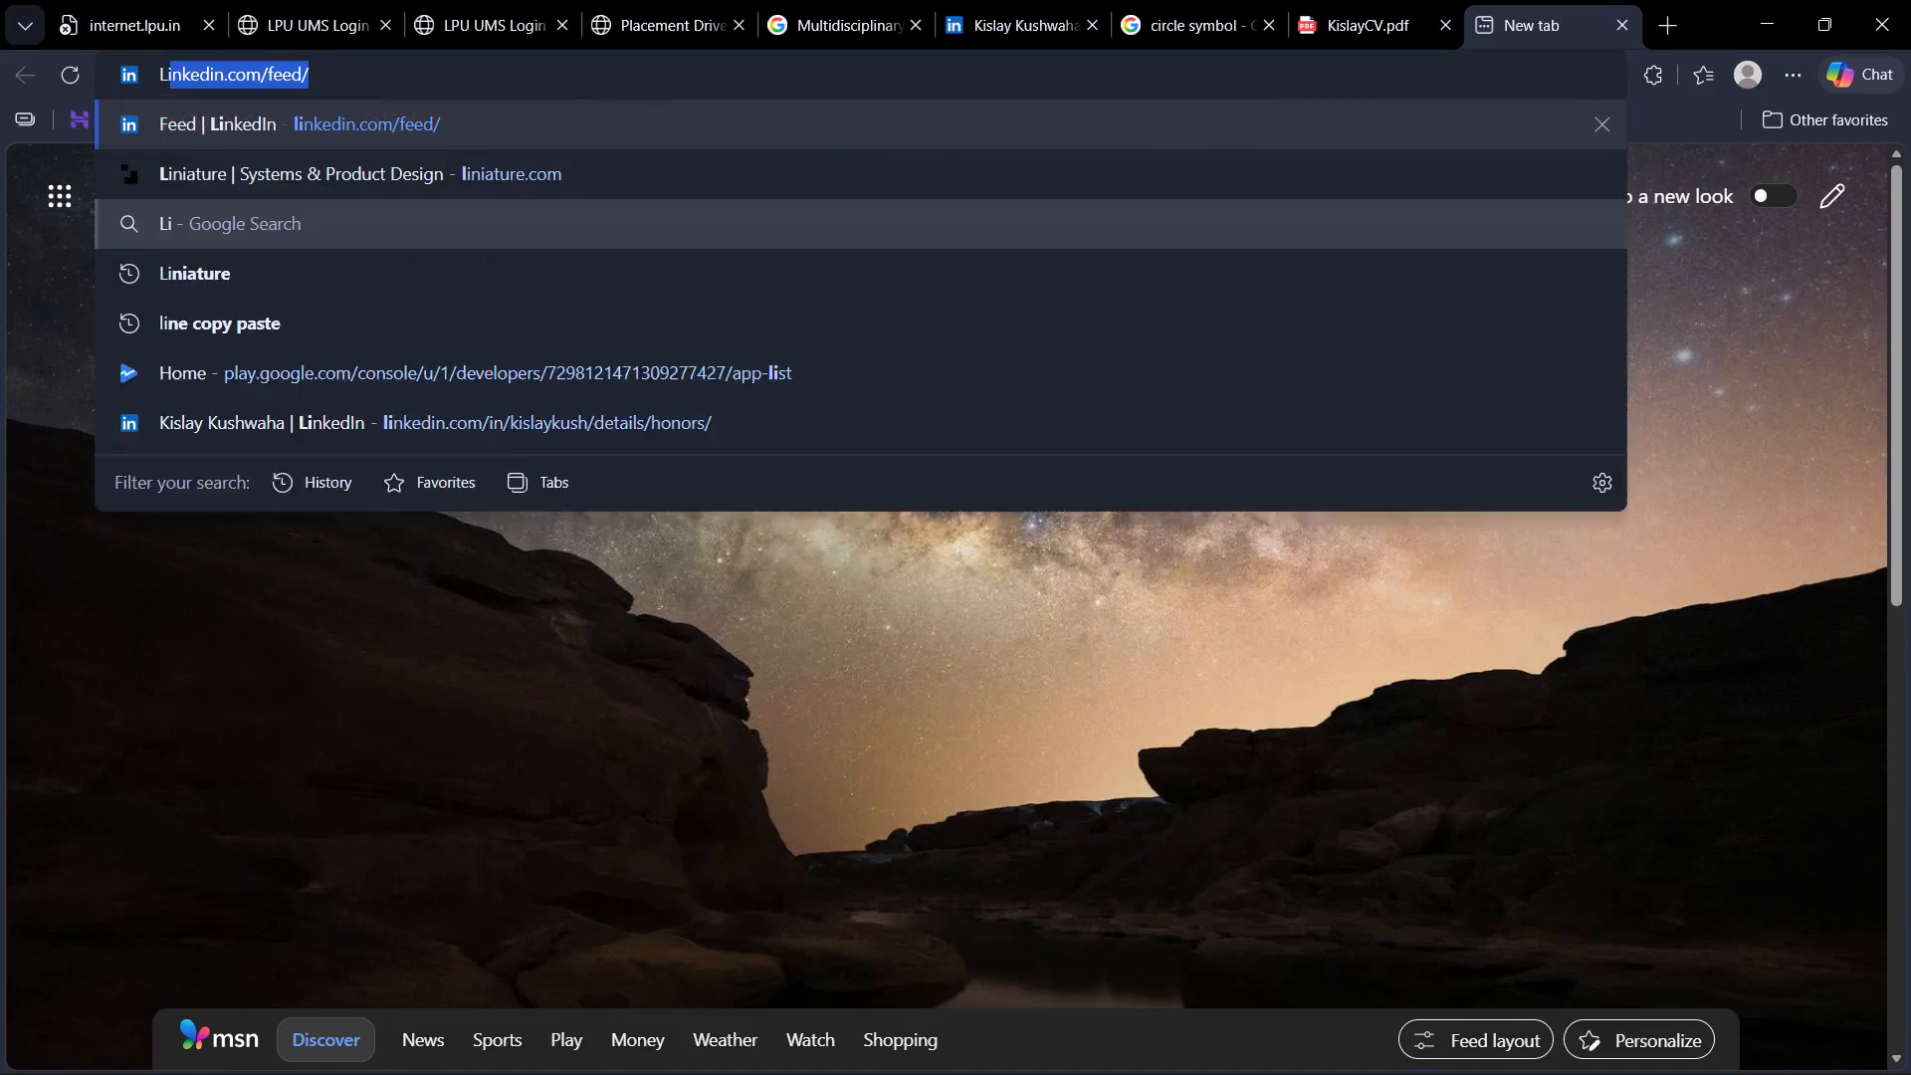
{"action": "key", "text": "Return"}
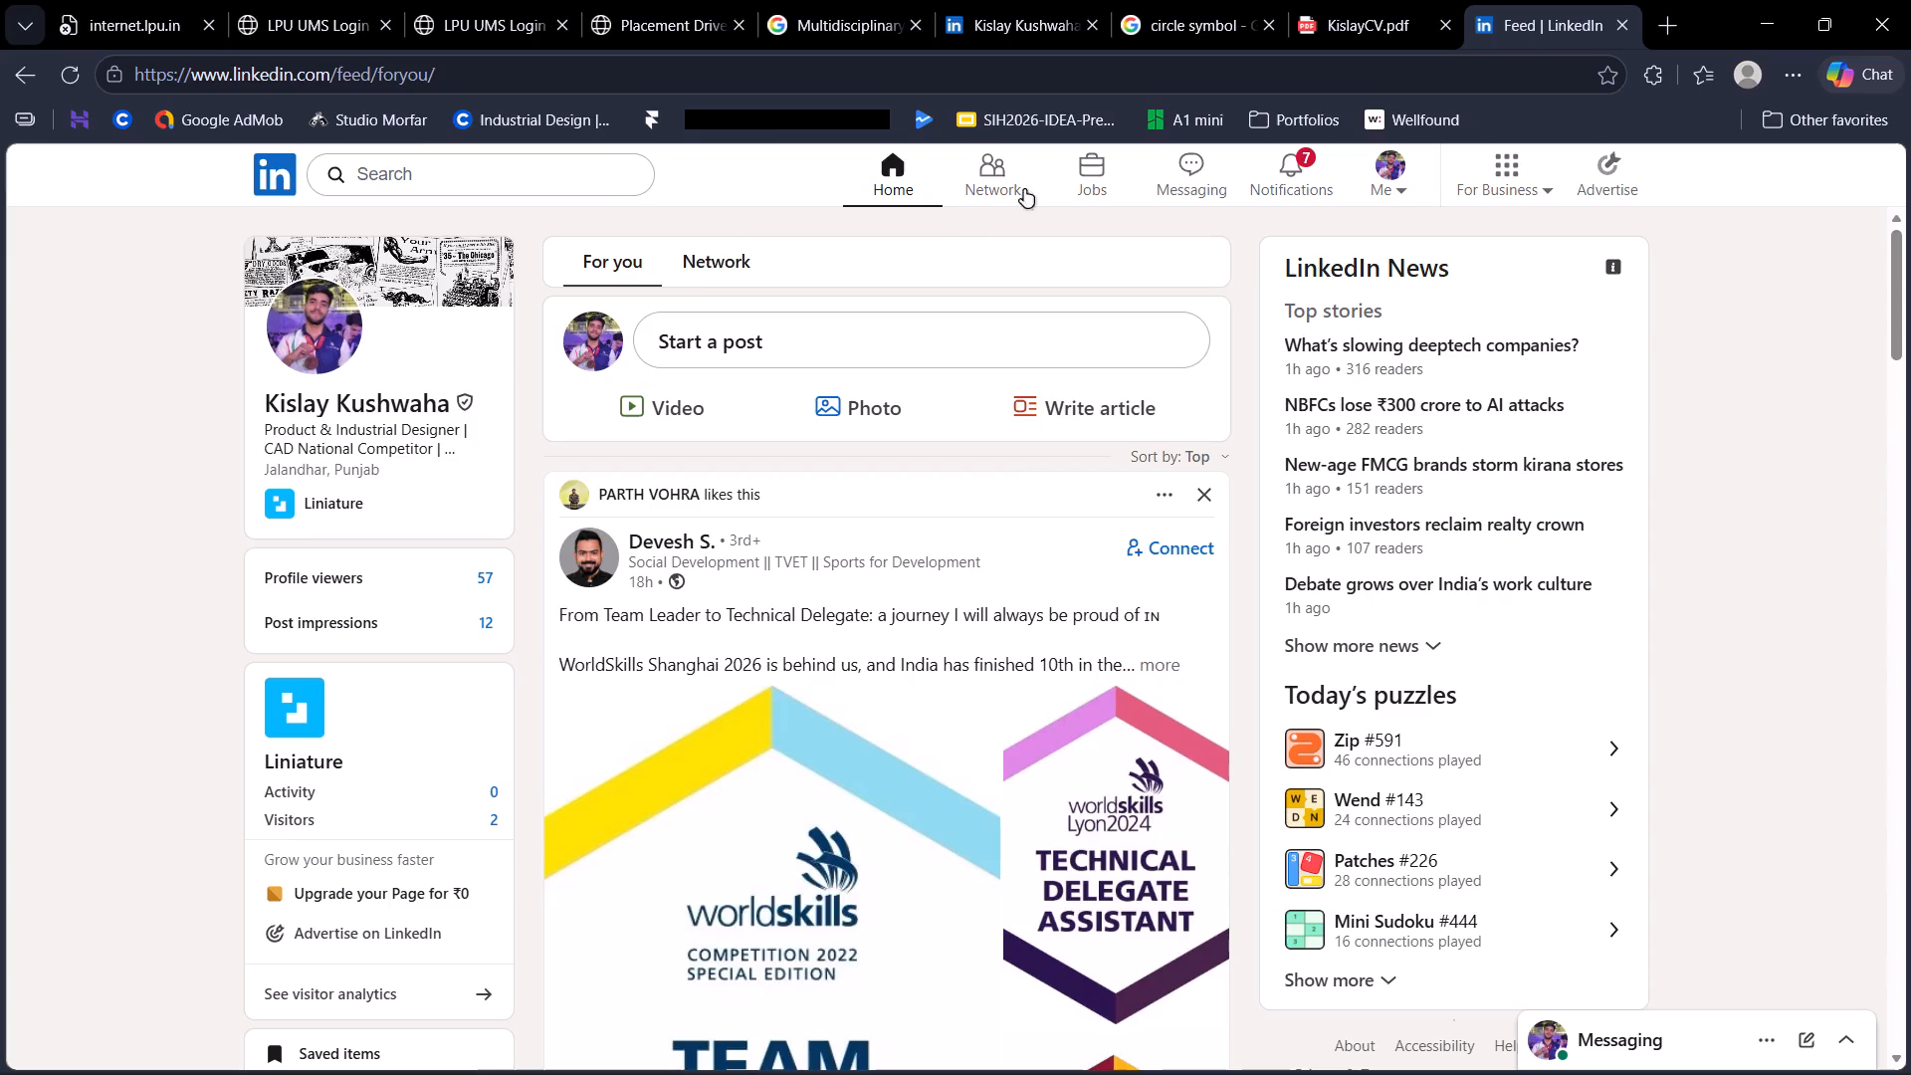
Open the designer's Behance profile in the current browser tab and copy its web address.
{"action": "left_click", "coordinate": [1144, 71]}
{"action": "type", "text": "beh"}
{"action": "key", "text": "Return"}
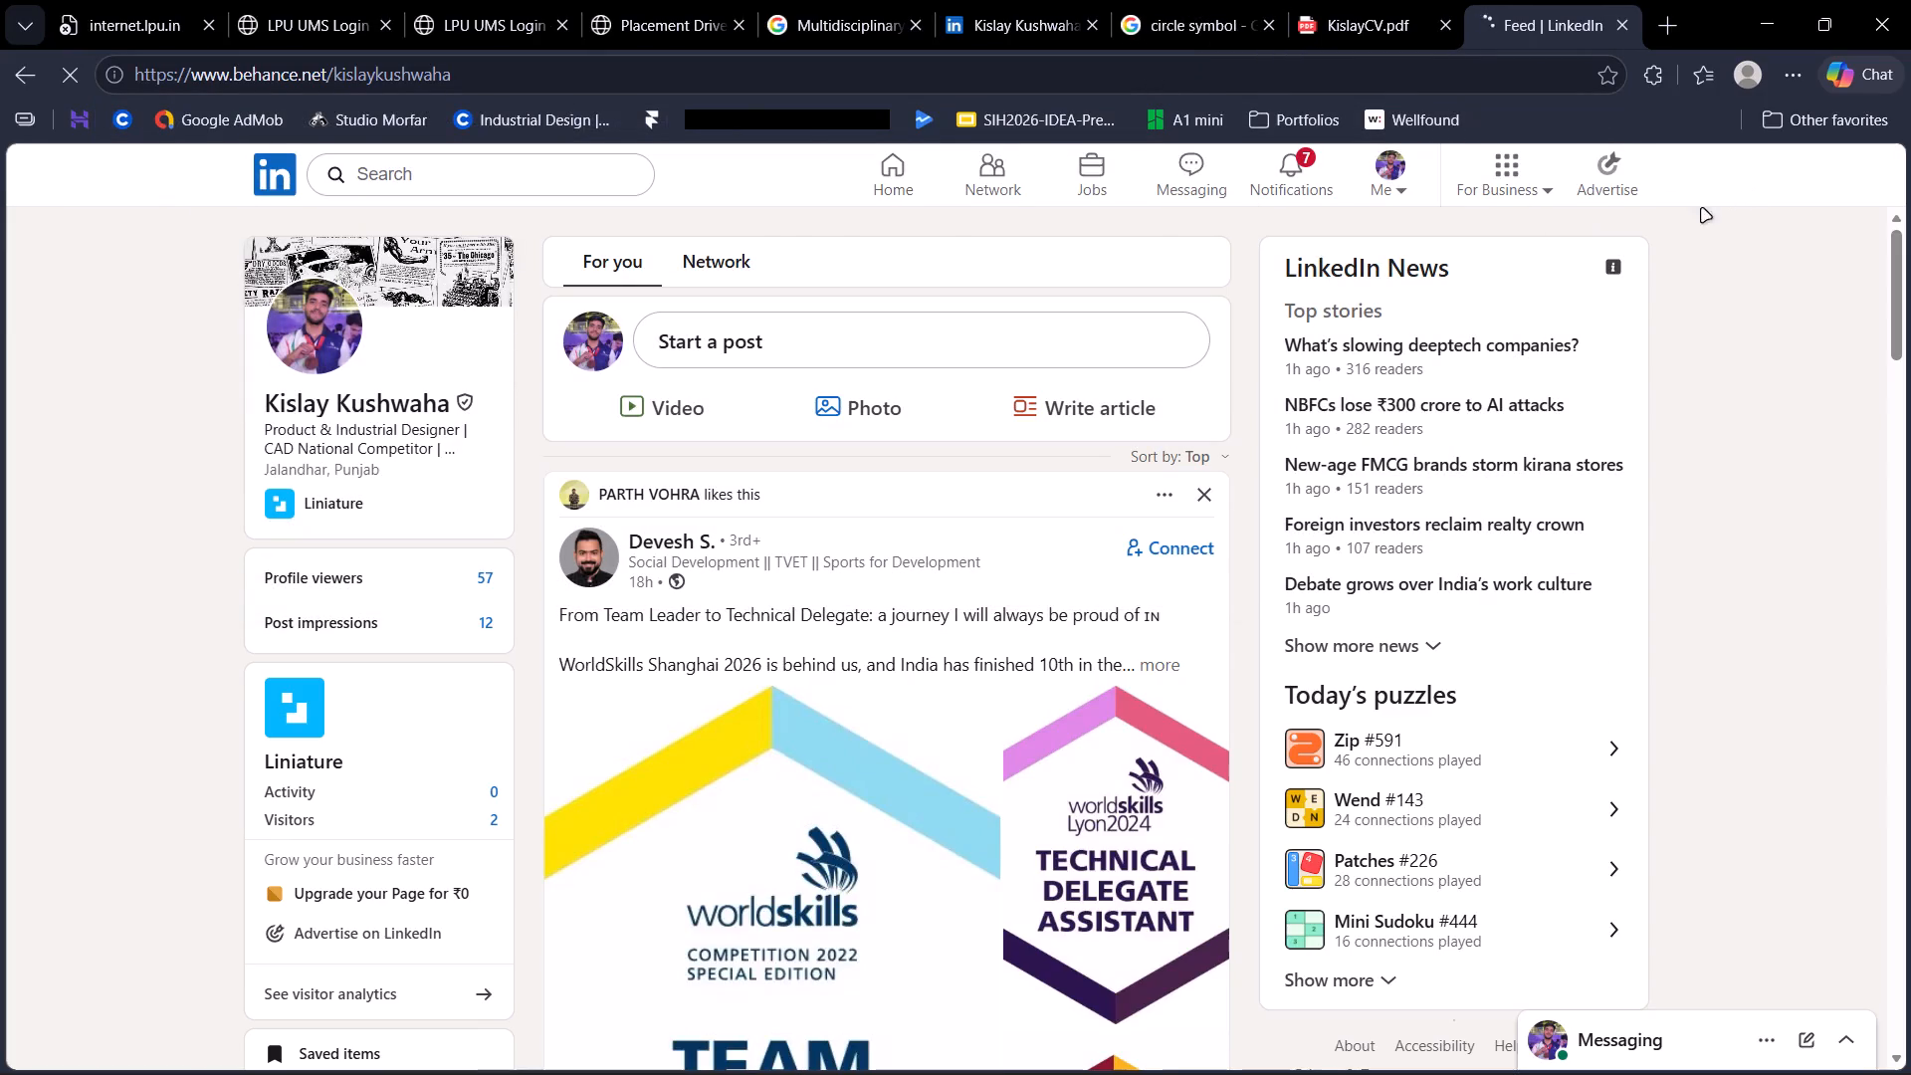
{"action": "left_click", "coordinate": [476, 72]}
{"action": "key", "text": "ctrl+c"}
{"action": "key", "text": "alt+Tab"}
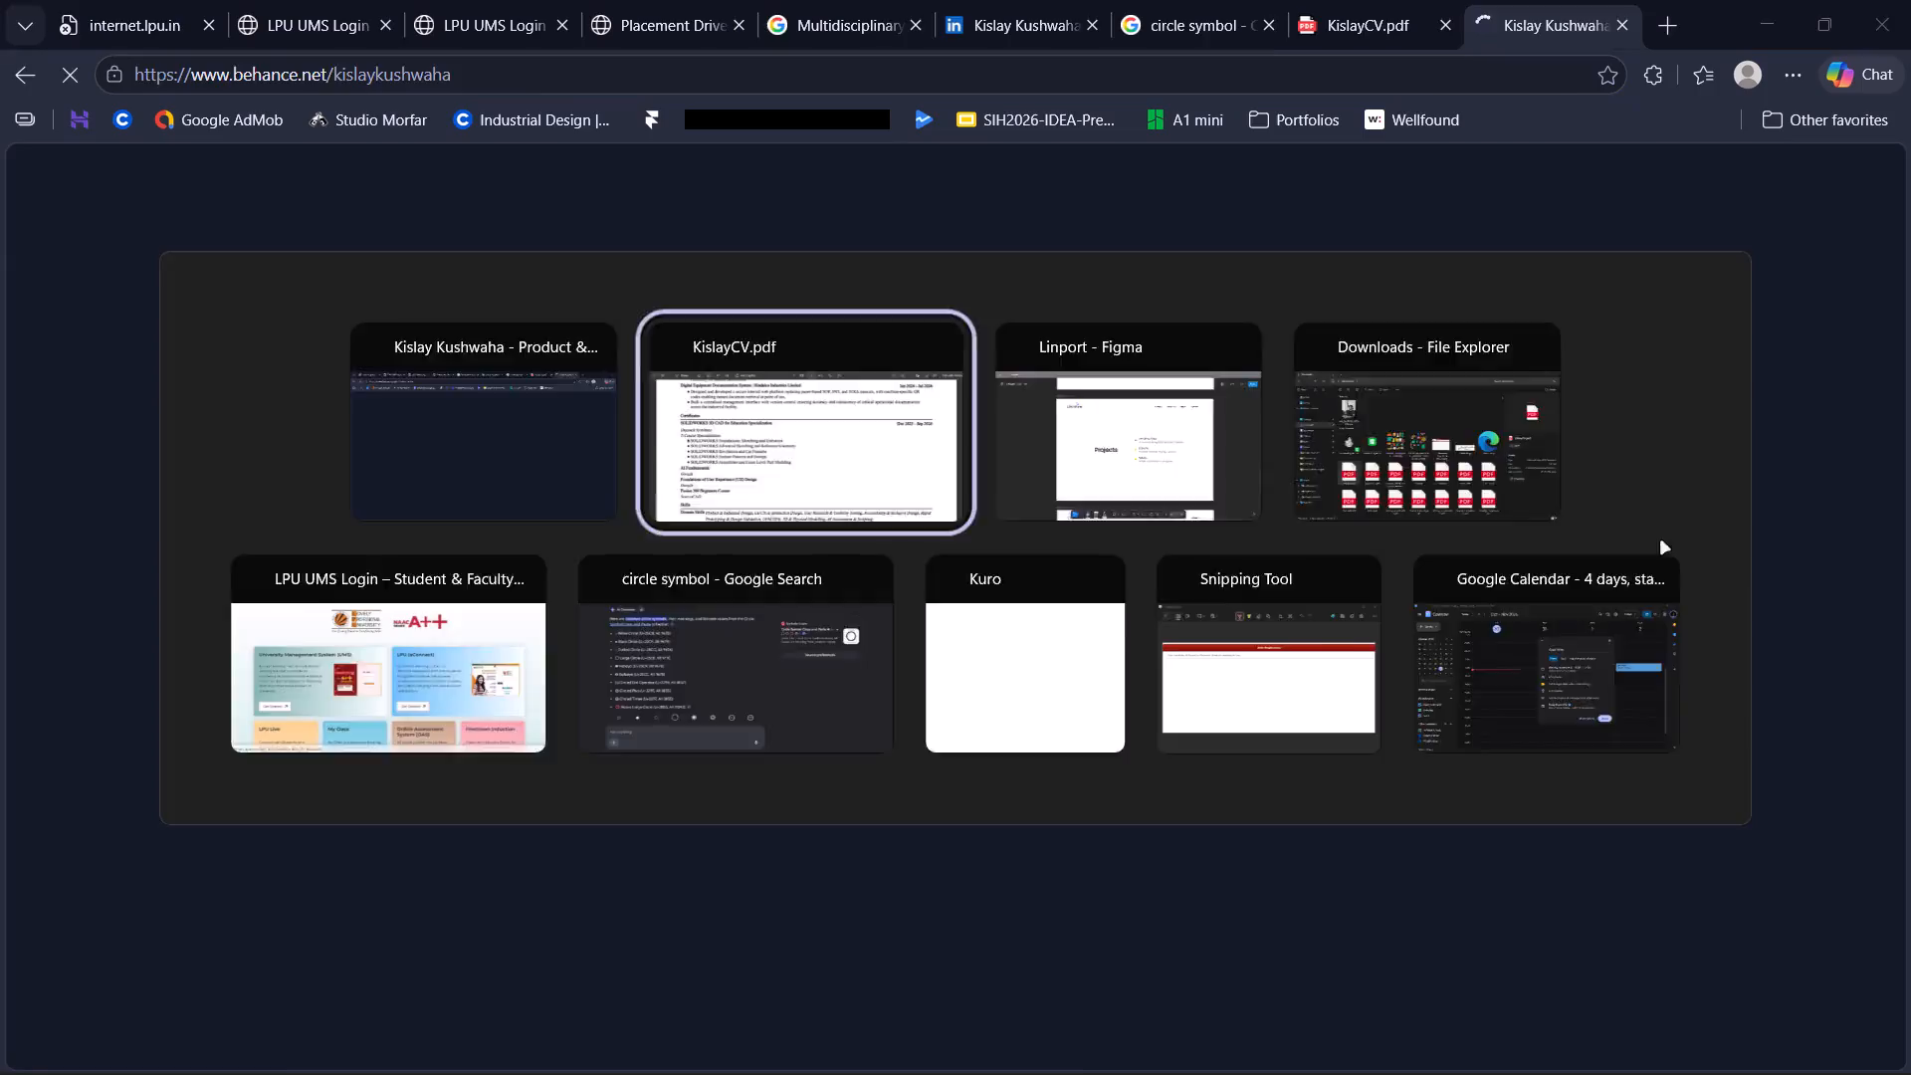
Switch to Figma and duplicate the second contact row in the Contact frame's list, placing the copy directly below it.
{"action": "key", "text": "alt+Tab"}
{"action": "key", "text": "alt+Tab"}
{"action": "scroll", "coordinate": [1258, 654], "scroll_direction": "down", "scroll_amount": 4}
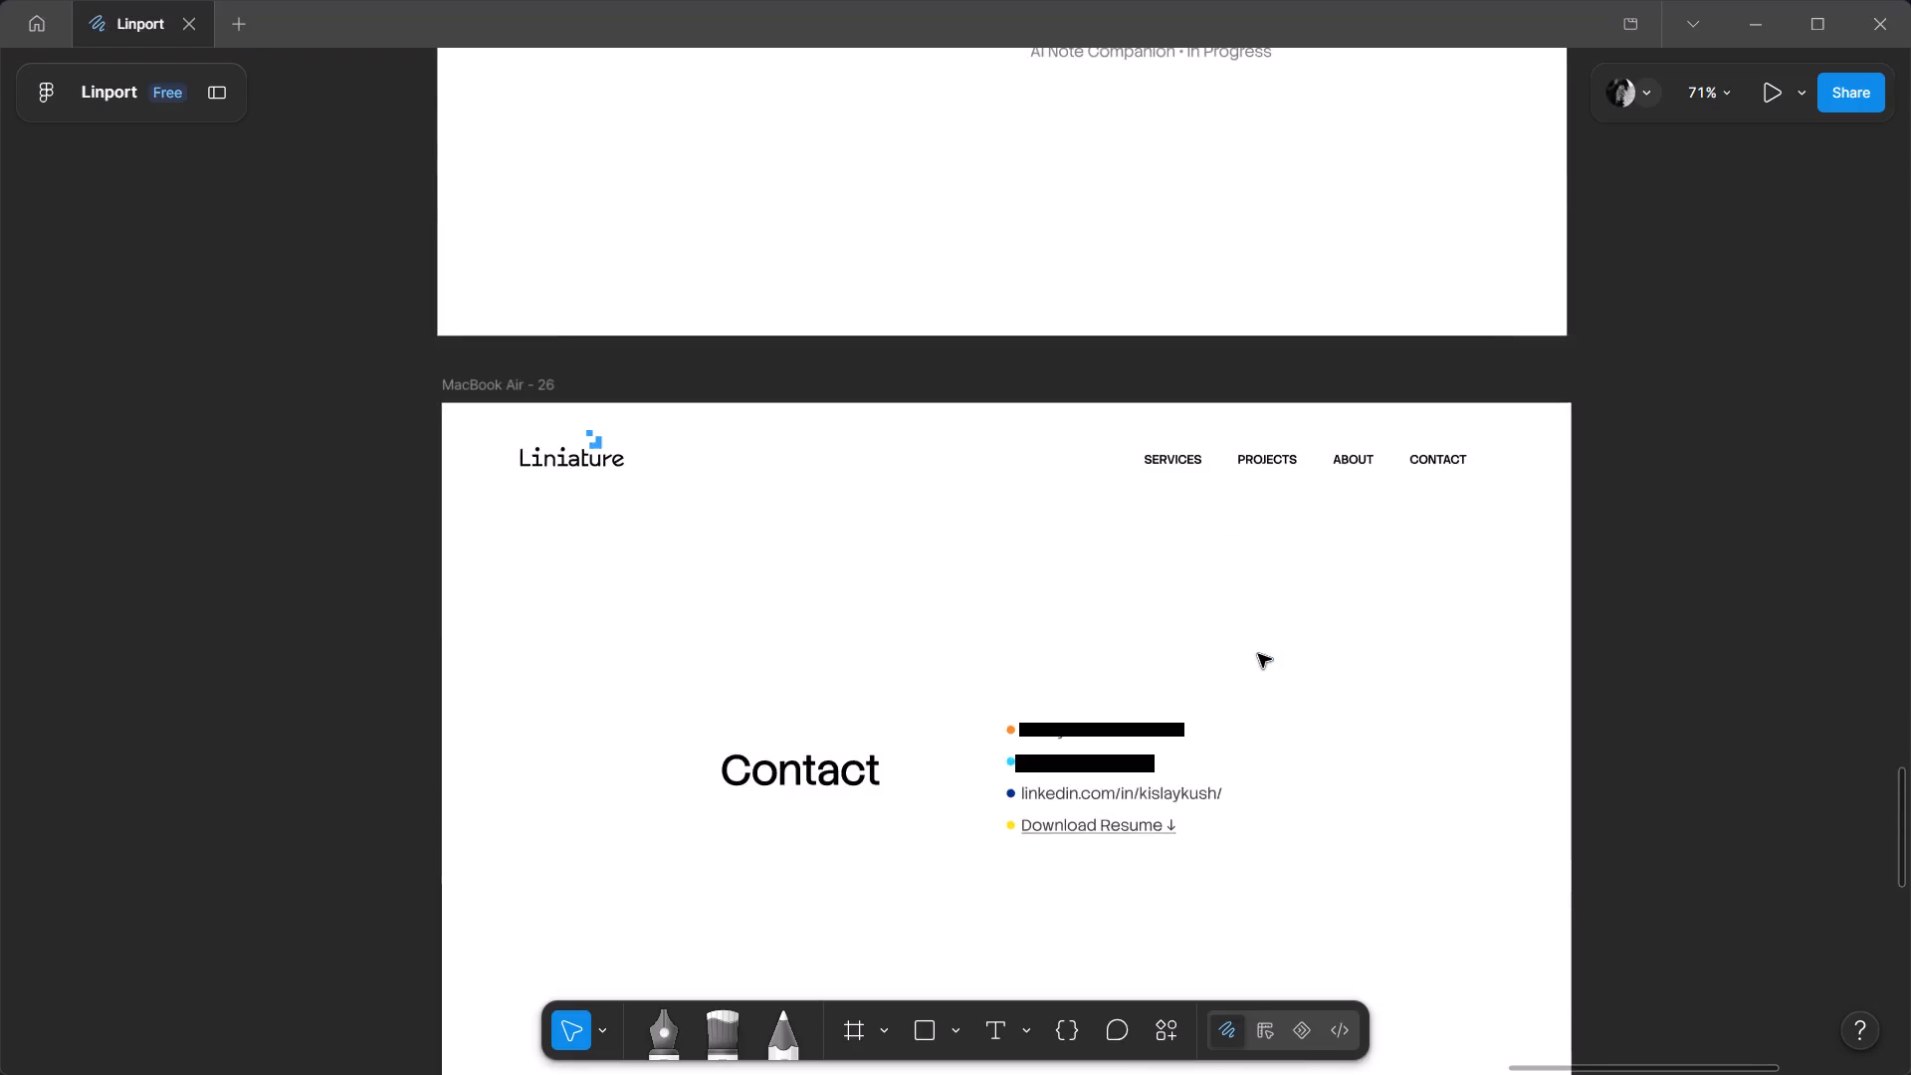
{"action": "scroll", "coordinate": [1258, 654], "scroll_direction": "down", "scroll_amount": 2}
{"action": "scroll", "coordinate": [1111, 532], "scroll_direction": "up", "scroll_amount": 3, "text": "ctrl"}
{"action": "left_click", "coordinate": [1210, 381], "text": "ctrl"}
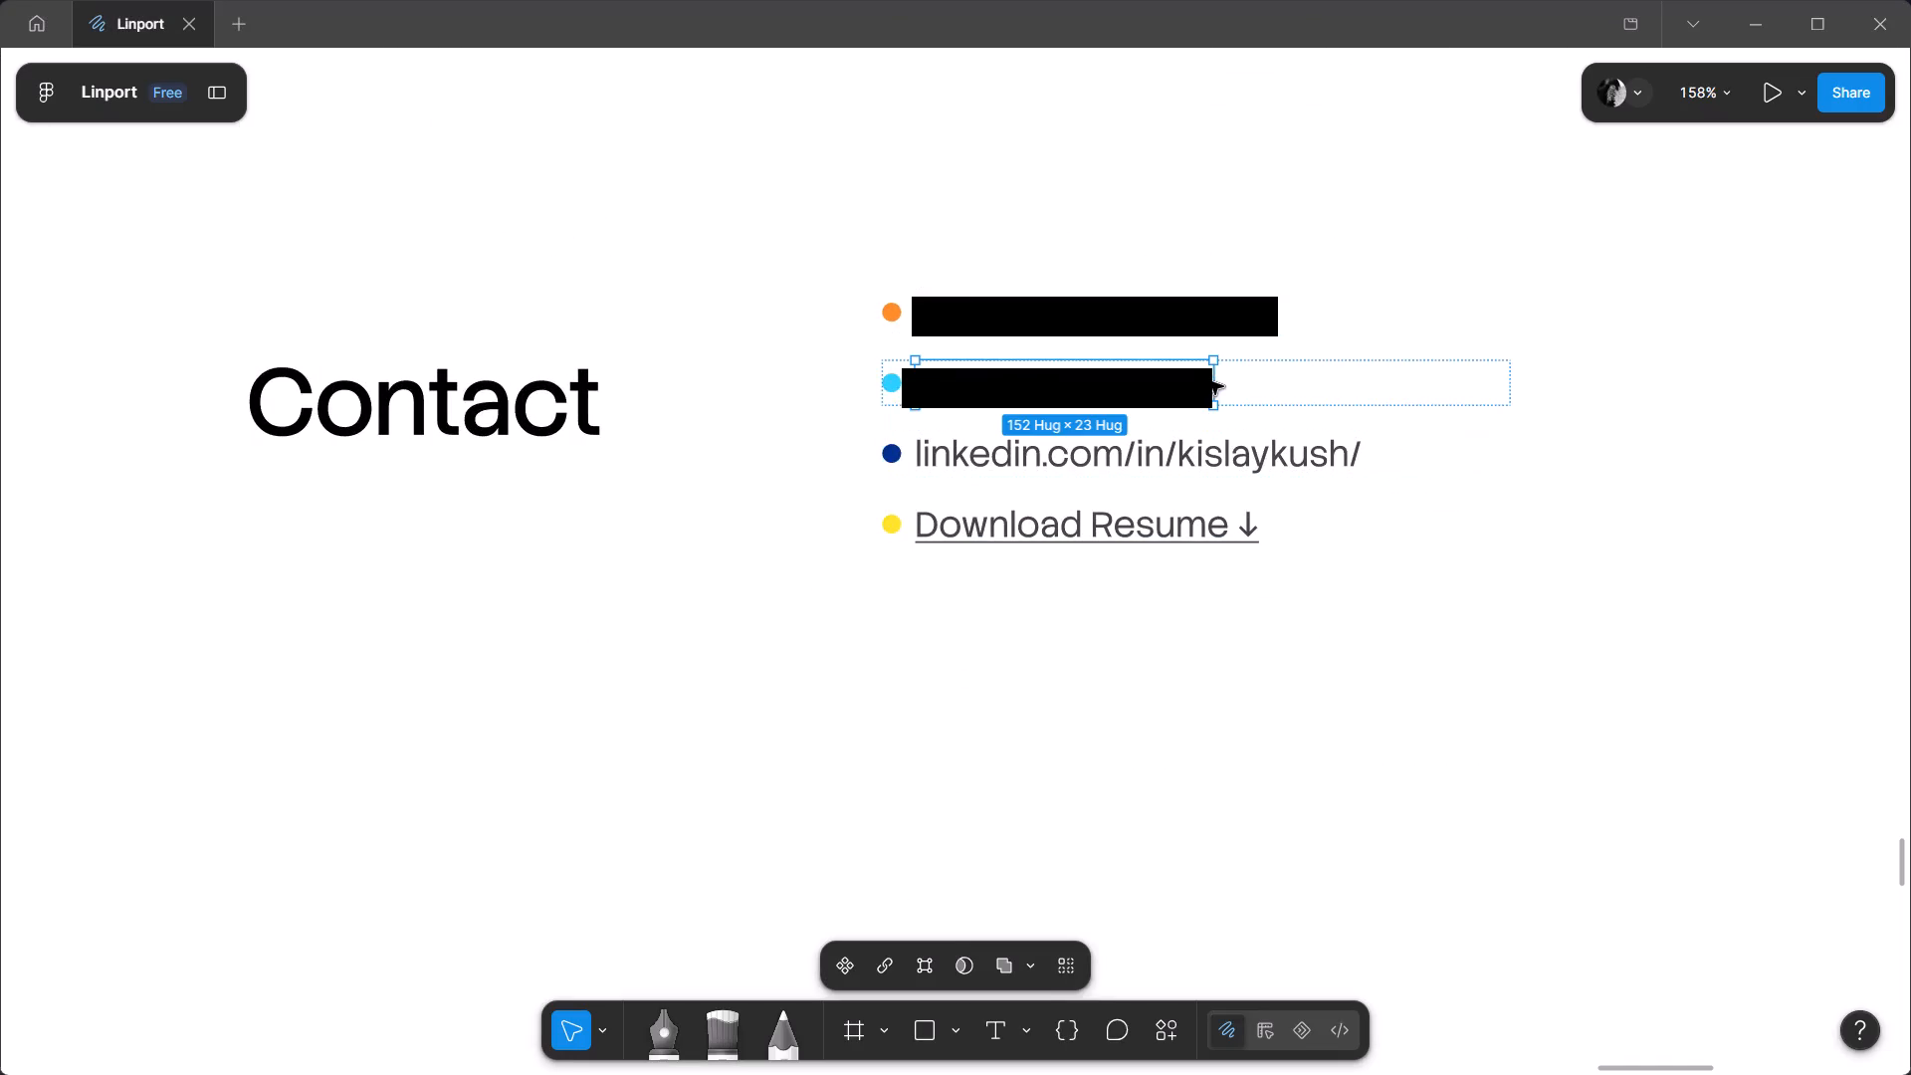
{"action": "left_click", "coordinate": [1244, 376]}
{"action": "left_click", "coordinate": [793, 865]}
{"action": "left_click", "coordinate": [868, 811]}
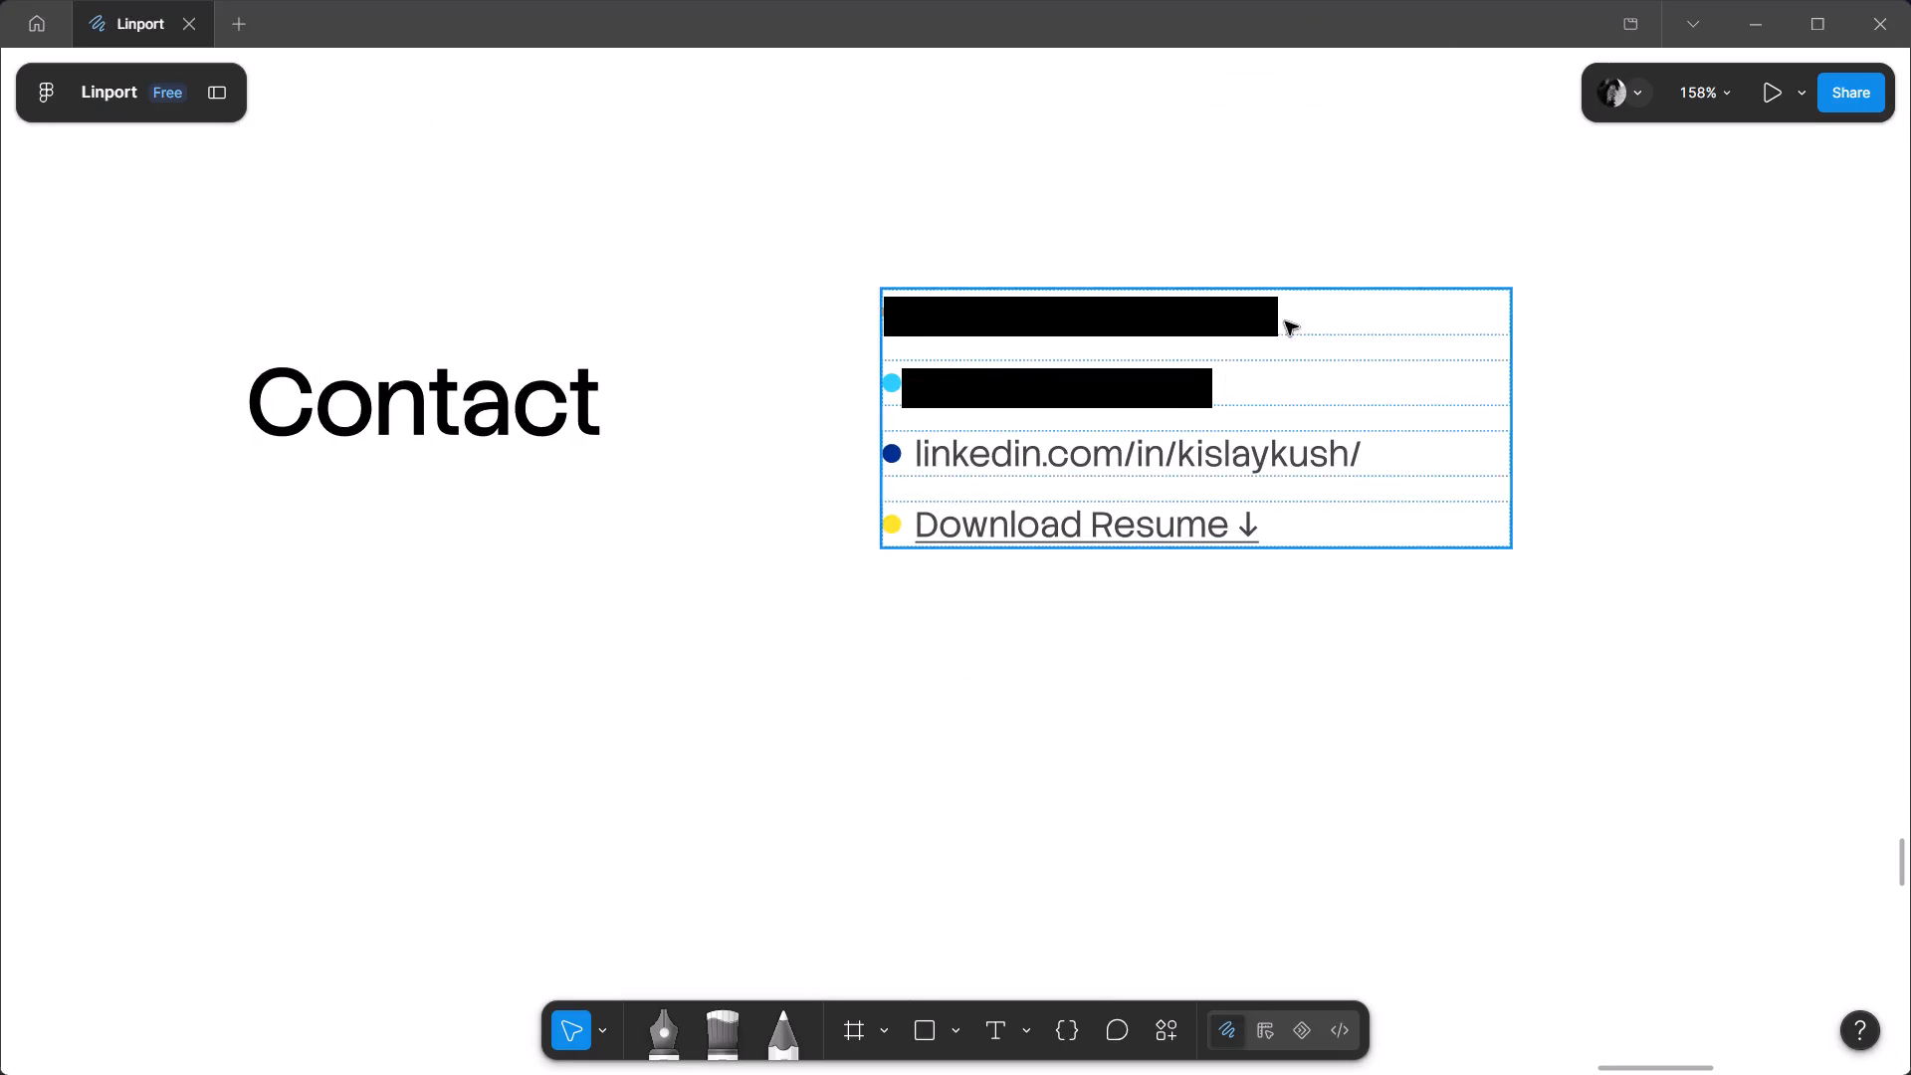
{"action": "scroll", "coordinate": [1007, 305], "scroll_direction": "up", "scroll_amount": 3, "text": "ctrl"}
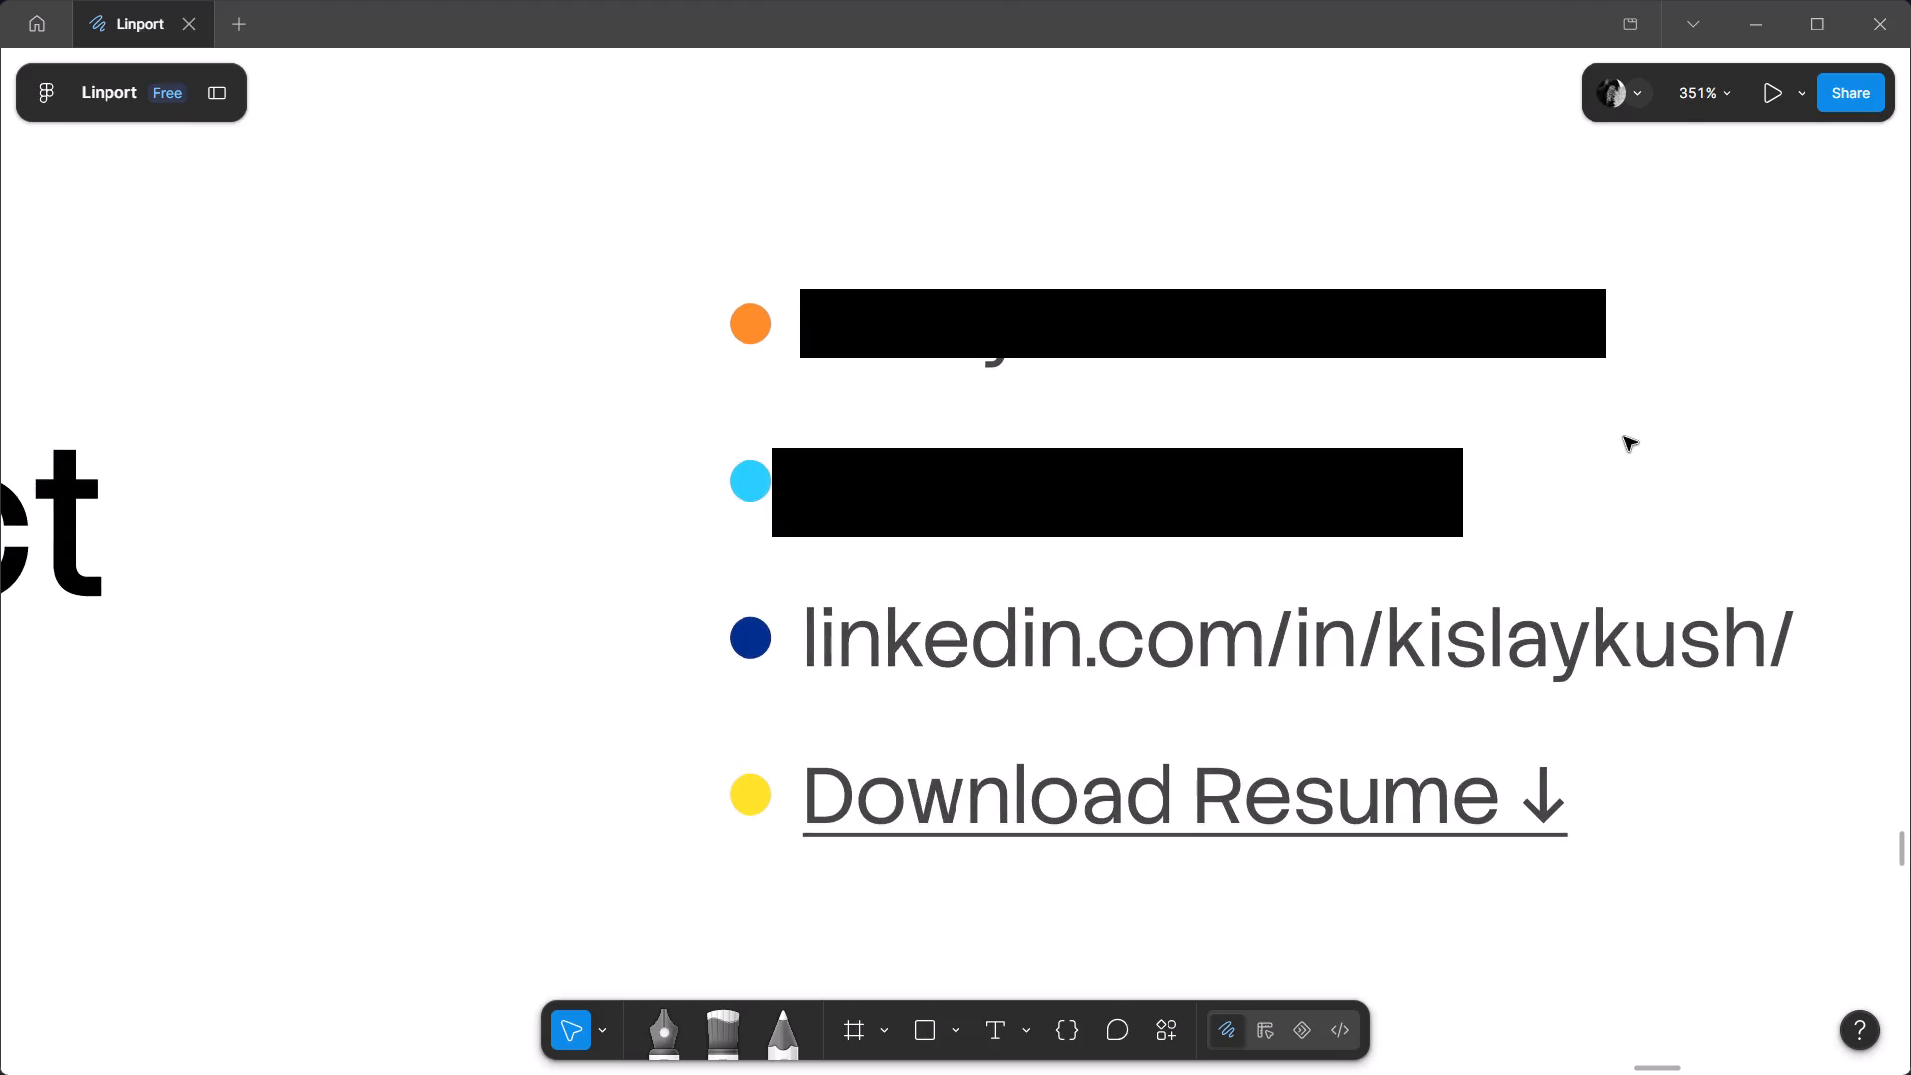
{"action": "triple_click", "coordinate": [1504, 457]}
{"action": "key", "text": "ctrl+c"}
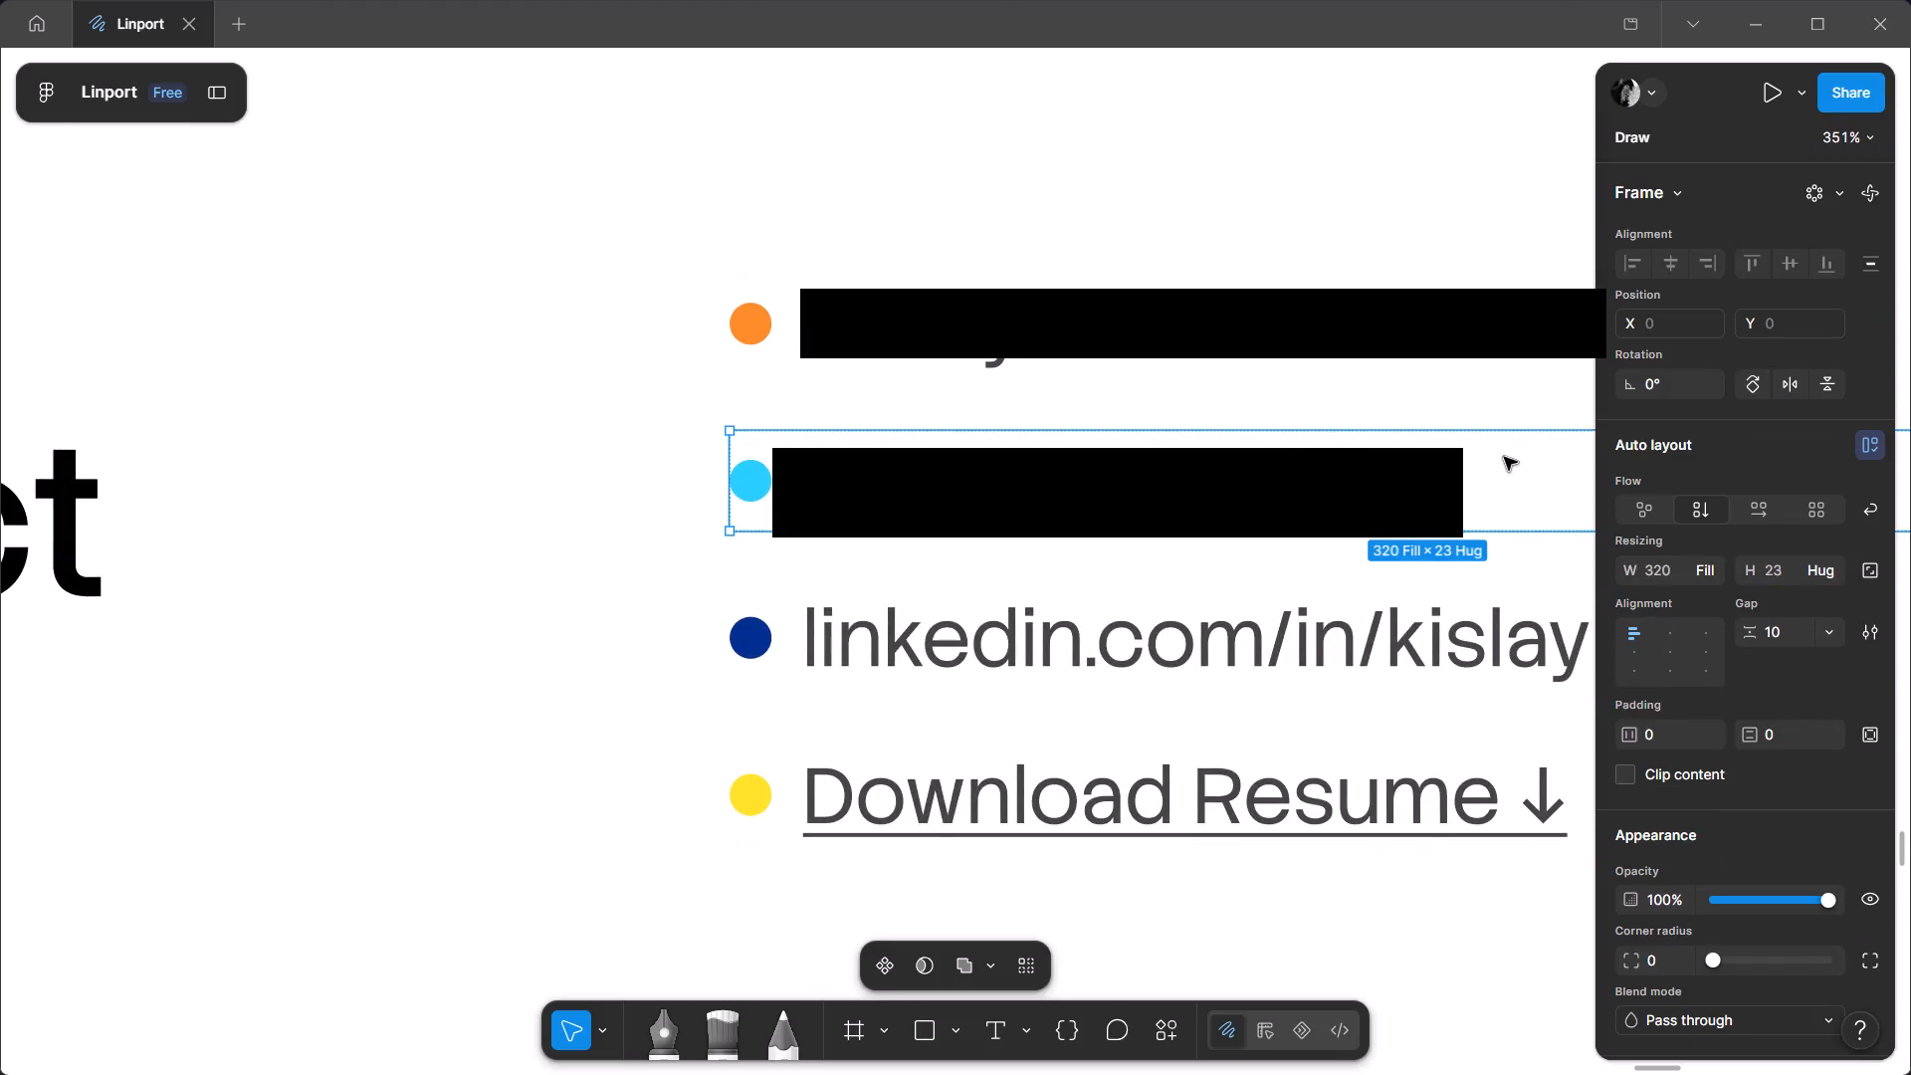
{"action": "key", "text": "ctrl+v"}
{"action": "scroll", "coordinate": [833, 511], "scroll_direction": "down", "scroll_amount": 3, "text": "ctrl"}
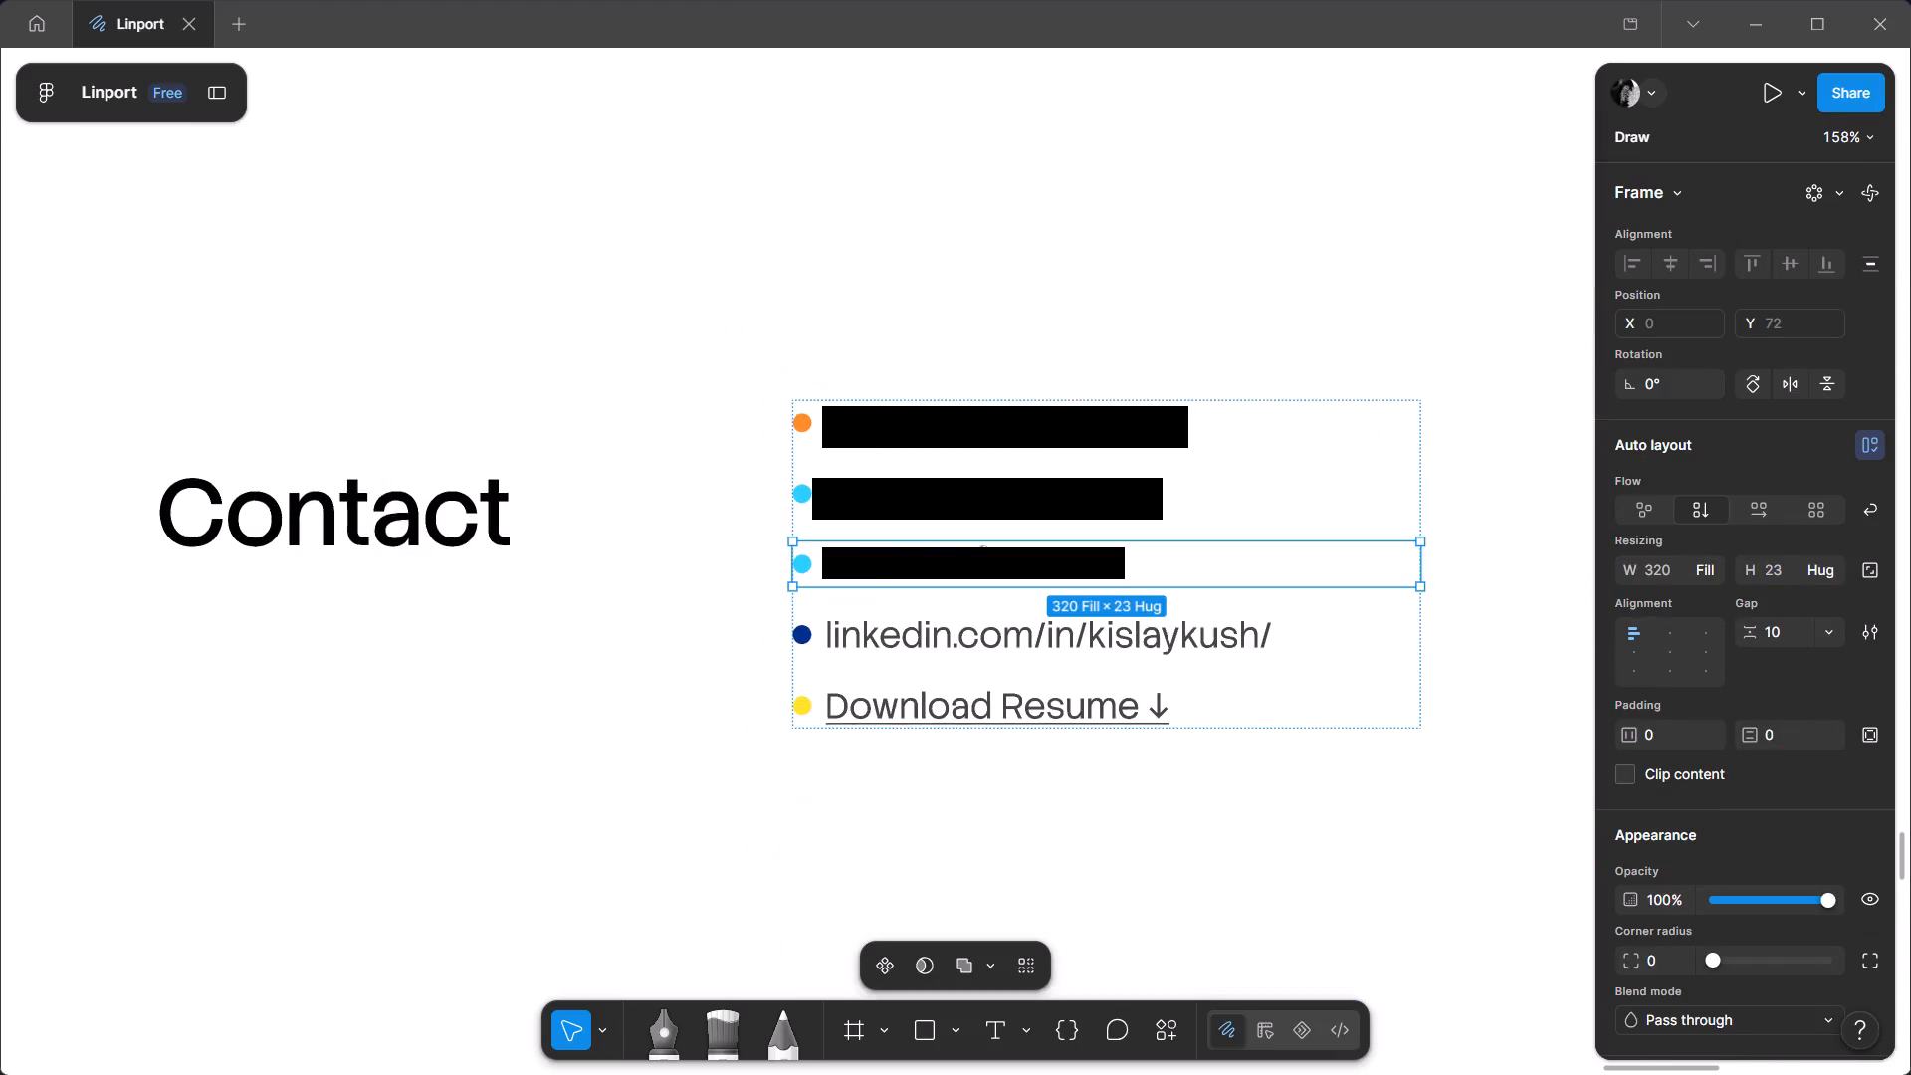
Replace the duplicated contact row's text with the copied Behance profile address, trimmed to start at "behance.net".
{"action": "double_click", "coordinate": [986, 549], "text": "ctrl"}
{"action": "key", "text": "ctrl+v"}
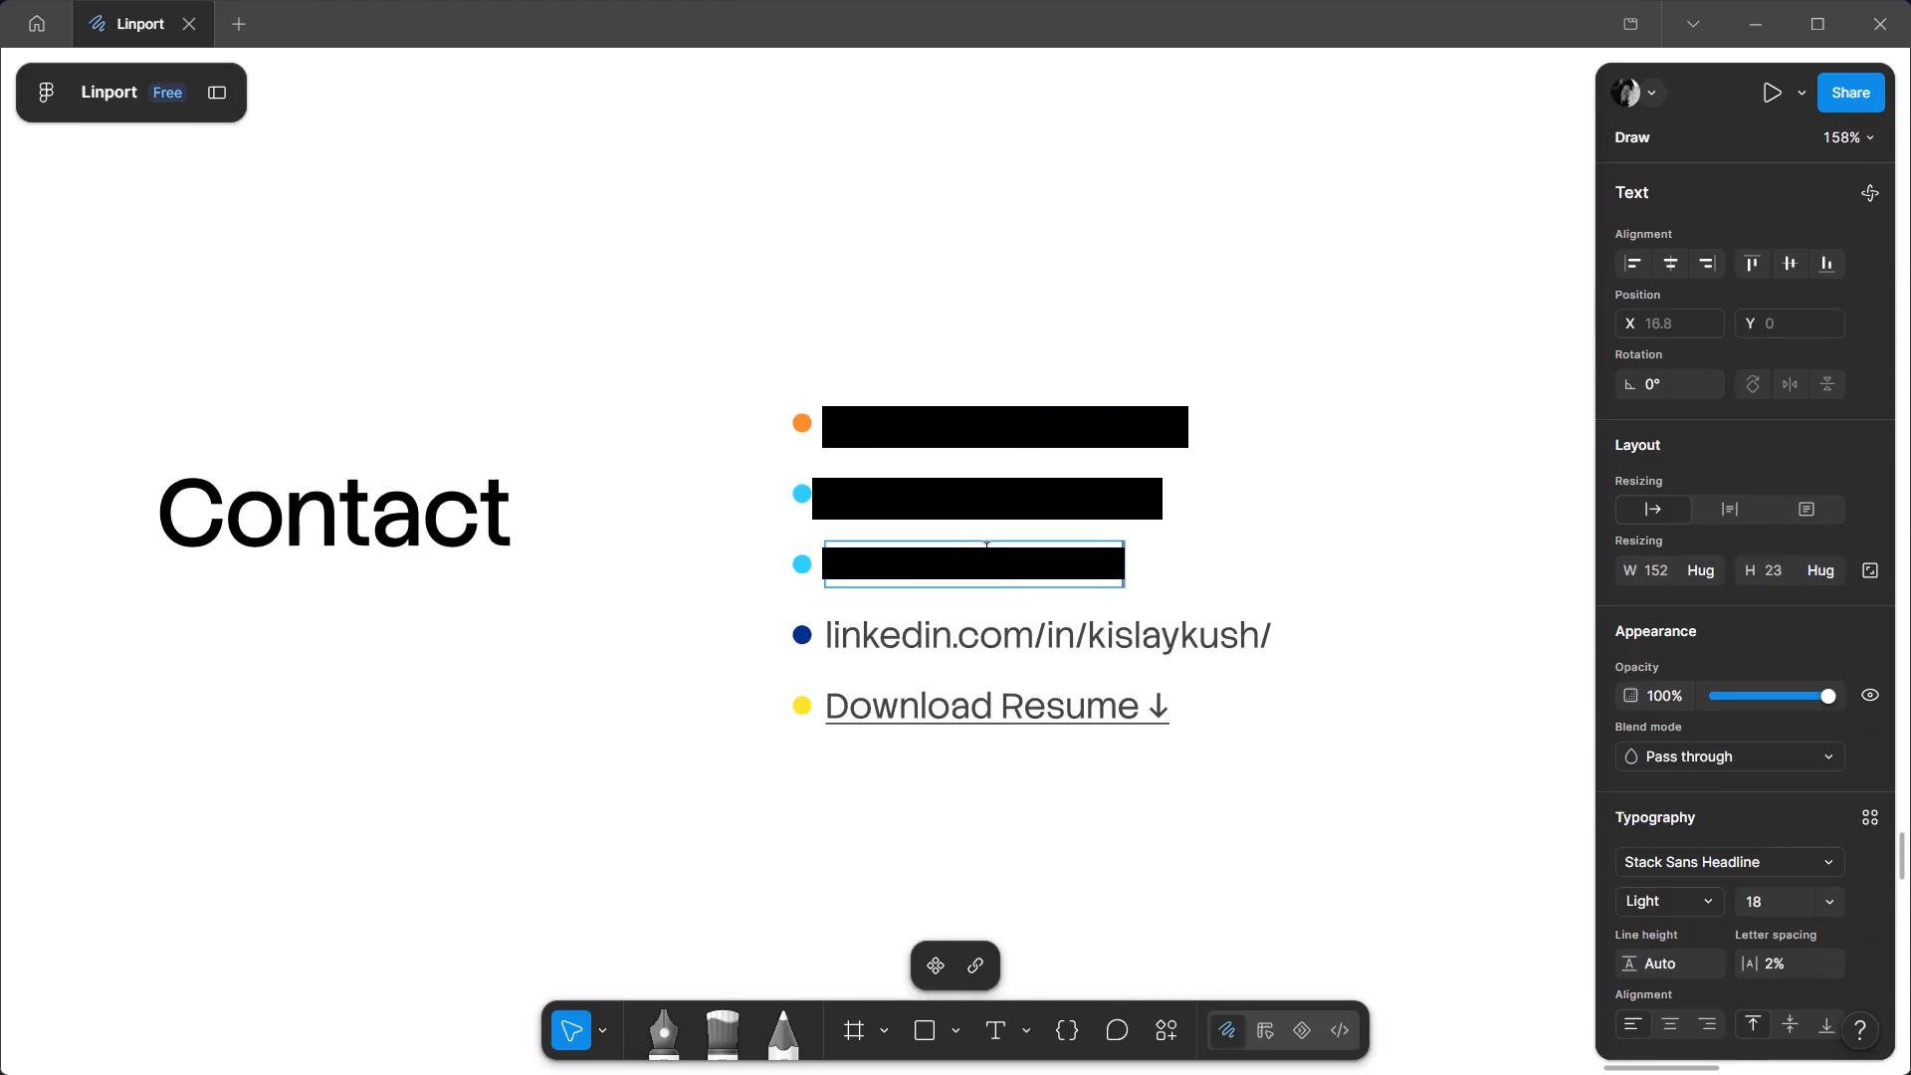
{"action": "key", "text": "ctrl+z"}
{"action": "key", "text": "BackSpace"}
{"action": "key", "text": "super+v"}
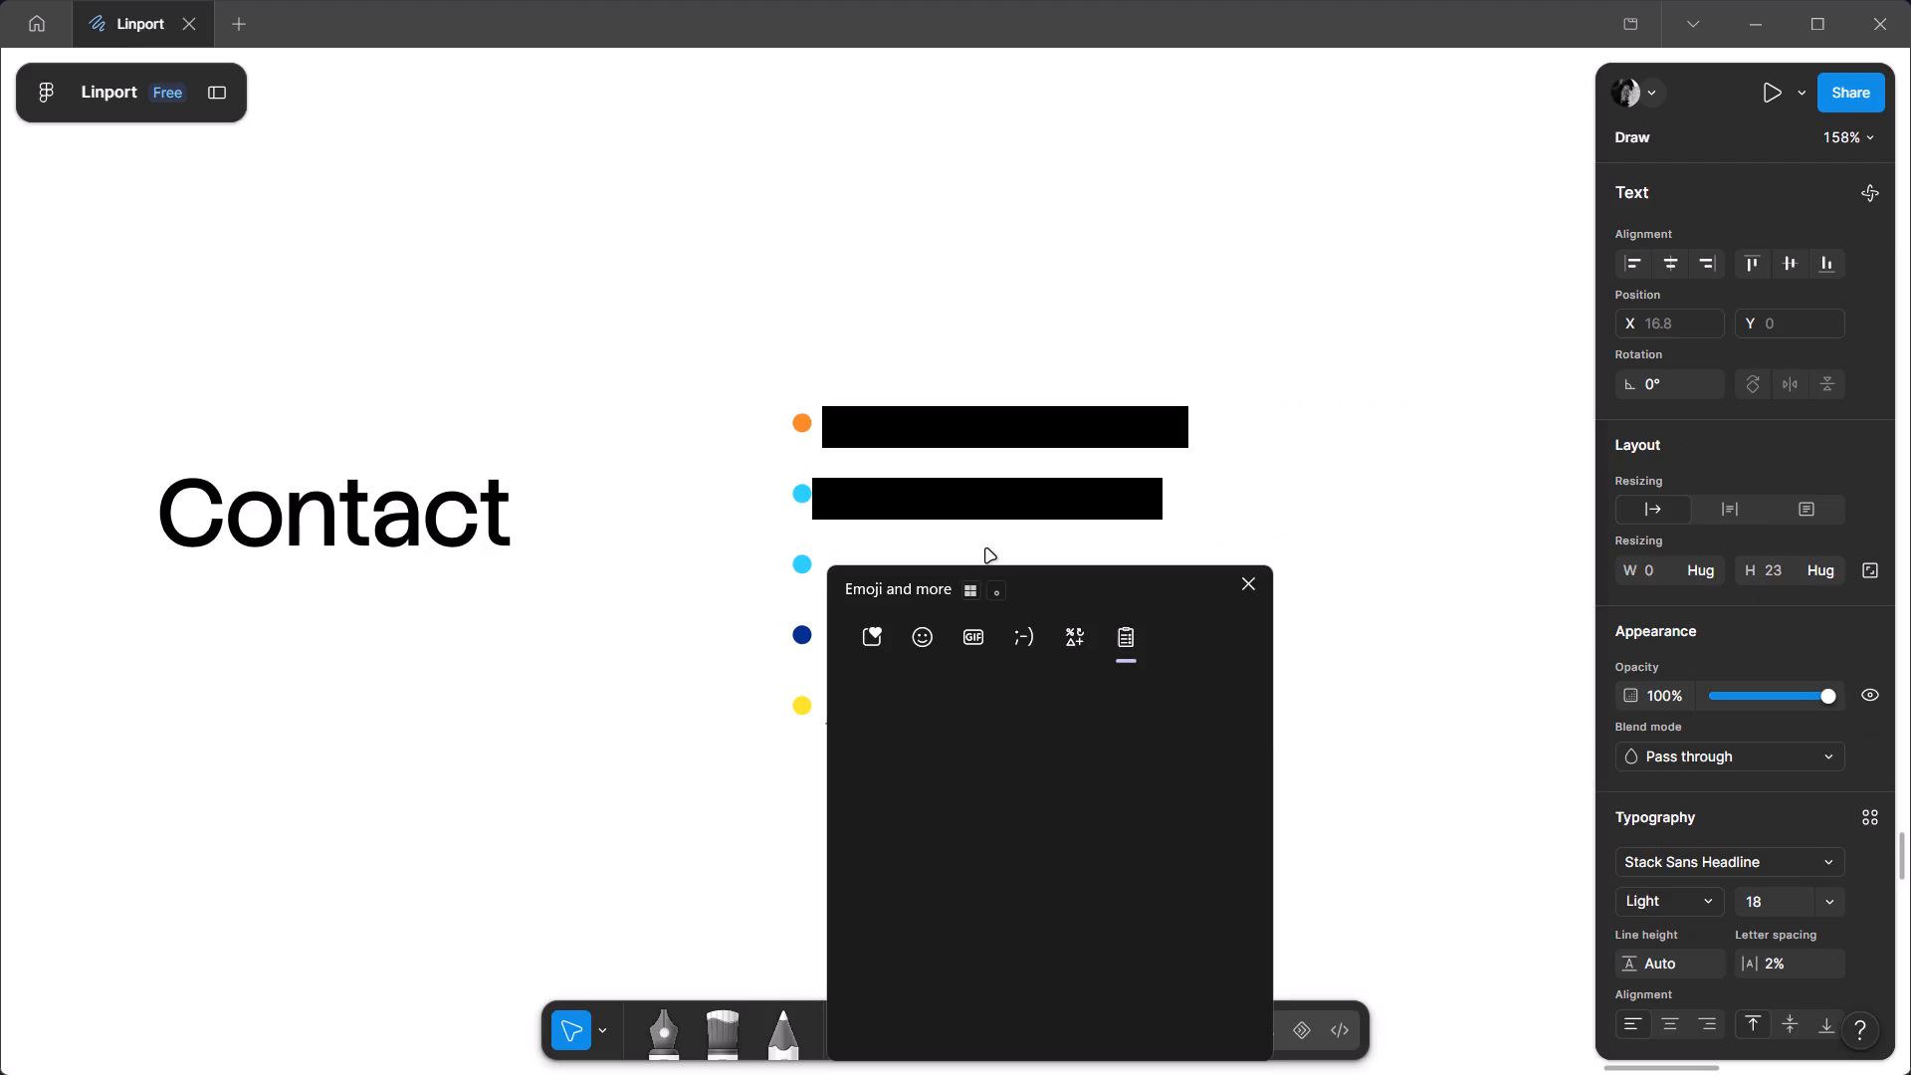
{"action": "left_click", "coordinate": [972, 890]}
{"action": "key", "text": "ctrl+v"}
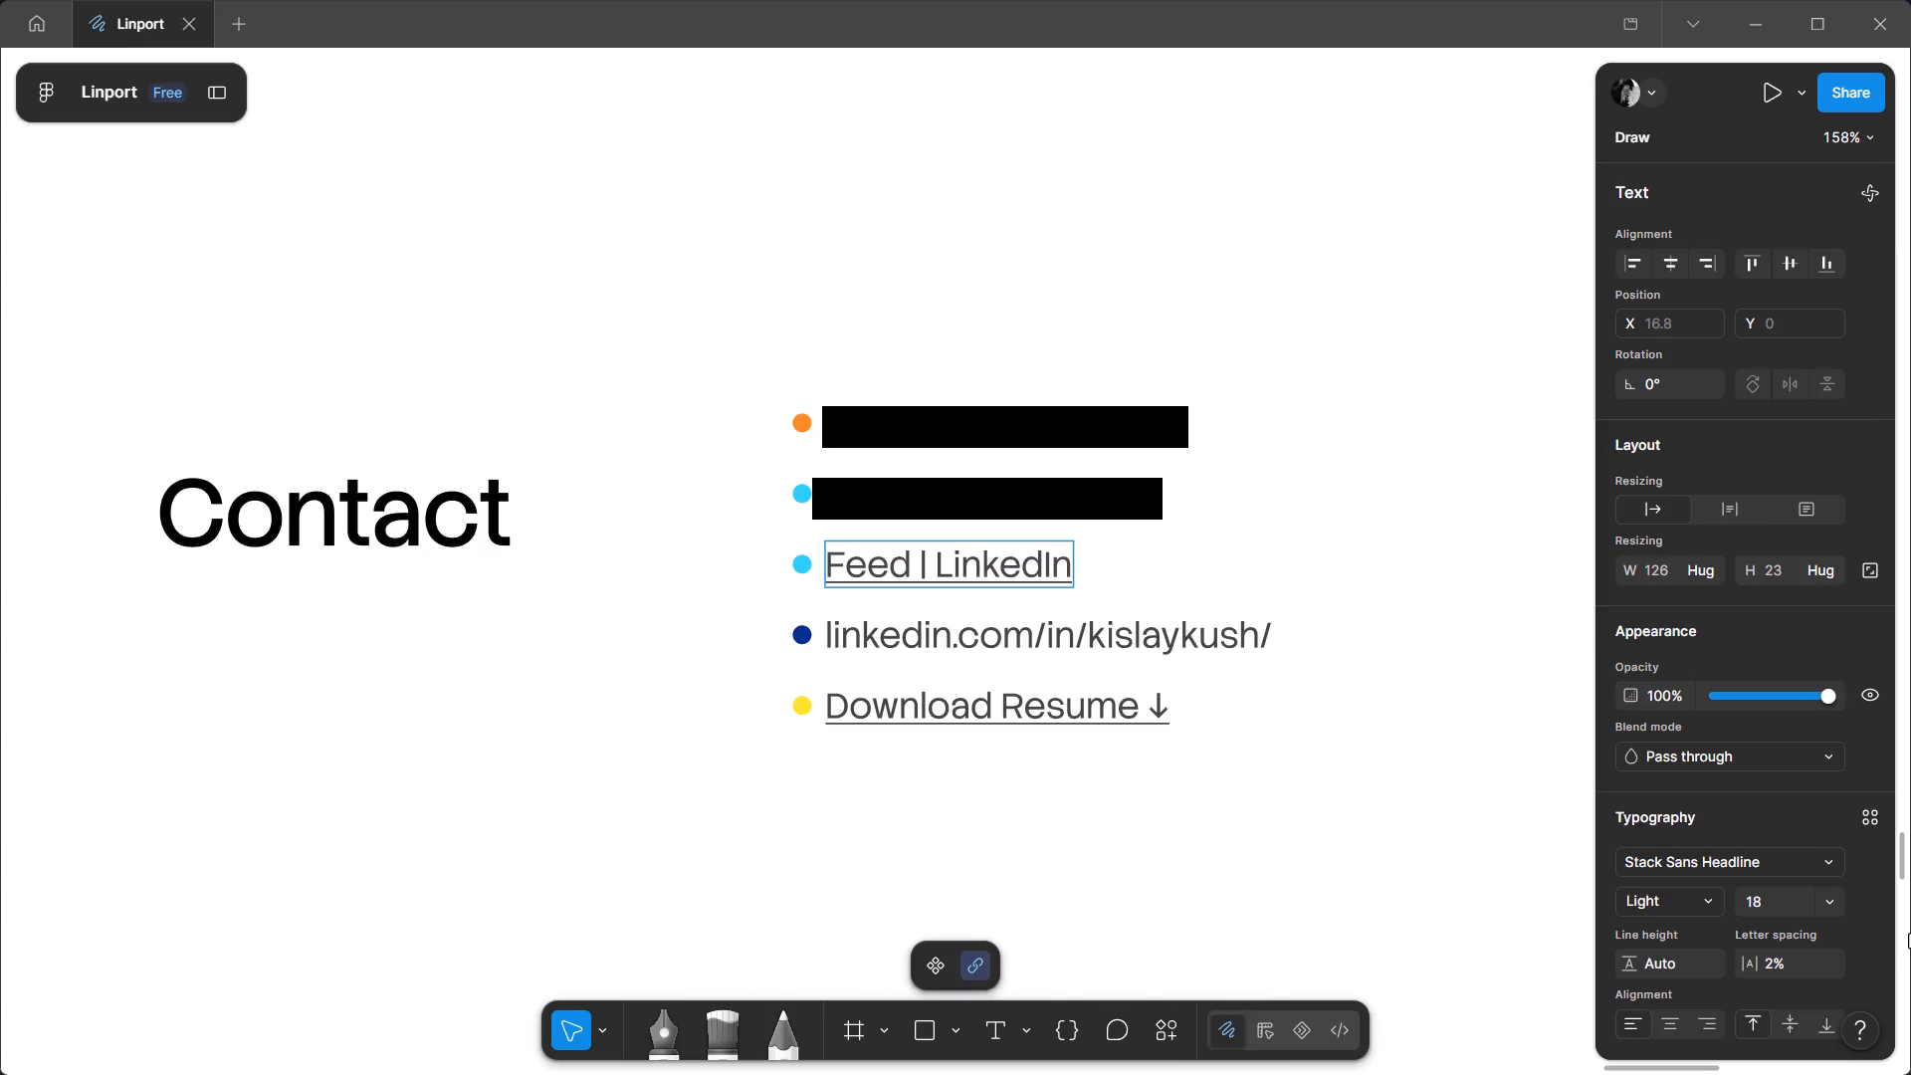
{"action": "scroll", "coordinate": [1910, 930], "scroll_direction": "down", "scroll_amount": 1}
{"action": "key", "text": "BackSpace"}
{"action": "key", "text": "ctrl+a"}
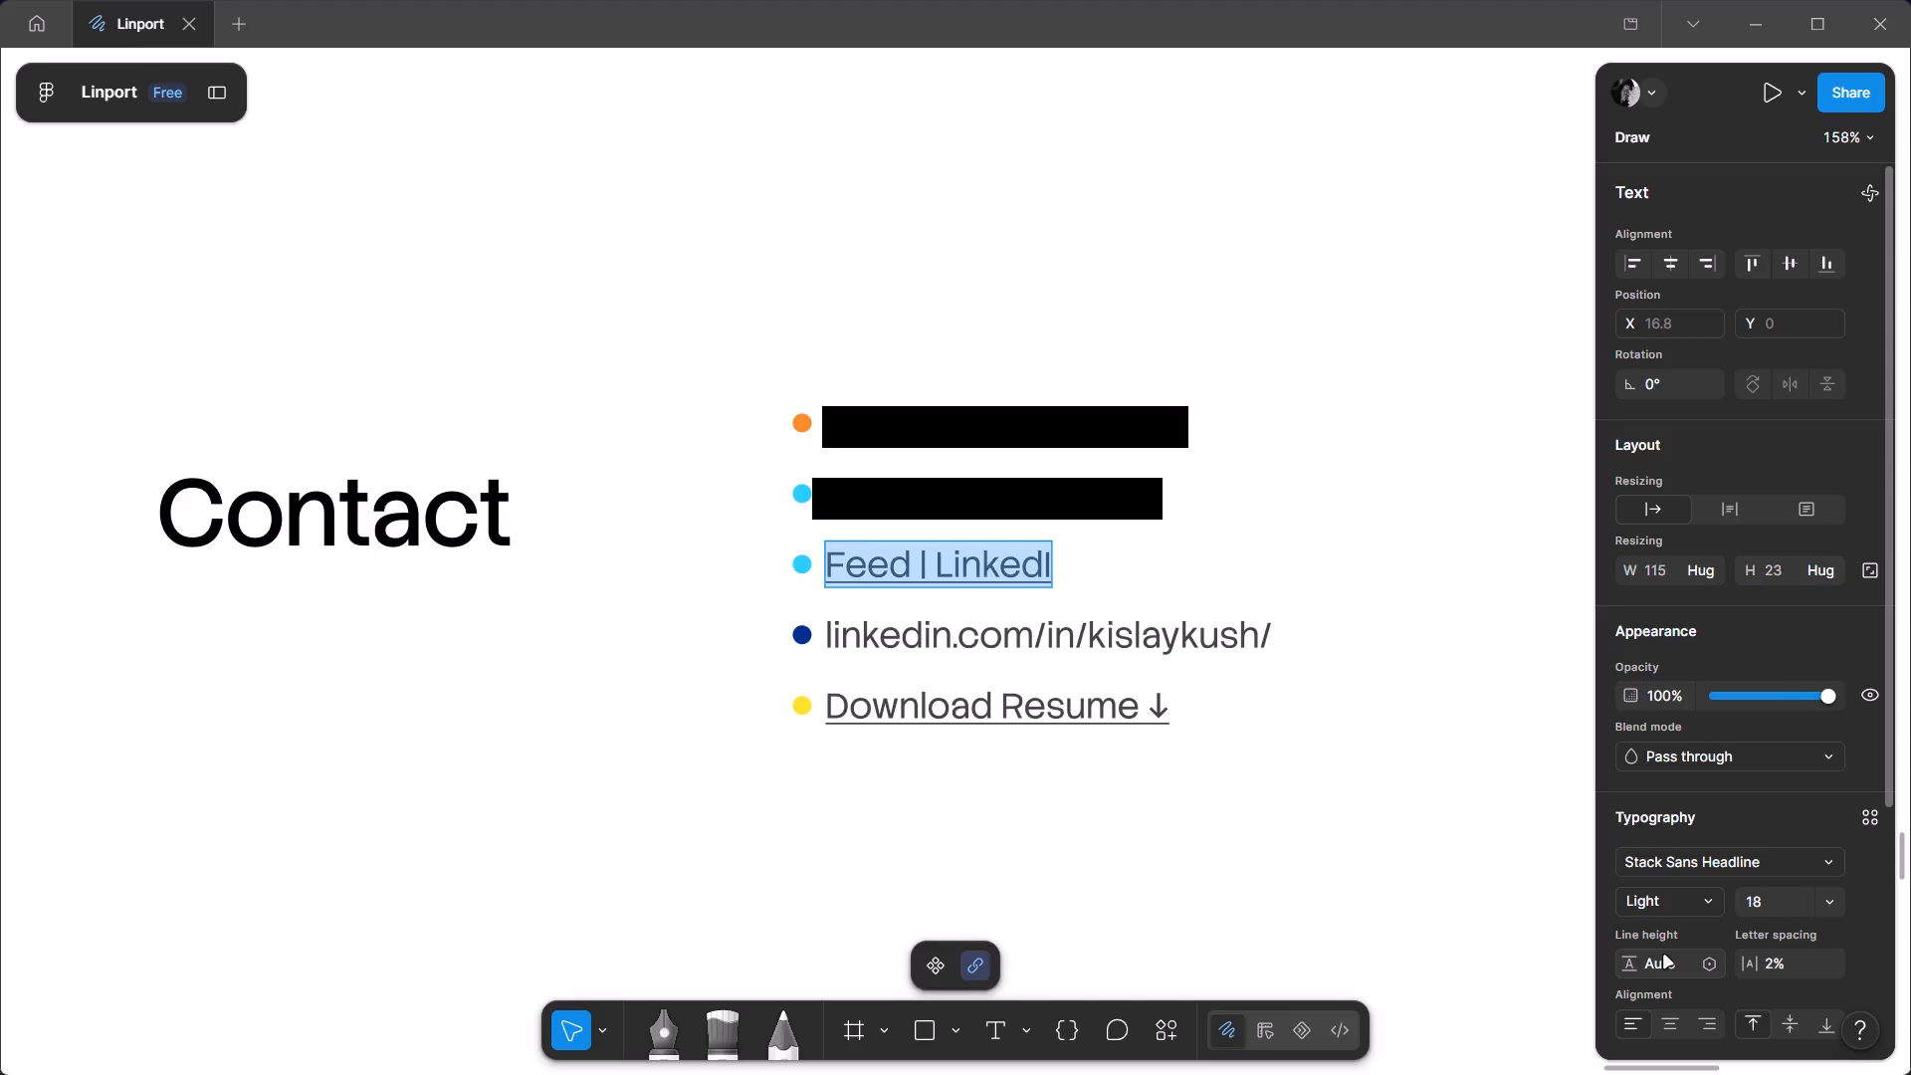
{"action": "key", "text": "ctrl+BackSpace"}
{"action": "key", "text": "ctrl+shift+v"}
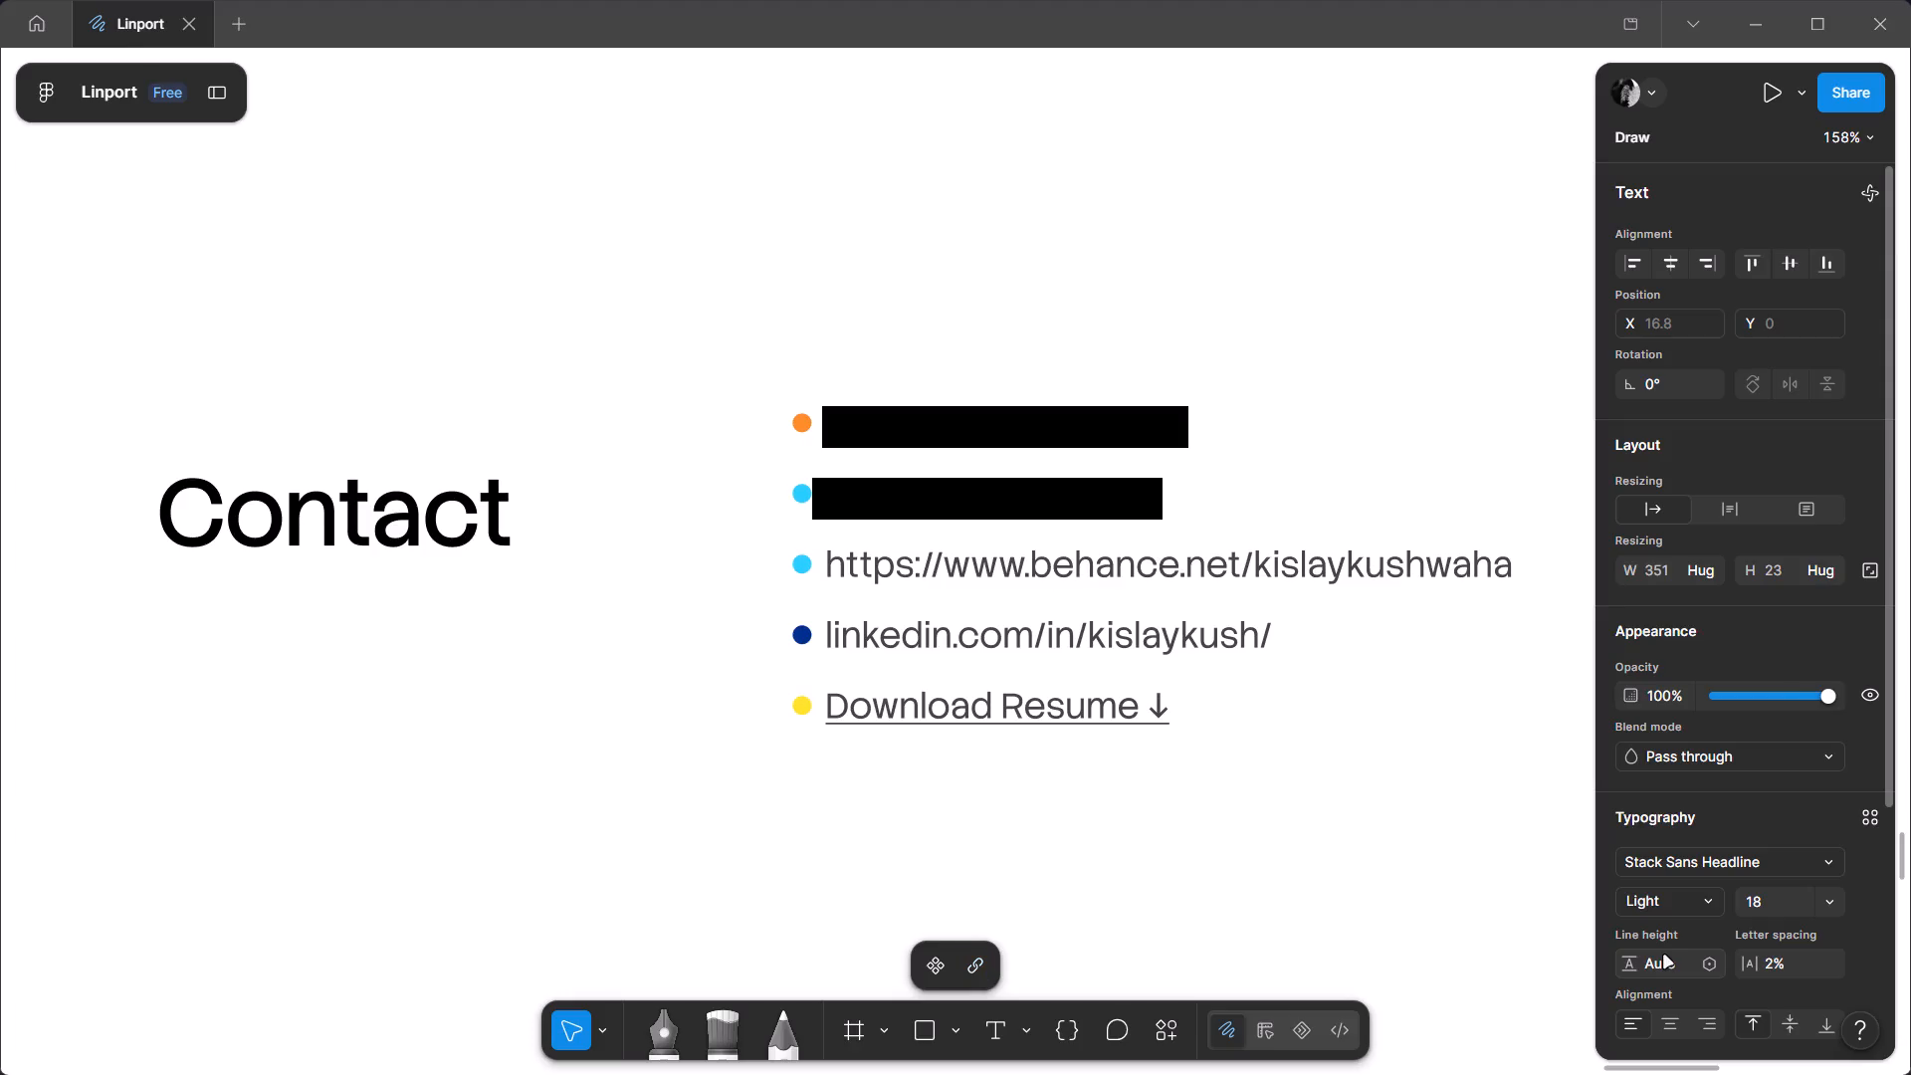
{"action": "left_click_drag", "start_coordinate": [1033, 556], "coordinate": [662, 585]}
{"action": "key", "text": "BackSpace"}
{"action": "double_click", "coordinate": [972, 871]}
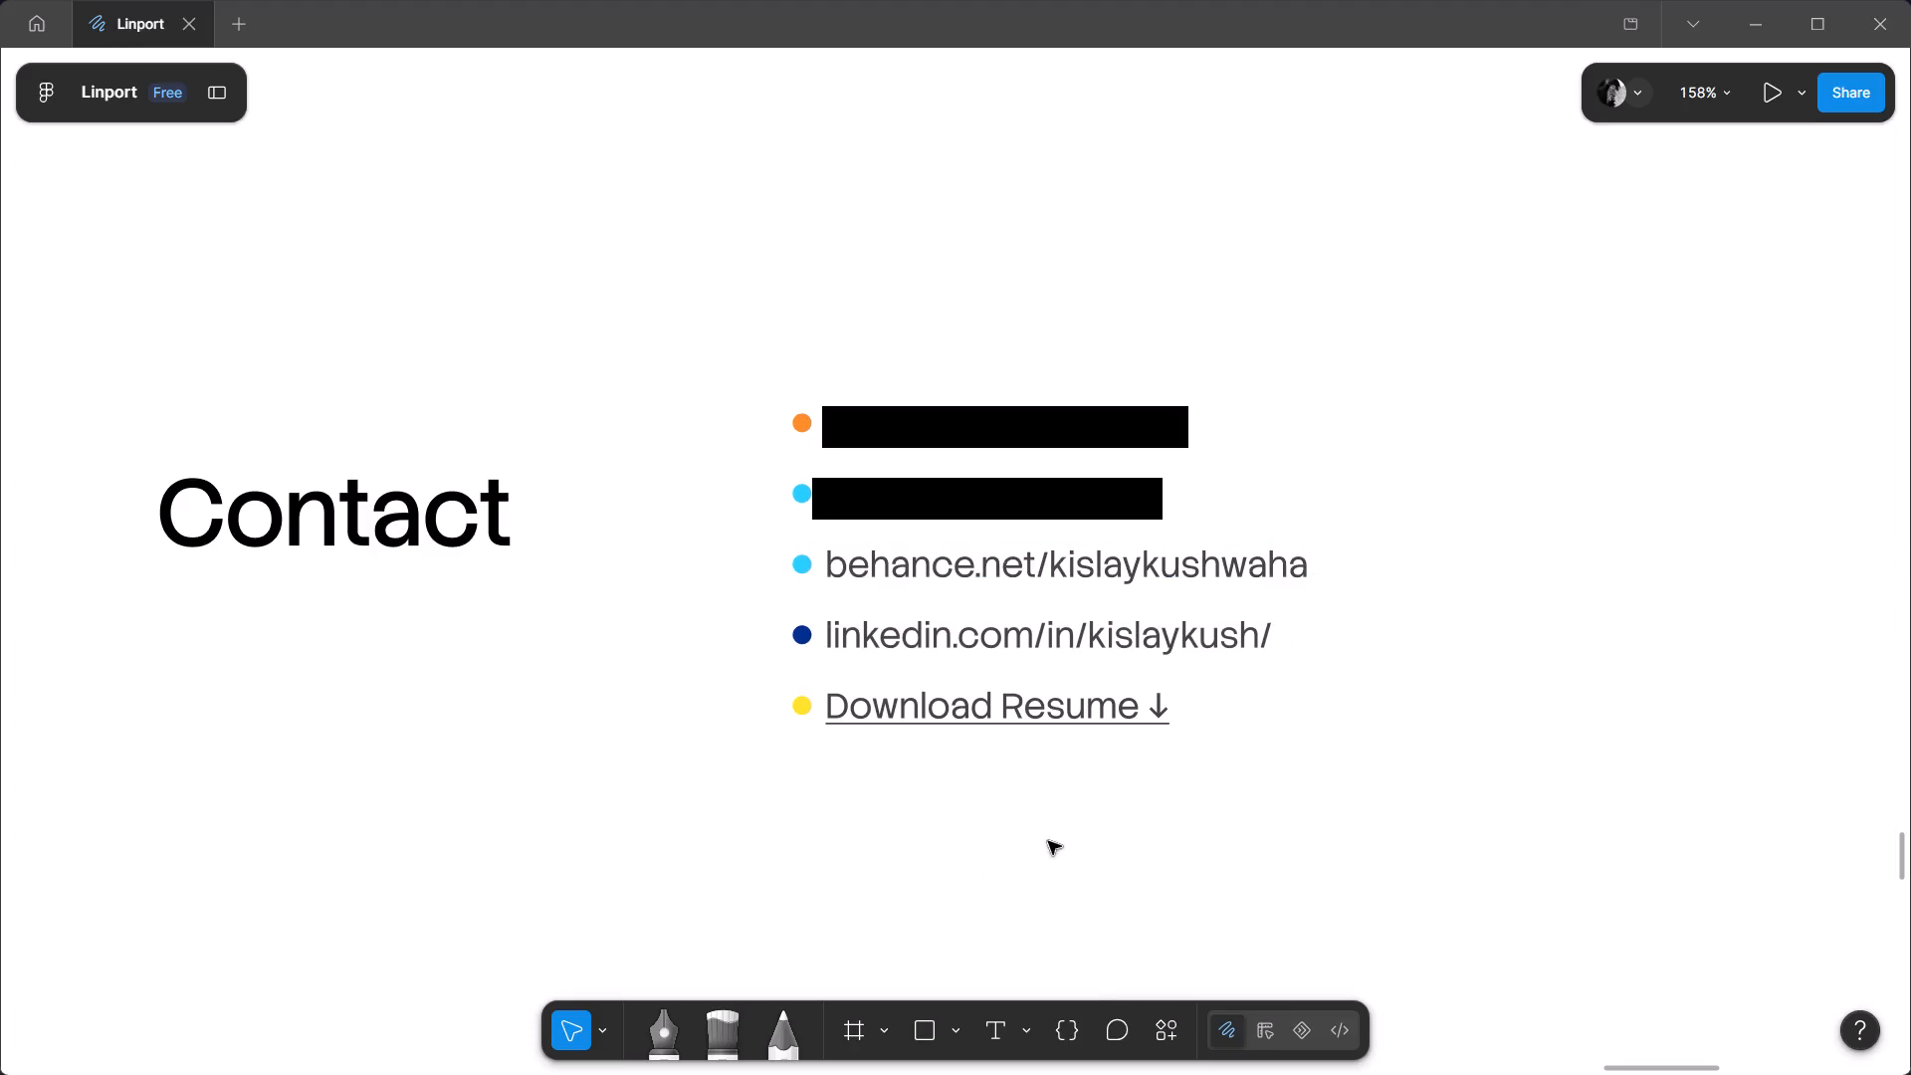
Recolour the dot beside the Behance address to a vivid blue.
{"action": "double_click", "coordinate": [814, 547]}
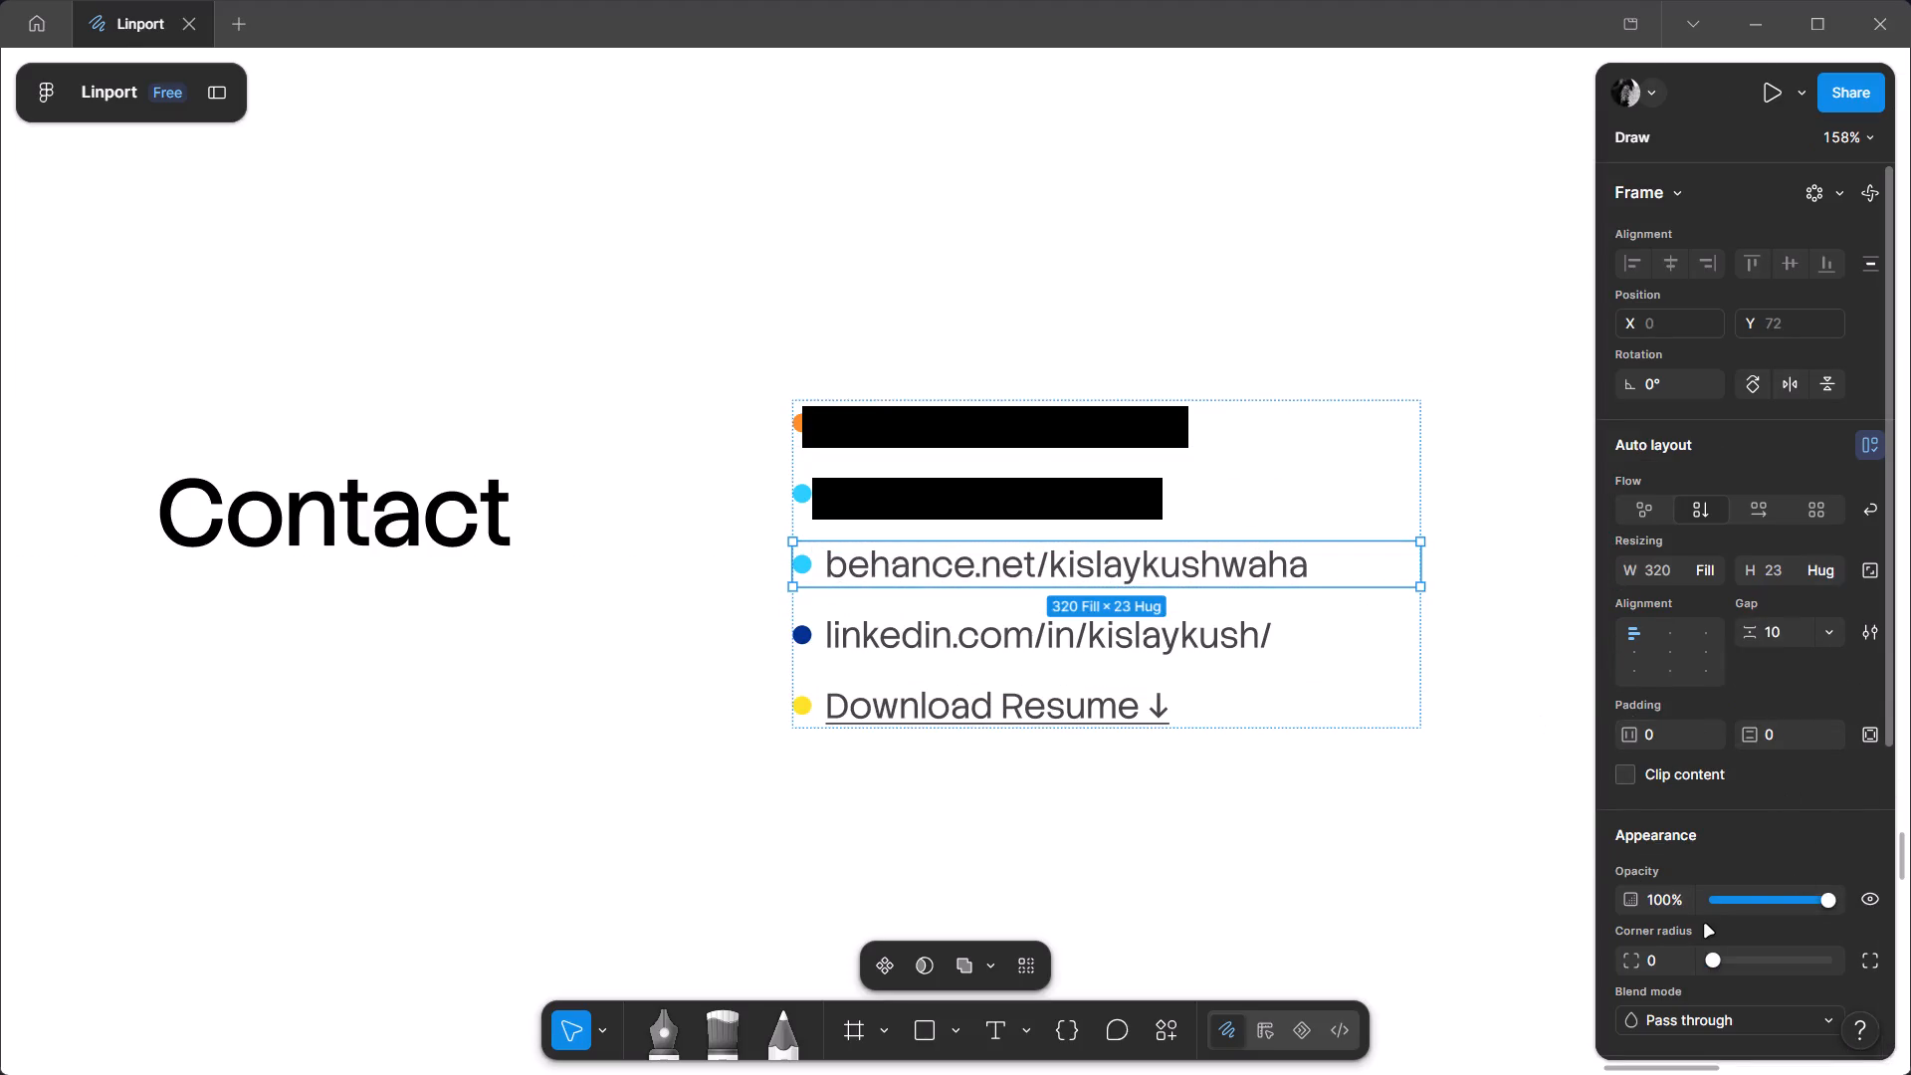
{"action": "scroll", "coordinate": [1705, 925], "scroll_direction": "down", "scroll_amount": 4}
{"action": "left_click", "coordinate": [1630, 816]}
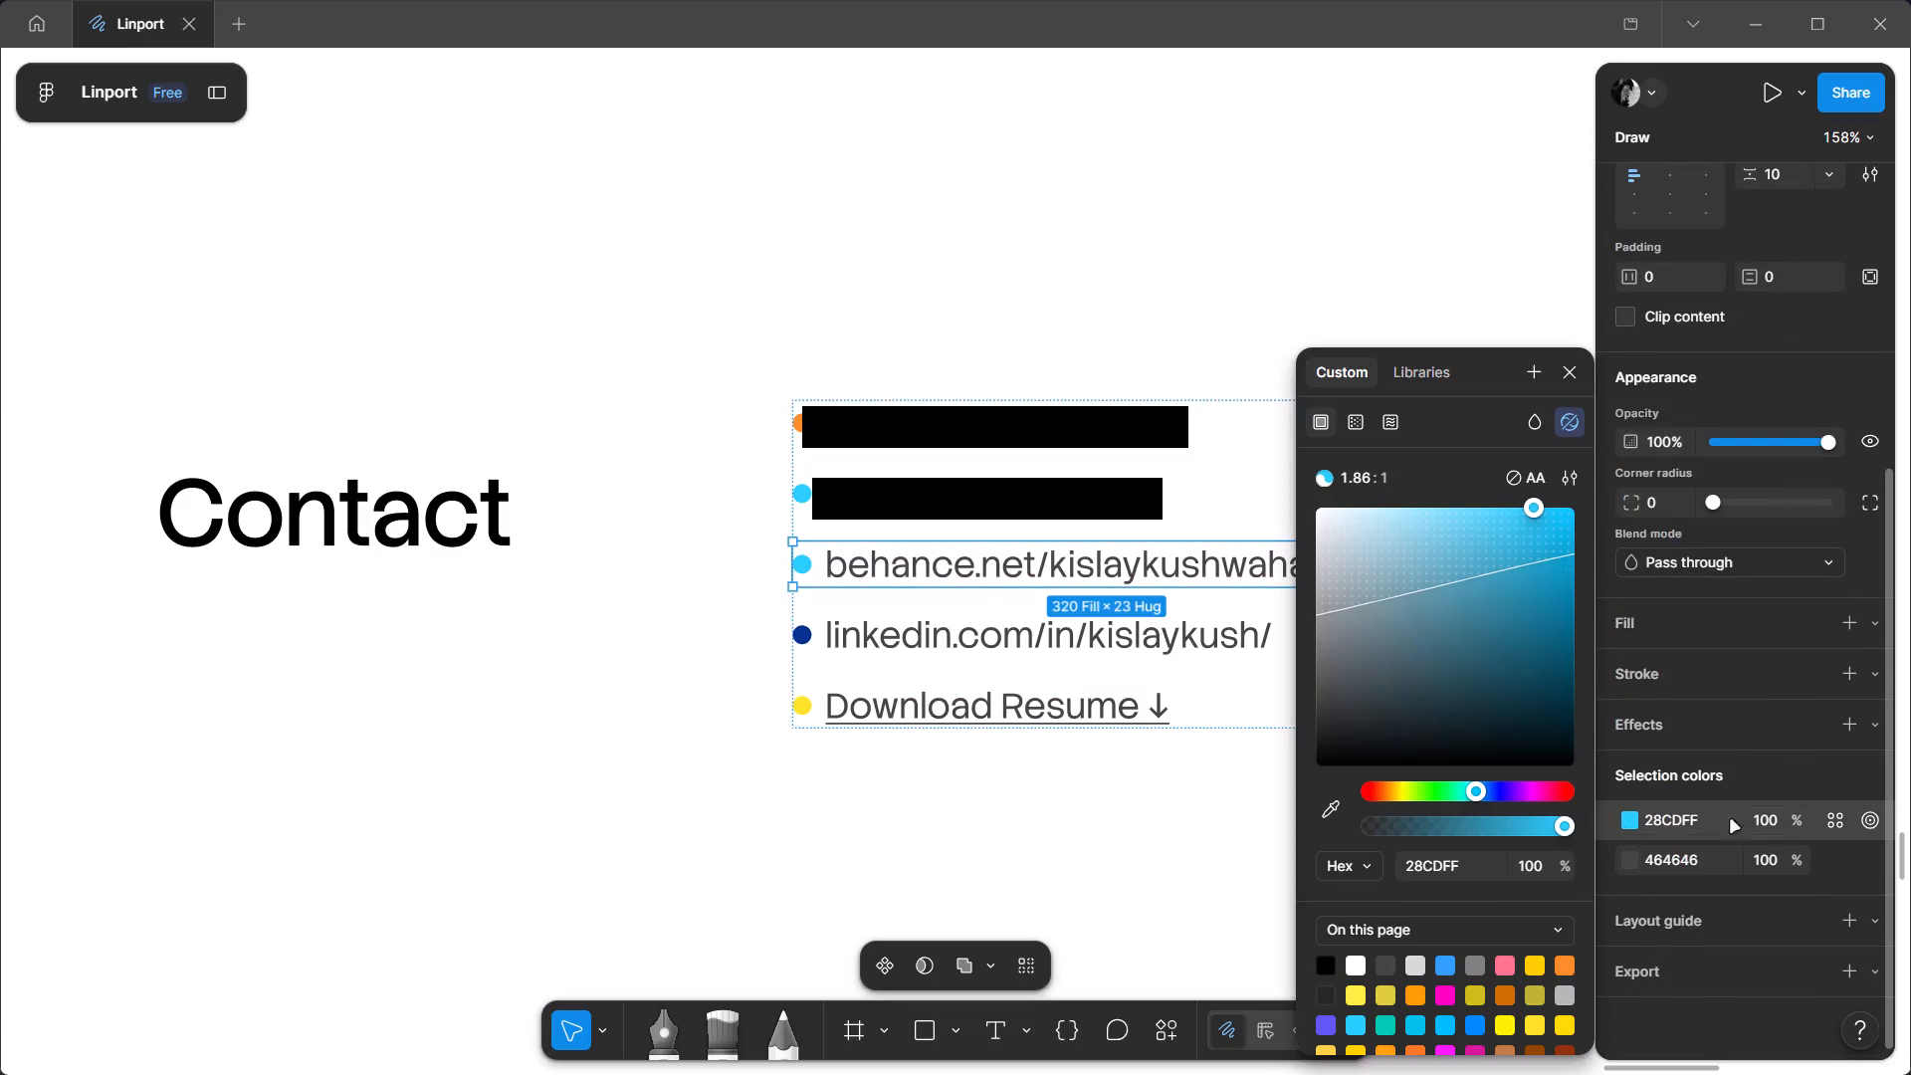
{"action": "left_click", "coordinate": [1828, 821]}
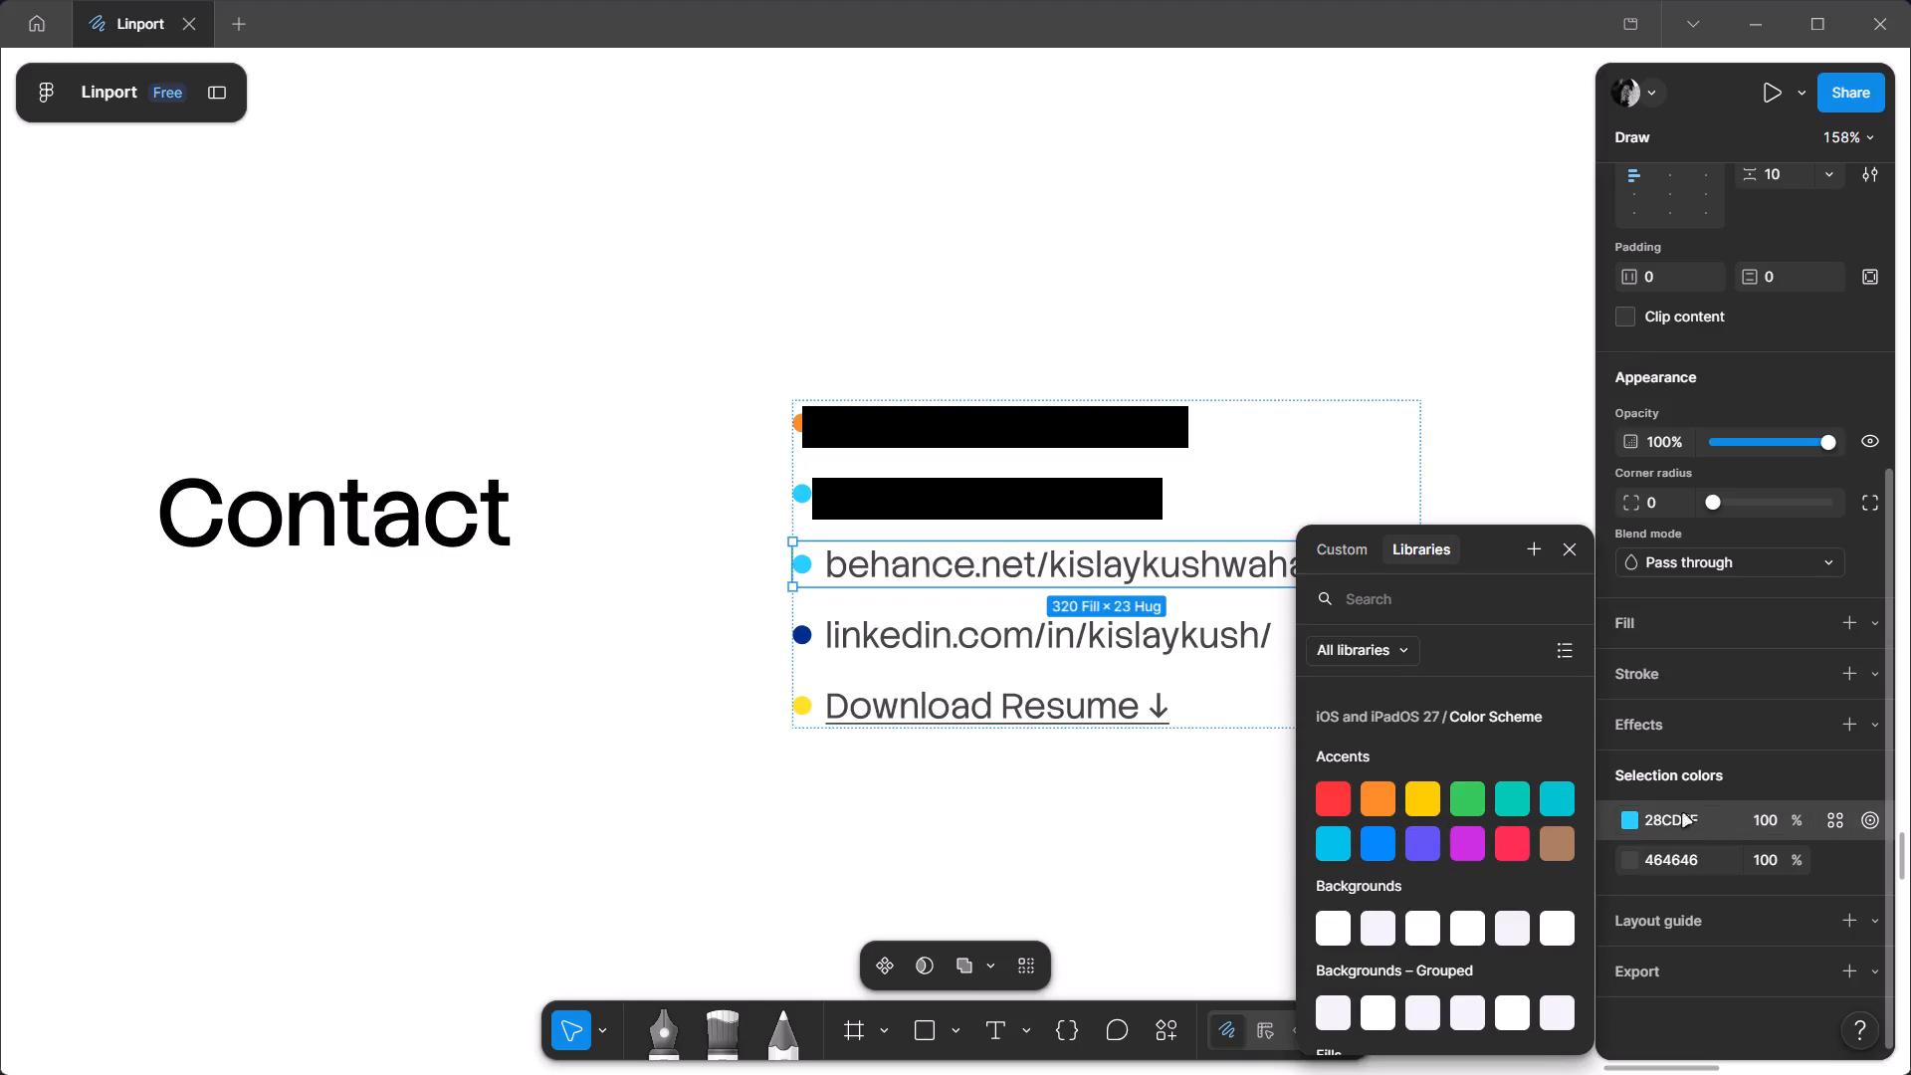
{"action": "left_click", "coordinate": [1631, 811]}
{"action": "left_click", "coordinate": [1627, 820]}
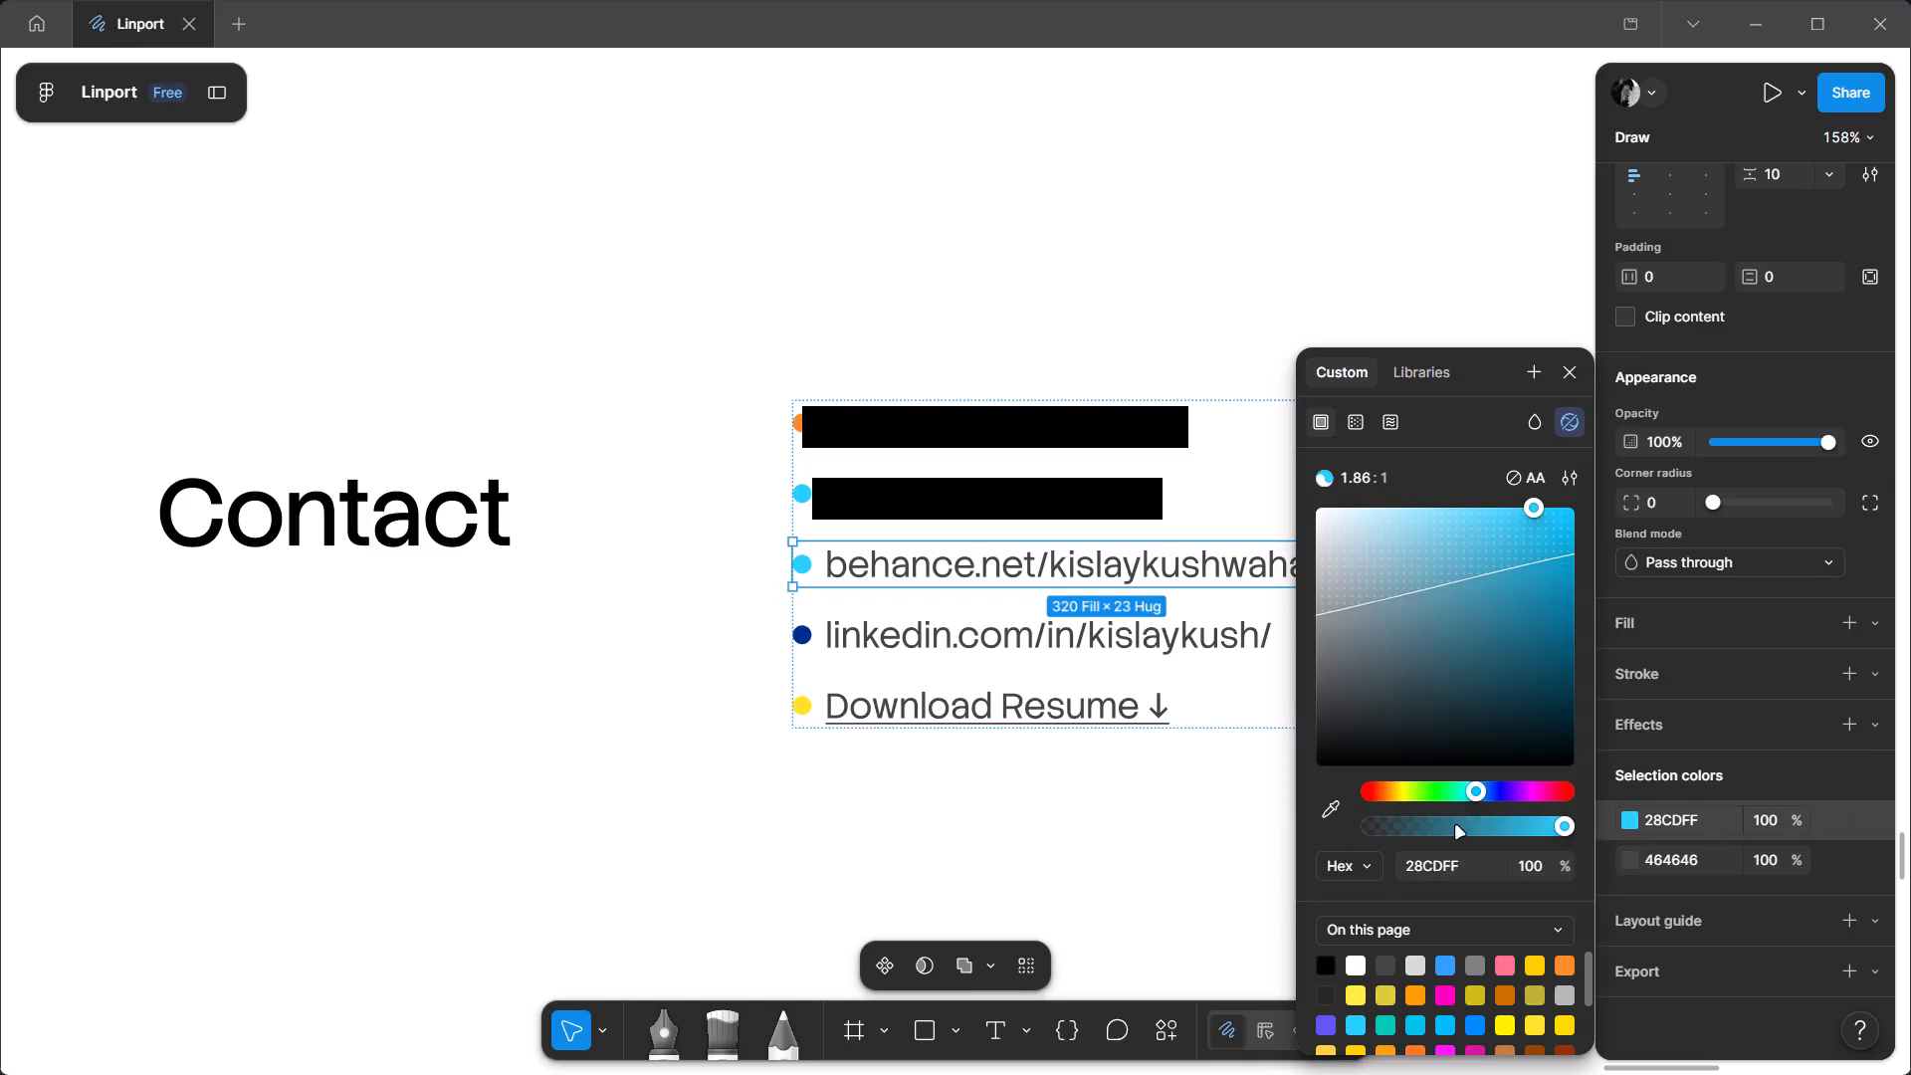
{"action": "left_click", "coordinate": [1497, 788]}
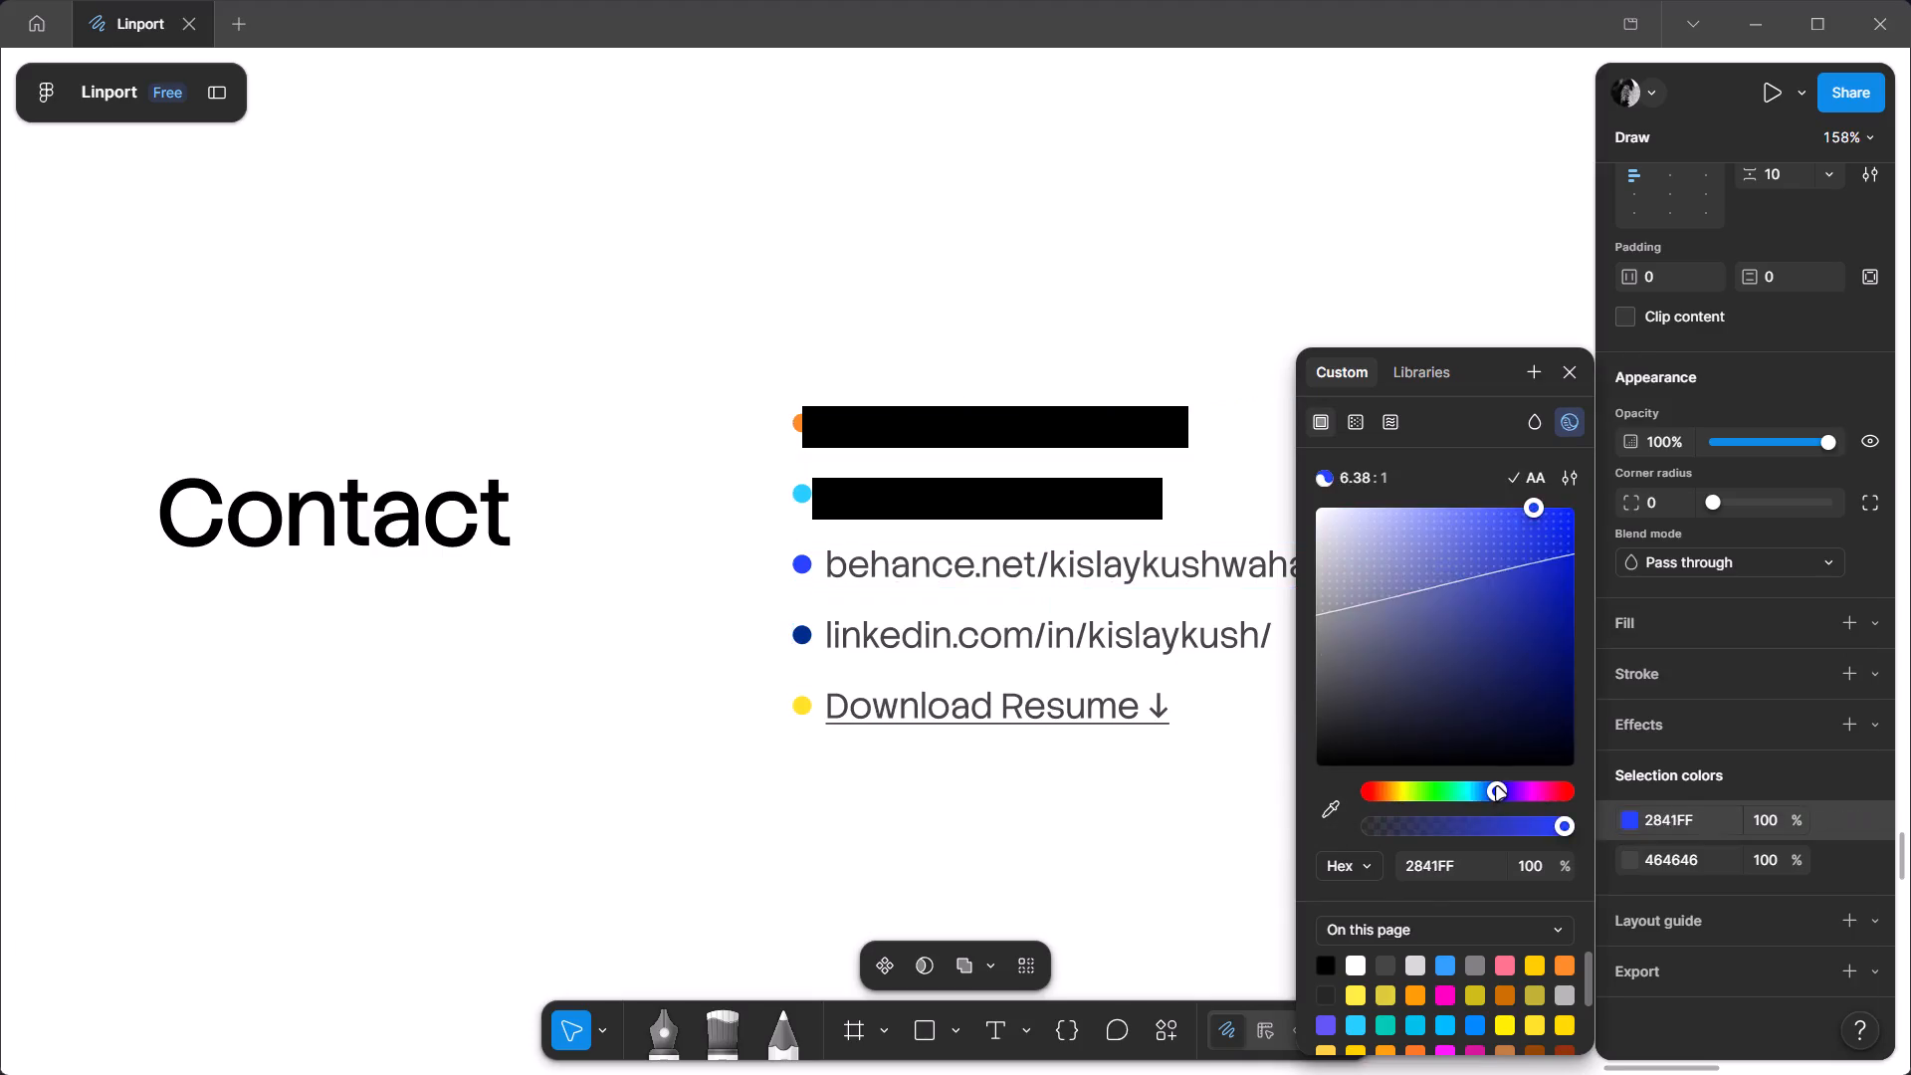
{"action": "left_click_drag", "start_coordinate": [1543, 600], "coordinate": [1560, 325]}
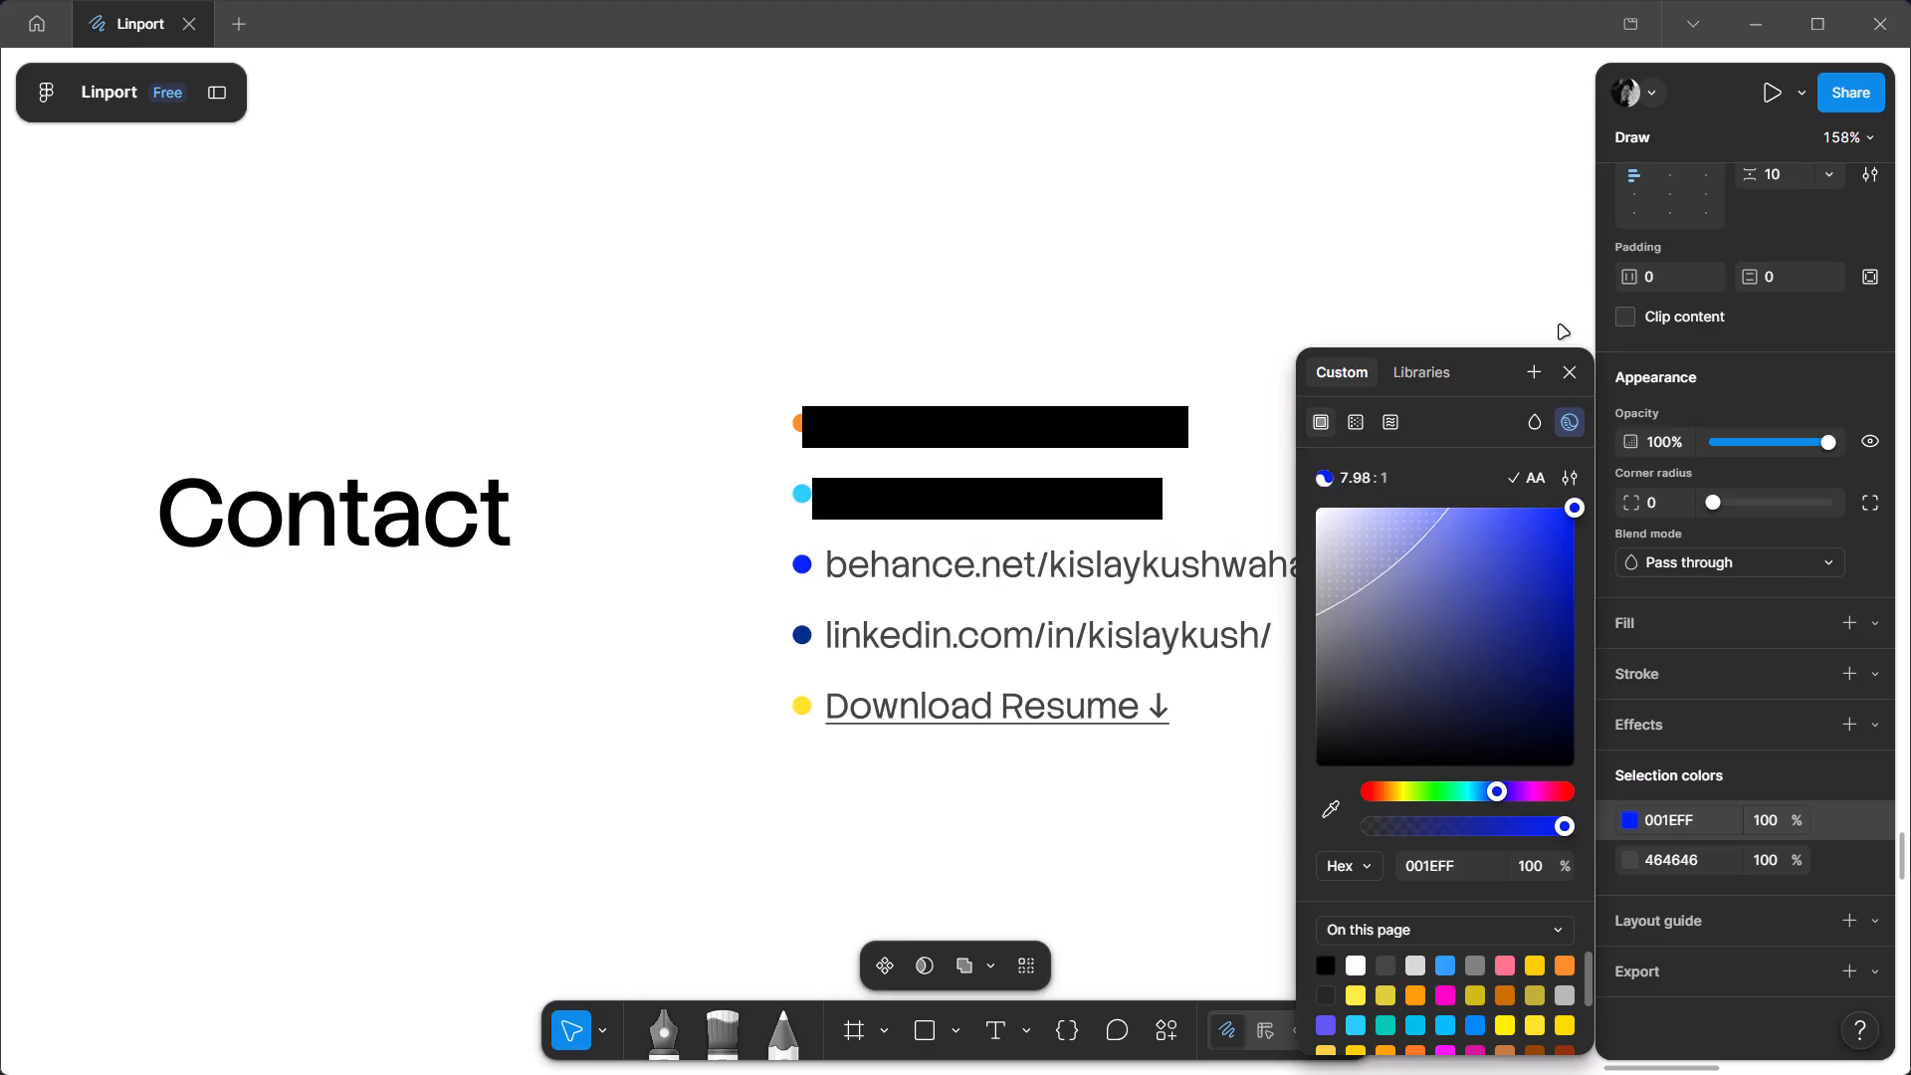
{"action": "left_click_drag", "start_coordinate": [1560, 325], "coordinate": [1522, 322]}
{"action": "double_click", "coordinate": [686, 831]}
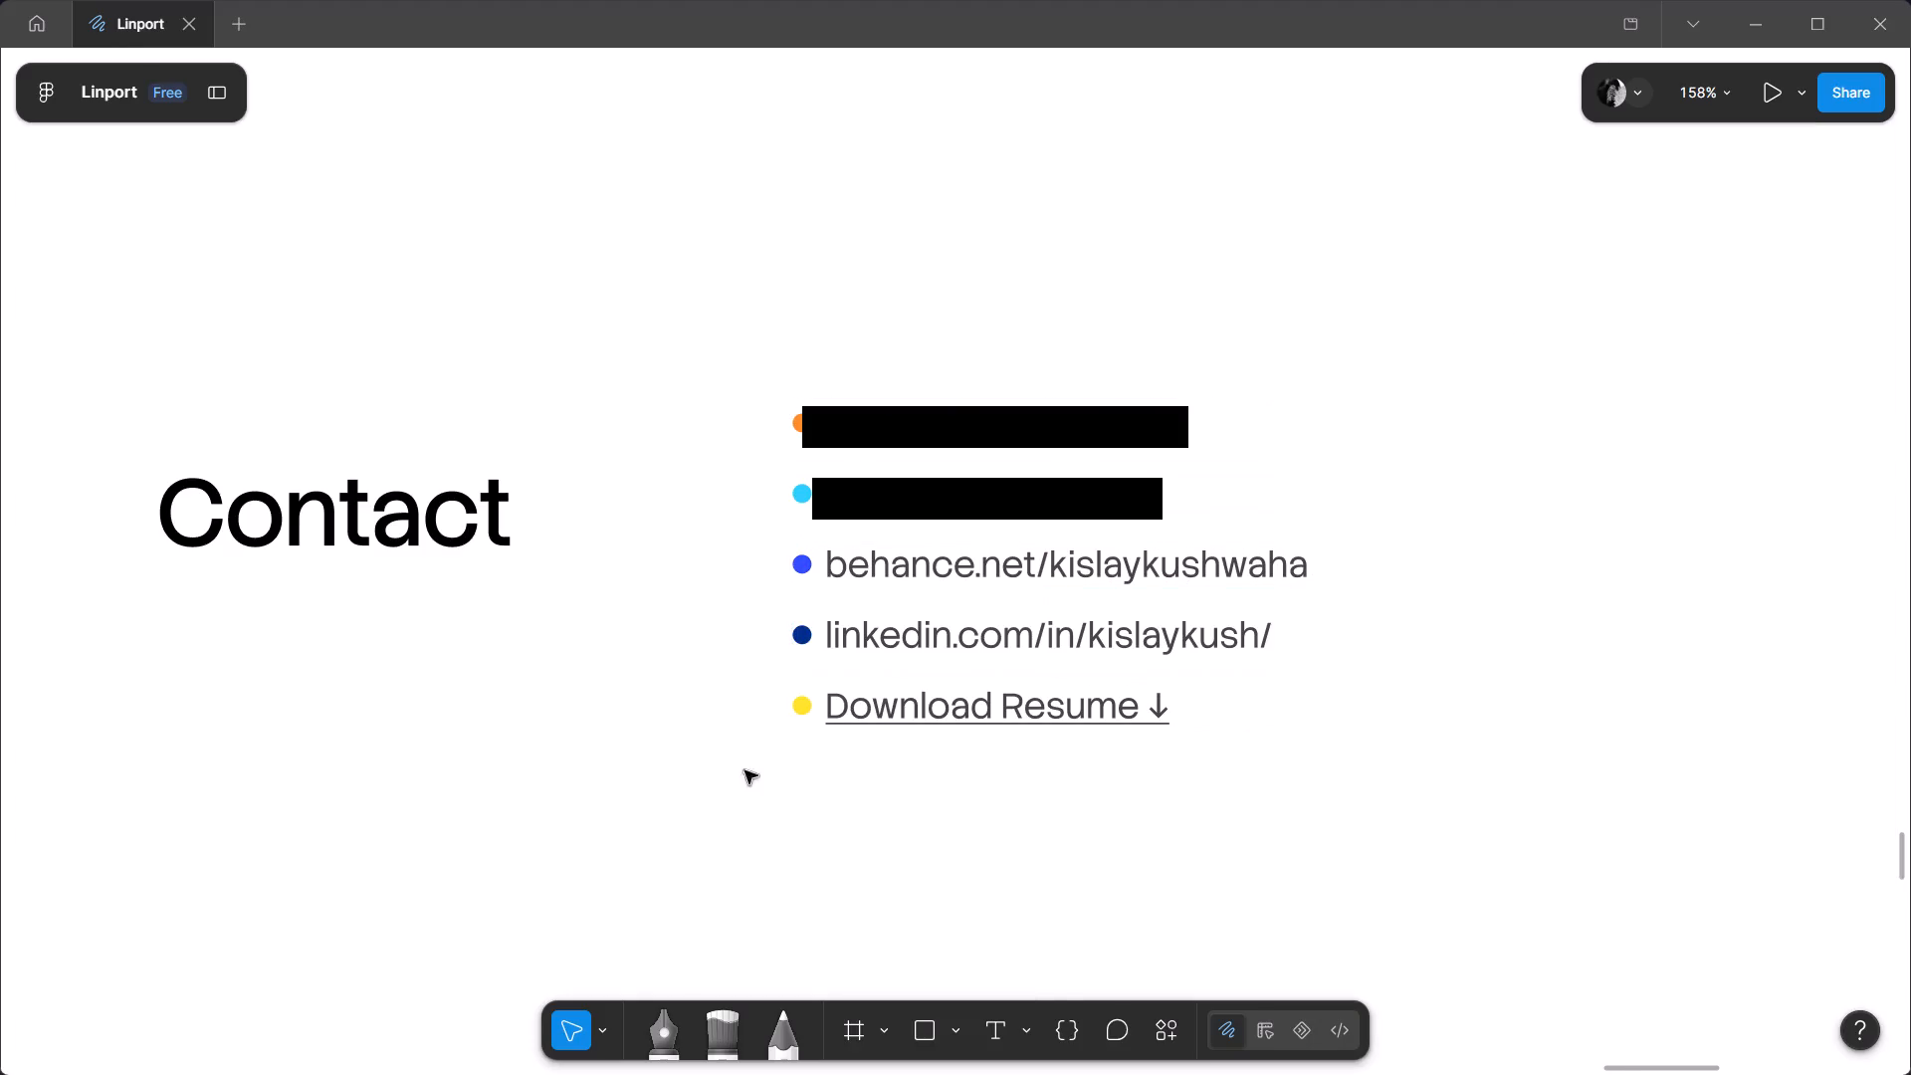
Recolour the dot beside the LinkedIn address to the medium blue 3260BC.
{"action": "double_click", "coordinate": [809, 623]}
{"action": "scroll", "coordinate": [1781, 783], "scroll_direction": "down", "scroll_amount": 1}
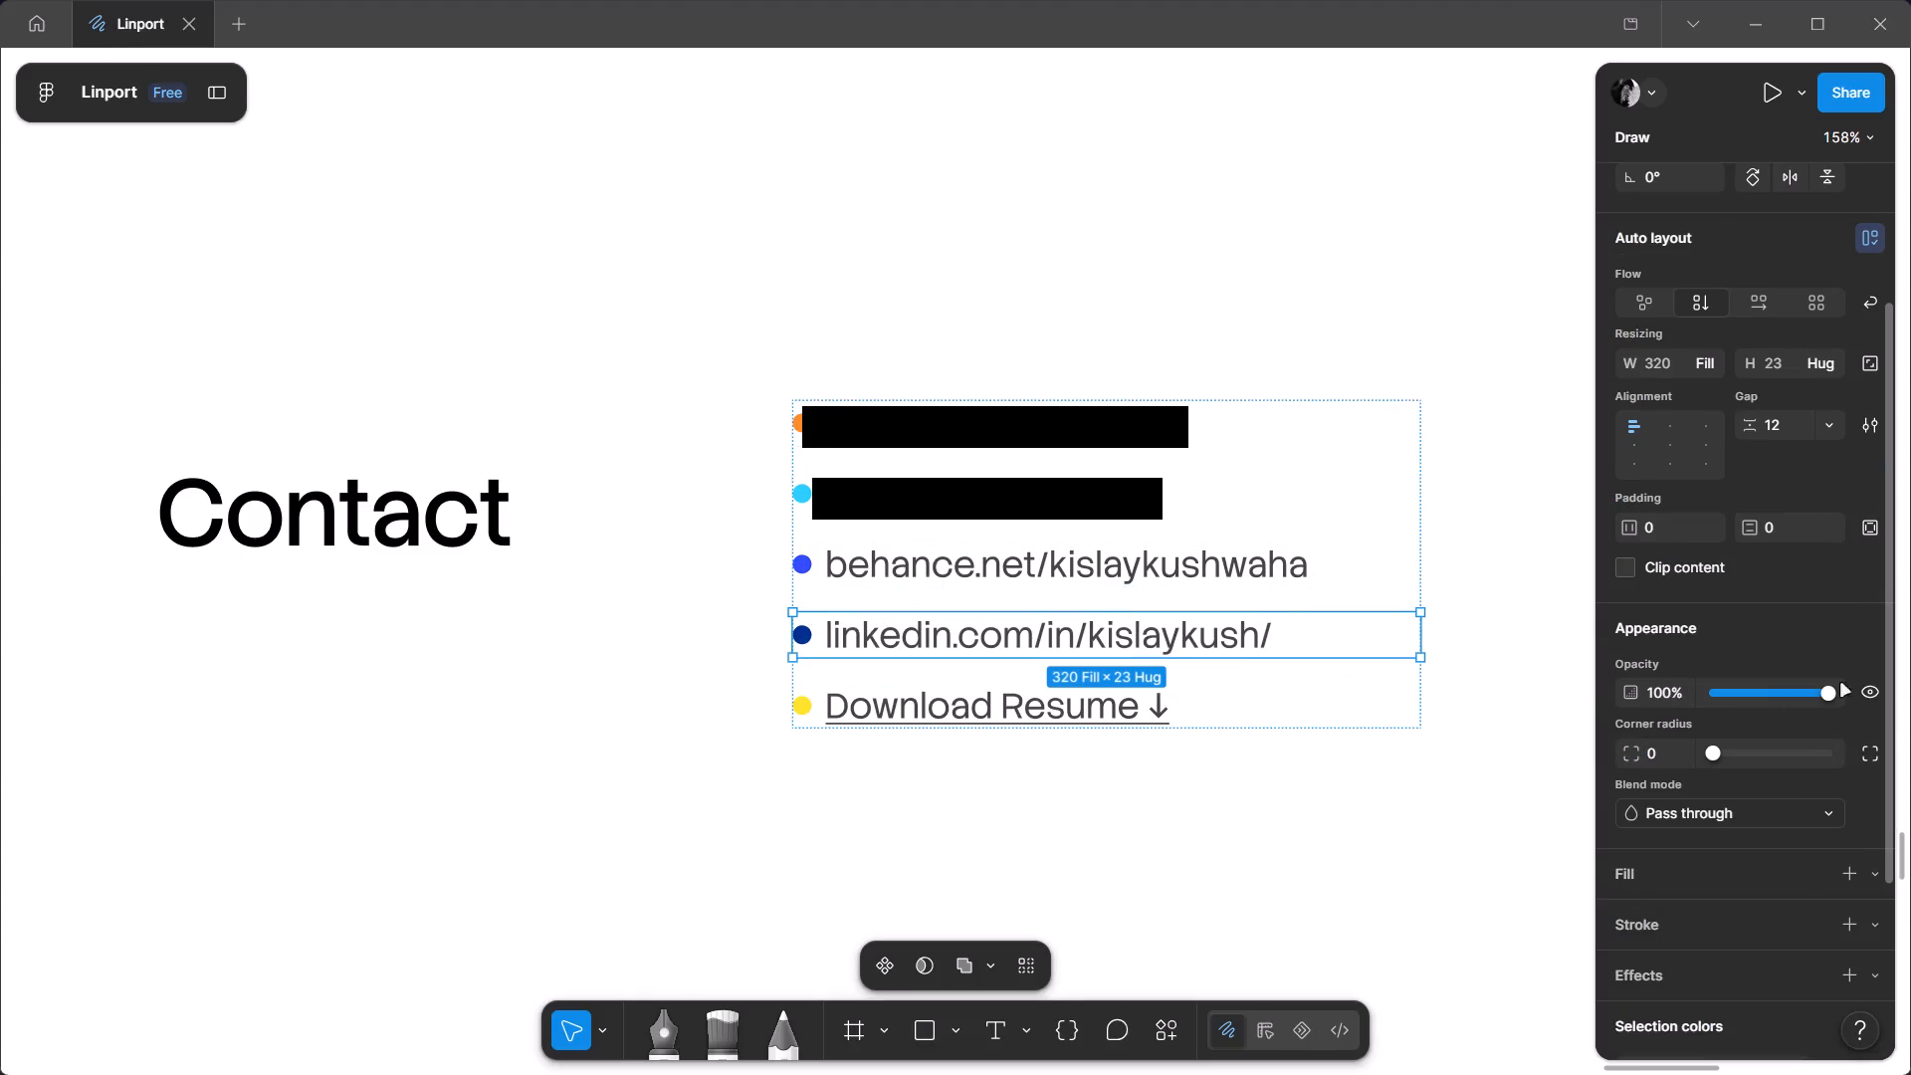
{"action": "scroll", "coordinate": [1641, 602], "scroll_direction": "down", "scroll_amount": 2}
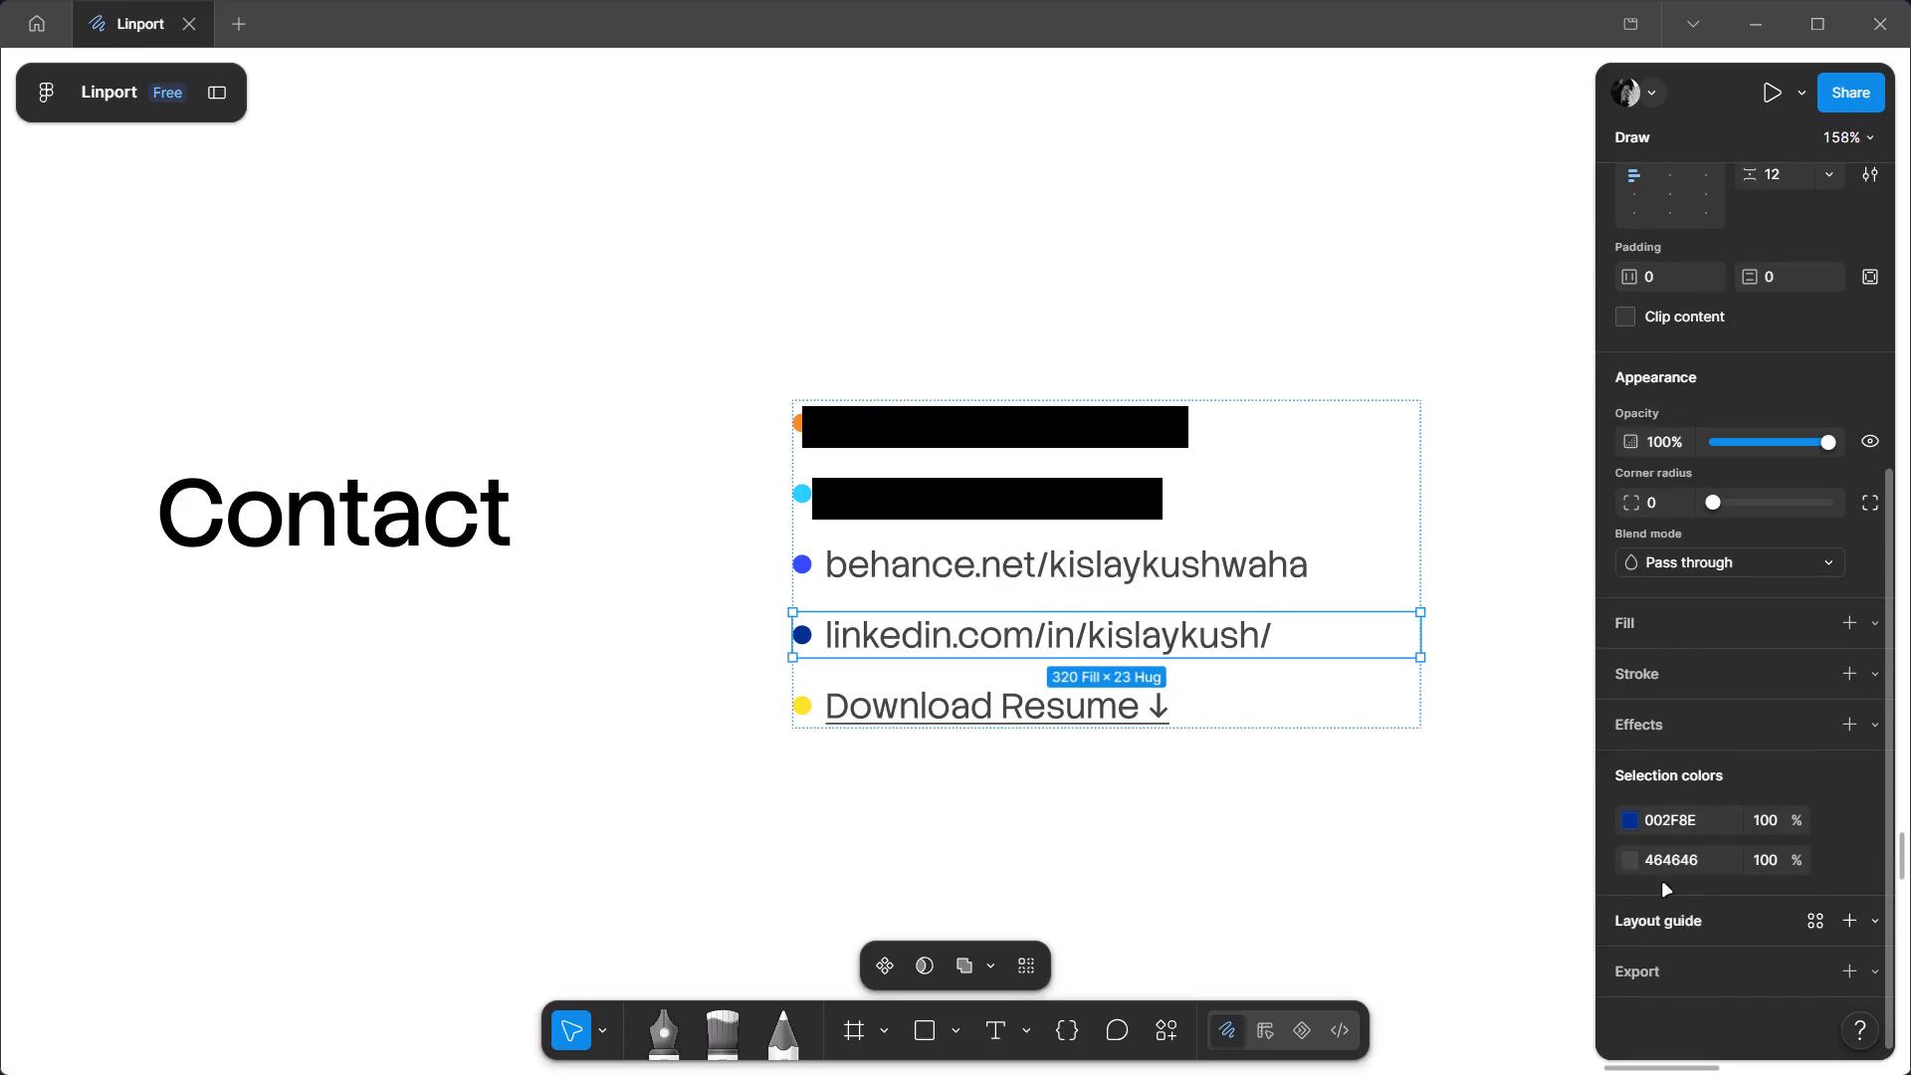
{"action": "left_click", "coordinate": [1623, 810]}
{"action": "left_click_drag", "start_coordinate": [1494, 606], "coordinate": [1474, 643]}
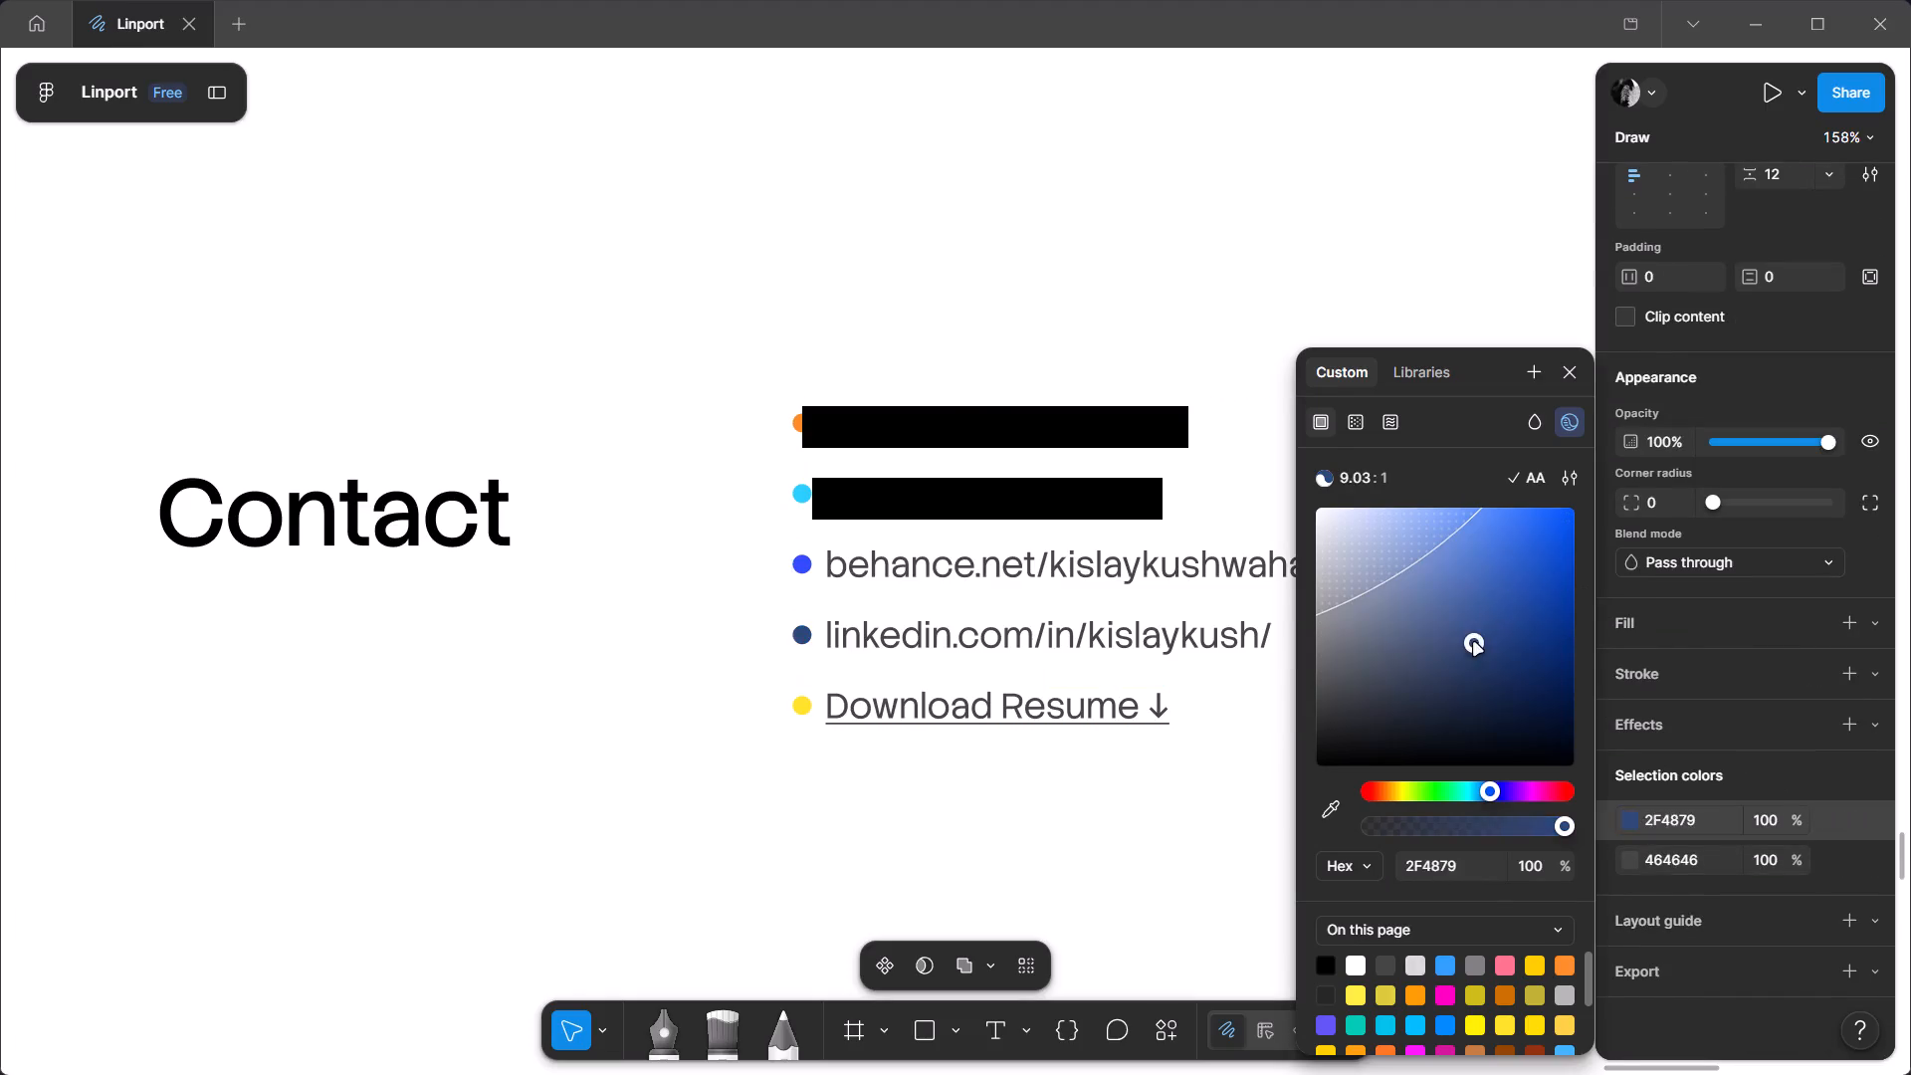
{"action": "left_click_drag", "start_coordinate": [1474, 643], "coordinate": [1506, 575]}
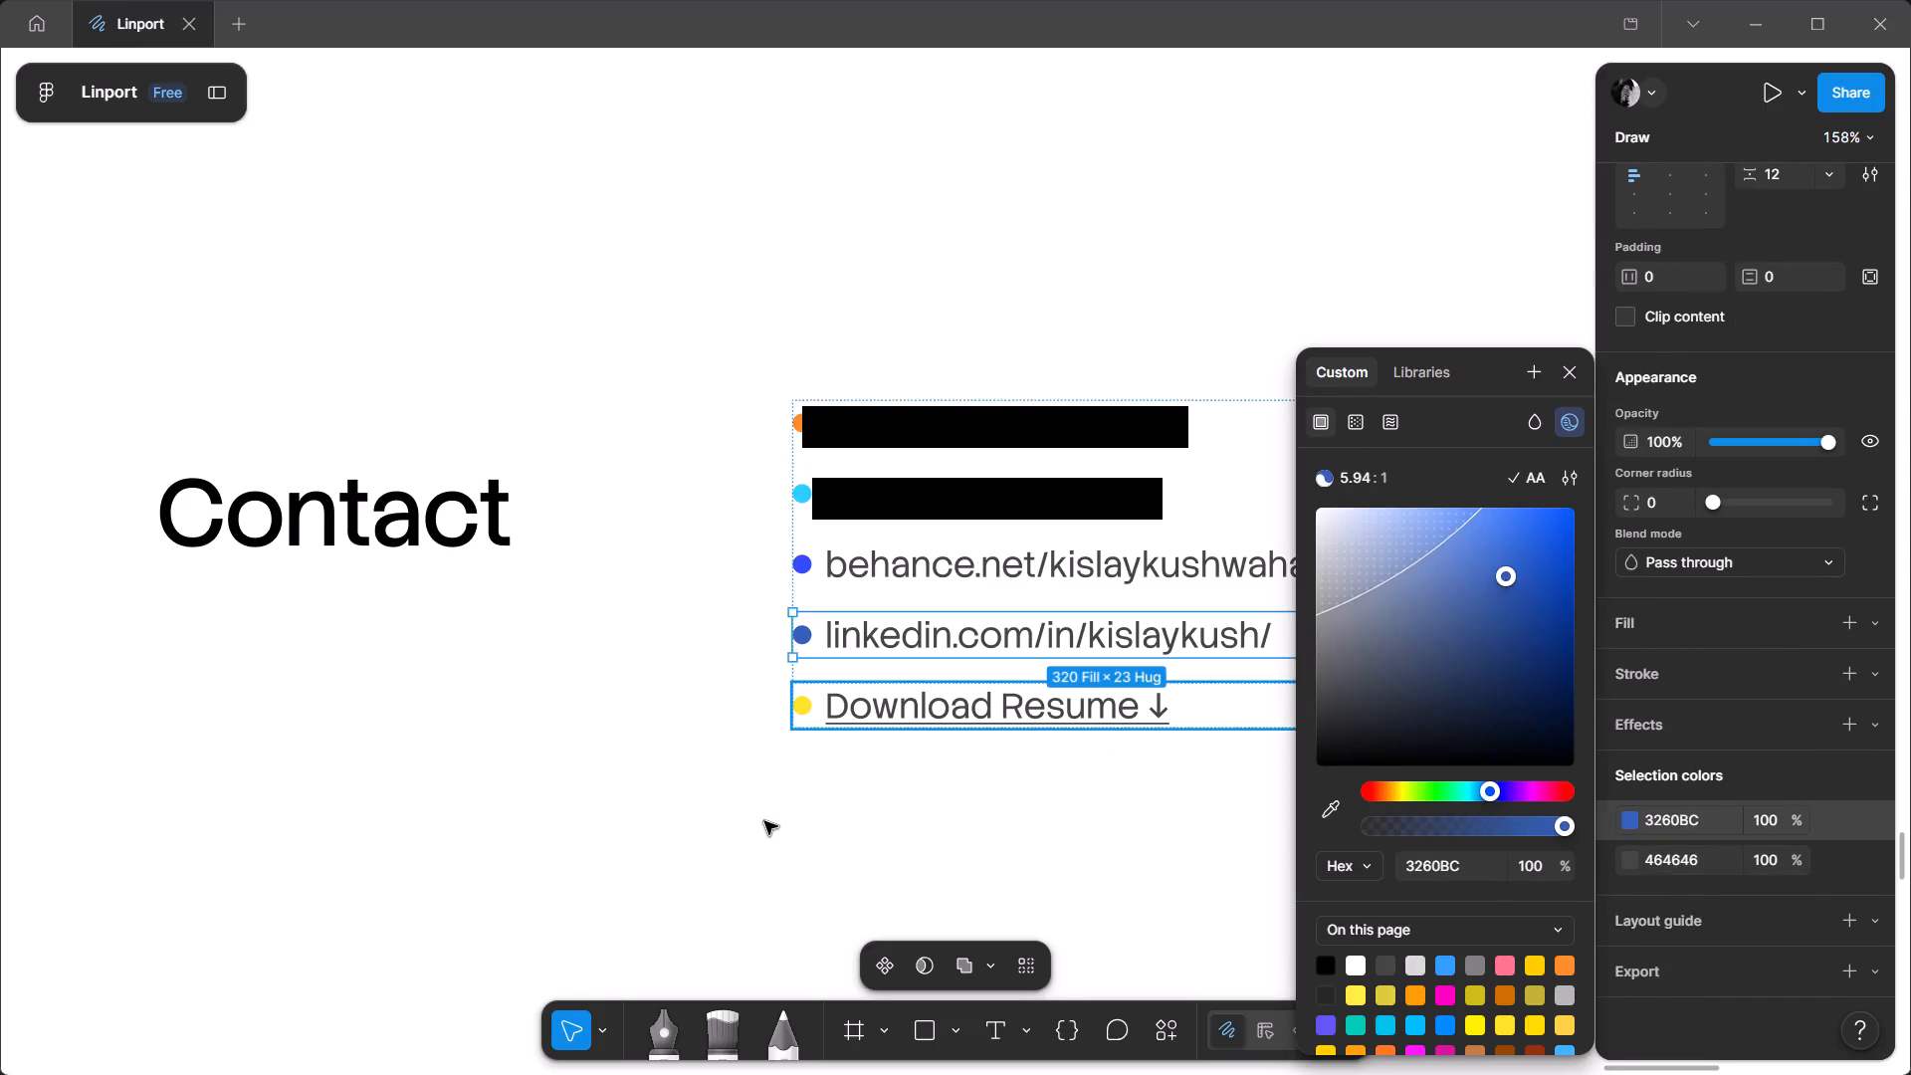
{"action": "double_click", "coordinate": [764, 821]}
Check the Projects frame, then switch to Microsoft Edge and examine the project gallery on the designer's Behance profile.
{"action": "scroll", "coordinate": [516, 274], "scroll_direction": "down", "scroll_amount": 4, "text": "ctrl"}
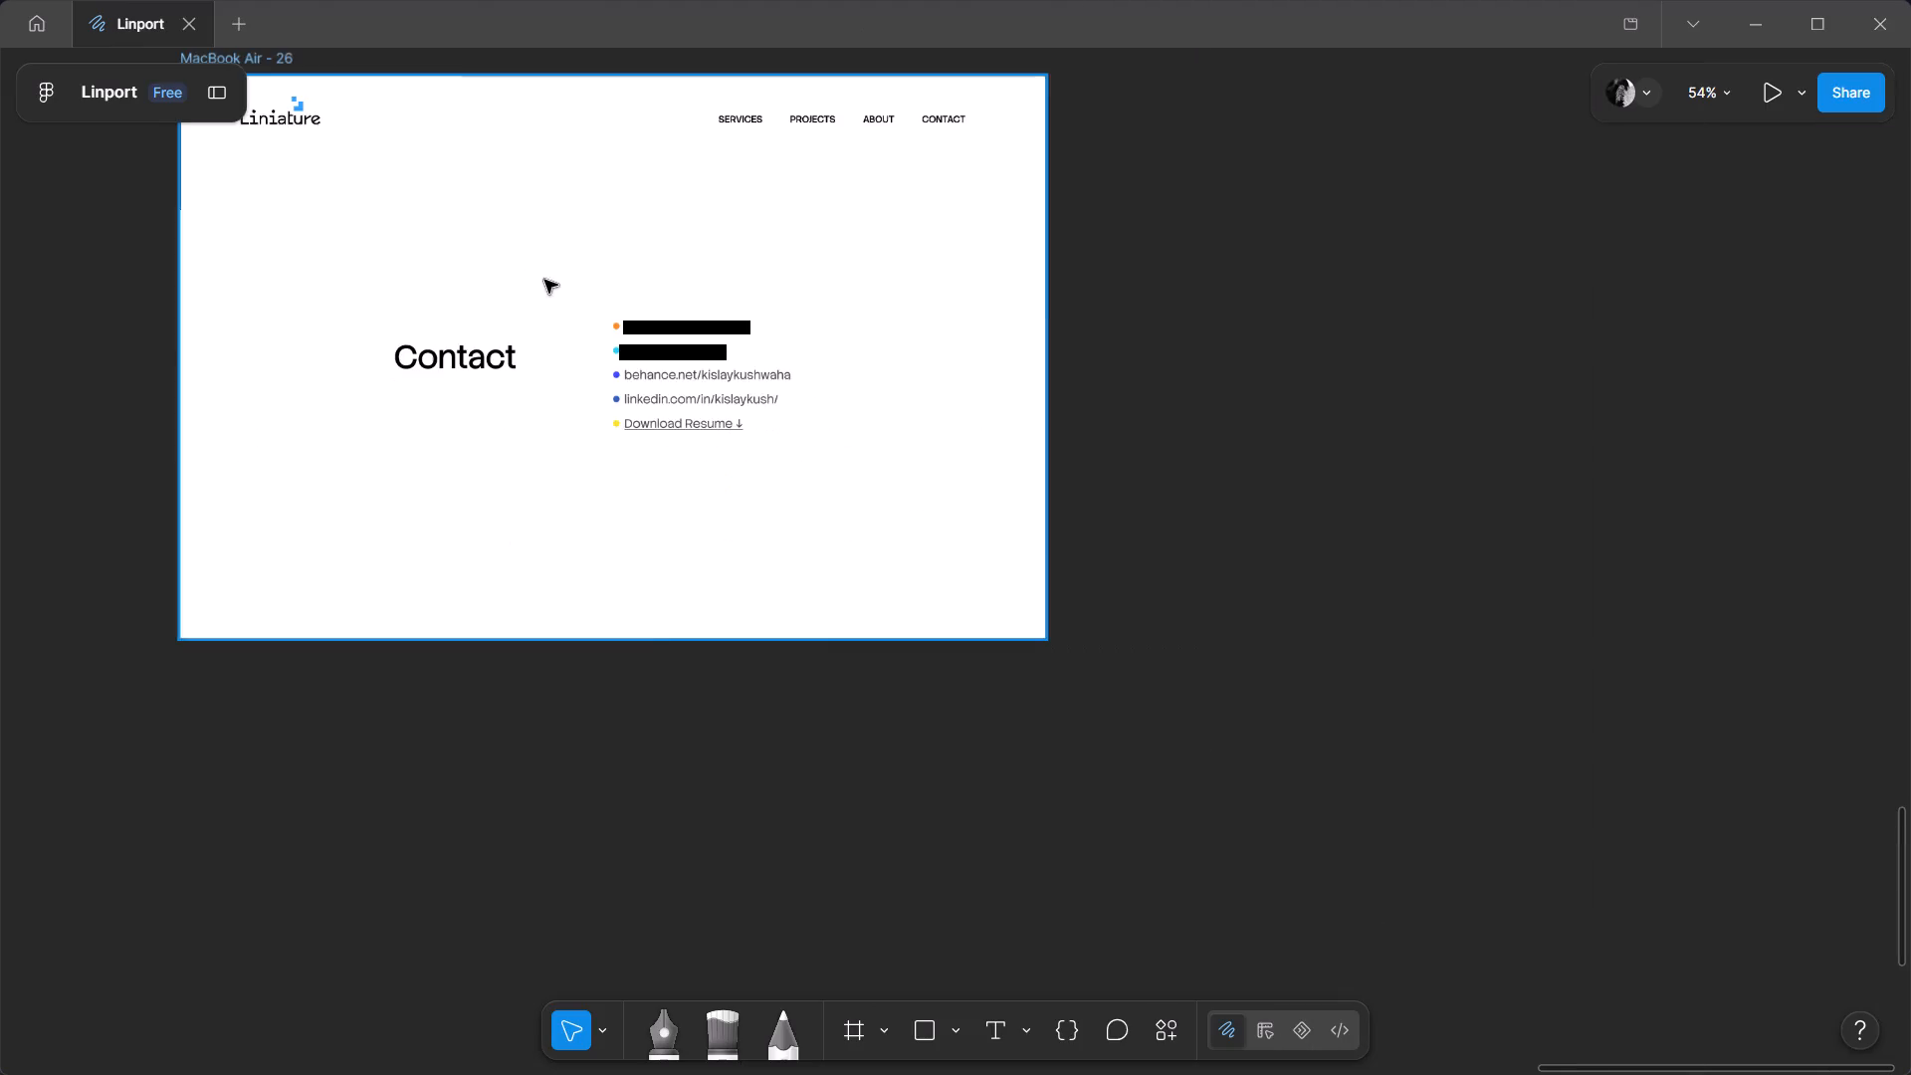
{"action": "middle_click_drag", "start_coordinate": [649, 480], "coordinate": [802, 666]}
{"action": "scroll", "coordinate": [833, 600], "scroll_direction": "up", "scroll_amount": 5}
{"action": "scroll", "coordinate": [811, 508], "scroll_direction": "down", "scroll_amount": 2}
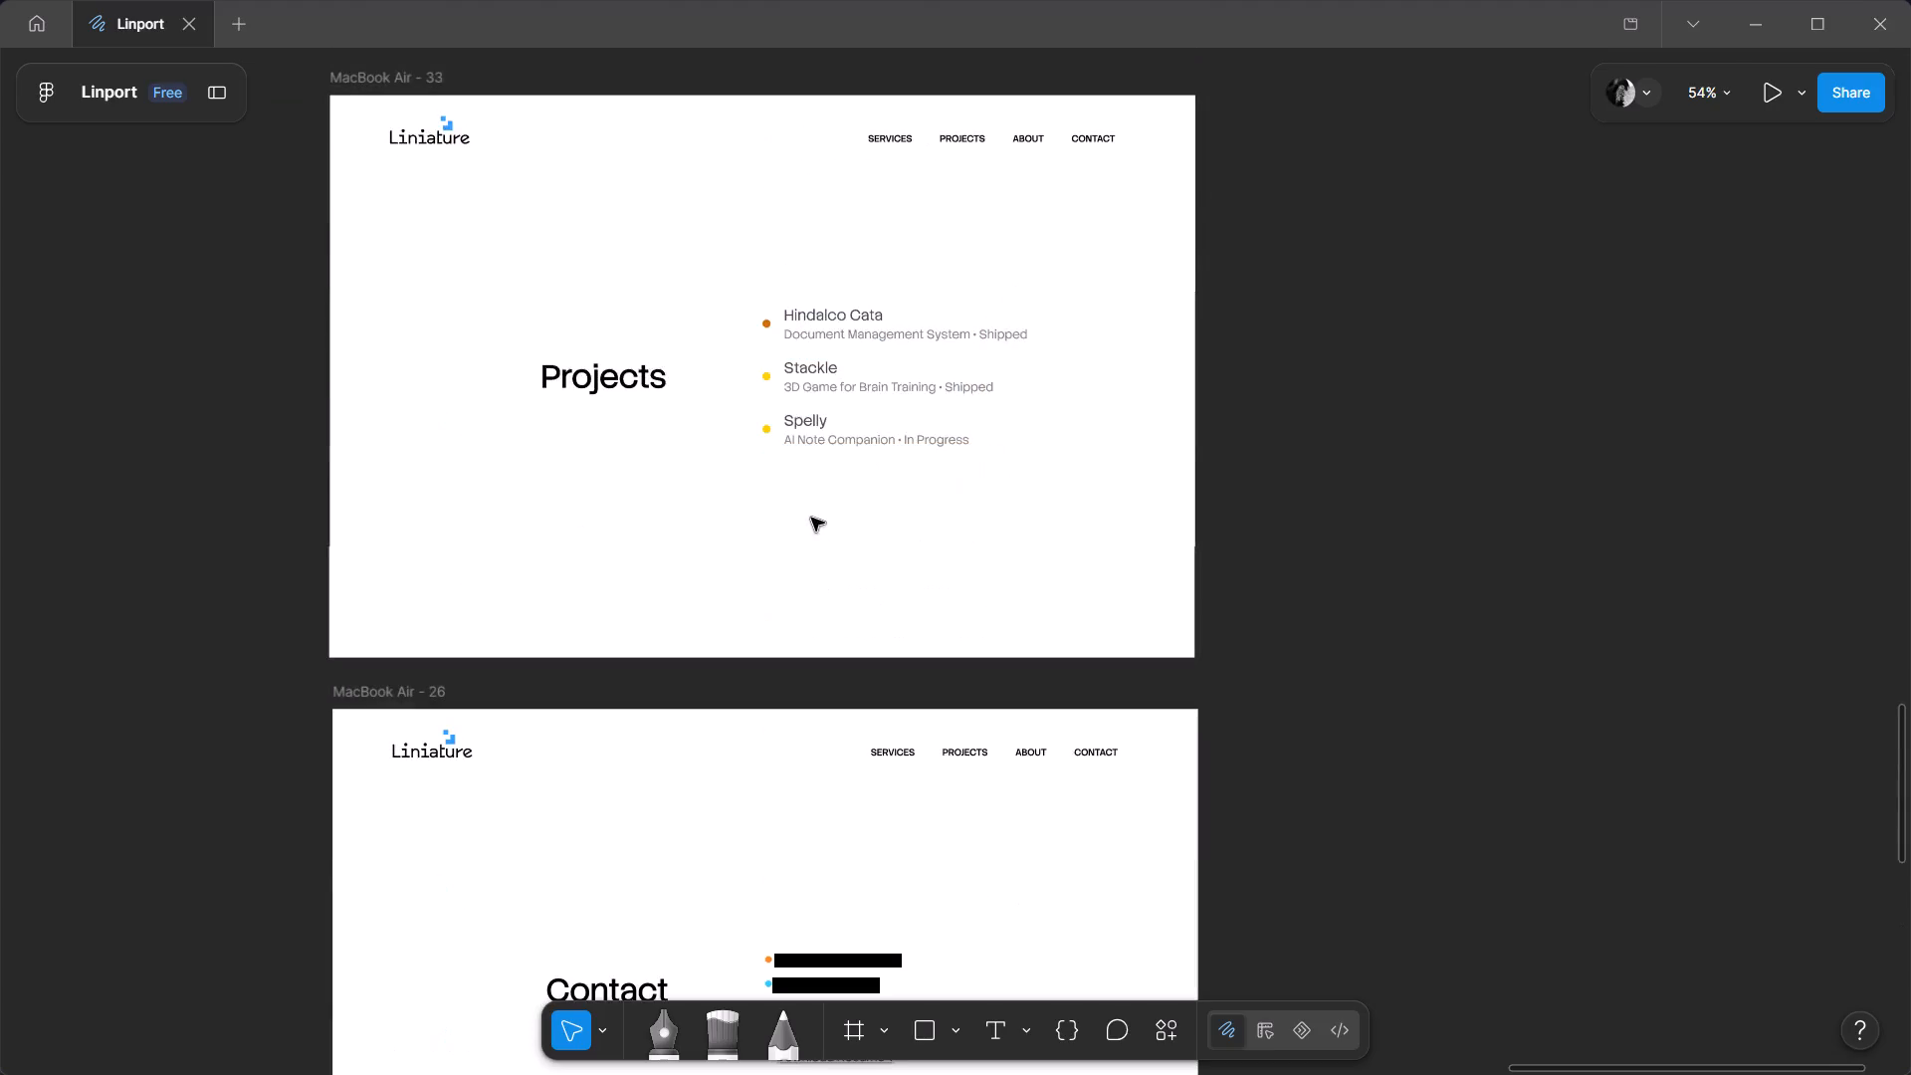
{"action": "key", "text": "alt+Tab"}
{"action": "left_click", "coordinate": [1543, 0]}
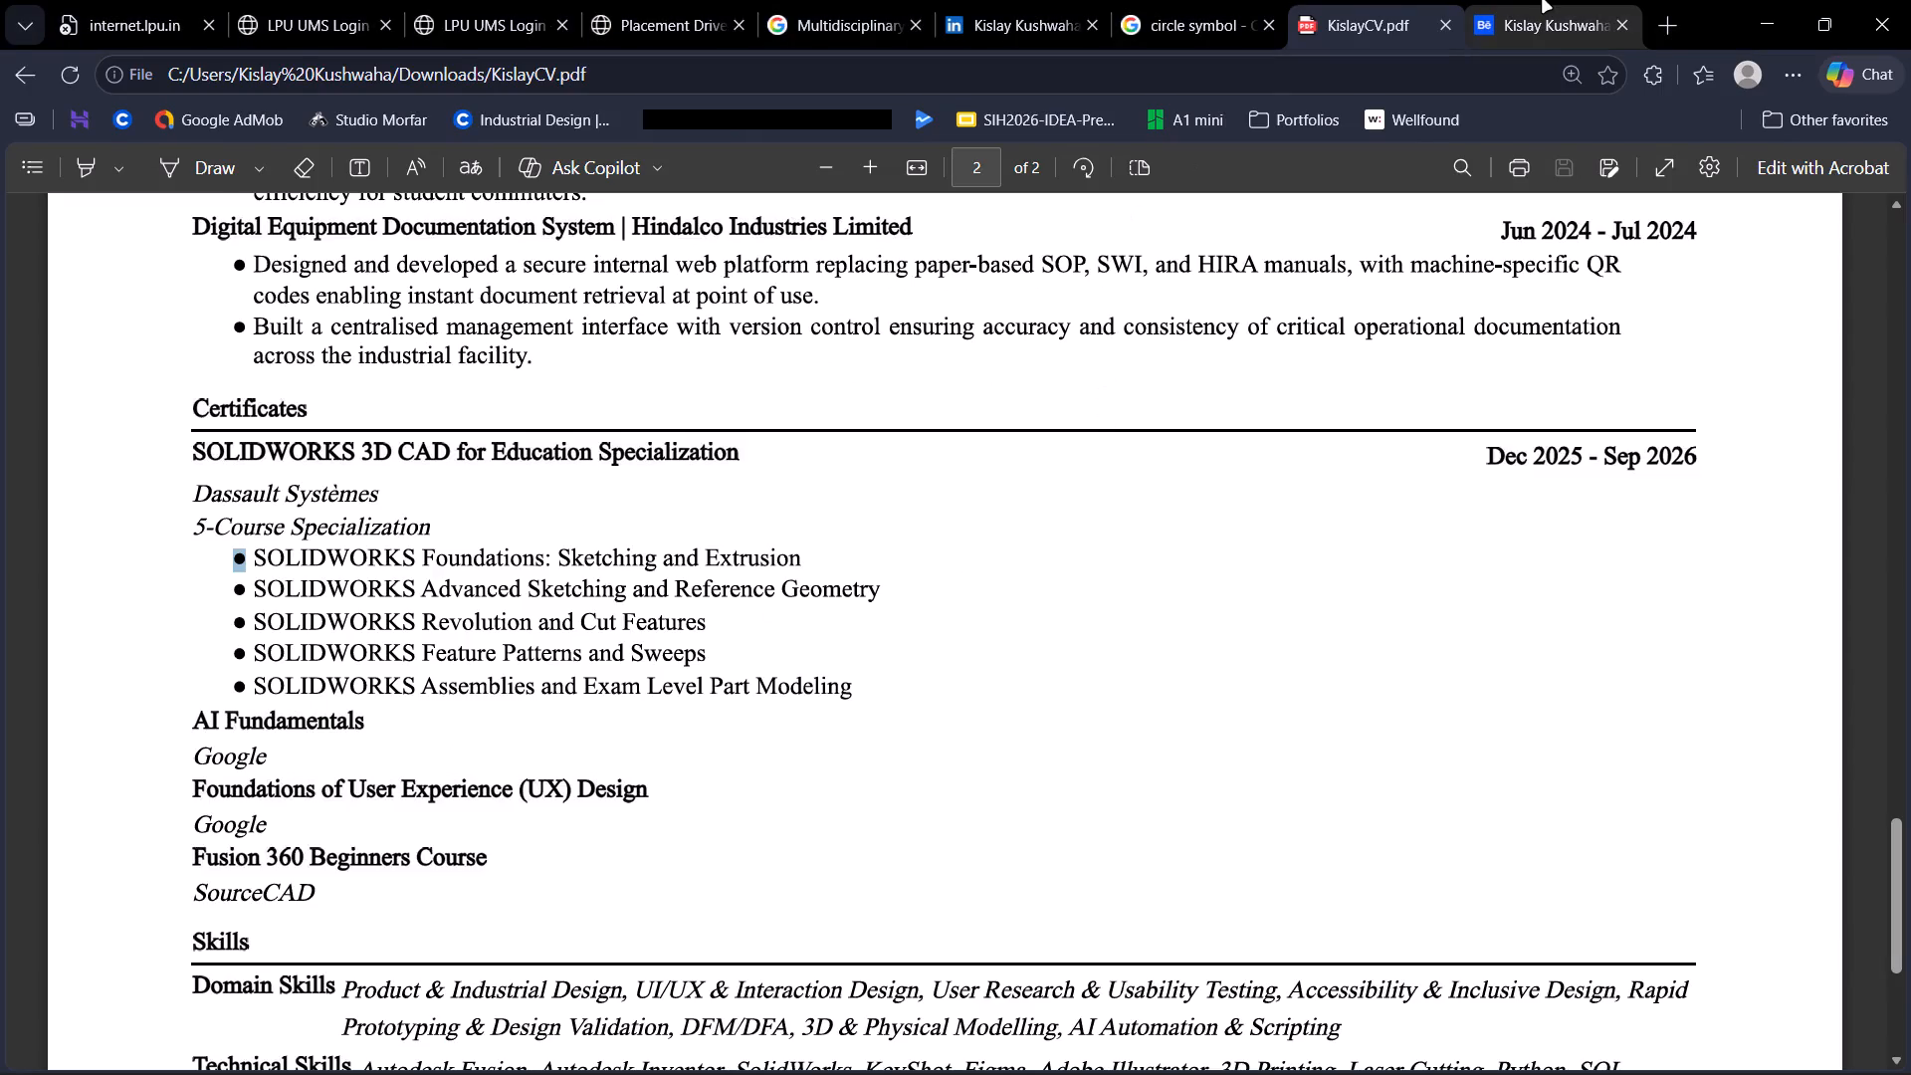
{"action": "scroll", "coordinate": [1087, 581], "scroll_direction": "down", "scroll_amount": 4}
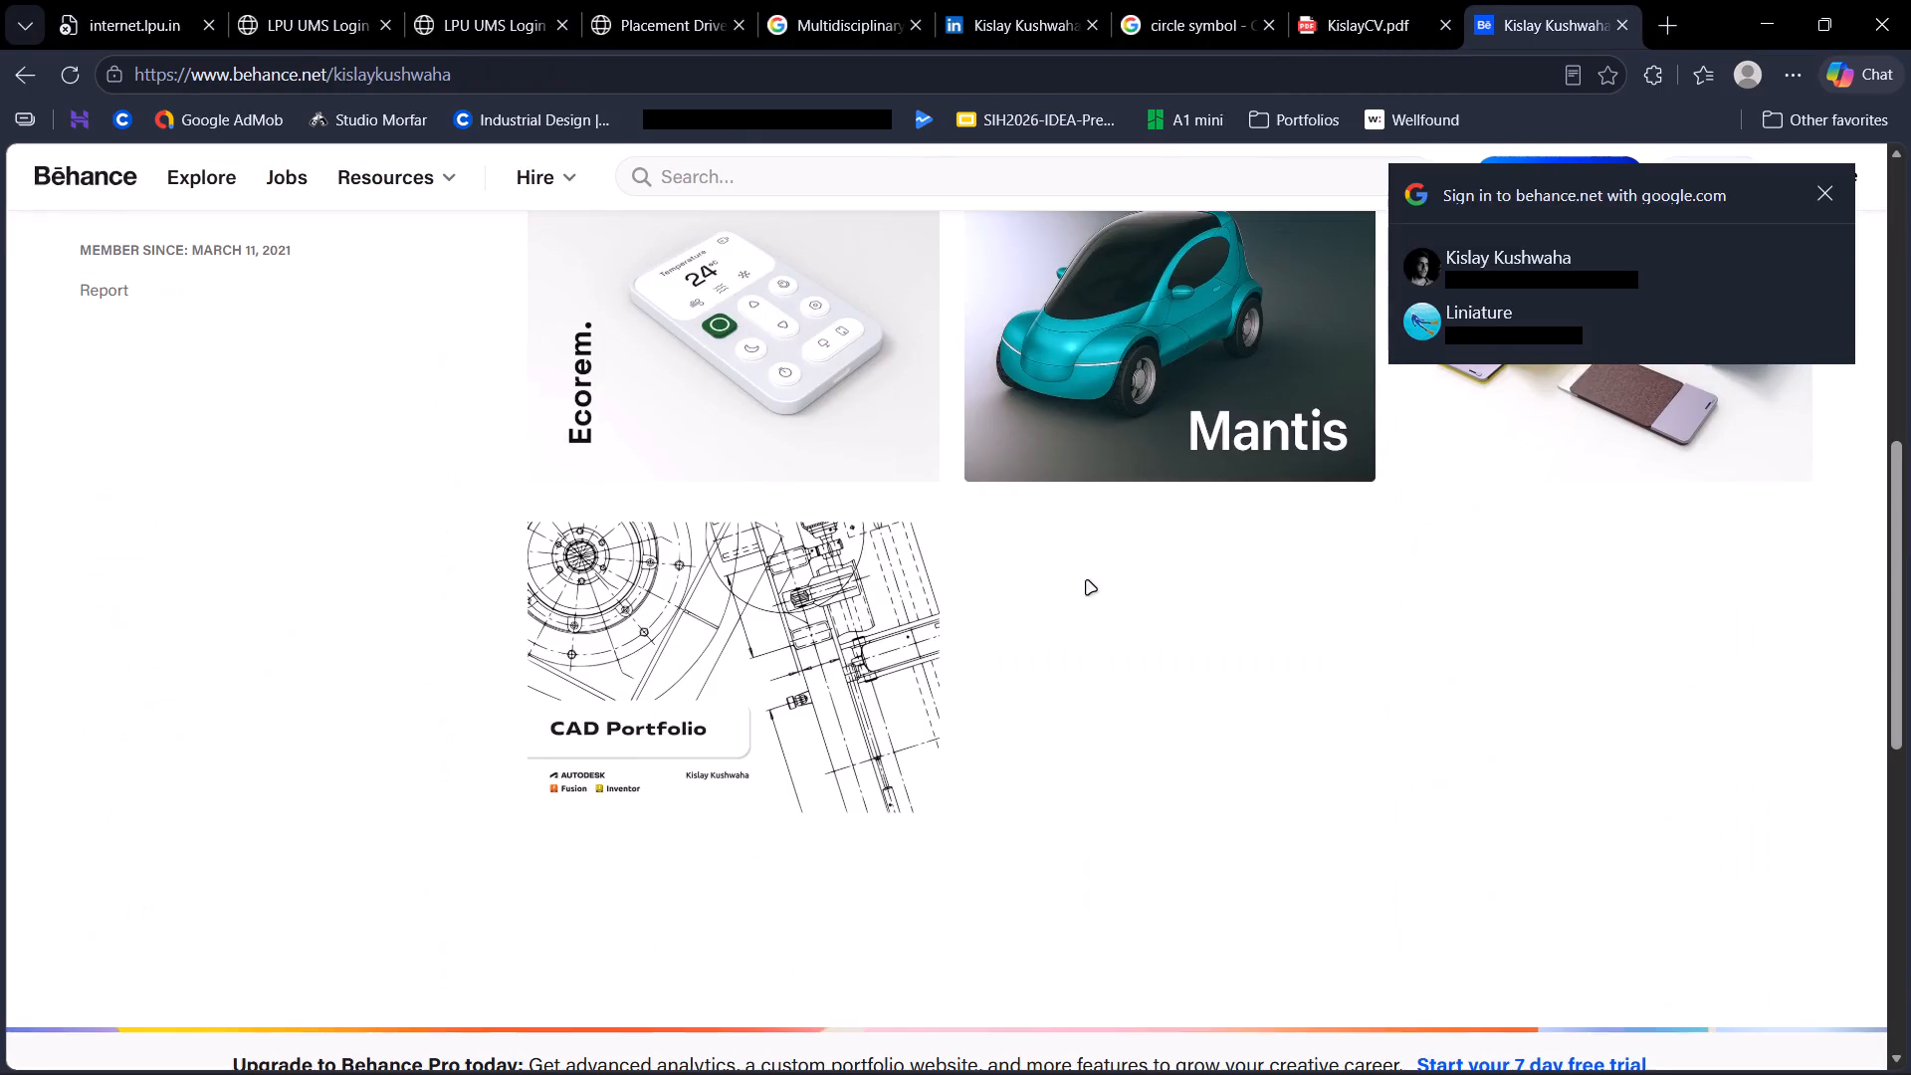
{"action": "left_click", "coordinate": [1293, 584]}
Review the projects, skills and experience sections of the designer's CV PDF.
{"action": "key", "text": "alt+Tab"}
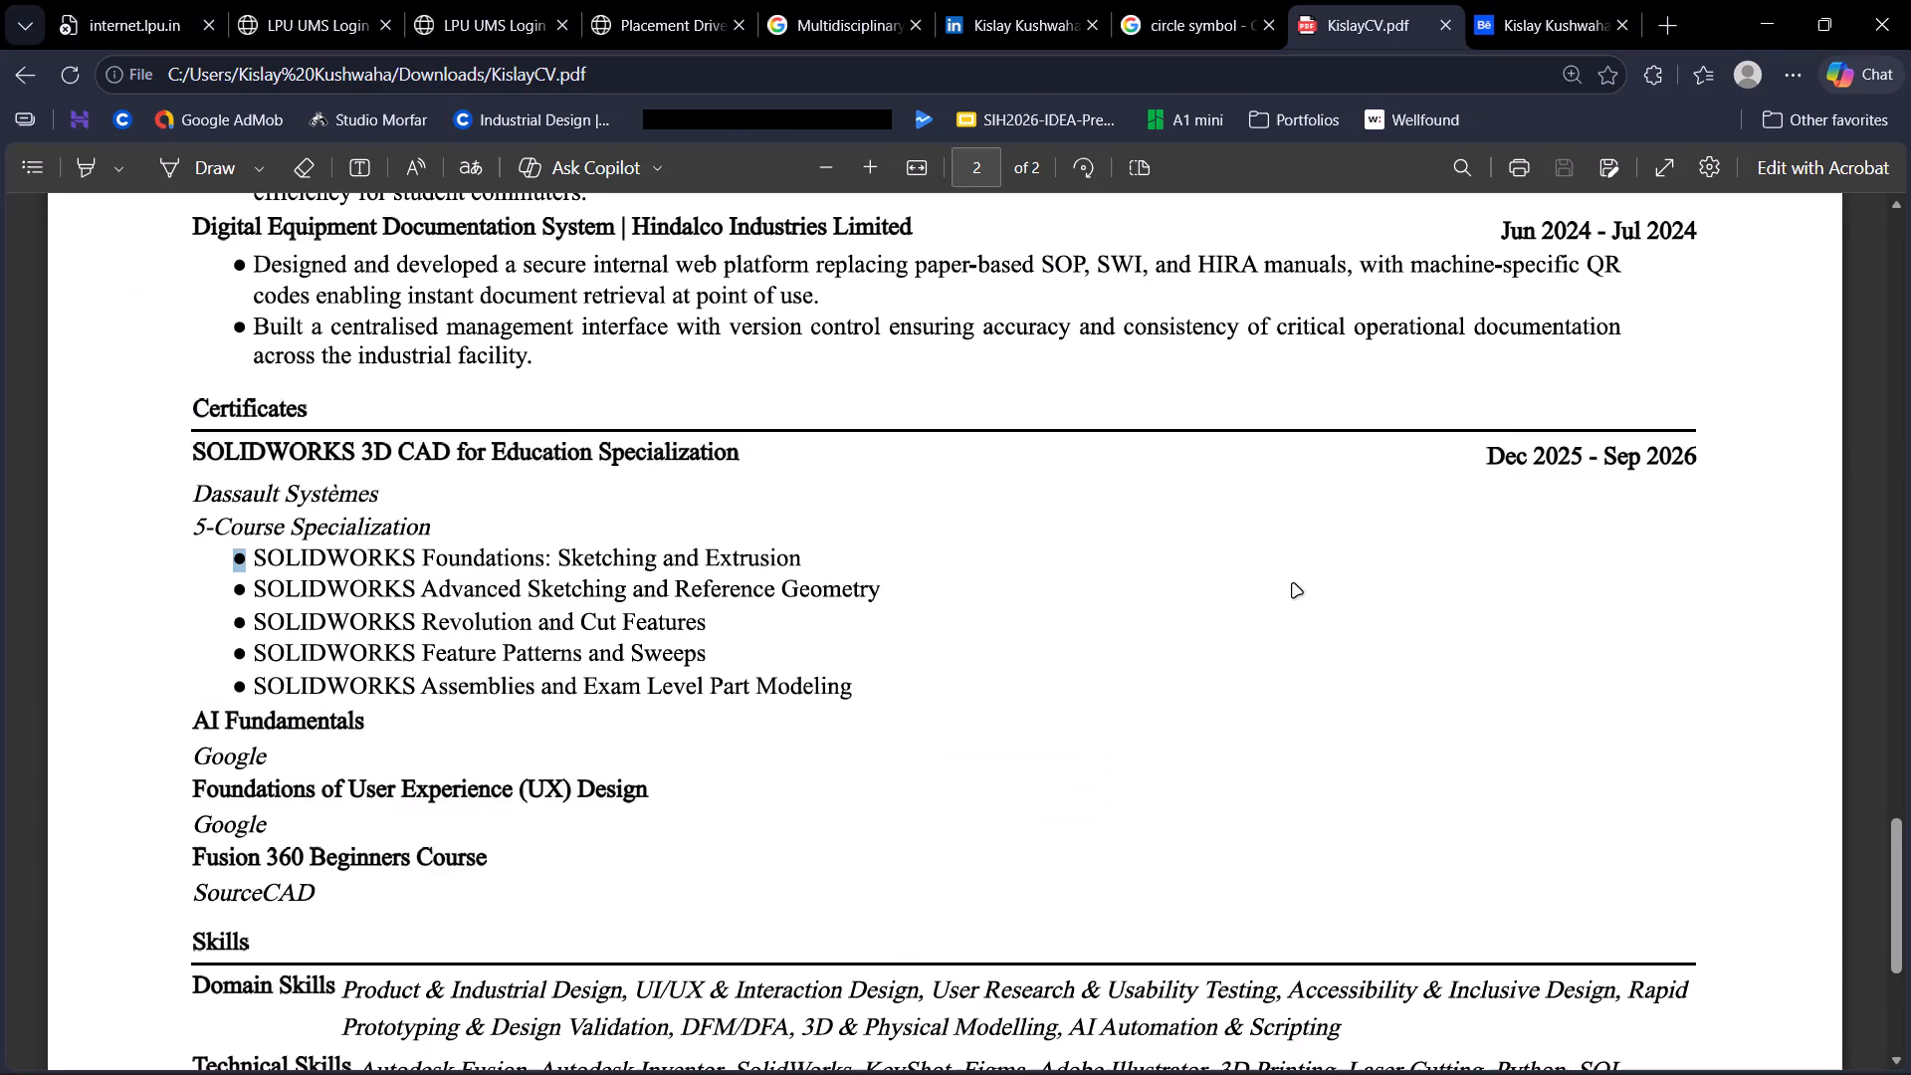
{"action": "left_click", "coordinate": [1293, 584]}
{"action": "scroll", "coordinate": [1293, 584], "scroll_direction": "down", "scroll_amount": 3}
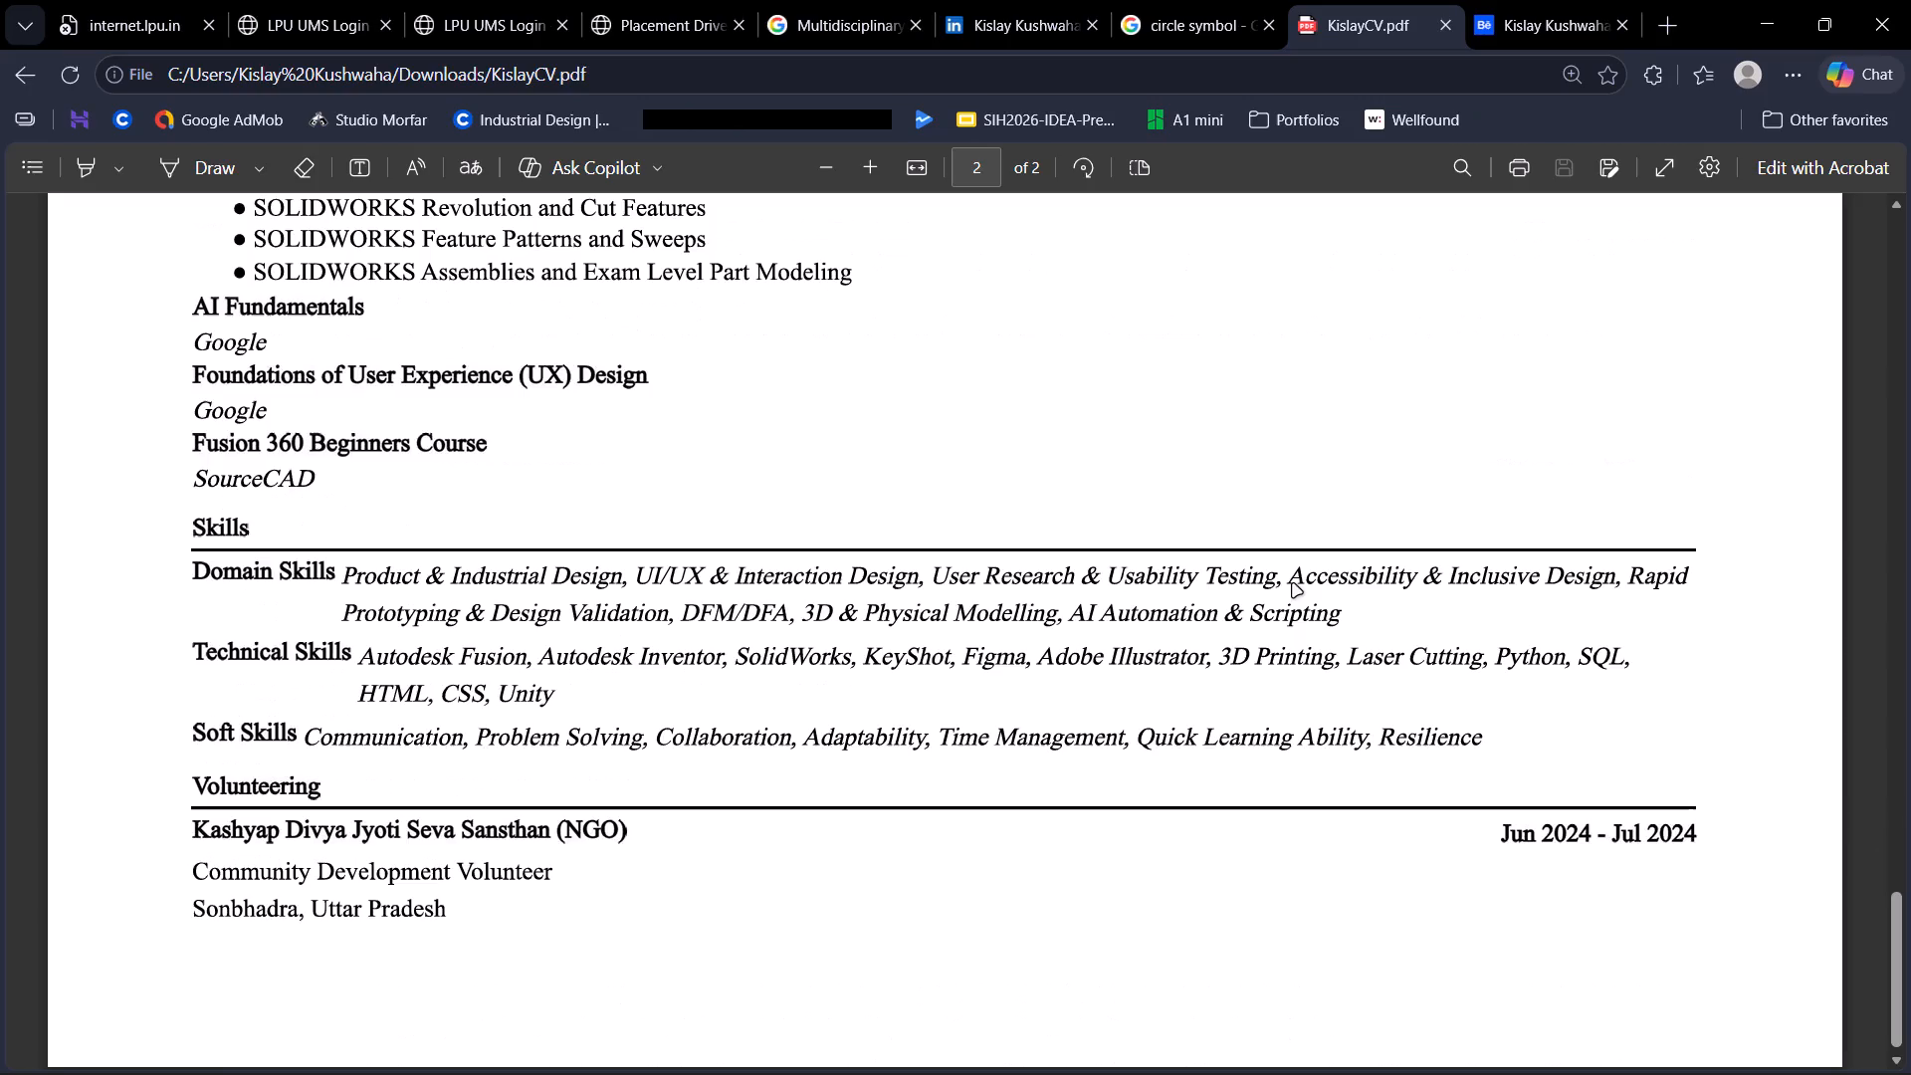
{"action": "scroll", "coordinate": [1293, 584], "scroll_direction": "down", "scroll_amount": 5}
{"action": "scroll", "coordinate": [1293, 584], "scroll_direction": "up", "scroll_amount": 2}
{"action": "scroll", "coordinate": [1293, 584], "scroll_direction": "down", "scroll_amount": 4}
{"action": "scroll", "coordinate": [575, 517], "scroll_direction": "up", "scroll_amount": 6}
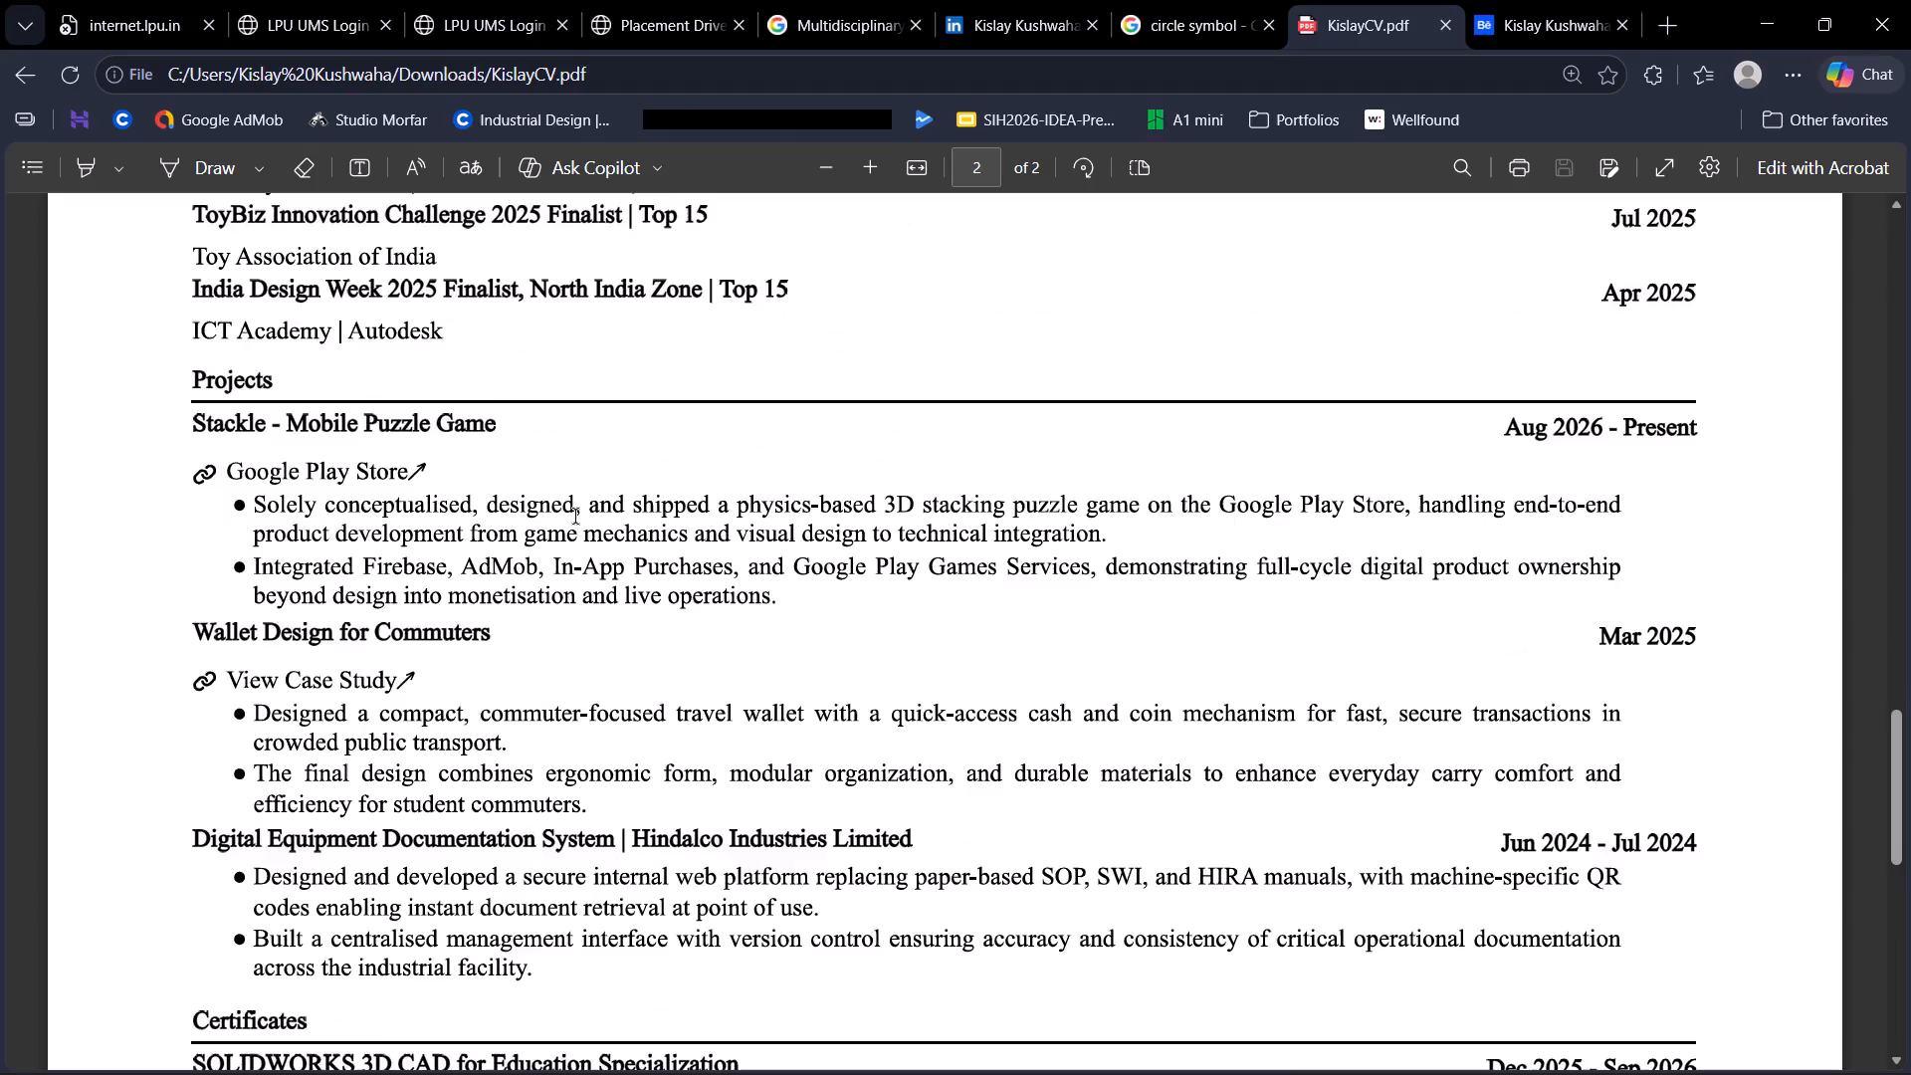
{"action": "scroll", "coordinate": [575, 516], "scroll_direction": "up", "scroll_amount": 7}
Return to the designer's Behance profile and examine the LinkedIn Reimagined case study from its research through its wireframes.
{"action": "left_click", "coordinate": [1464, 0]}
{"action": "left_click", "coordinate": [1534, 0]}
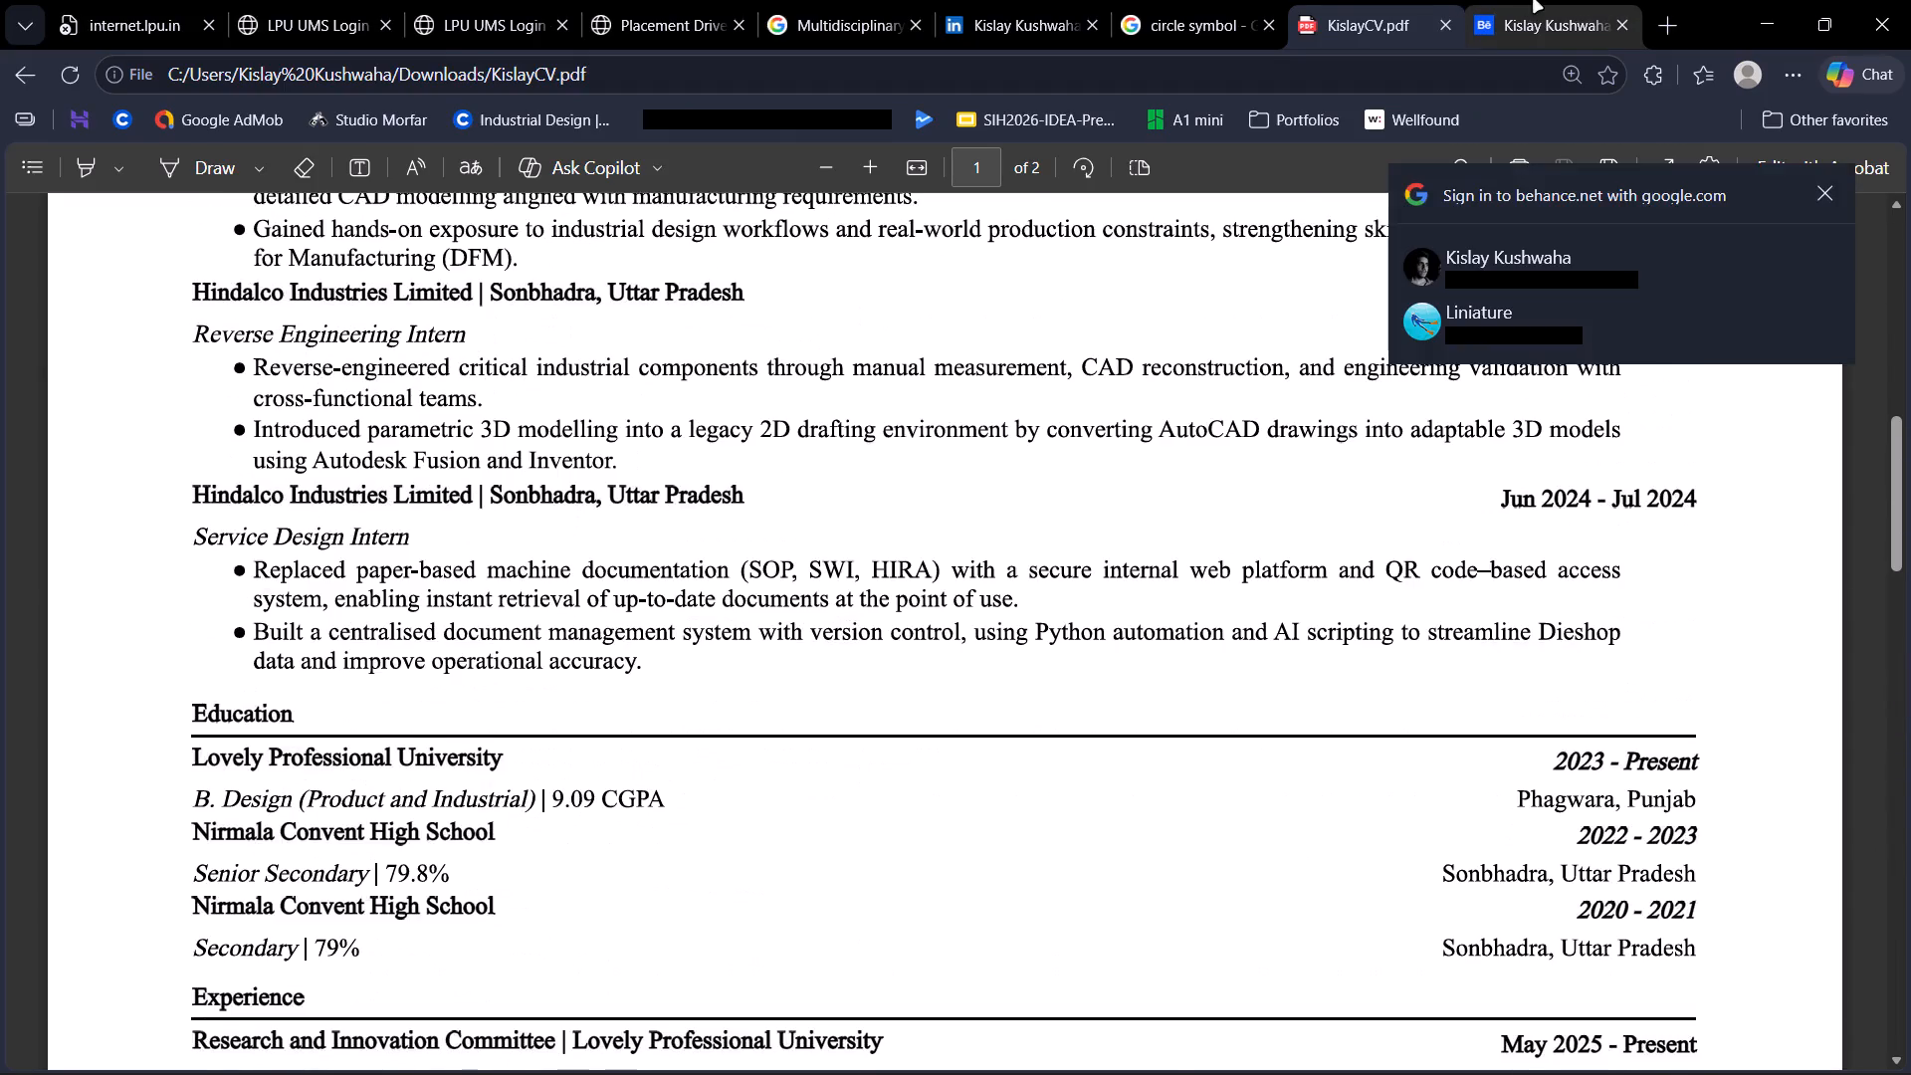
{"action": "scroll", "coordinate": [901, 520], "scroll_direction": "up", "scroll_amount": 2}
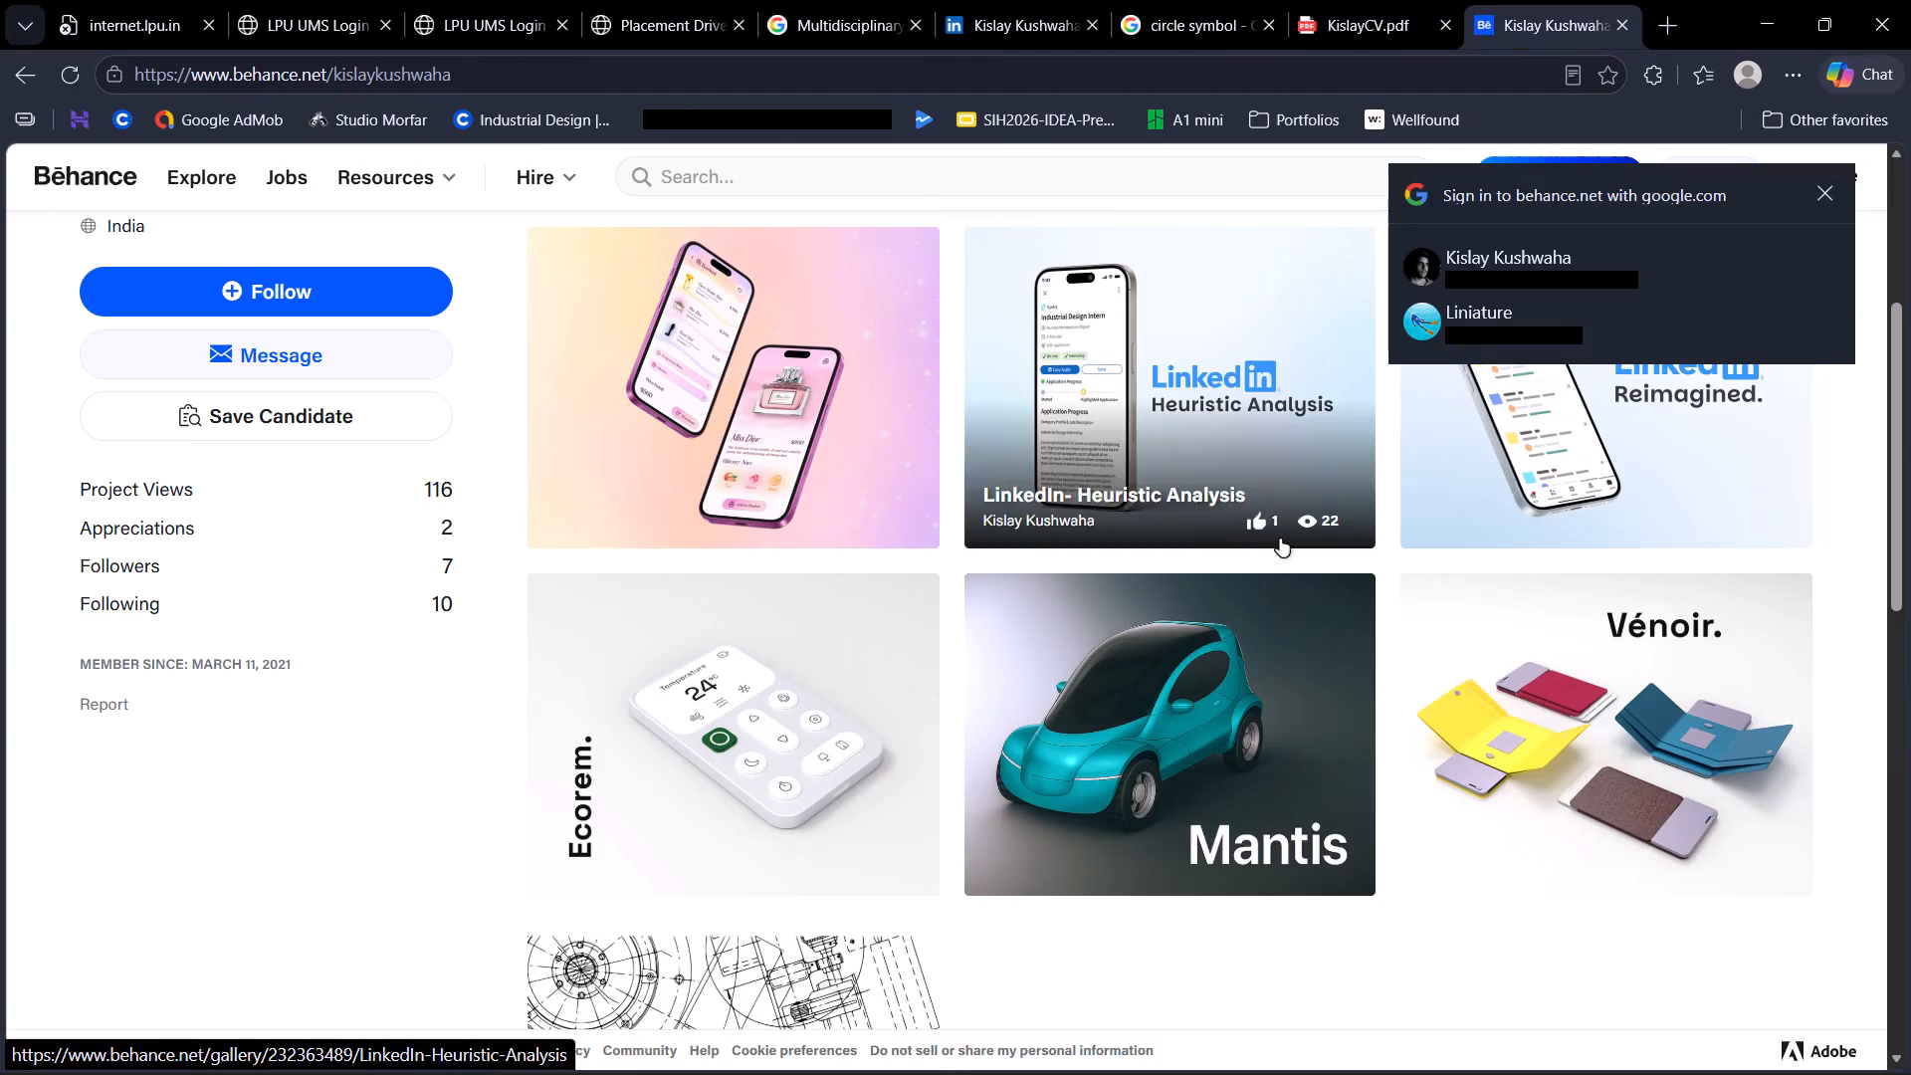
{"action": "left_click", "coordinate": [1498, 428]}
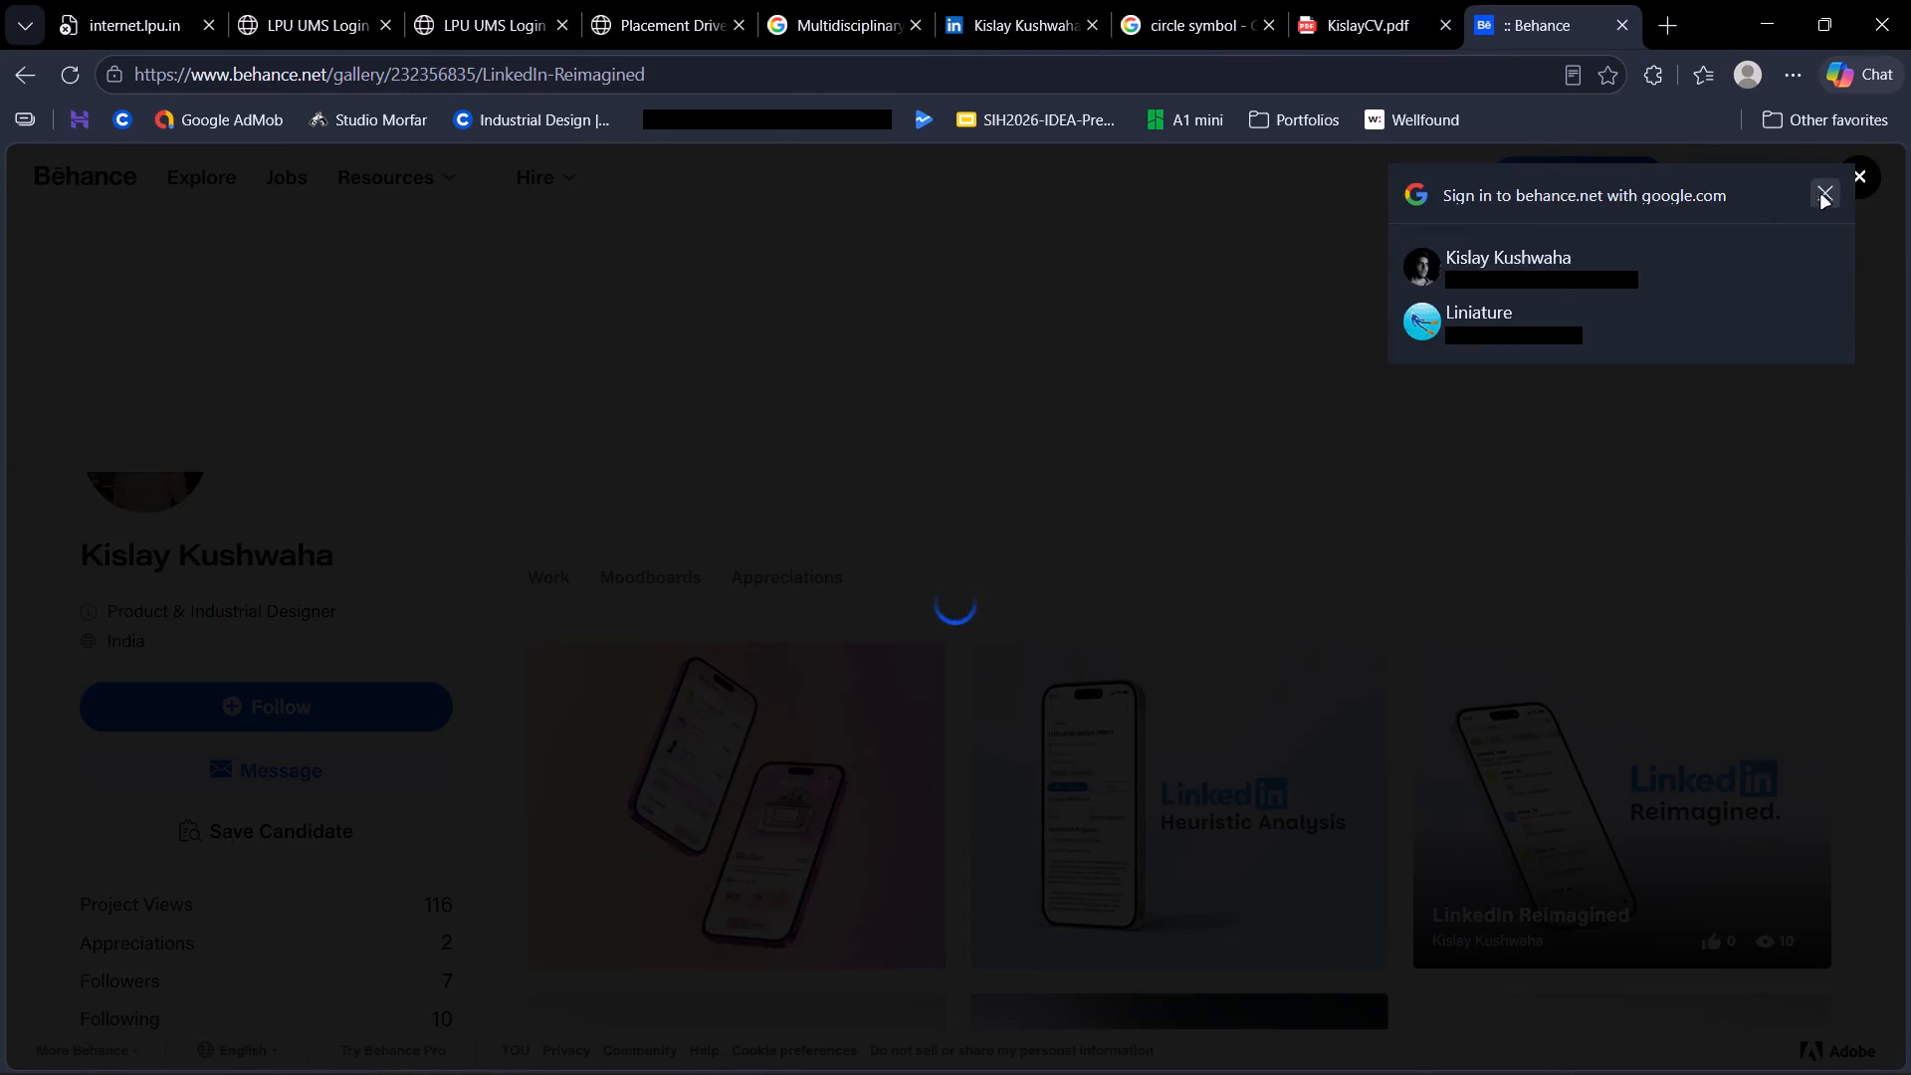
{"action": "left_click", "coordinate": [1821, 196]}
{"action": "scroll", "coordinate": [1007, 600], "scroll_direction": "down", "scroll_amount": 6}
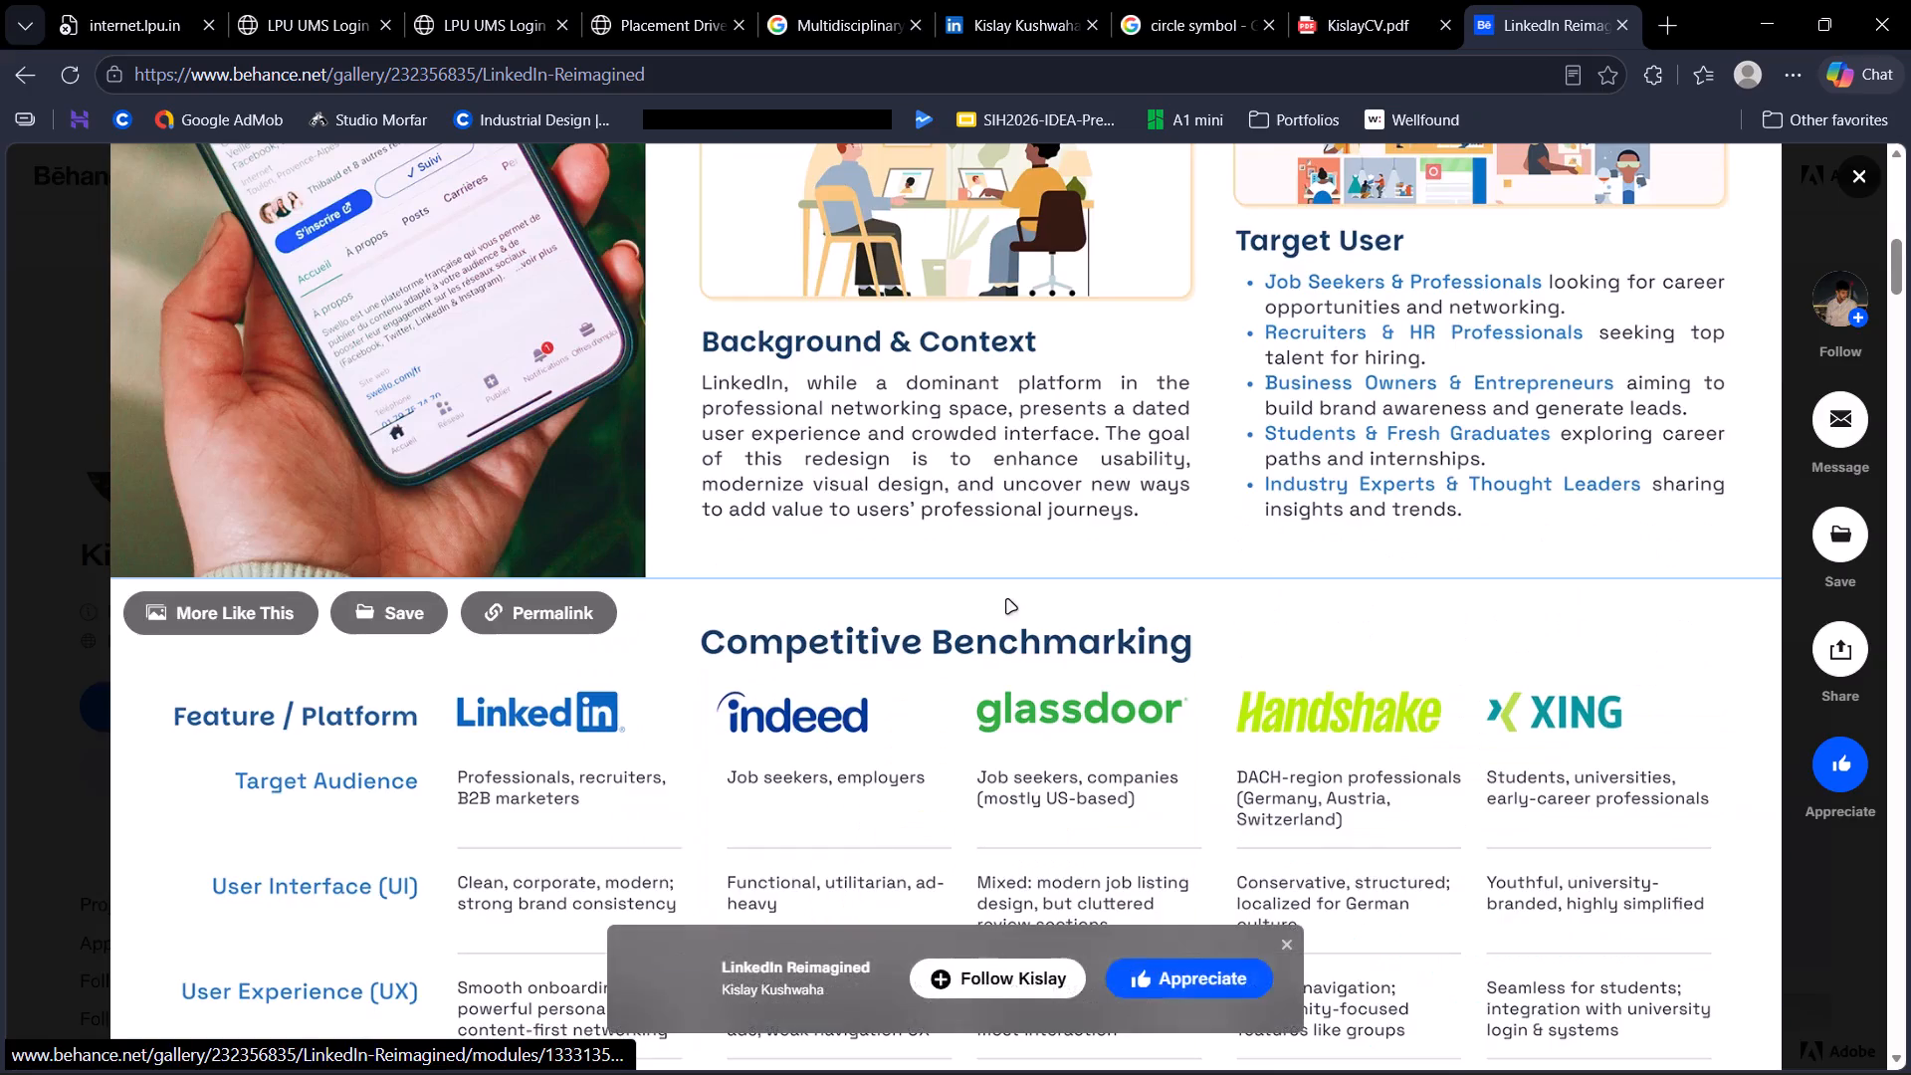
{"action": "scroll", "coordinate": [1007, 600], "scroll_direction": "down", "scroll_amount": 2, "text": "ctrl"}
{"action": "scroll", "coordinate": [1007, 600], "scroll_direction": "down", "scroll_amount": 14}
{"action": "scroll", "coordinate": [1007, 600], "scroll_direction": "up", "scroll_amount": 2}
{"action": "scroll", "coordinate": [1007, 600], "scroll_direction": "down", "scroll_amount": 8}
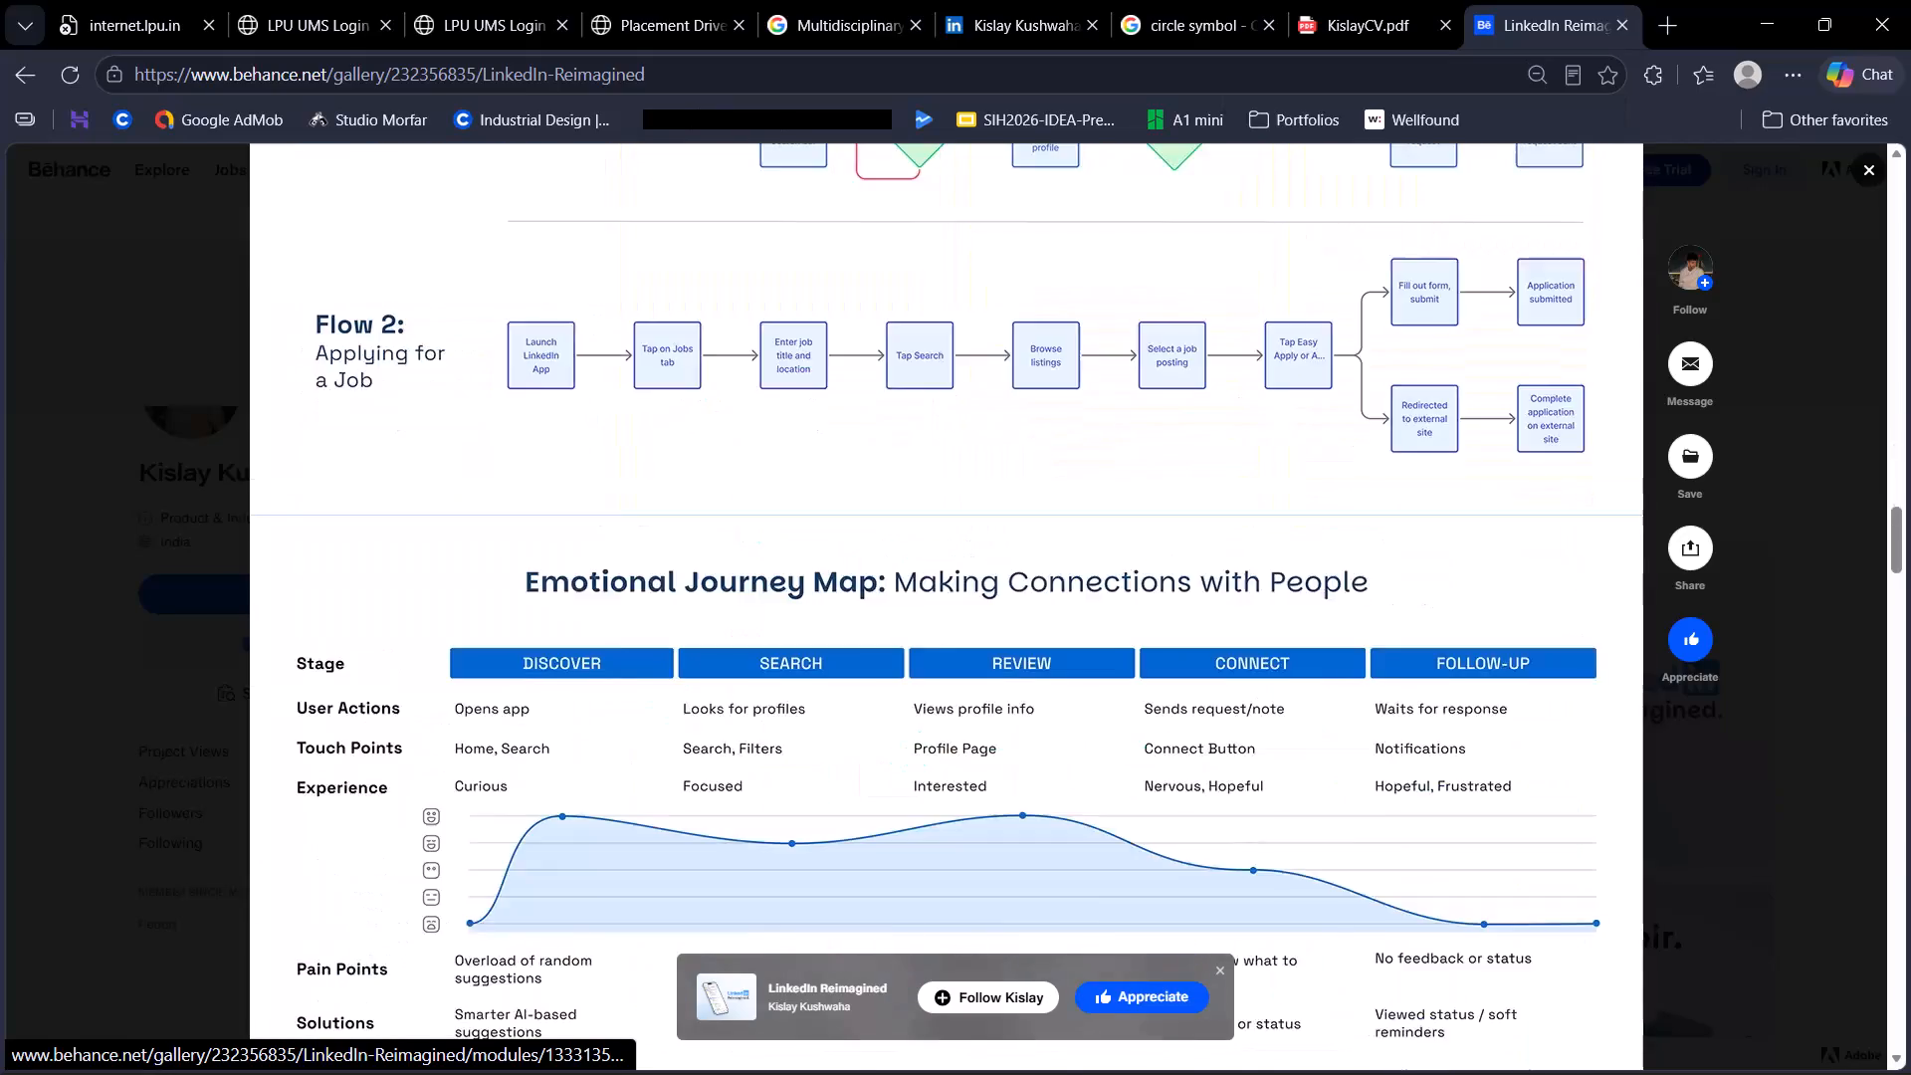
{"action": "scroll", "coordinate": [1007, 600], "scroll_direction": "down", "scroll_amount": 17}
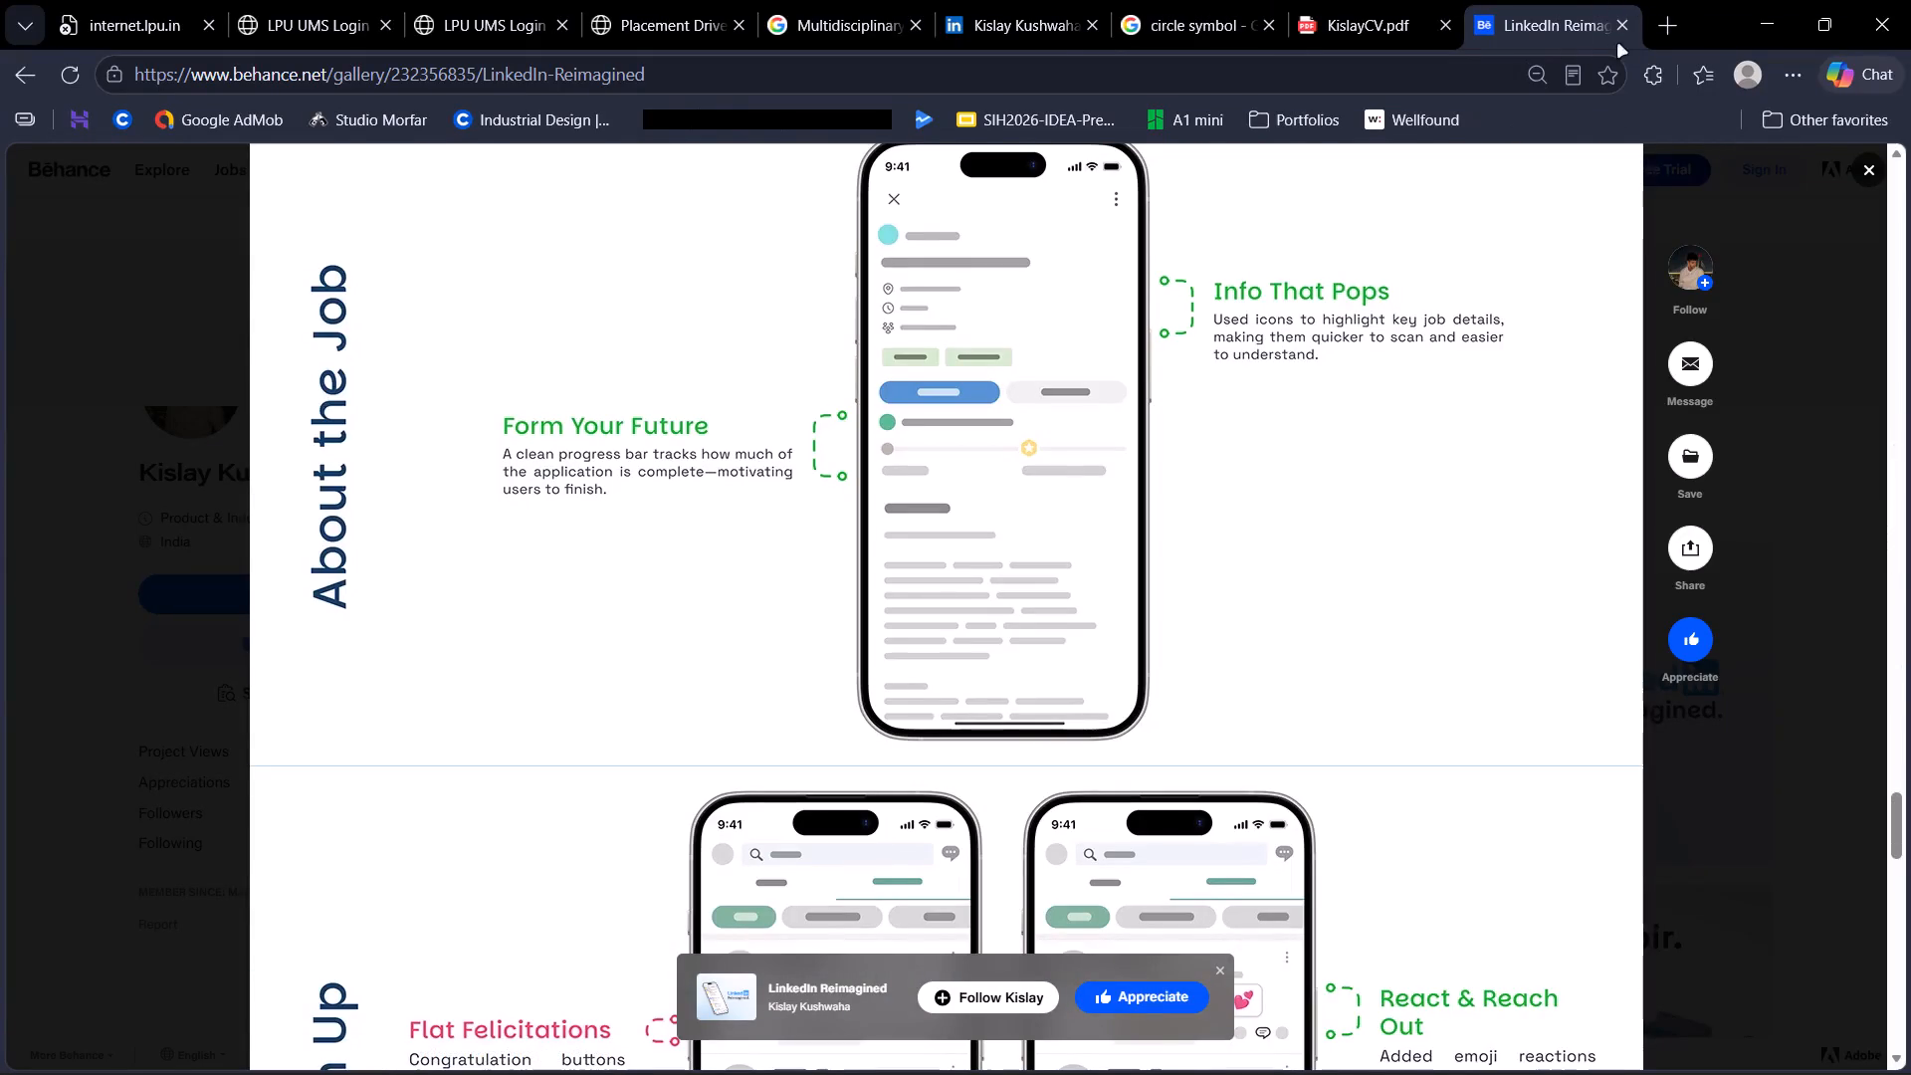
{"action": "left_click", "coordinate": [1864, 176]}
Examine the LinkedIn- Heuristic Analysis case study on the Behance profile.
{"action": "left_click", "coordinate": [1125, 436]}
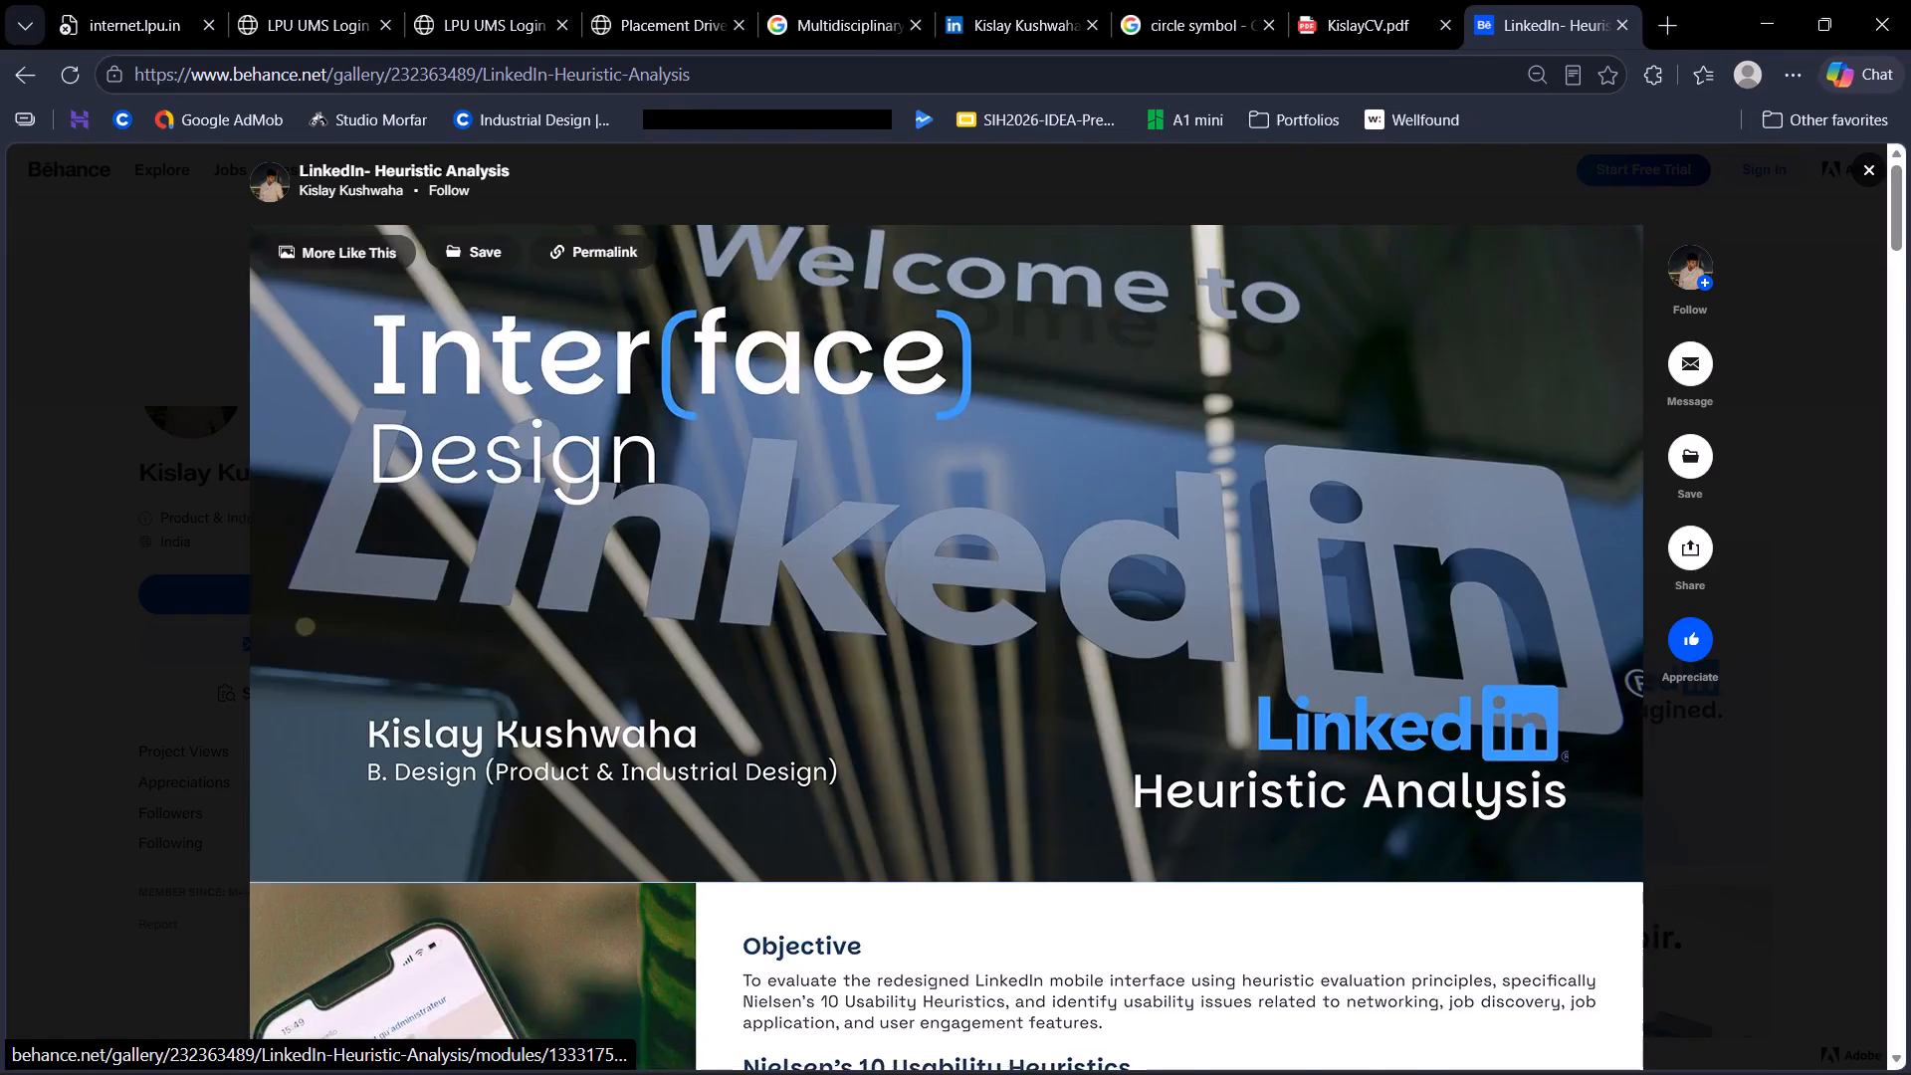
{"action": "scroll", "coordinate": [1169, 614], "scroll_direction": "down", "scroll_amount": 14}
{"action": "scroll", "coordinate": [1175, 614], "scroll_direction": "down", "scroll_amount": 14}
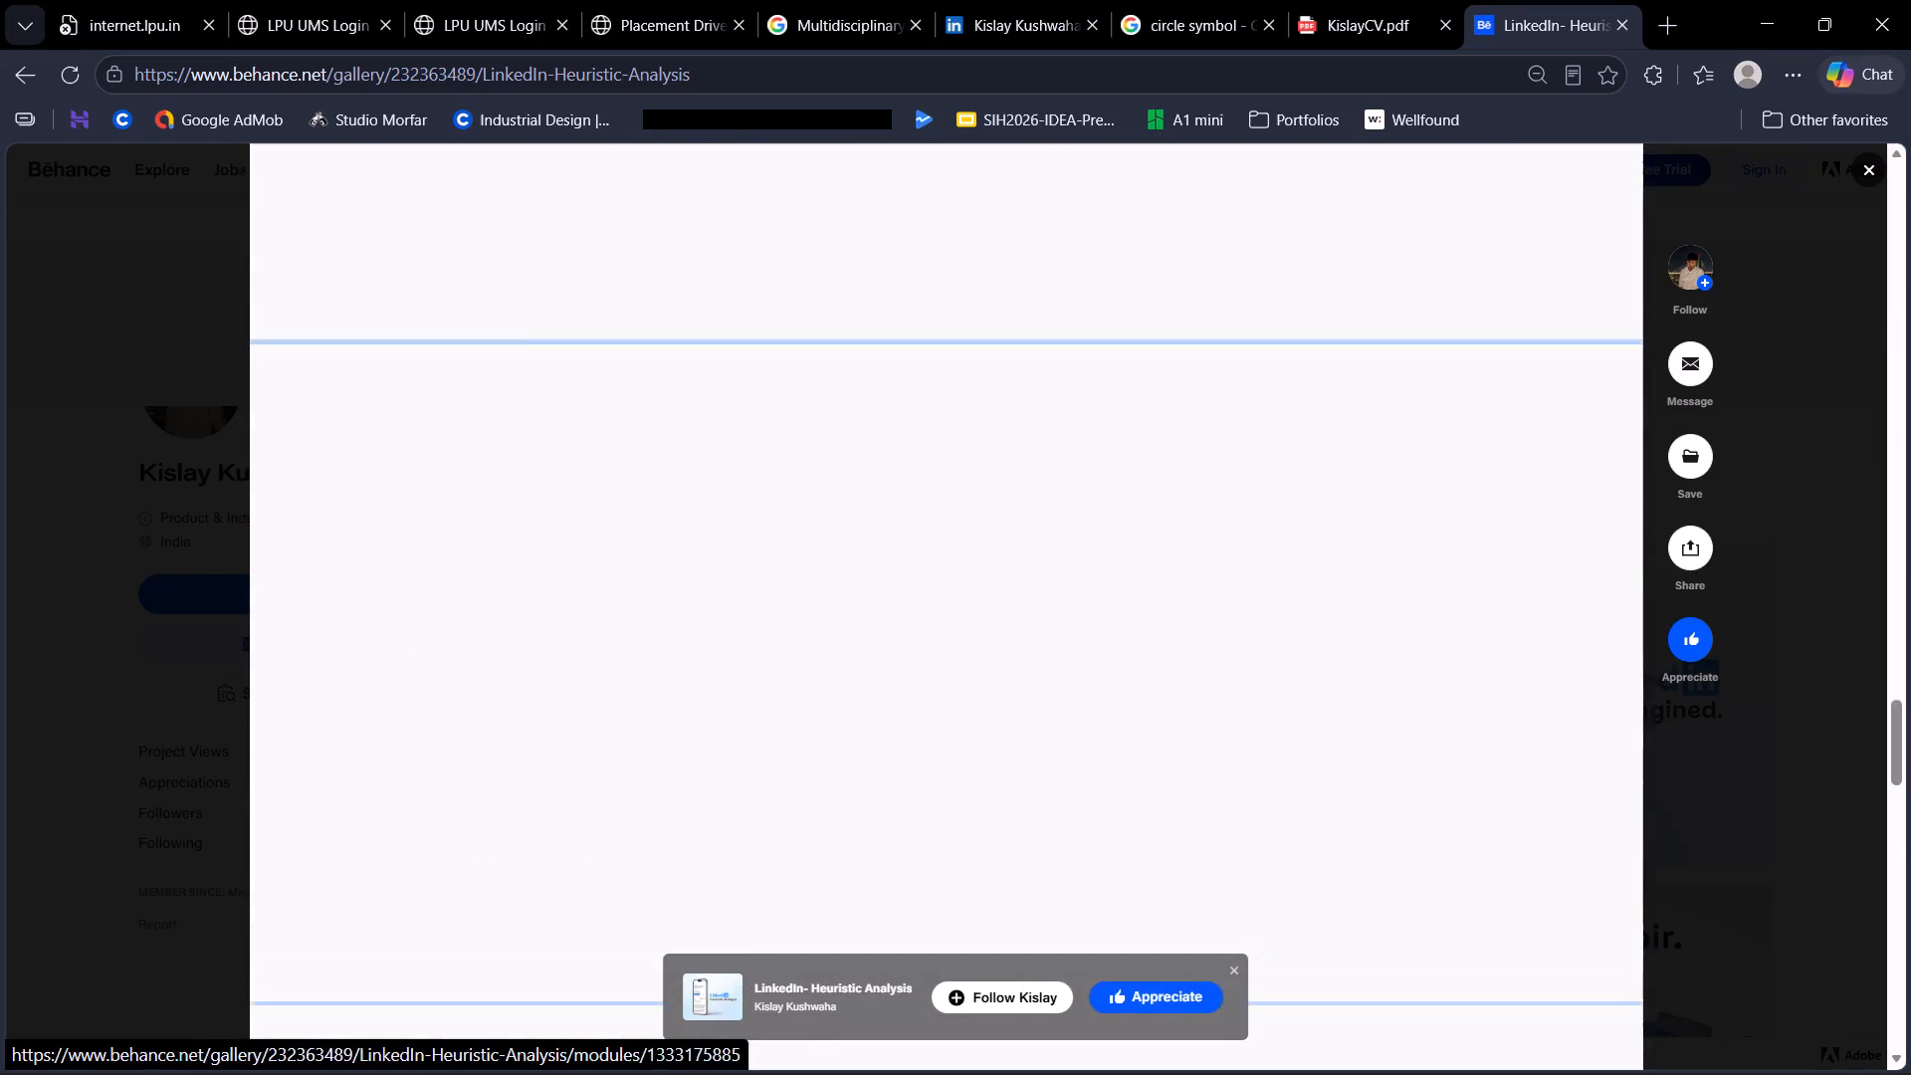
{"action": "scroll", "coordinate": [1175, 614], "scroll_direction": "down", "scroll_amount": 12}
{"action": "scroll", "coordinate": [1343, 516], "scroll_direction": "up", "scroll_amount": 17}
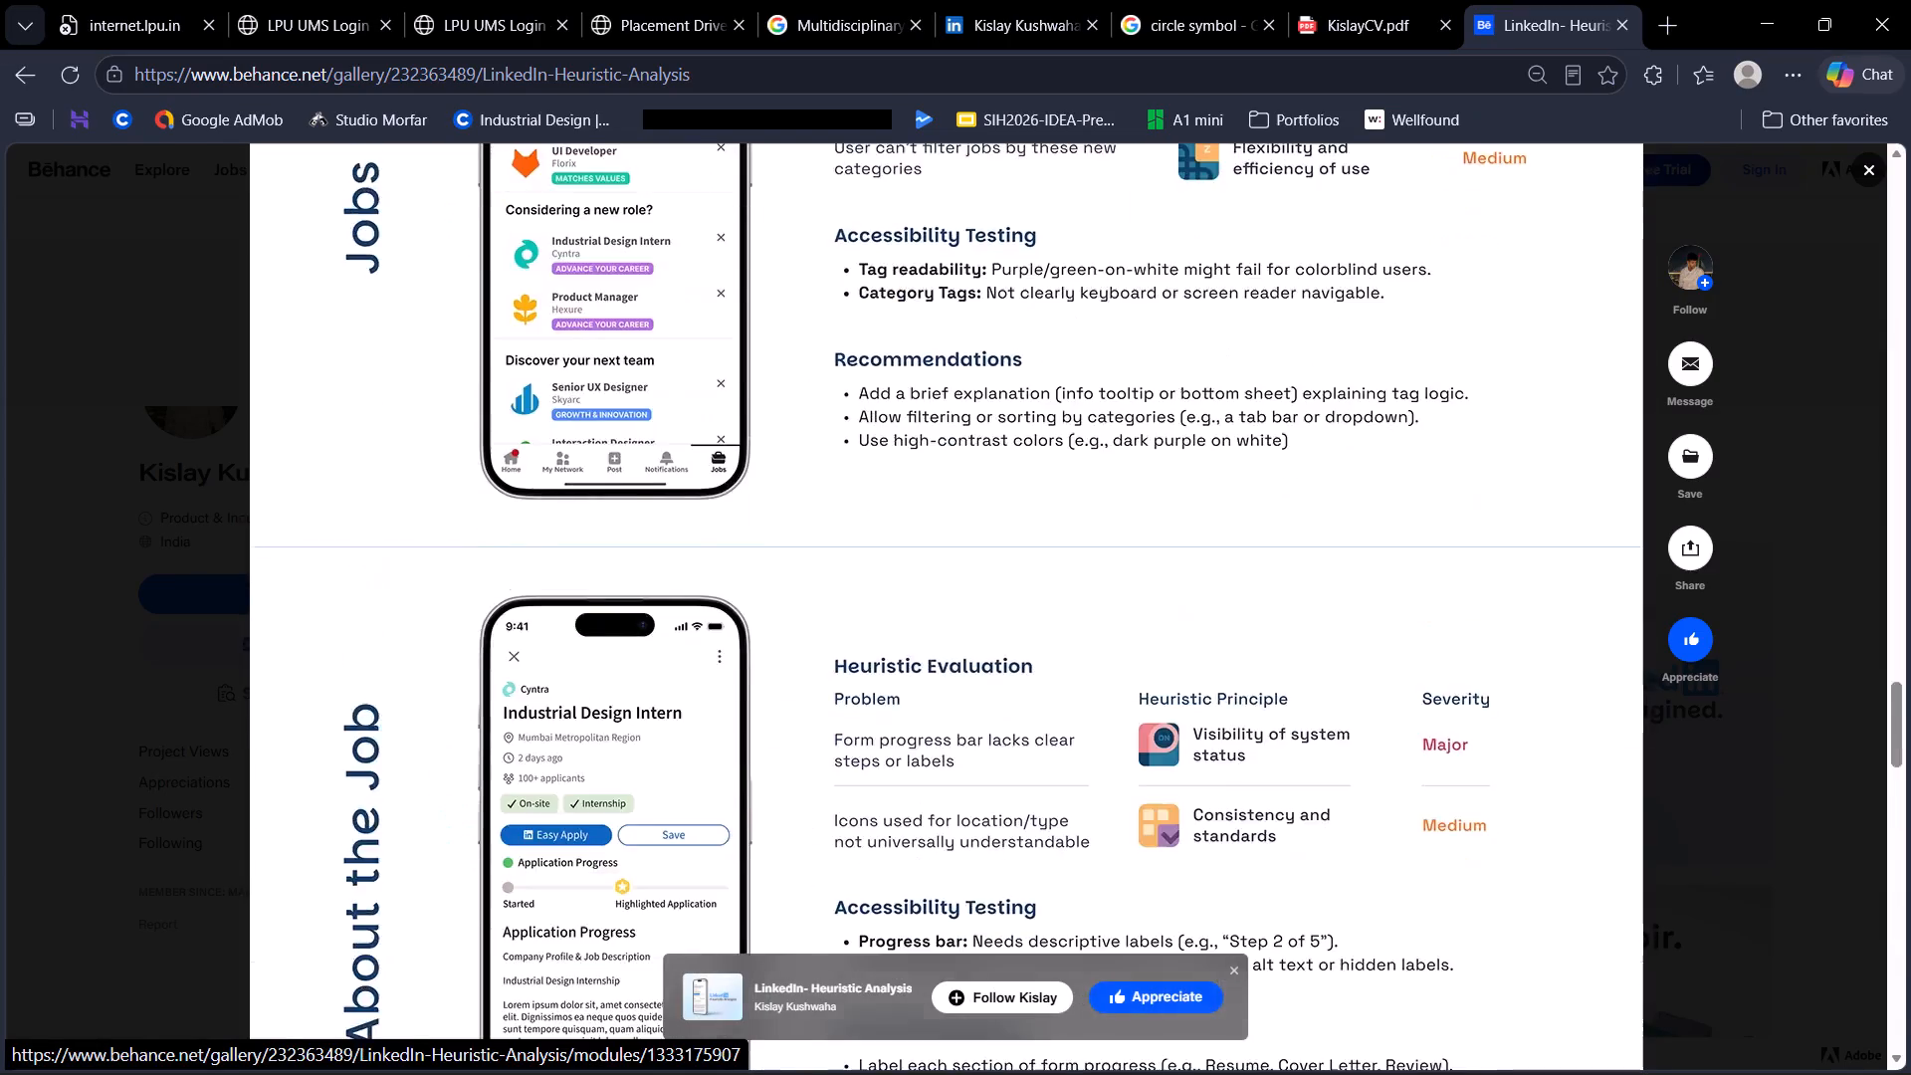
{"action": "scroll", "coordinate": [1343, 516], "scroll_direction": "up", "scroll_amount": 20}
{"action": "scroll", "coordinate": [1343, 516], "scroll_direction": "up", "scroll_amount": 4}
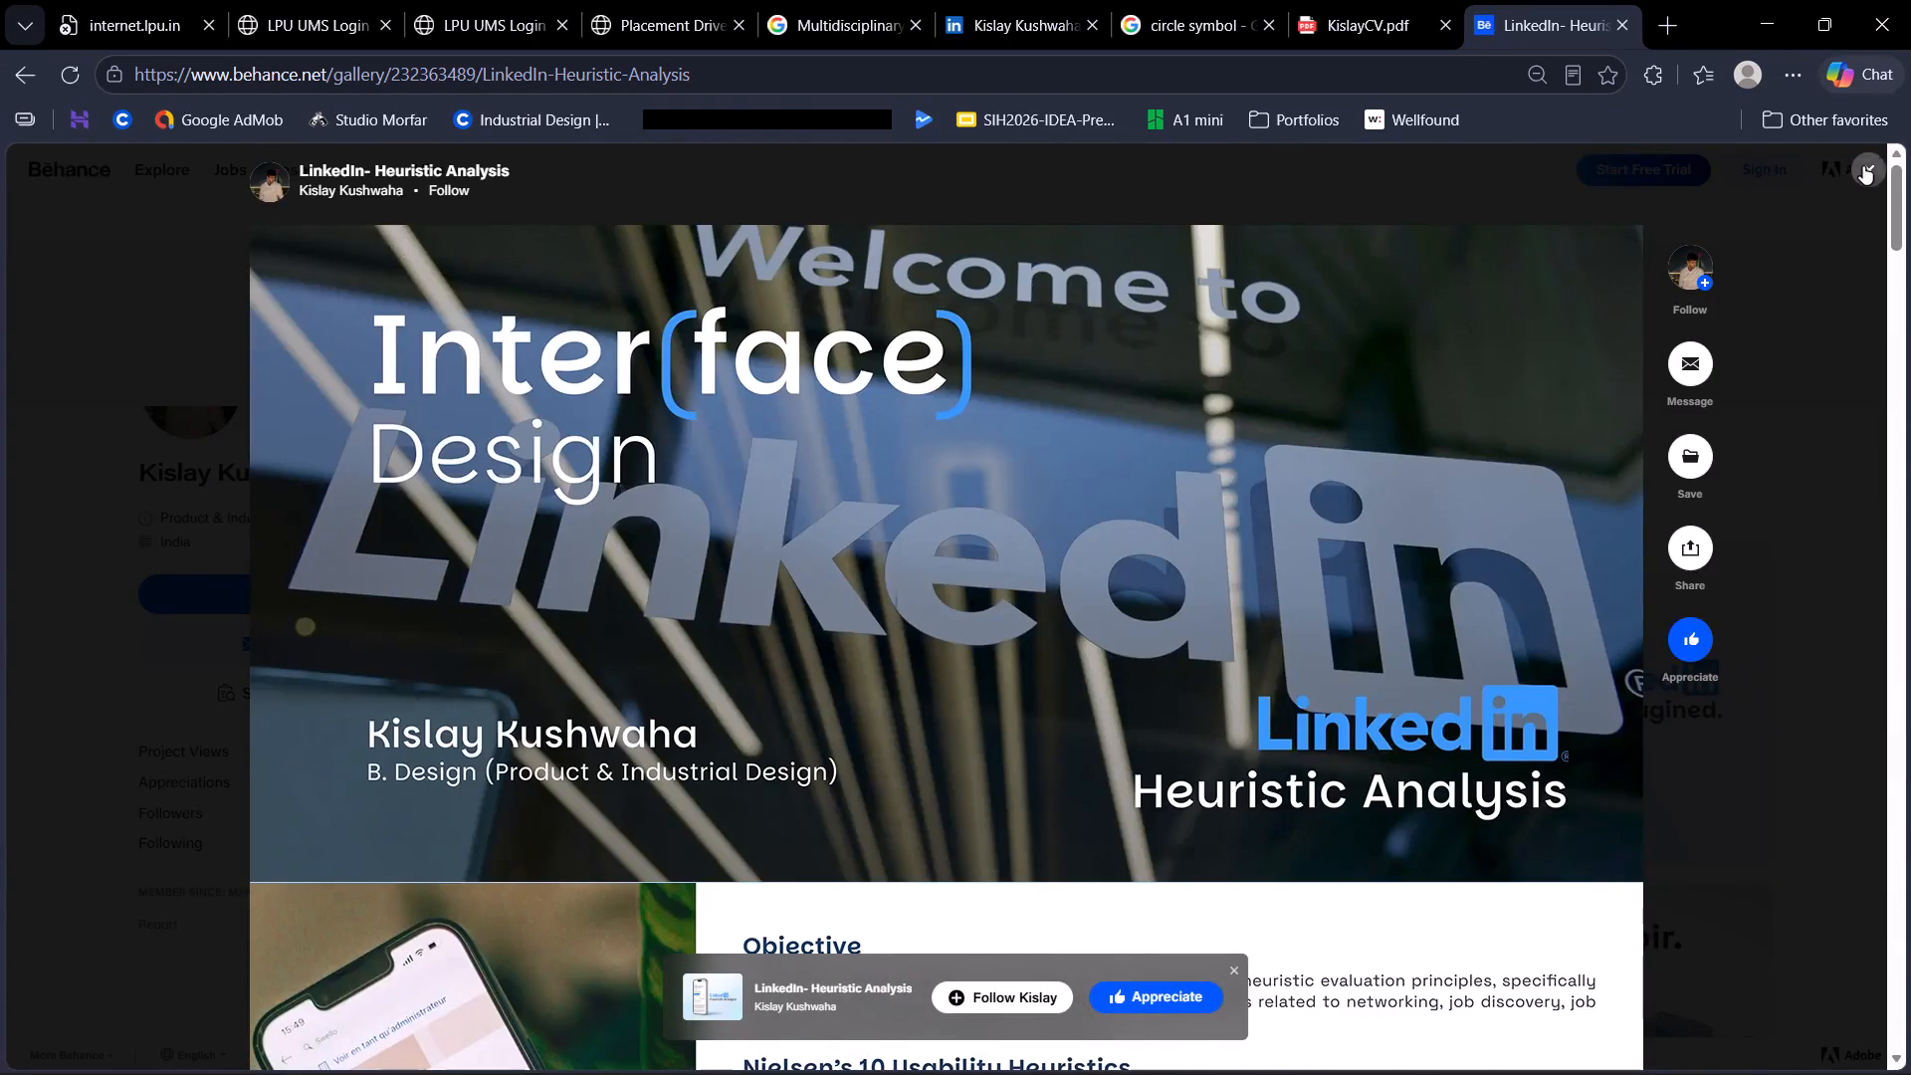
{"action": "left_click", "coordinate": [1863, 166]}
Examine the A Whiff of Dreams fragrance app case study, then return to the Behance project gallery.
{"action": "left_click", "coordinate": [678, 366]}
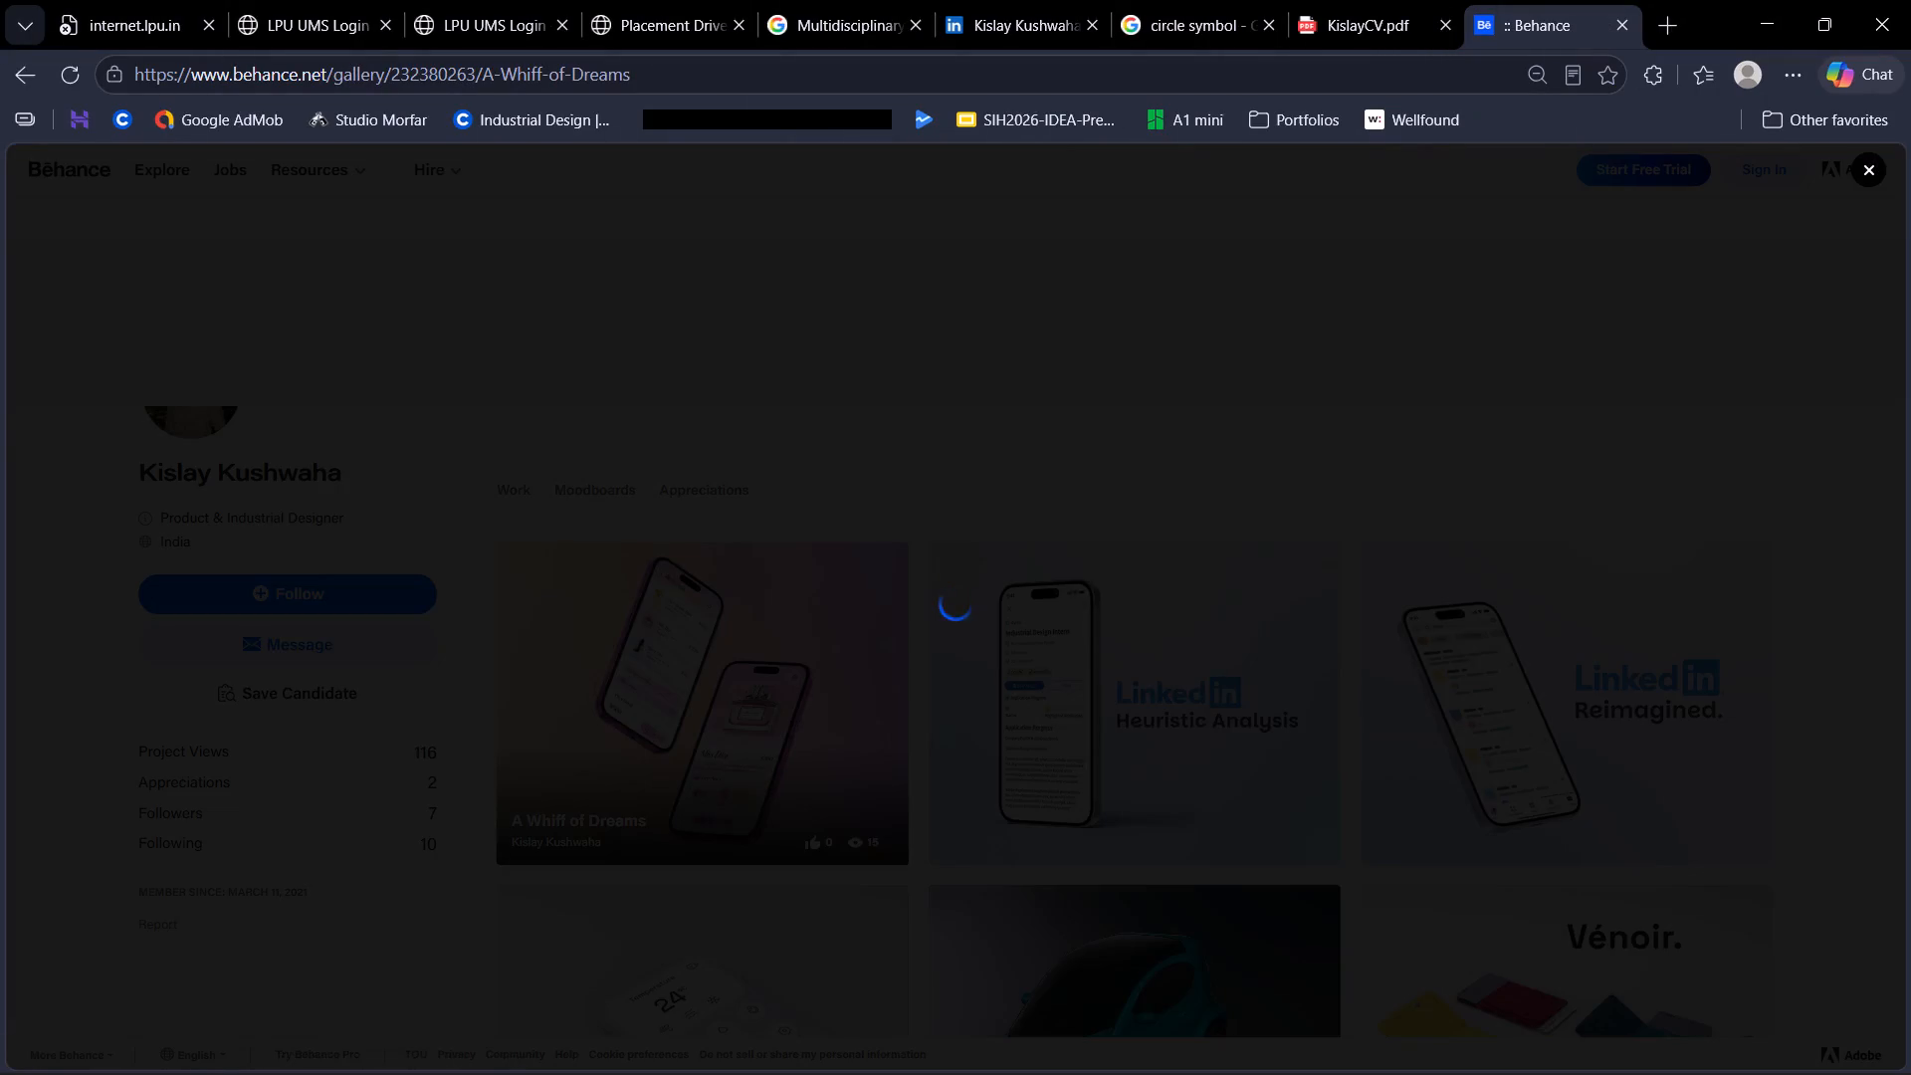
{"action": "scroll", "coordinate": [827, 556], "scroll_direction": "down", "scroll_amount": 10}
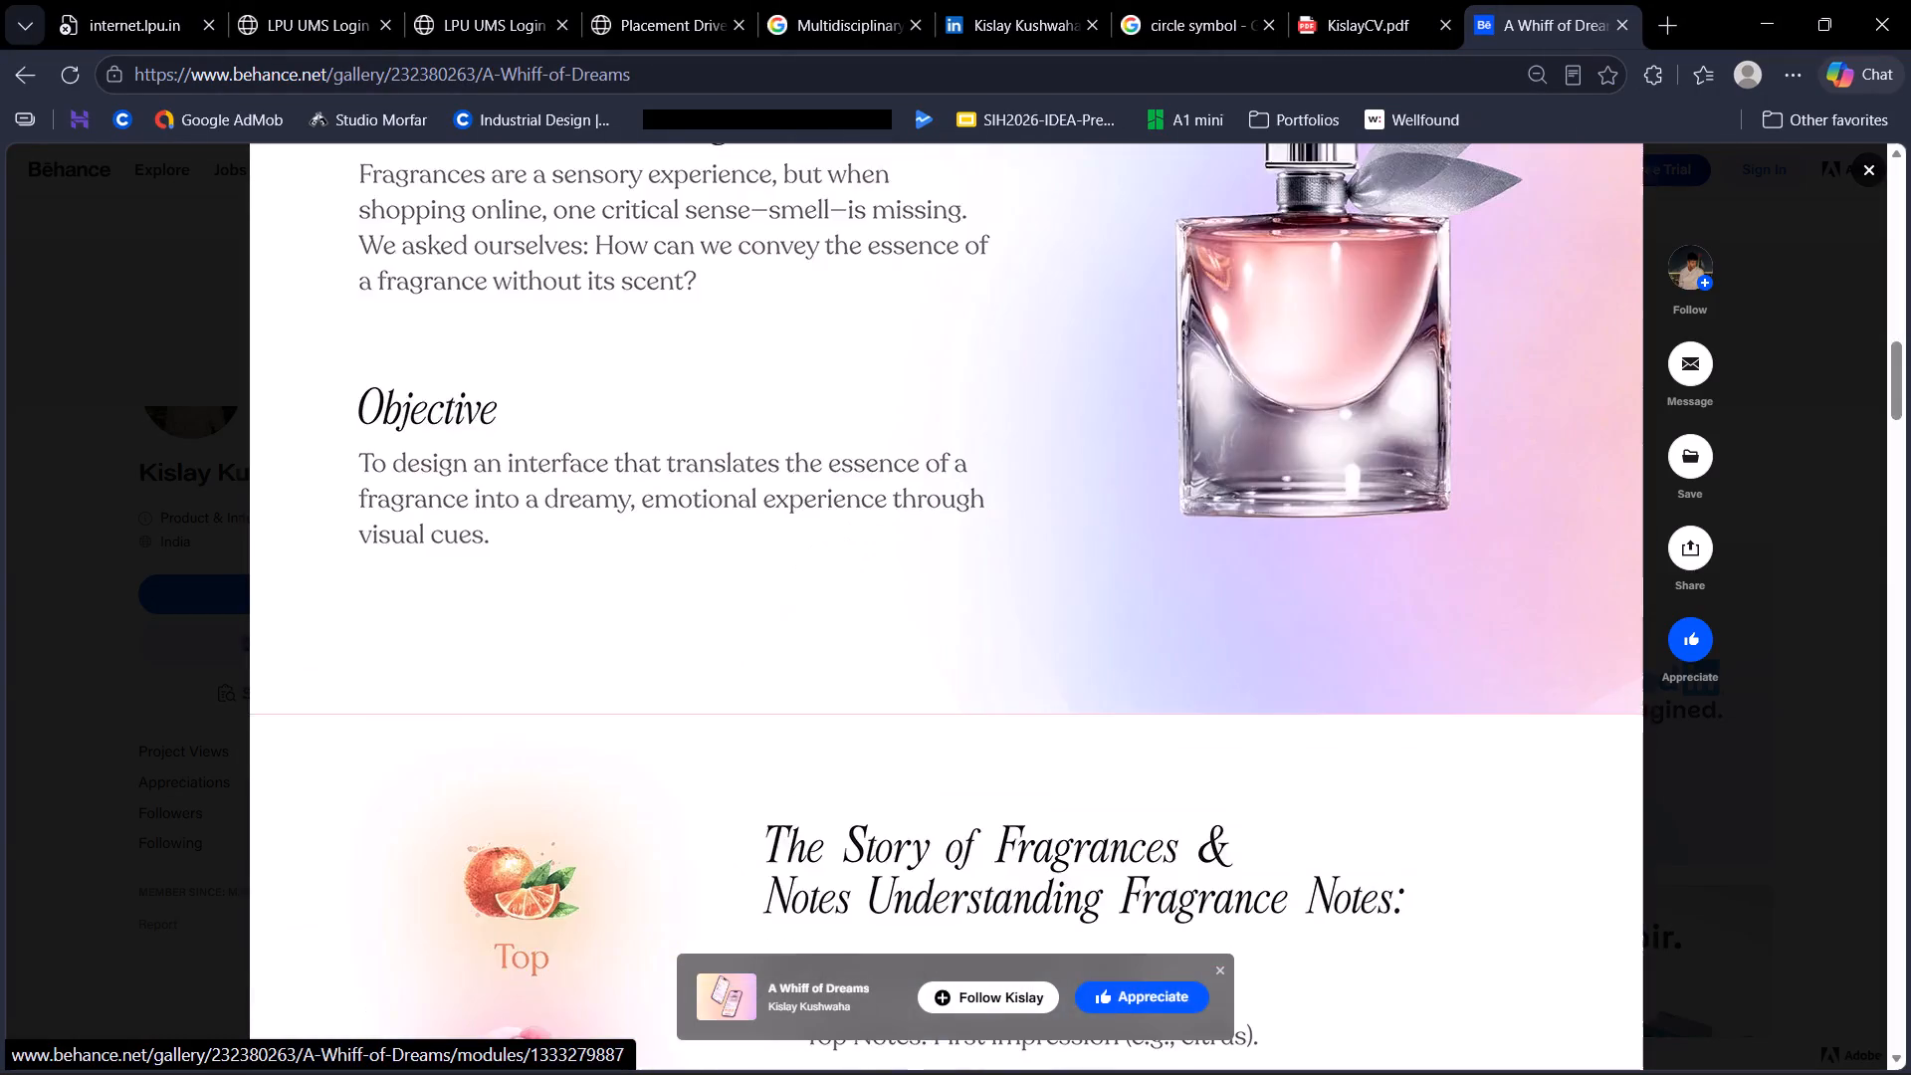
{"action": "scroll", "coordinate": [827, 556], "scroll_direction": "down", "scroll_amount": 20}
{"action": "scroll", "coordinate": [827, 556], "scroll_direction": "down", "scroll_amount": 10}
{"action": "scroll", "coordinate": [827, 556], "scroll_direction": "up", "scroll_amount": 4}
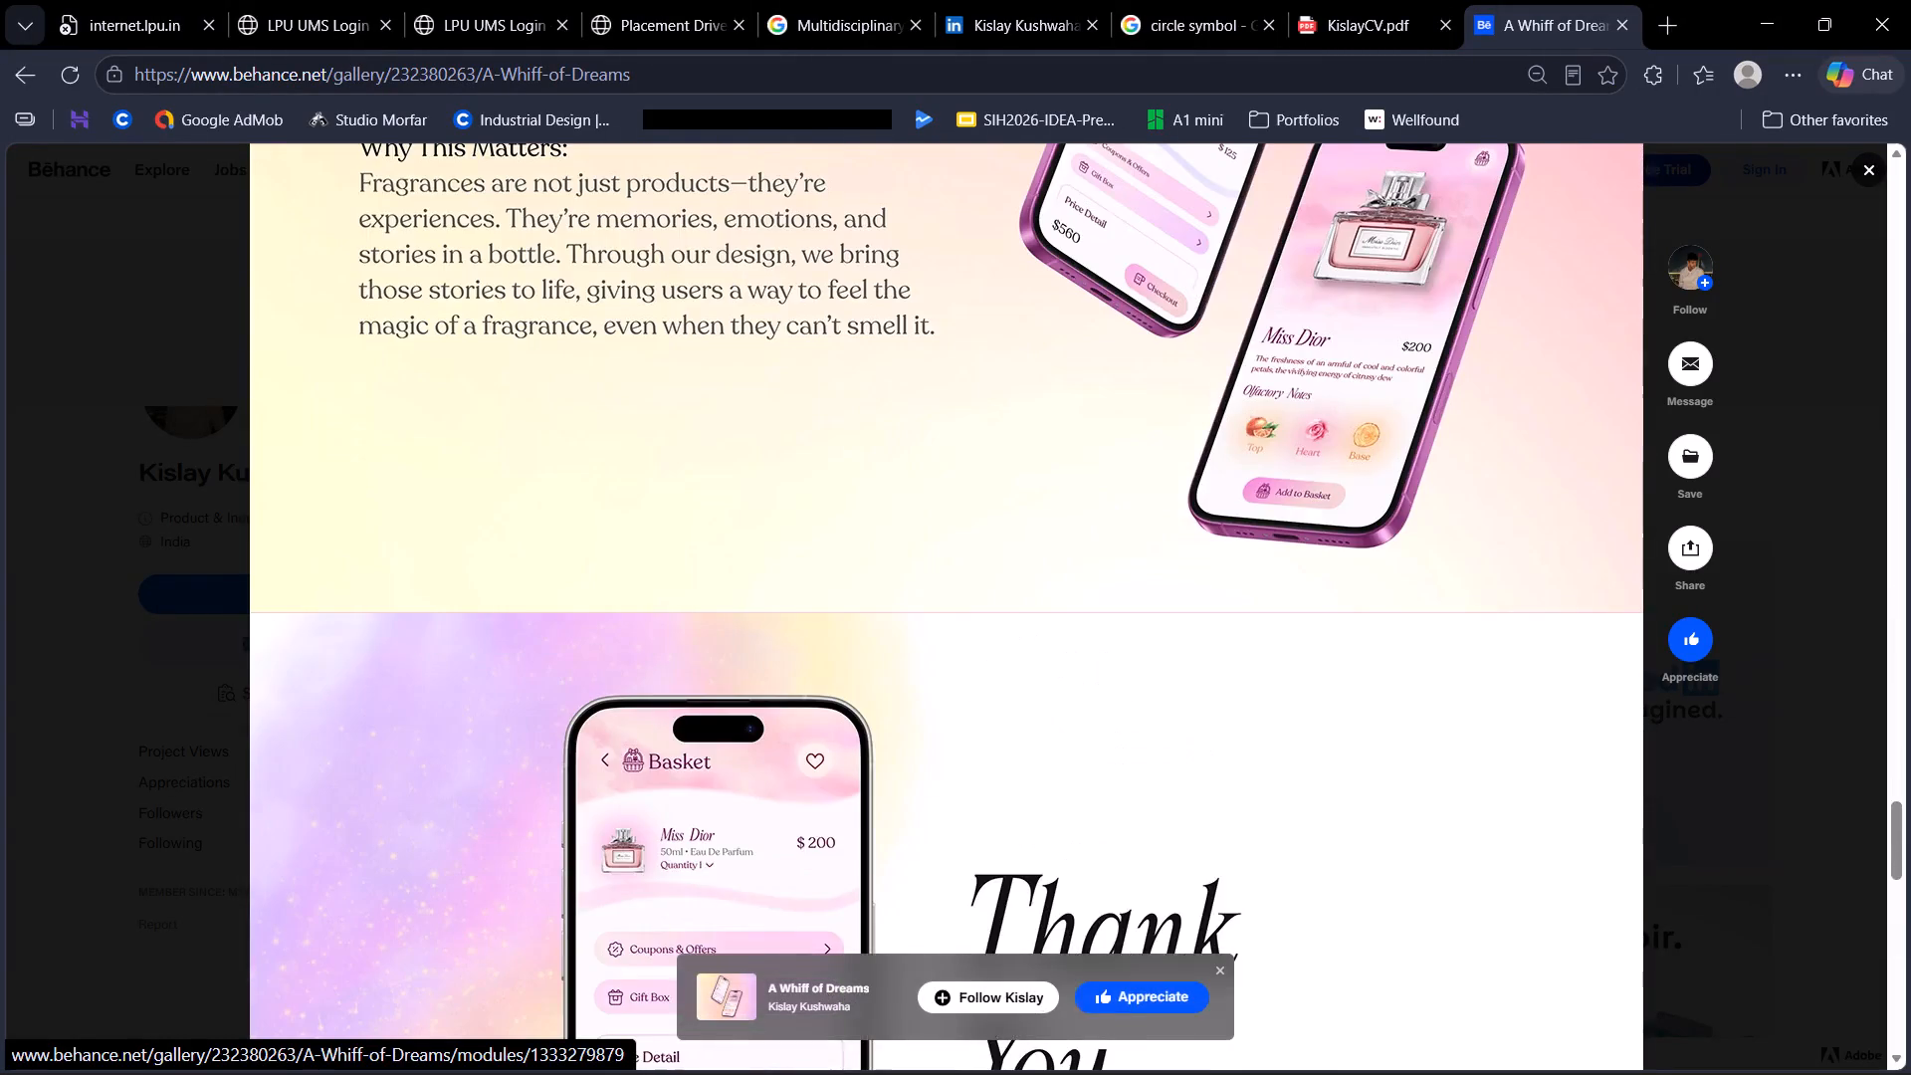
{"action": "scroll", "coordinate": [827, 556], "scroll_direction": "up", "scroll_amount": 17}
{"action": "scroll", "coordinate": [827, 556], "scroll_direction": "up", "scroll_amount": 12}
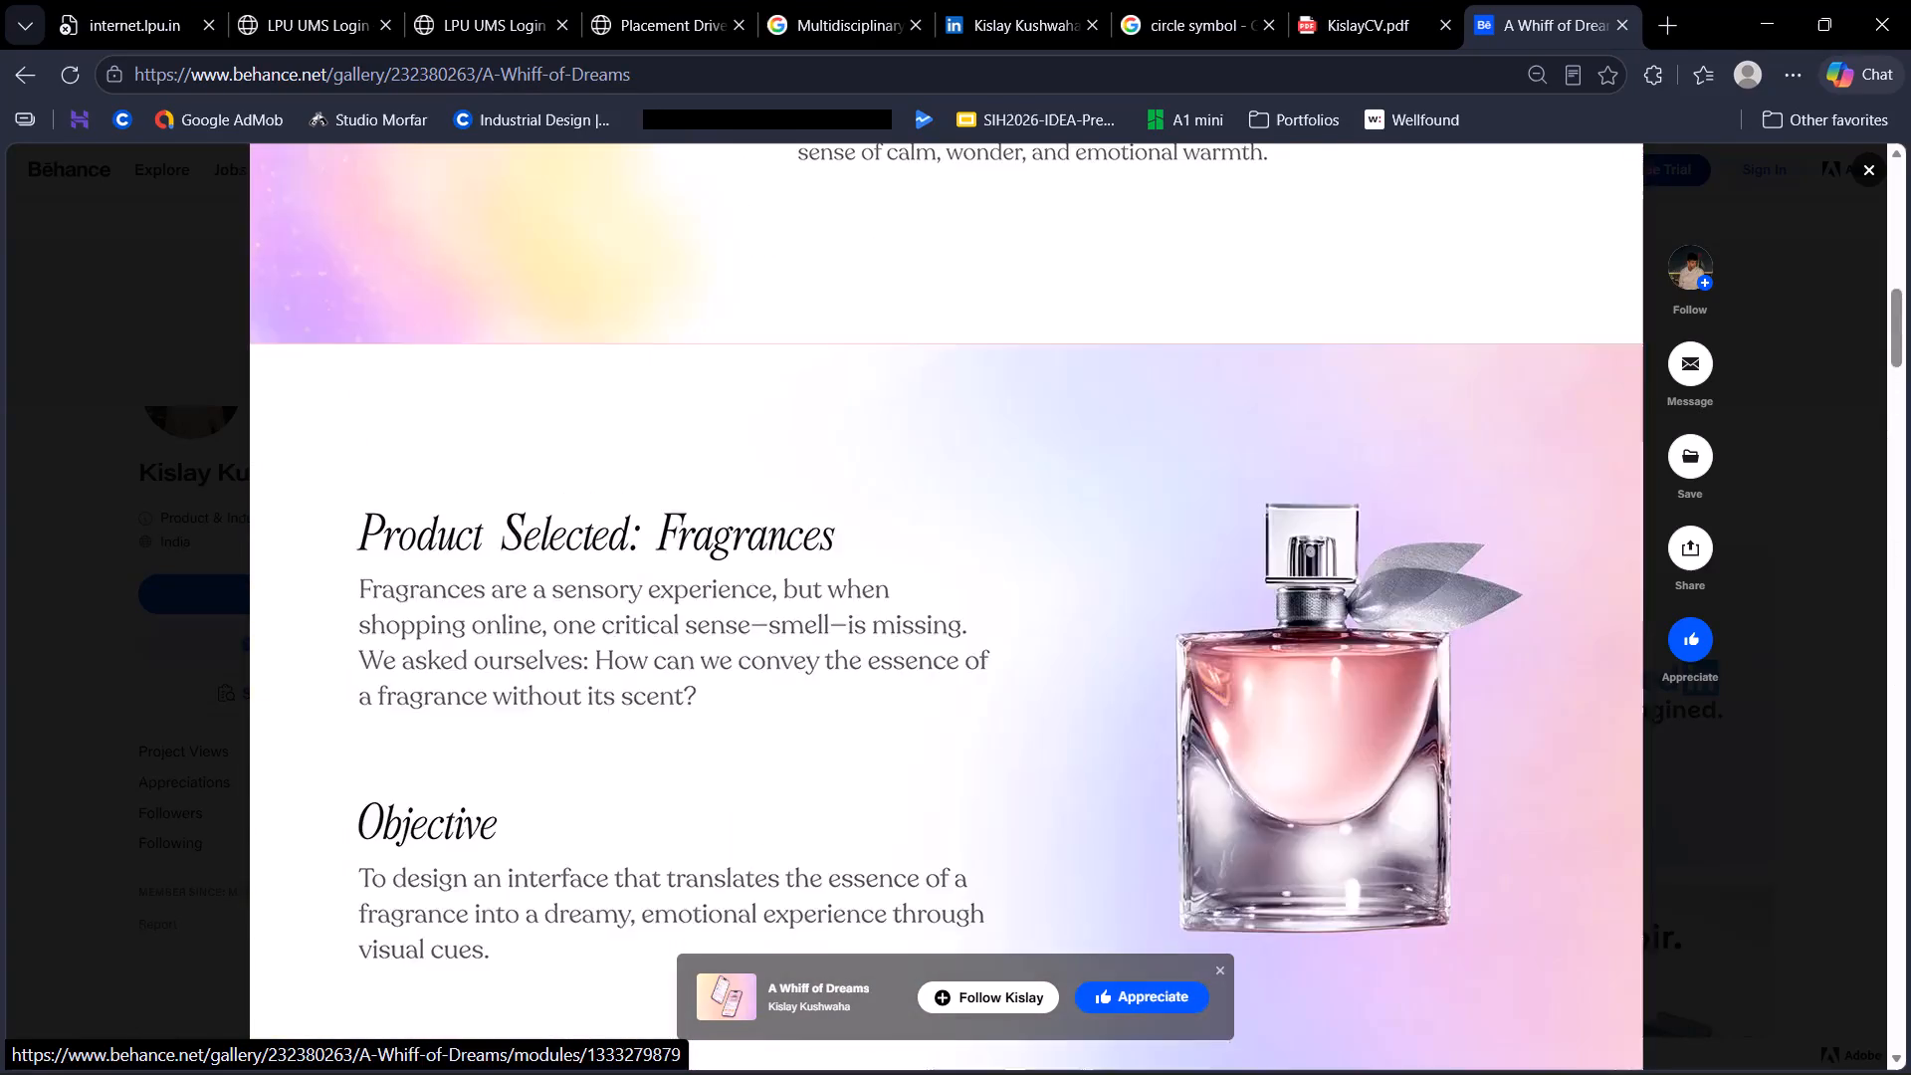
{"action": "scroll", "coordinate": [827, 556], "scroll_direction": "up", "scroll_amount": 12}
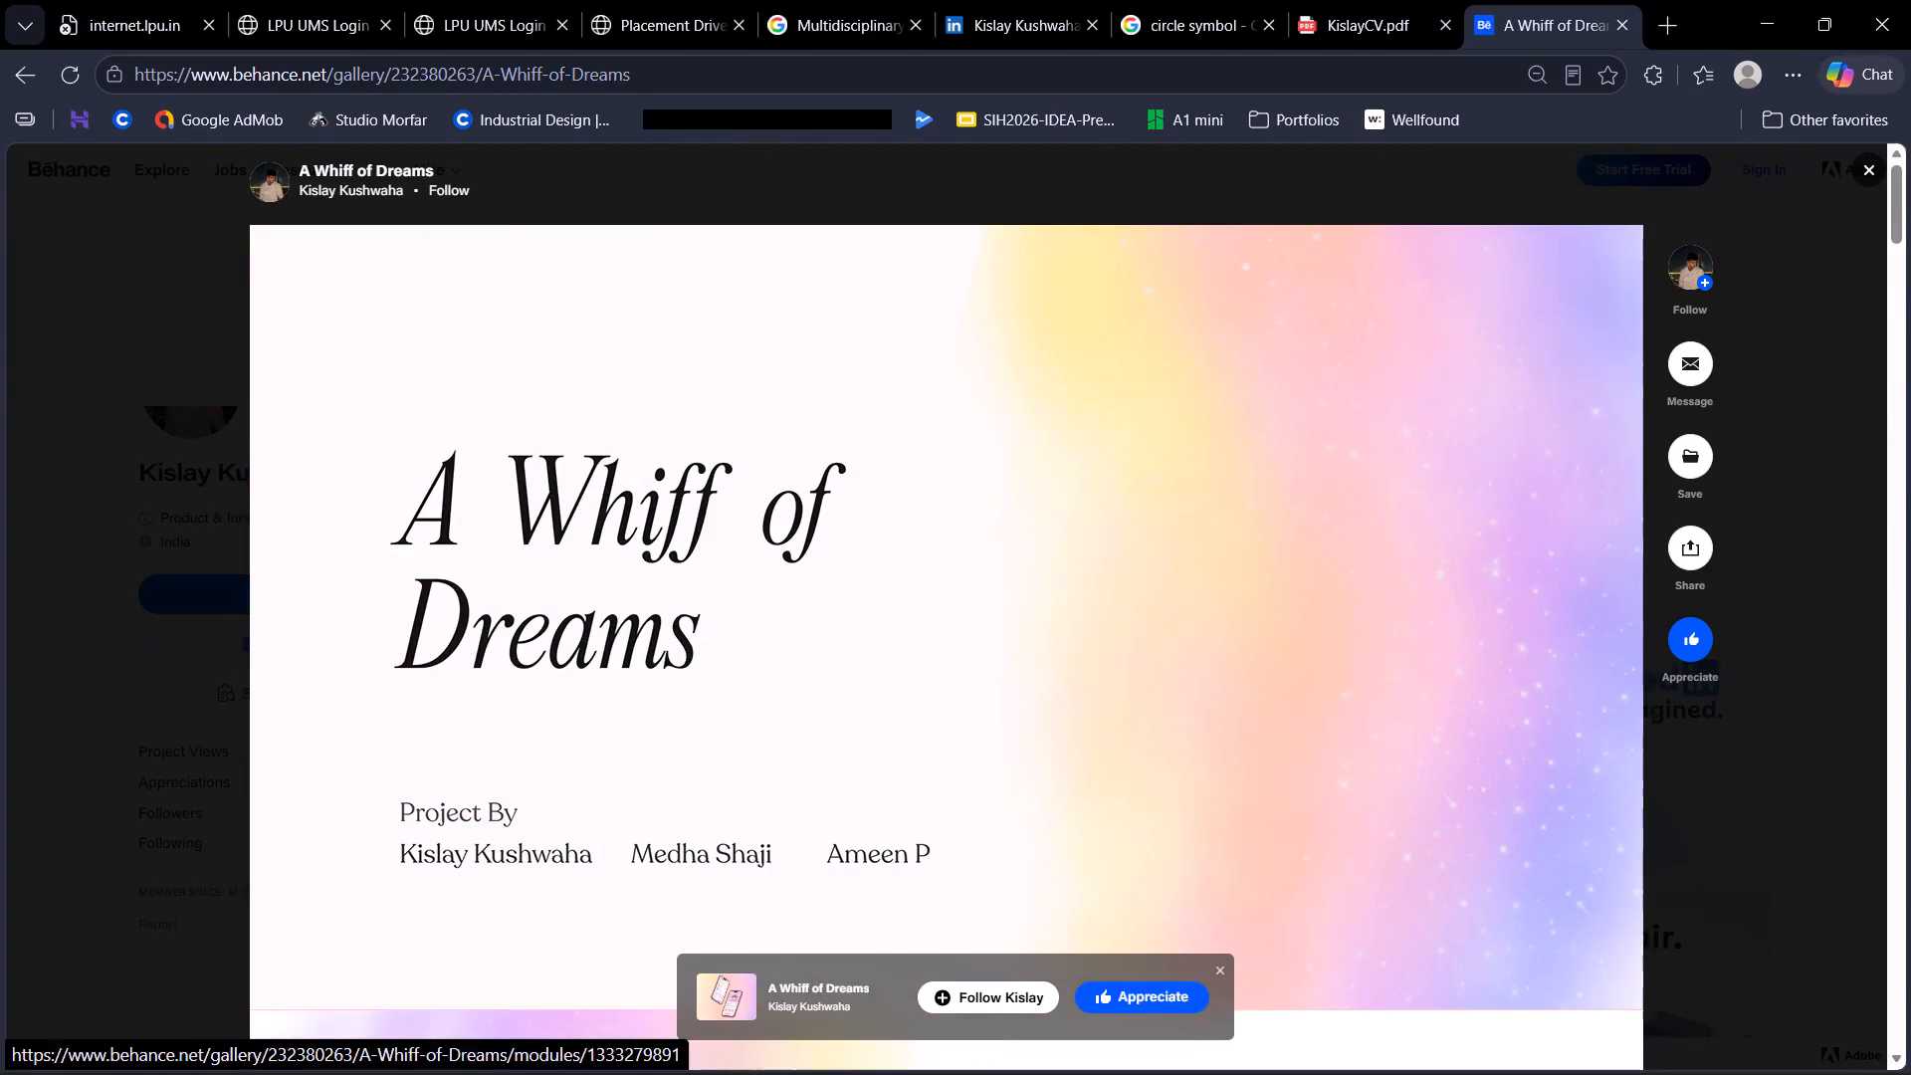
{"action": "left_click", "coordinate": [1867, 161]}
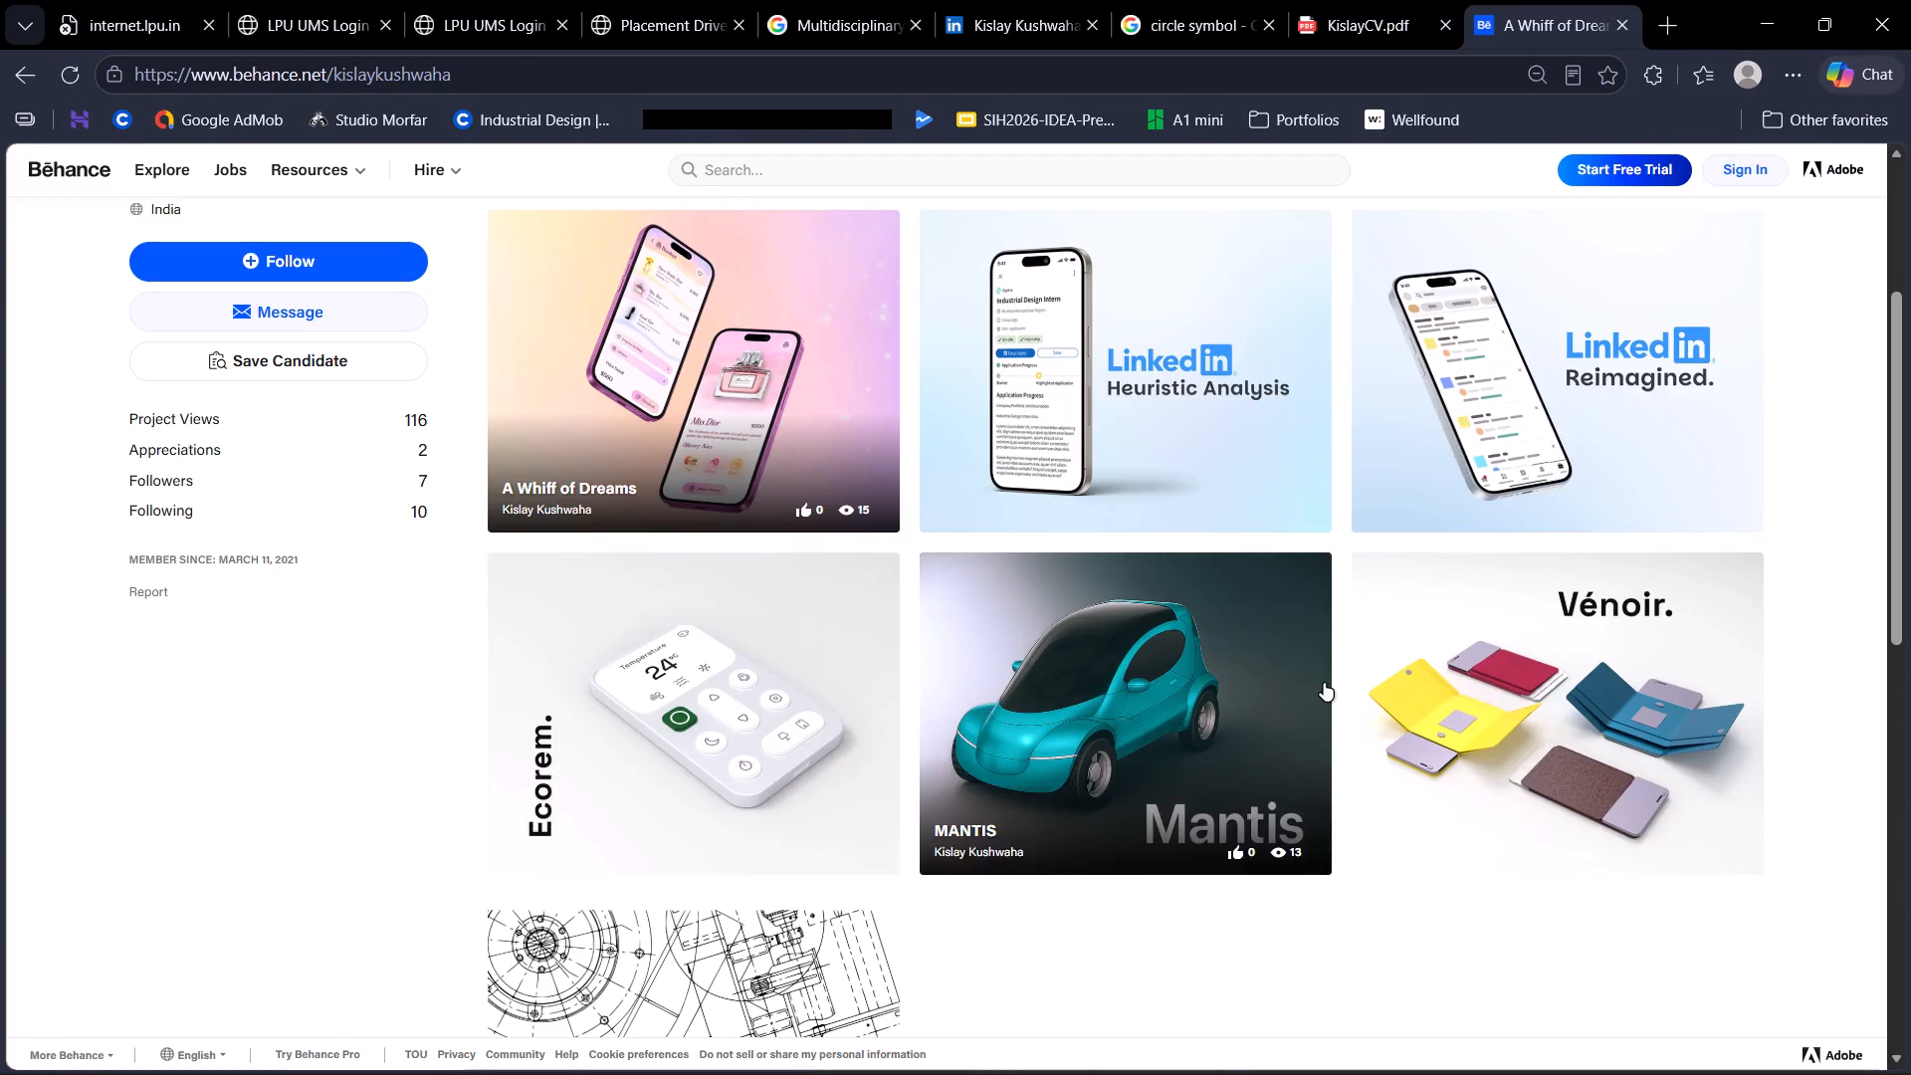
{"action": "scroll", "coordinate": [1324, 683], "scroll_direction": "up", "scroll_amount": 4}
Switch to Figma and set the Stackle entry's text block in the Projects frame to hug its contents in width.
{"action": "key", "text": "alt+Tab"}
{"action": "key", "text": "alt+Tab"}
{"action": "key", "text": "alt+Tab"}
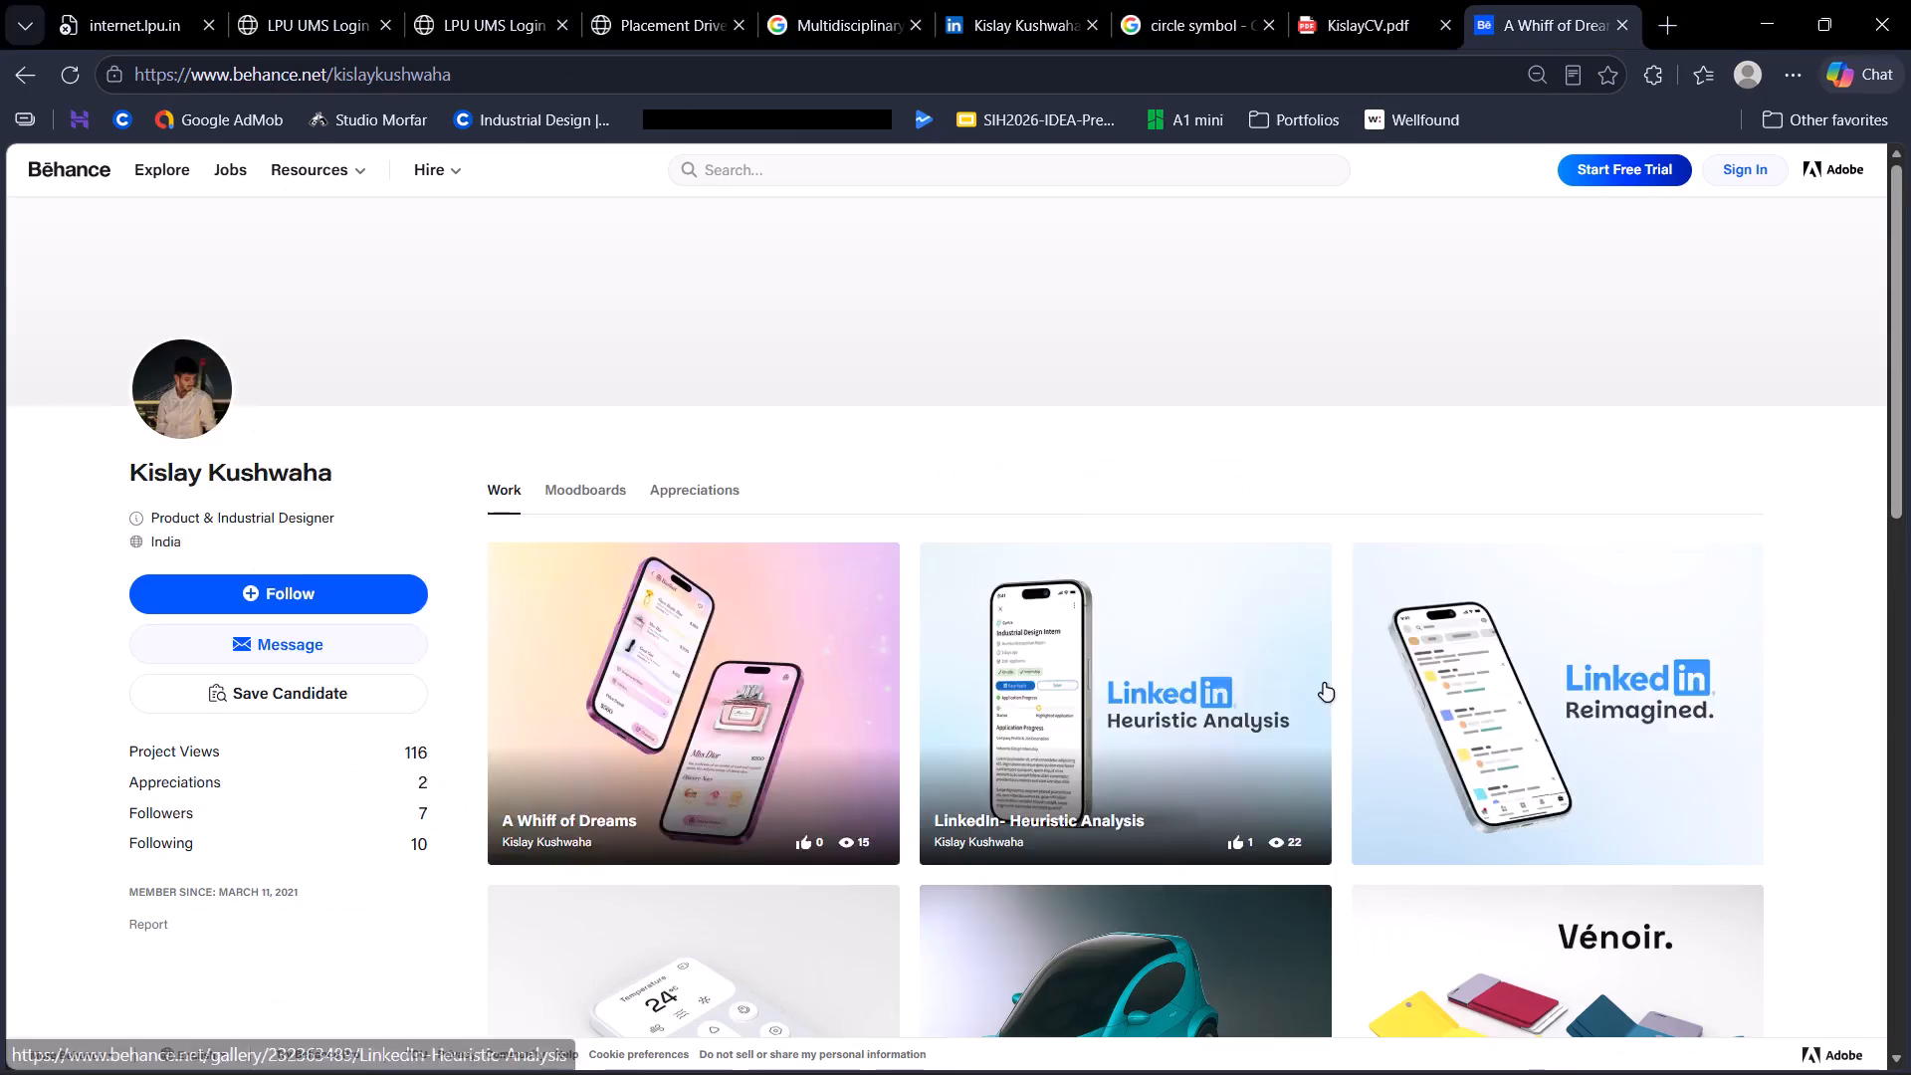
{"action": "key", "text": "alt+Tab"}
{"action": "key", "text": "alt+Tab"}
{"action": "left_click", "coordinate": [817, 479], "text": "alt"}
{"action": "scroll", "coordinate": [1054, 502], "scroll_direction": "down", "scroll_amount": 3}
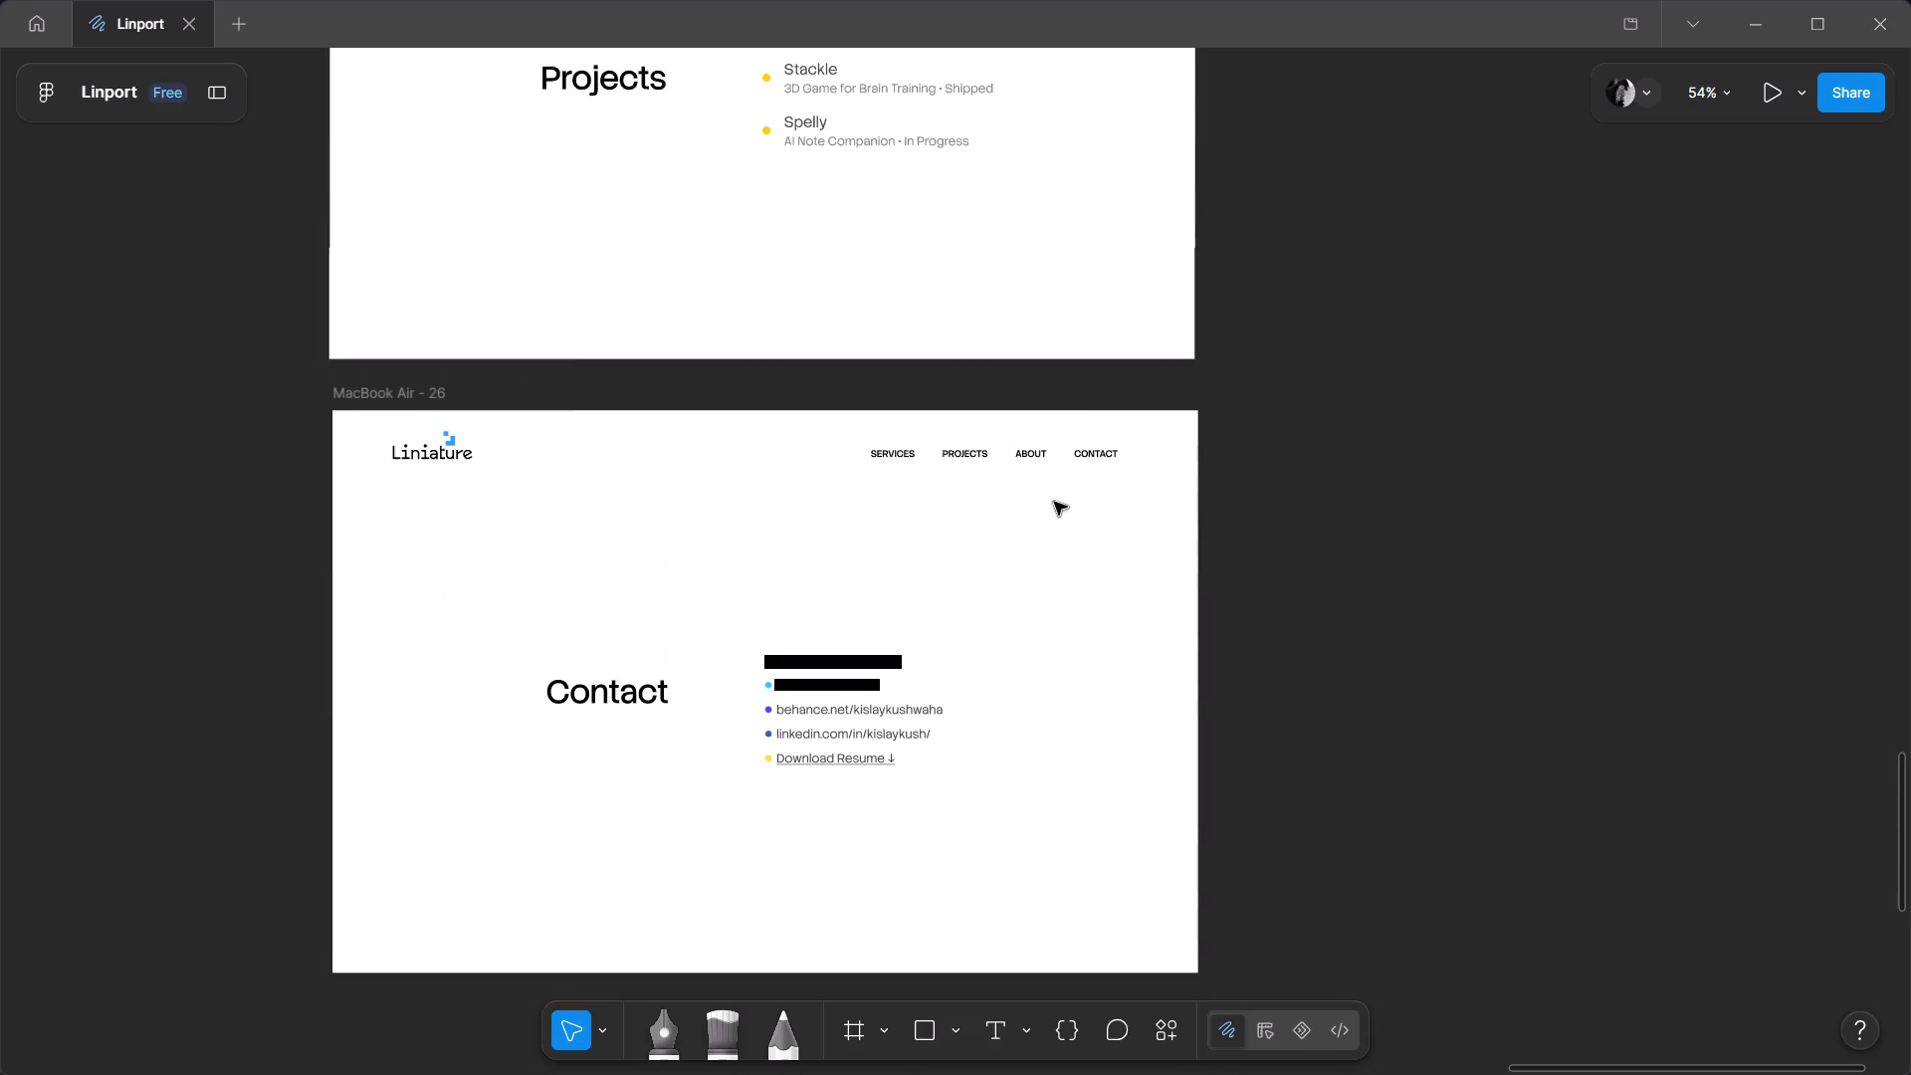
{"action": "scroll", "coordinate": [880, 558], "scroll_direction": "up", "scroll_amount": 4, "text": "ctrl"}
{"action": "scroll", "coordinate": [880, 558], "scroll_direction": "up", "scroll_amount": 2}
{"action": "scroll", "coordinate": [758, 406], "scroll_direction": "up", "scroll_amount": 2, "text": "ctrl"}
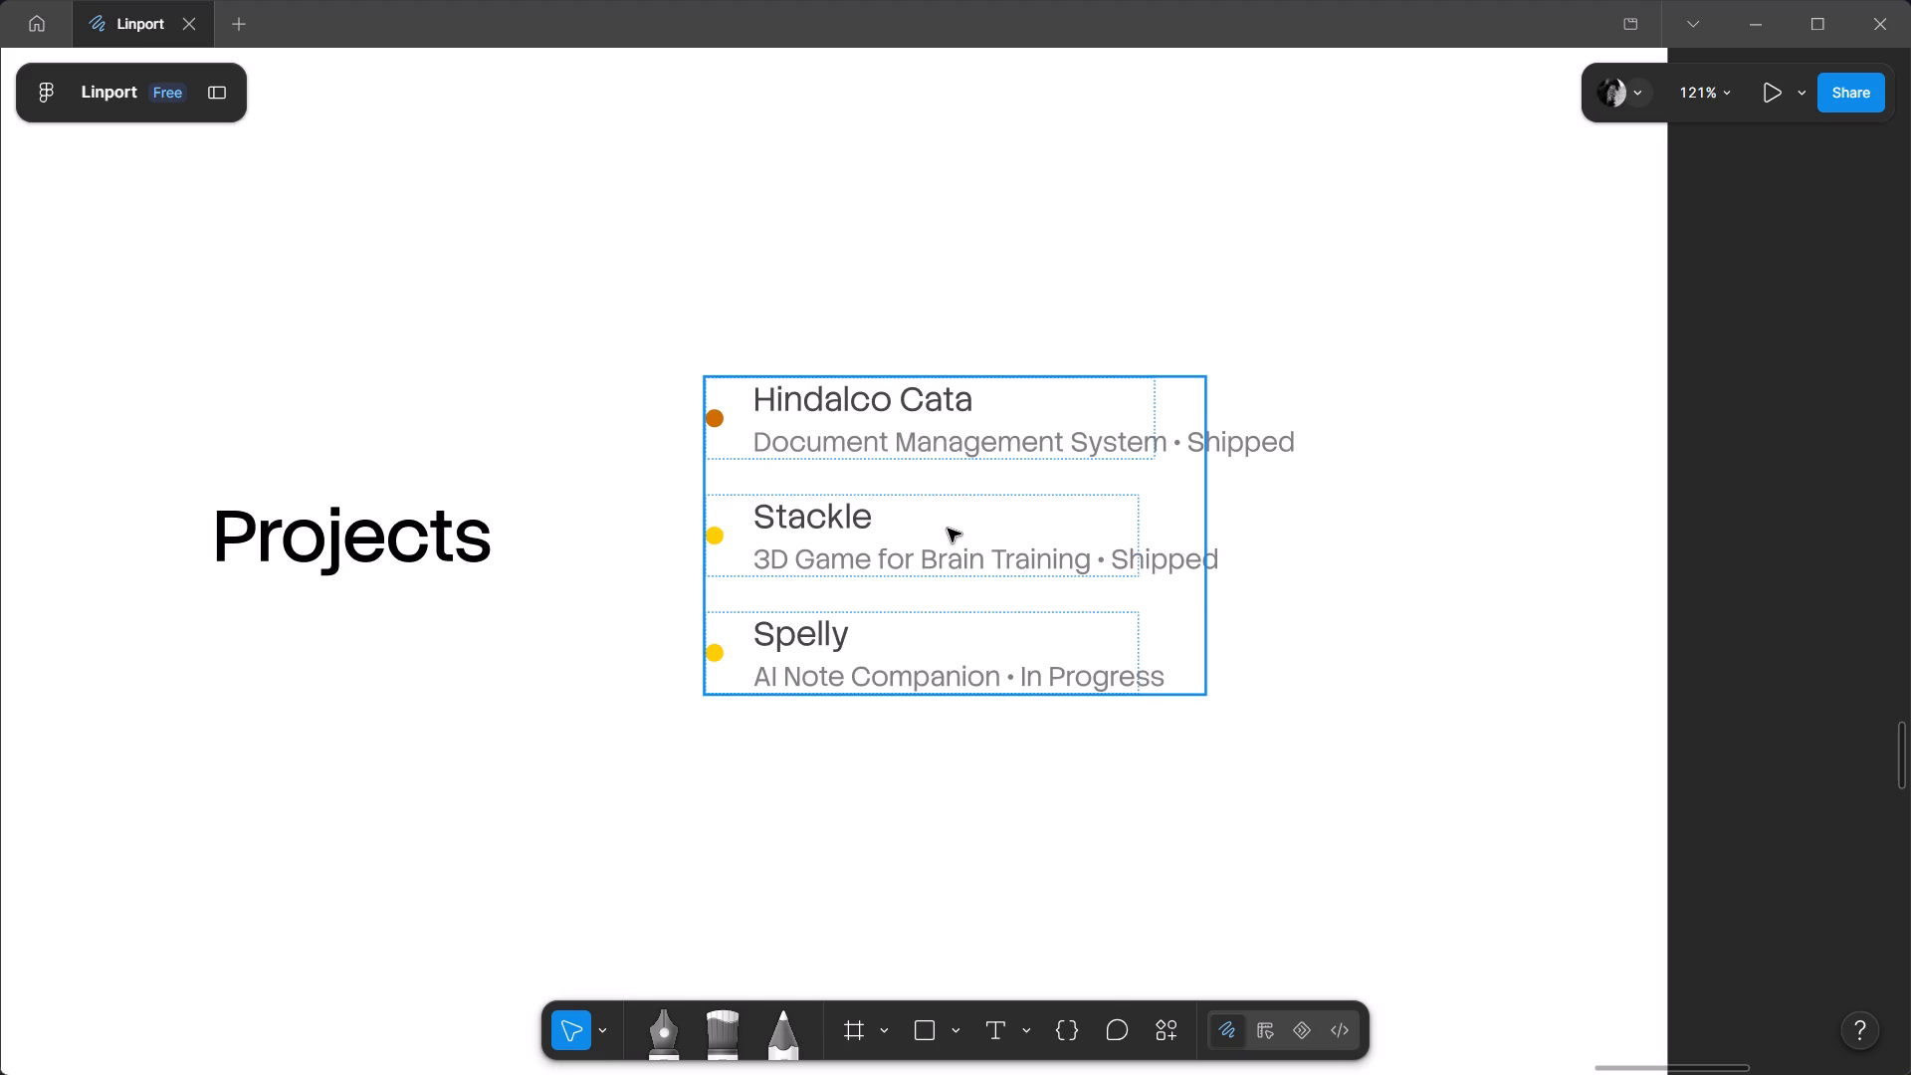
{"action": "double_click", "coordinate": [948, 529]}
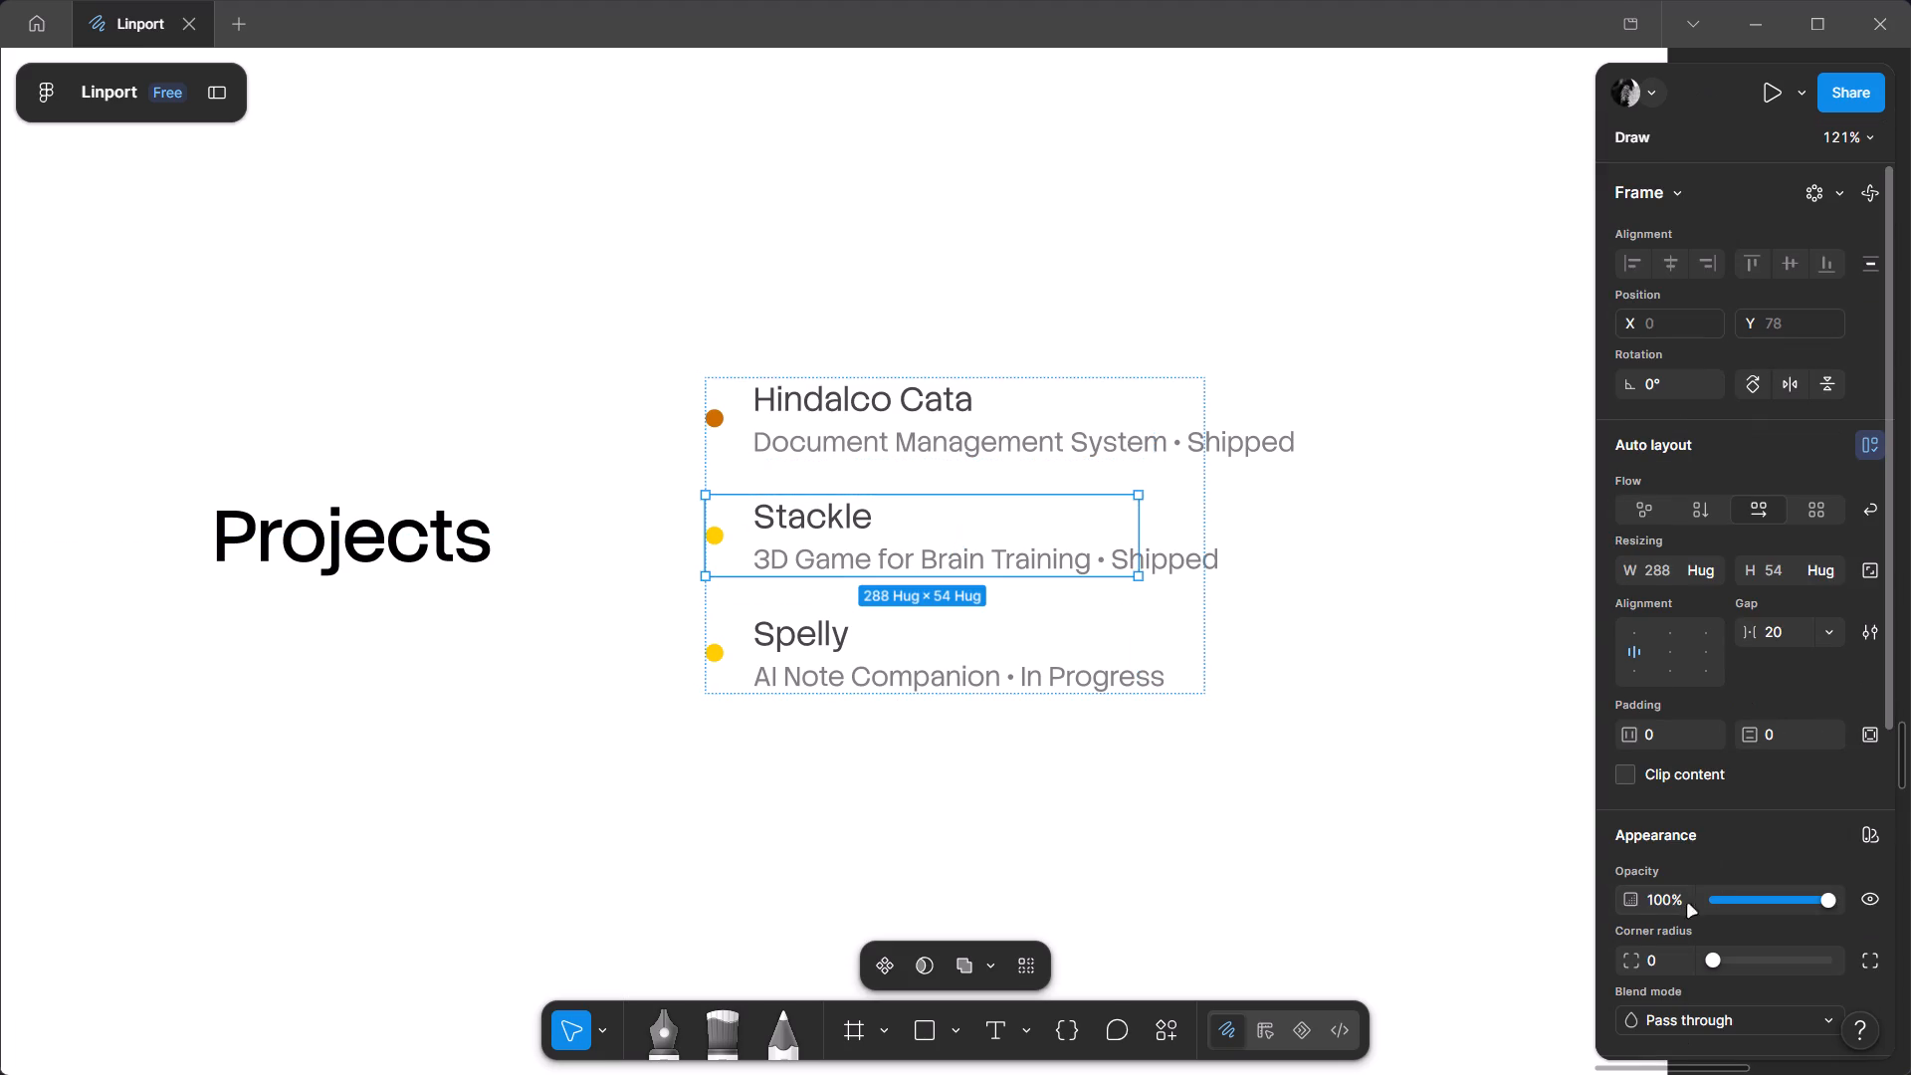
{"action": "left_click", "coordinate": [1710, 562]}
{"action": "left_click", "coordinate": [1084, 692]}
{"action": "double_click", "coordinate": [1061, 558]}
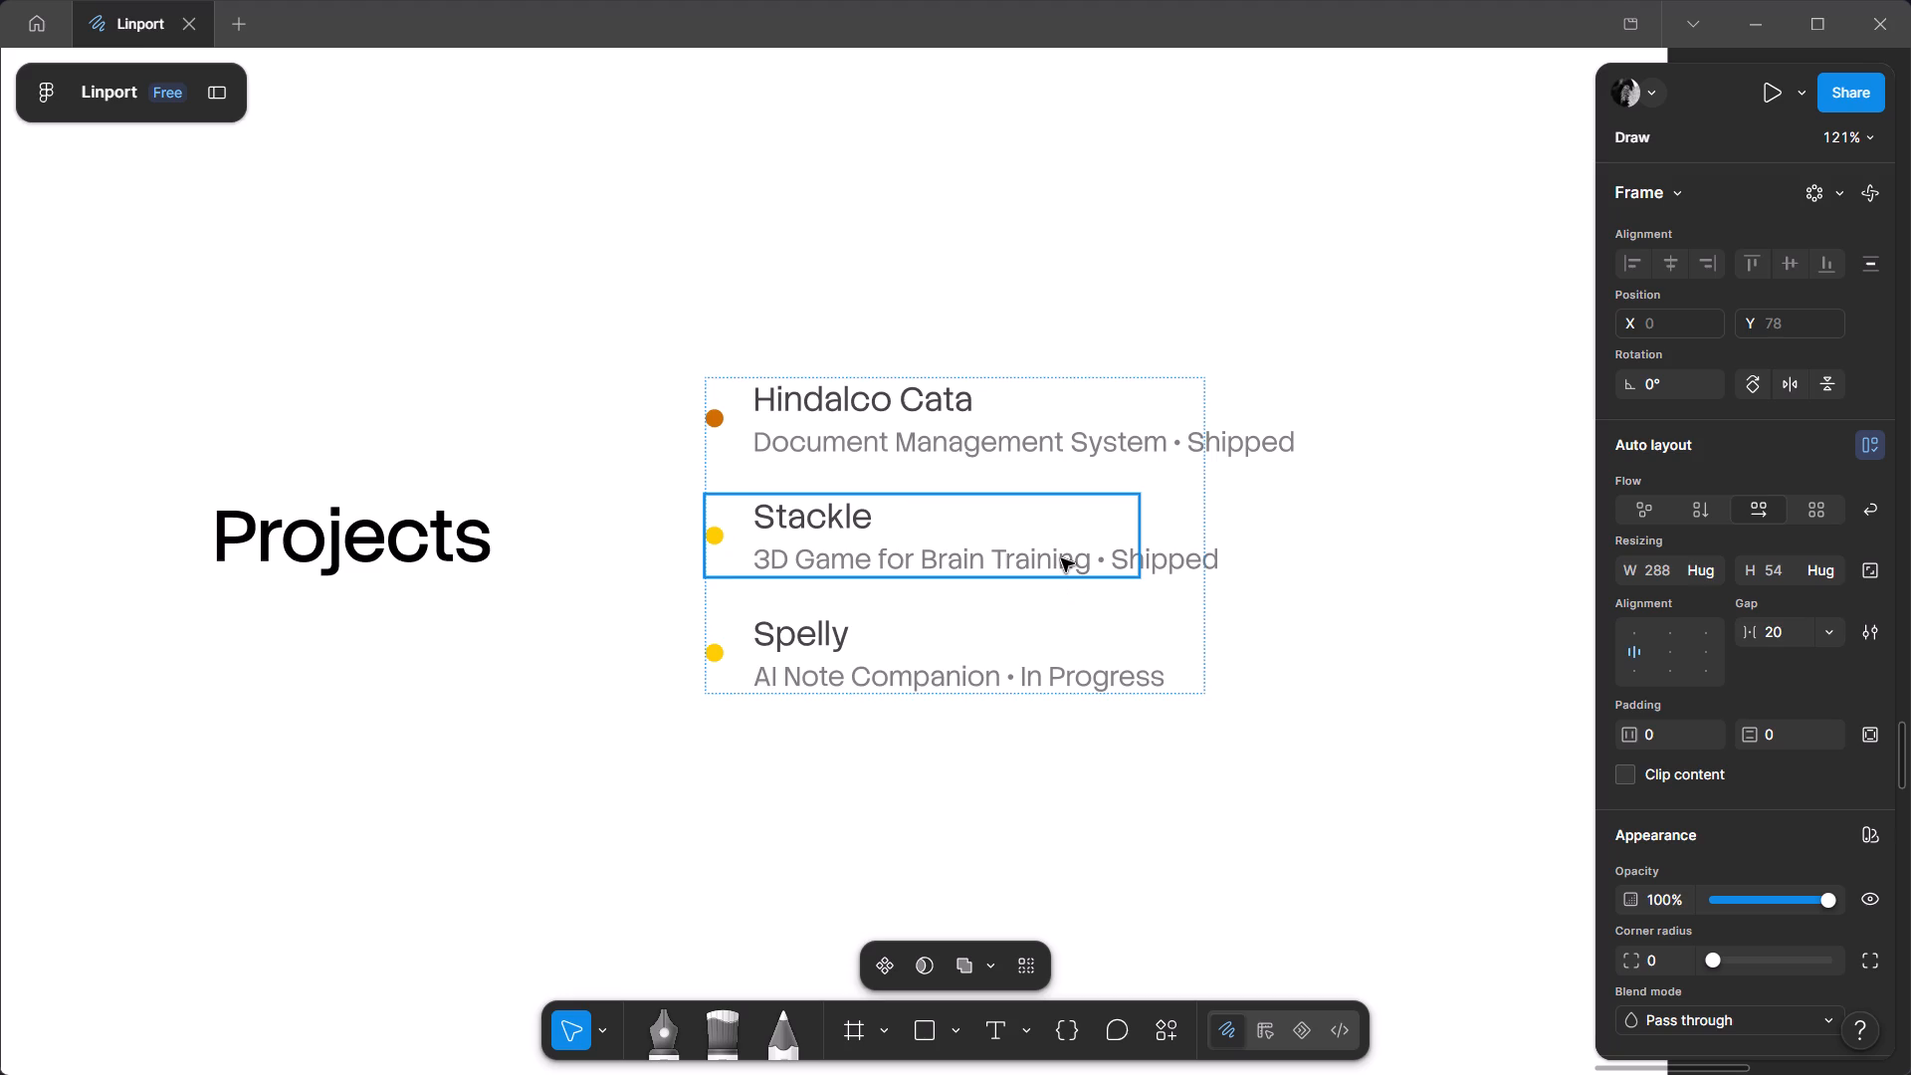
{"action": "left_click", "coordinate": [1710, 555]}
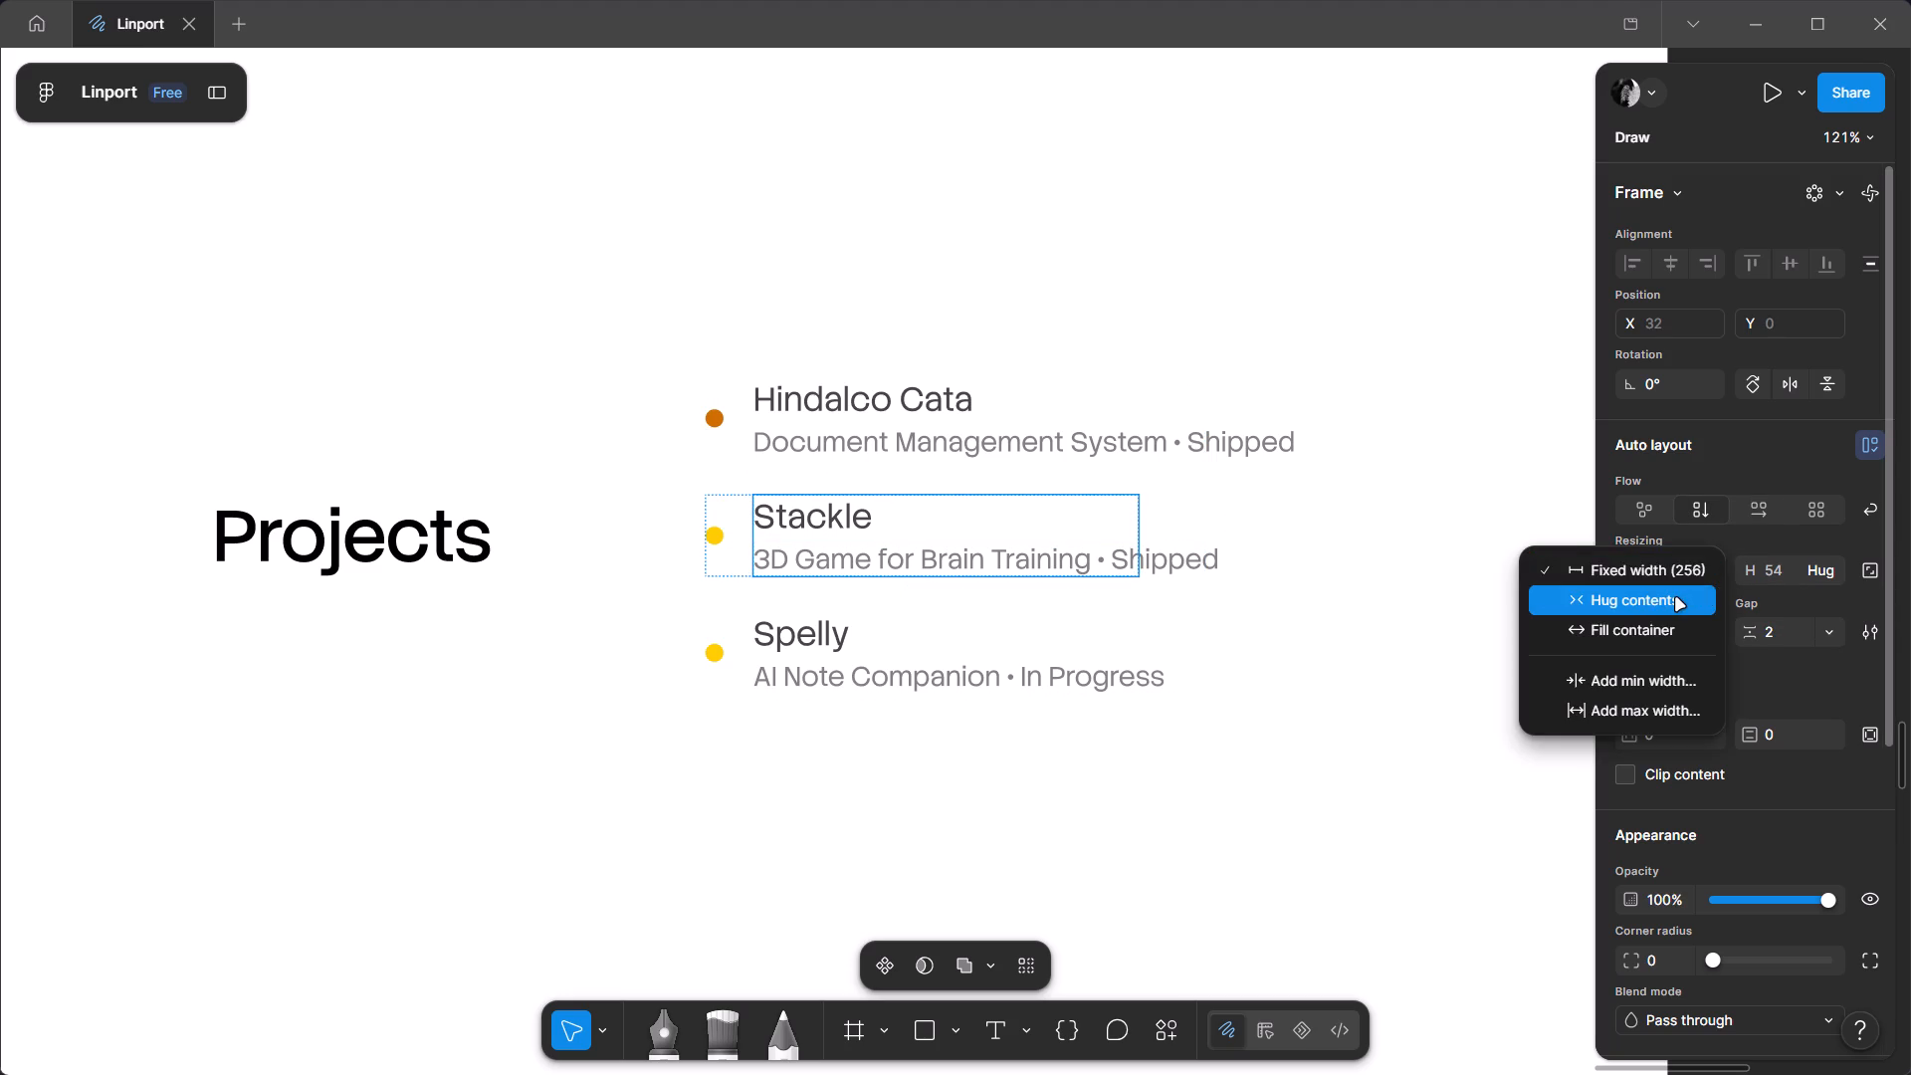
{"action": "left_click", "coordinate": [1676, 598]}
Set the width of the Hindalco Cata entry's Contents frame to hug contents.
{"action": "double_click", "coordinate": [1144, 447]}
{"action": "left_click", "coordinate": [1196, 402]}
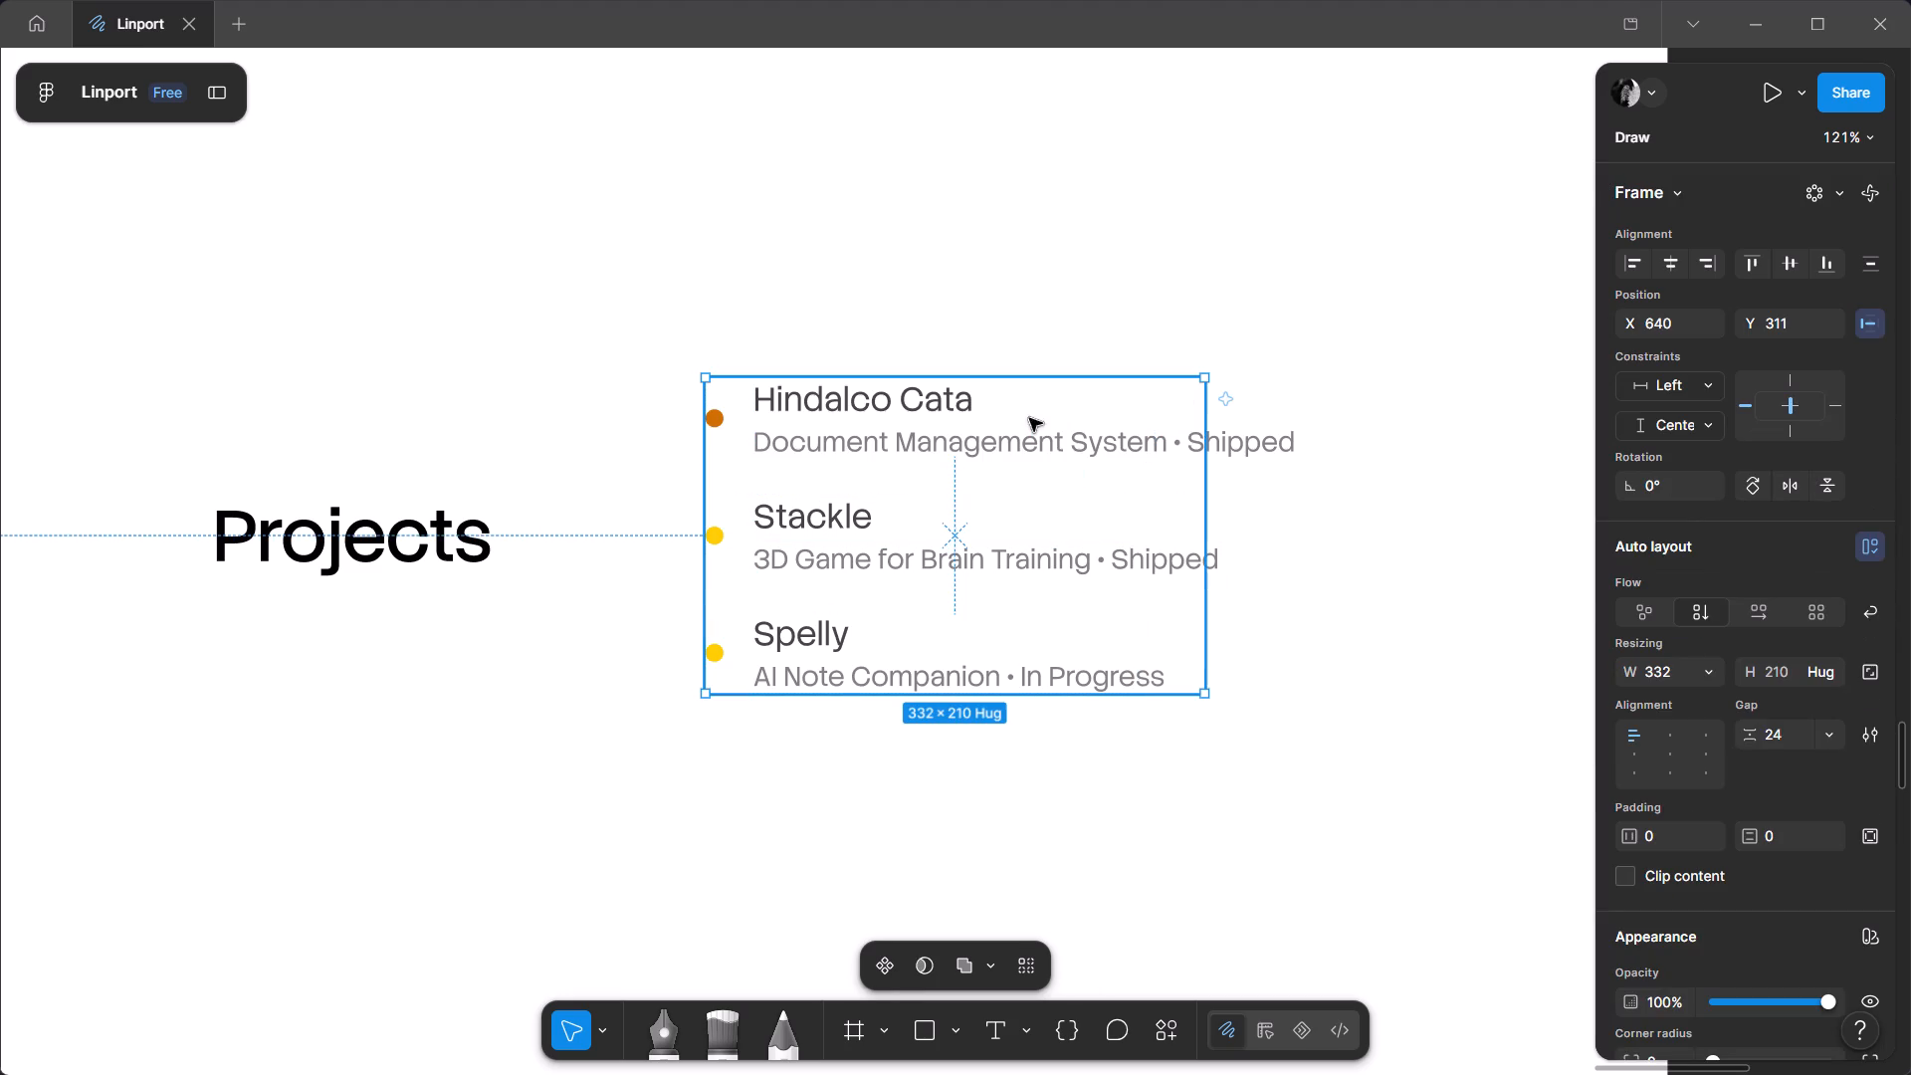
{"action": "left_click", "coordinate": [978, 428]}
{"action": "triple_click", "coordinate": [983, 420]}
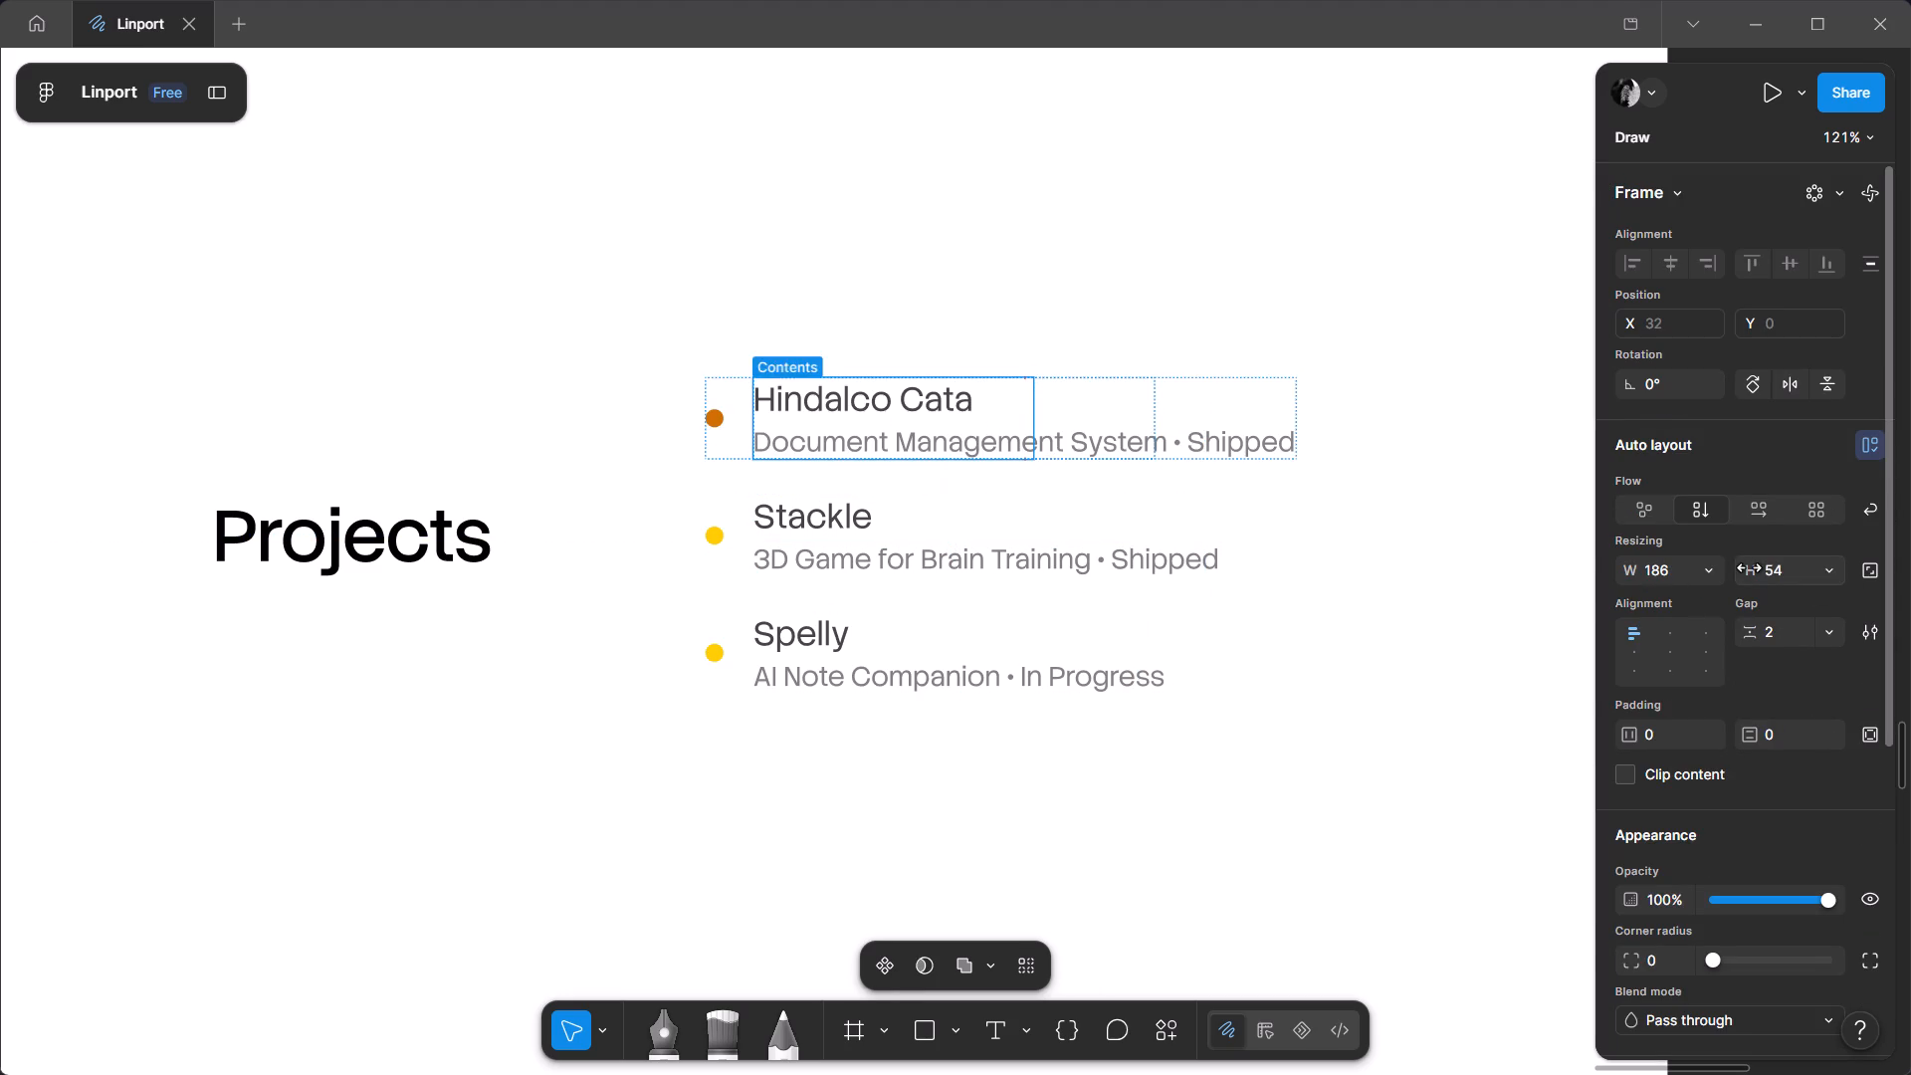
{"action": "left_click", "coordinate": [1715, 574]}
{"action": "left_click", "coordinate": [1643, 606]}
Set the width of the Spelly entry's text block to hug contents.
{"action": "left_click", "coordinate": [1050, 616]}
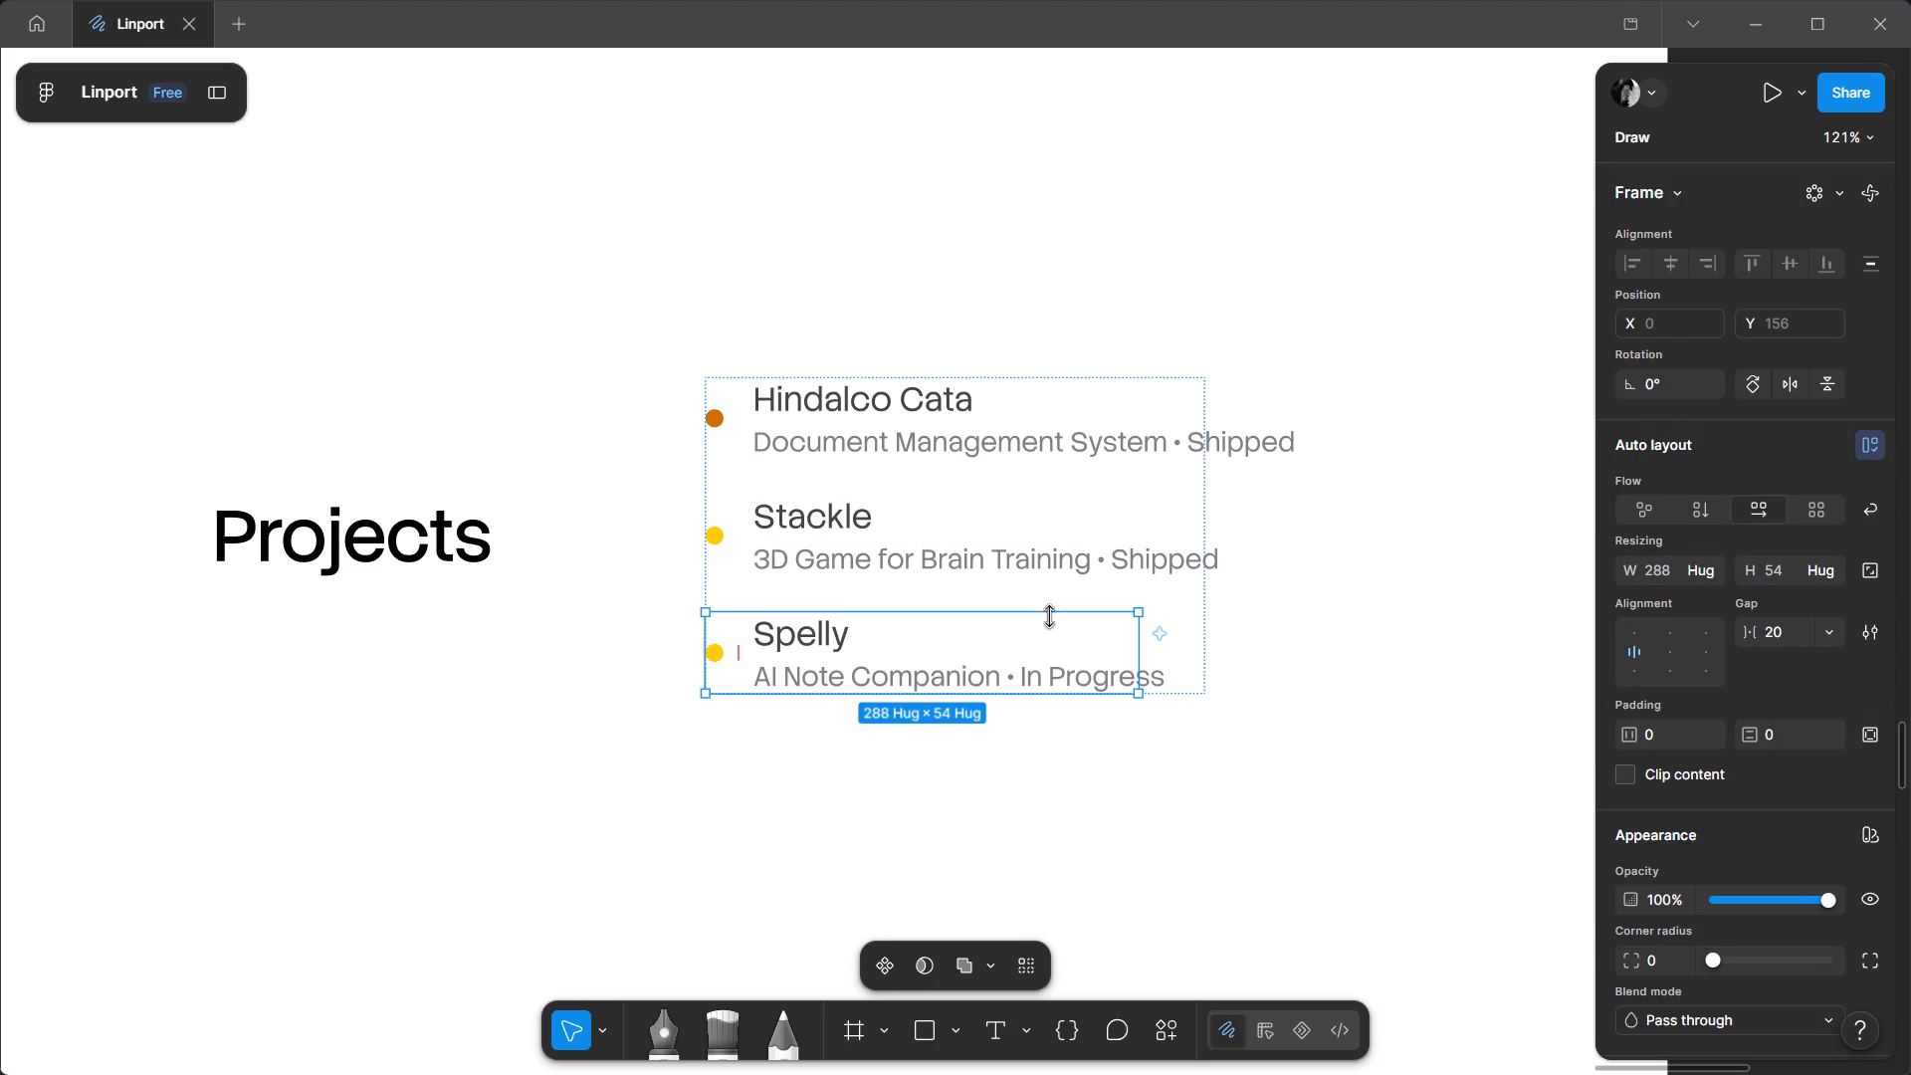
{"action": "left_click", "coordinate": [1046, 618]}
{"action": "double_click", "coordinate": [1037, 628]}
{"action": "left_click", "coordinate": [1701, 568]}
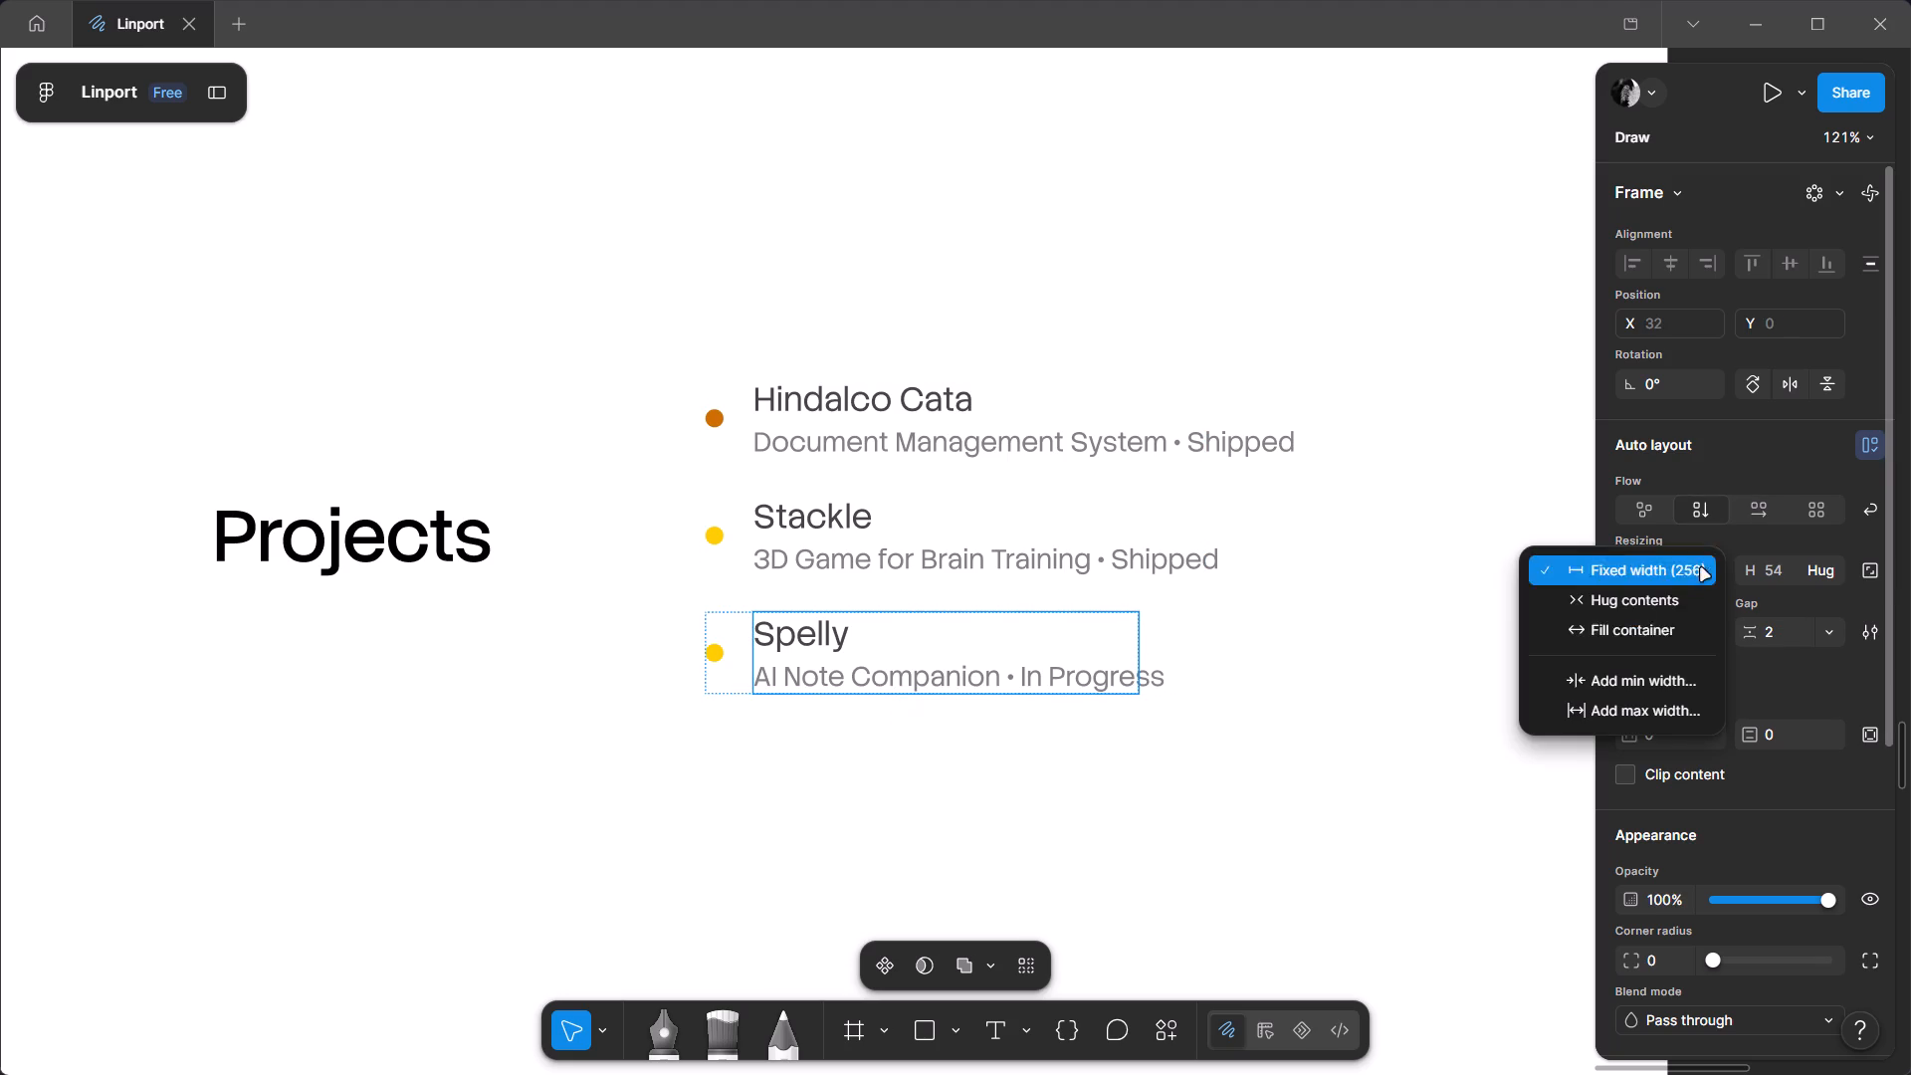
{"action": "left_click", "coordinate": [1628, 606]}
{"action": "left_click", "coordinate": [1332, 724]}
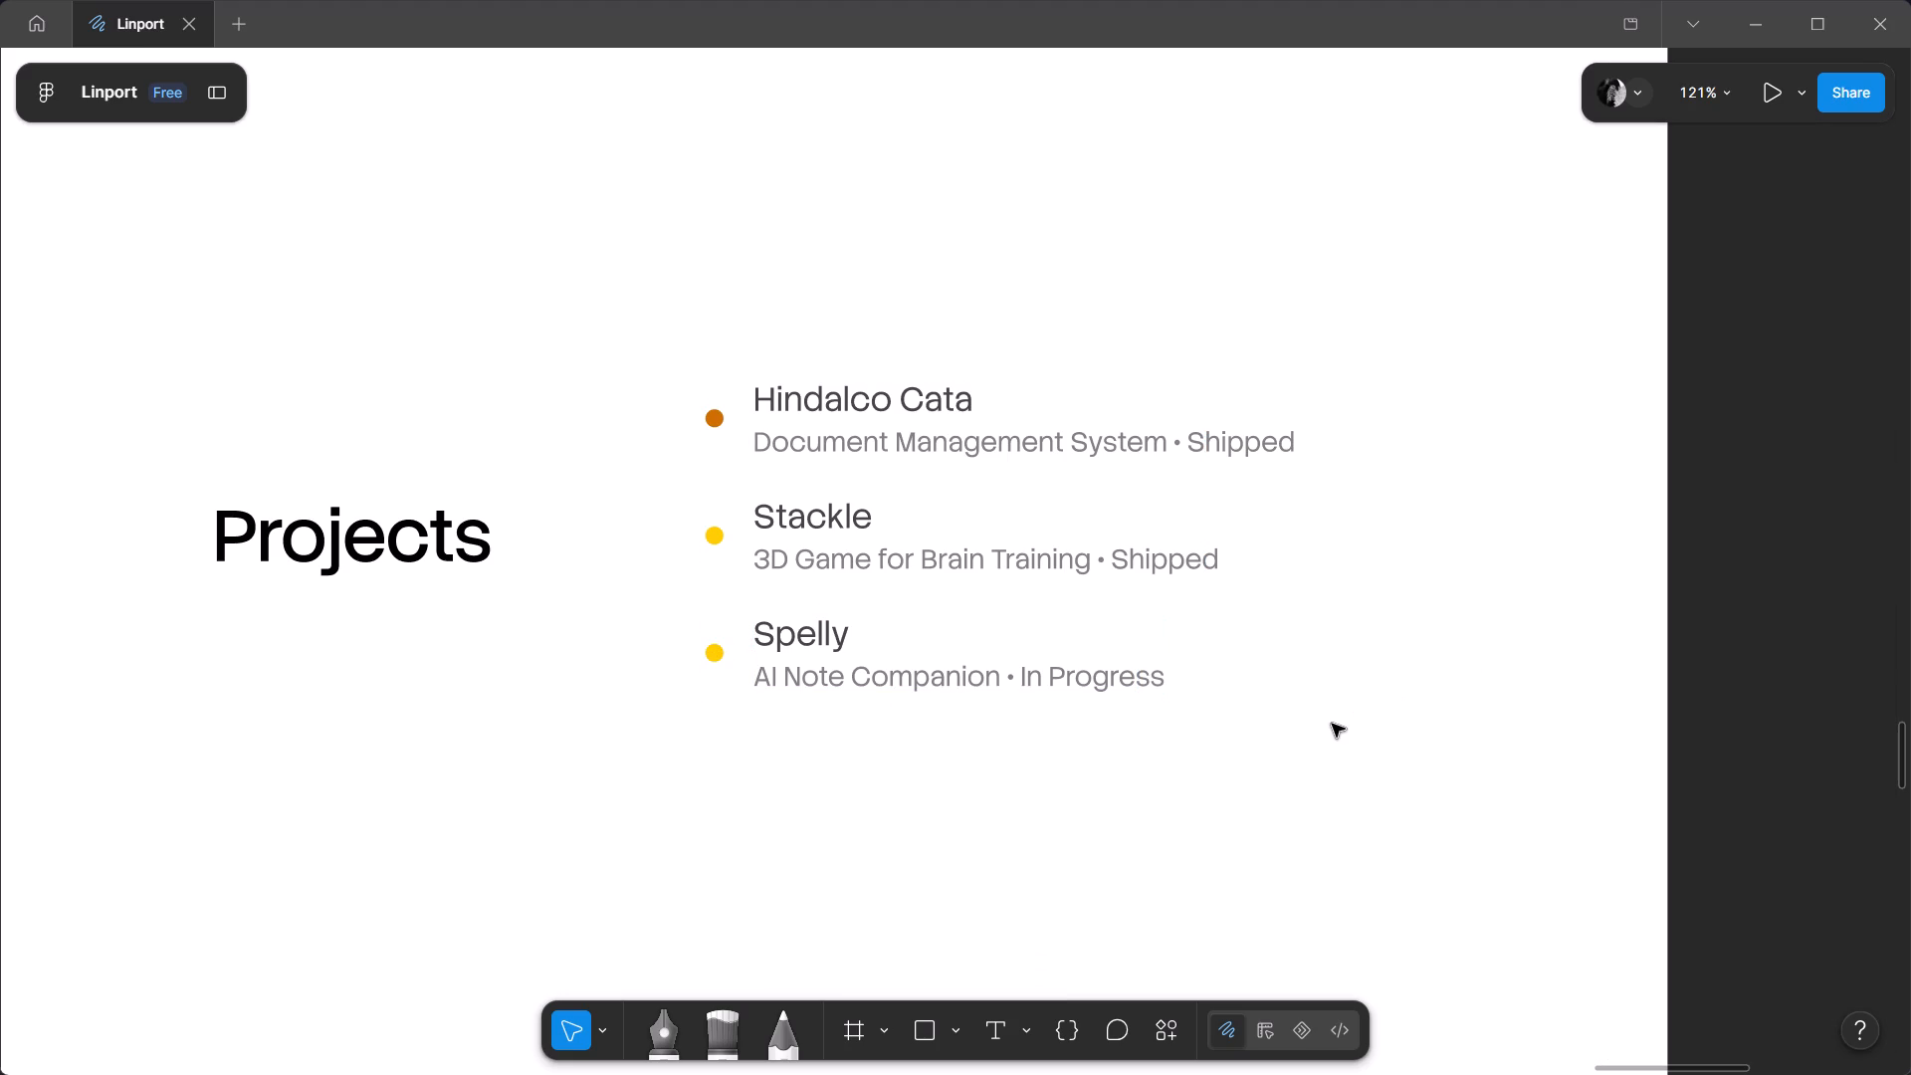
Duplicate the Spelly entry twice within the project list, making five entries.
{"action": "double_click", "coordinate": [1114, 654]}
{"action": "key", "text": "ctrl+c"}
{"action": "key", "text": "ctrl+v"}
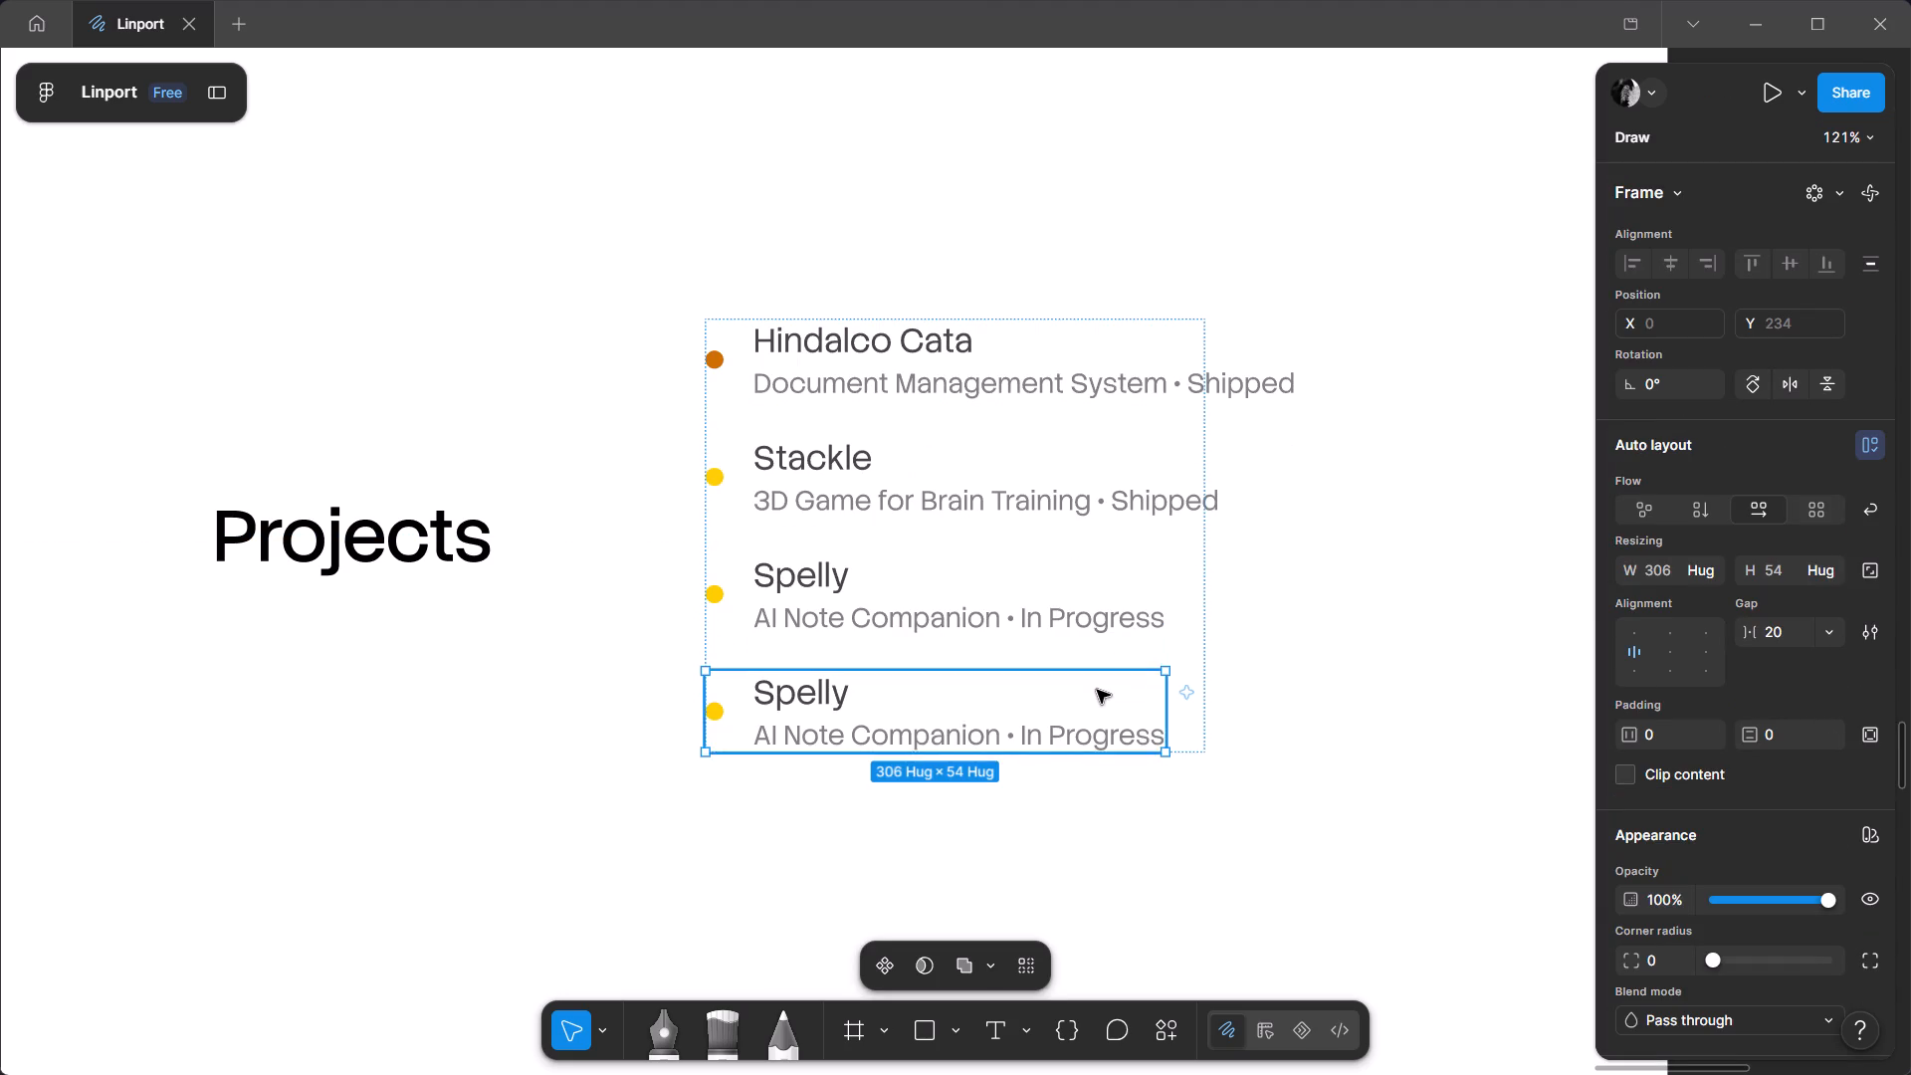
{"action": "key", "text": "ctrl+c"}
{"action": "key", "text": "ctrl+v"}
{"action": "left_click", "coordinate": [1108, 854]}
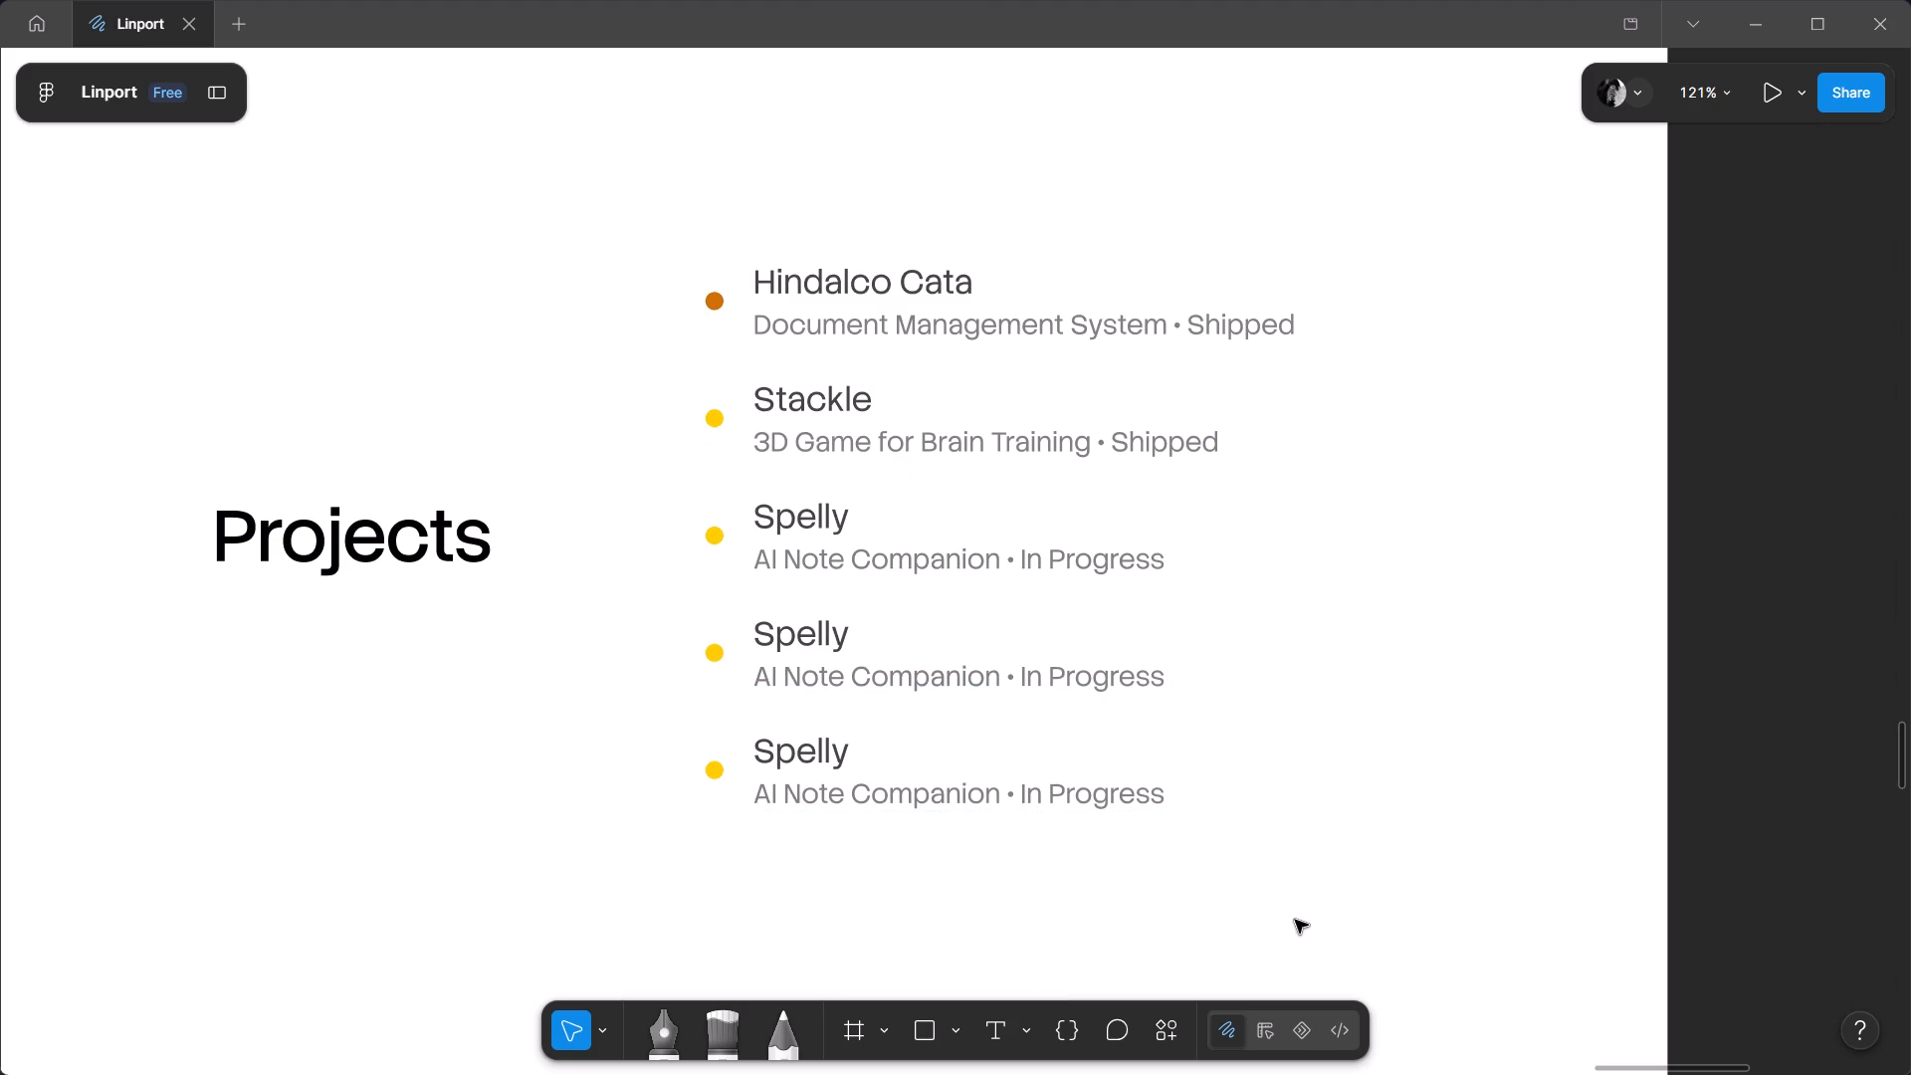
Change the fourth project entry's title from the duplicated Spelly to "LinkedIn Redesign".
{"action": "double_click", "coordinate": [792, 628], "text": "ctrl"}
{"action": "double_click", "coordinate": [1274, 677]}
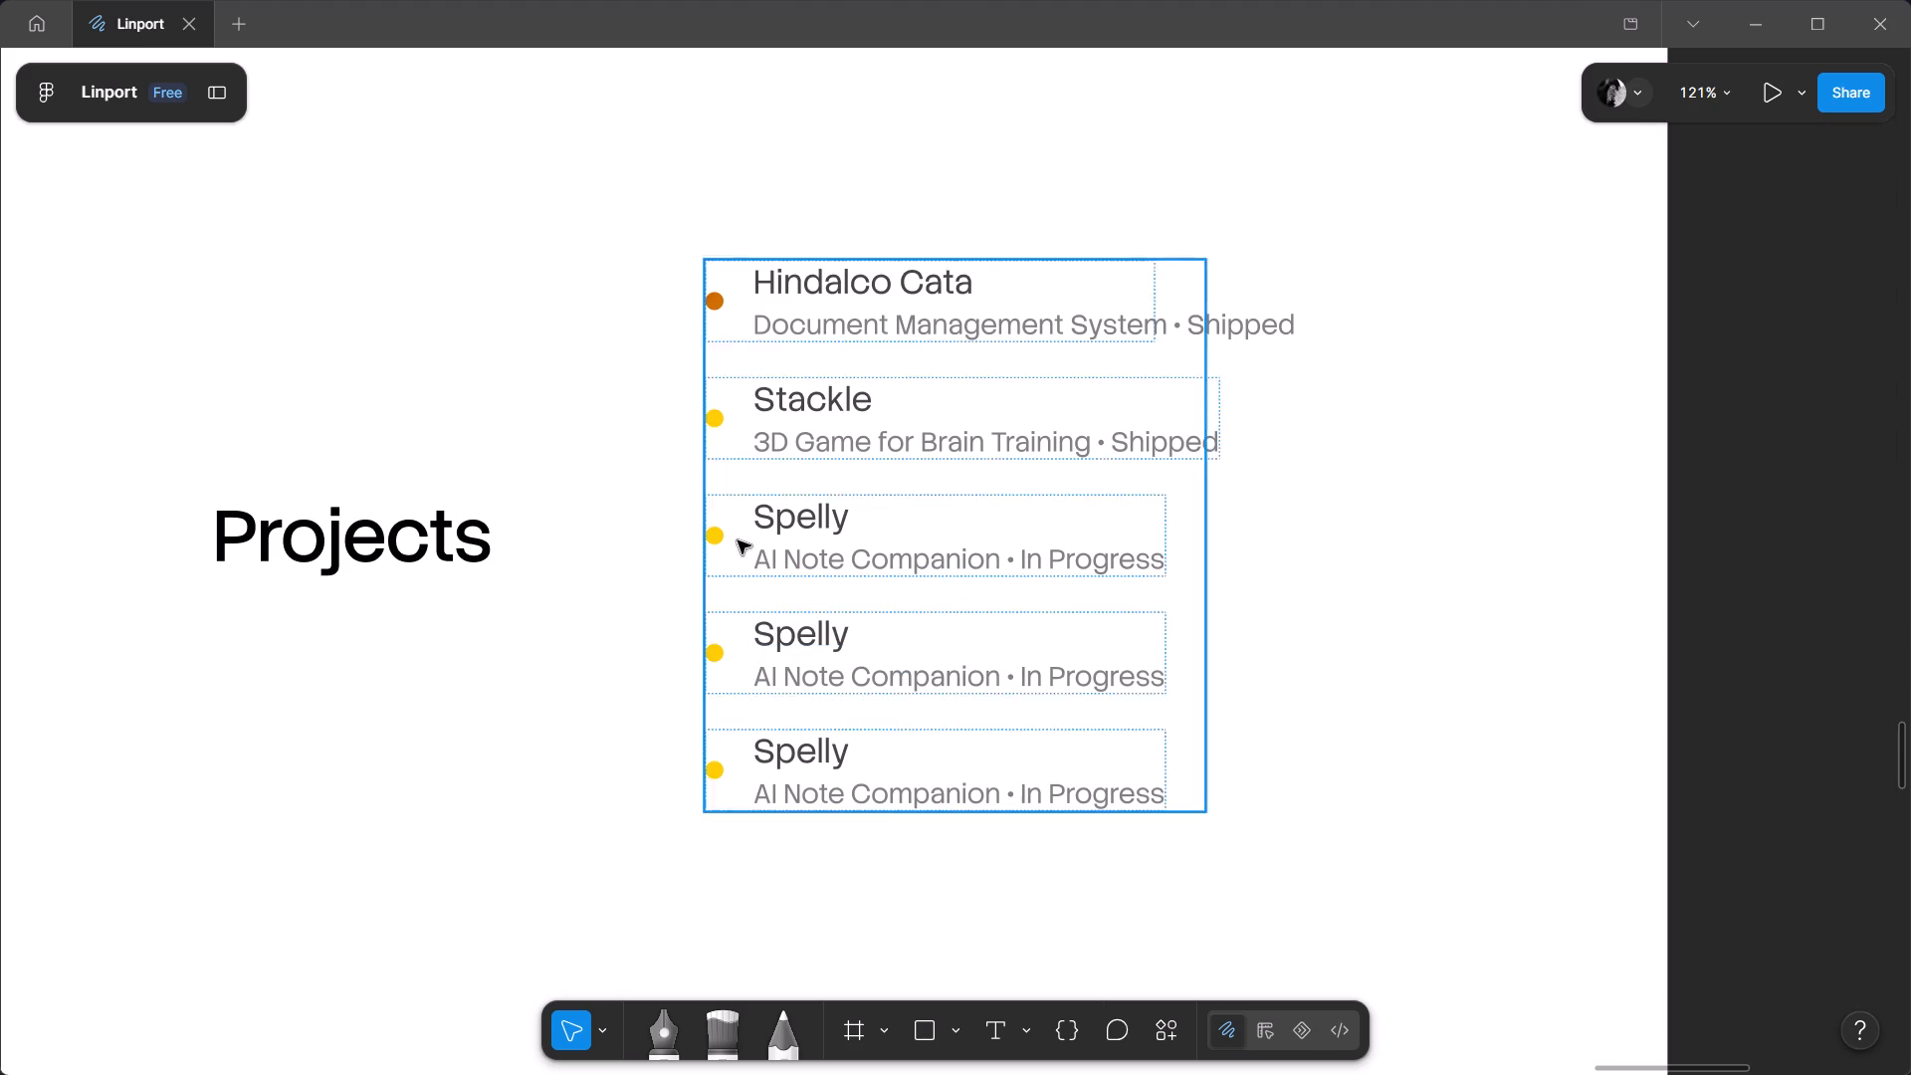
{"action": "double_click", "coordinate": [800, 629], "text": "ctrl"}
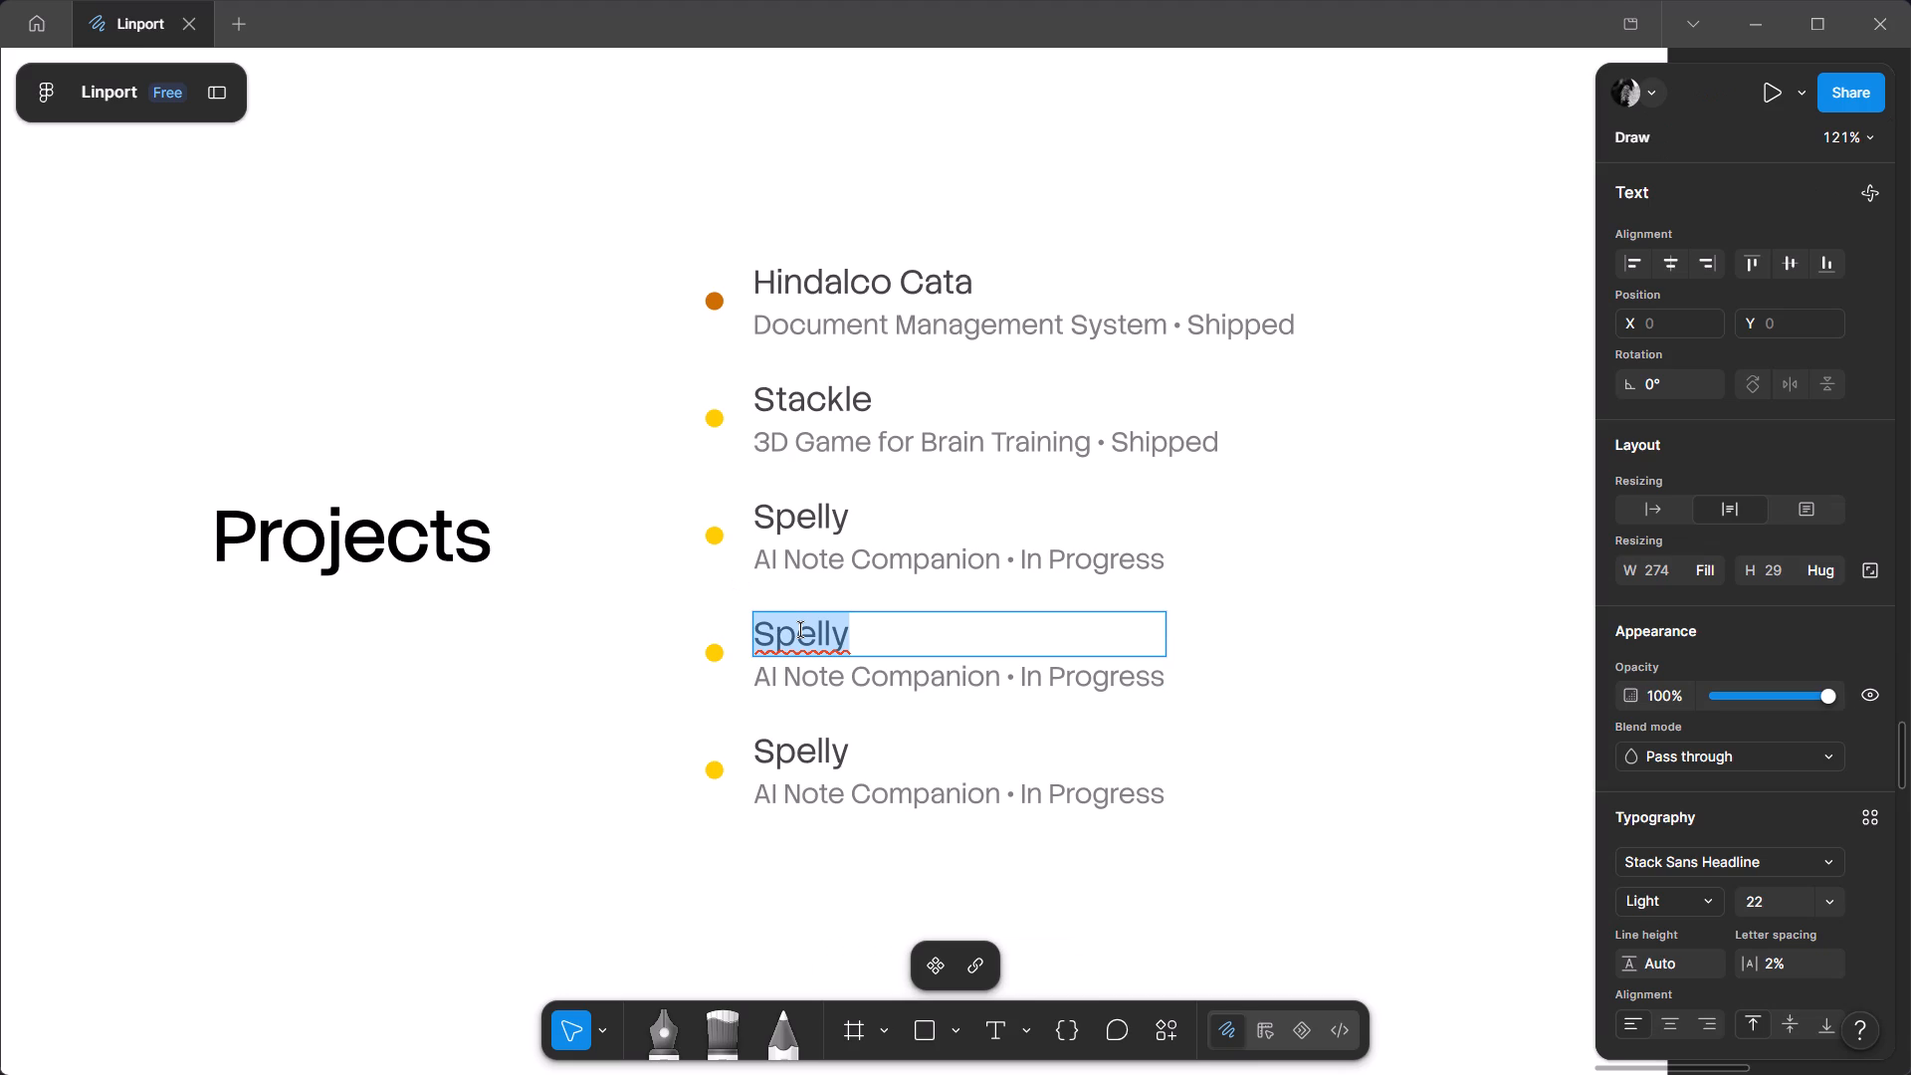
{"action": "key", "text": "n"}
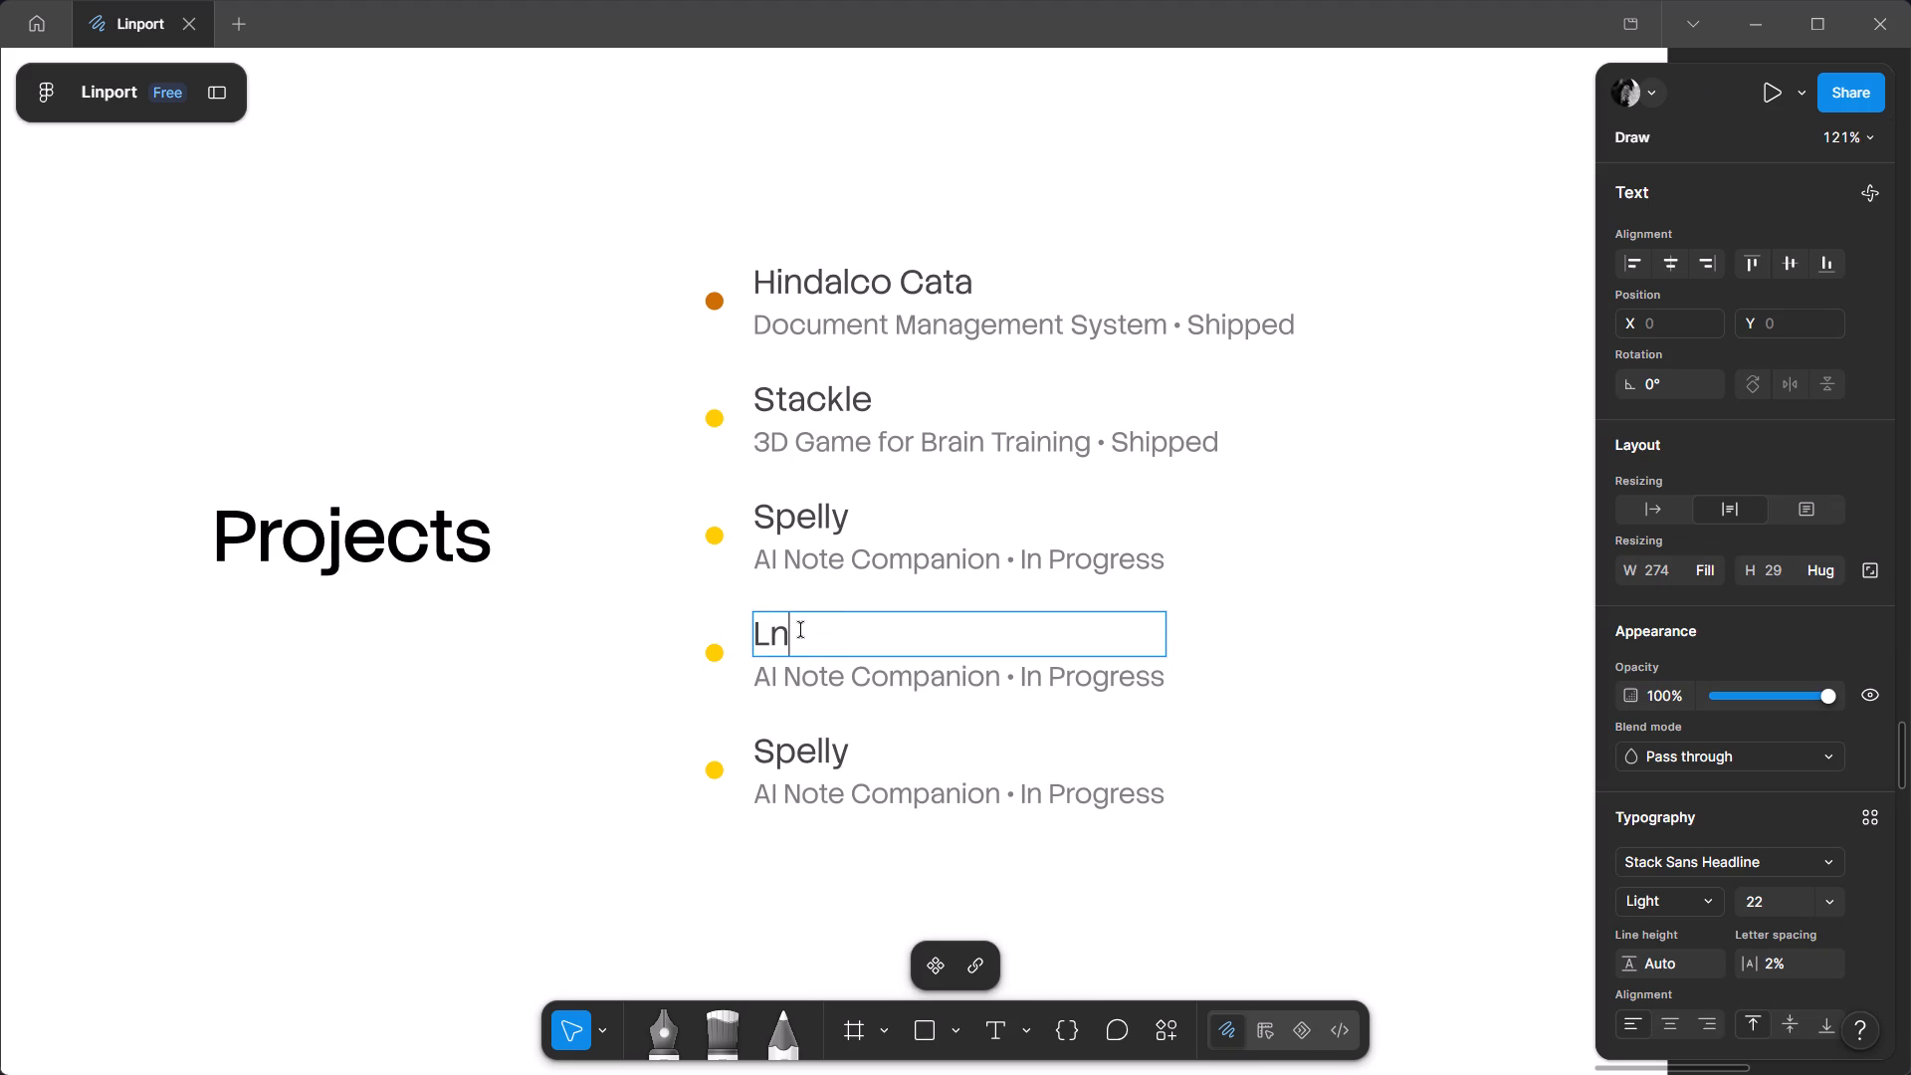
{"action": "key", "text": "BackSpace"}
{"action": "type", "text": "inkked"}
{"action": "key", "text": "BackSpace"}
{"action": "key", "text": "BackSpace"}
{"action": "key", "text": "e"}
{"action": "key", "text": "BackSpace"}
{"action": "key", "text": "e"}
{"action": "key", "text": "BackSpace"}
{"action": "key", "text": "d"}
{"action": "key", "text": "BackSpace"}
{"action": "key", "text": "BackSpace"}
{"action": "type", "text": "ed"}
{"action": "type", "text": "n"}
{"action": "key", "text": "space"}
{"action": "type", "text": "eru"}
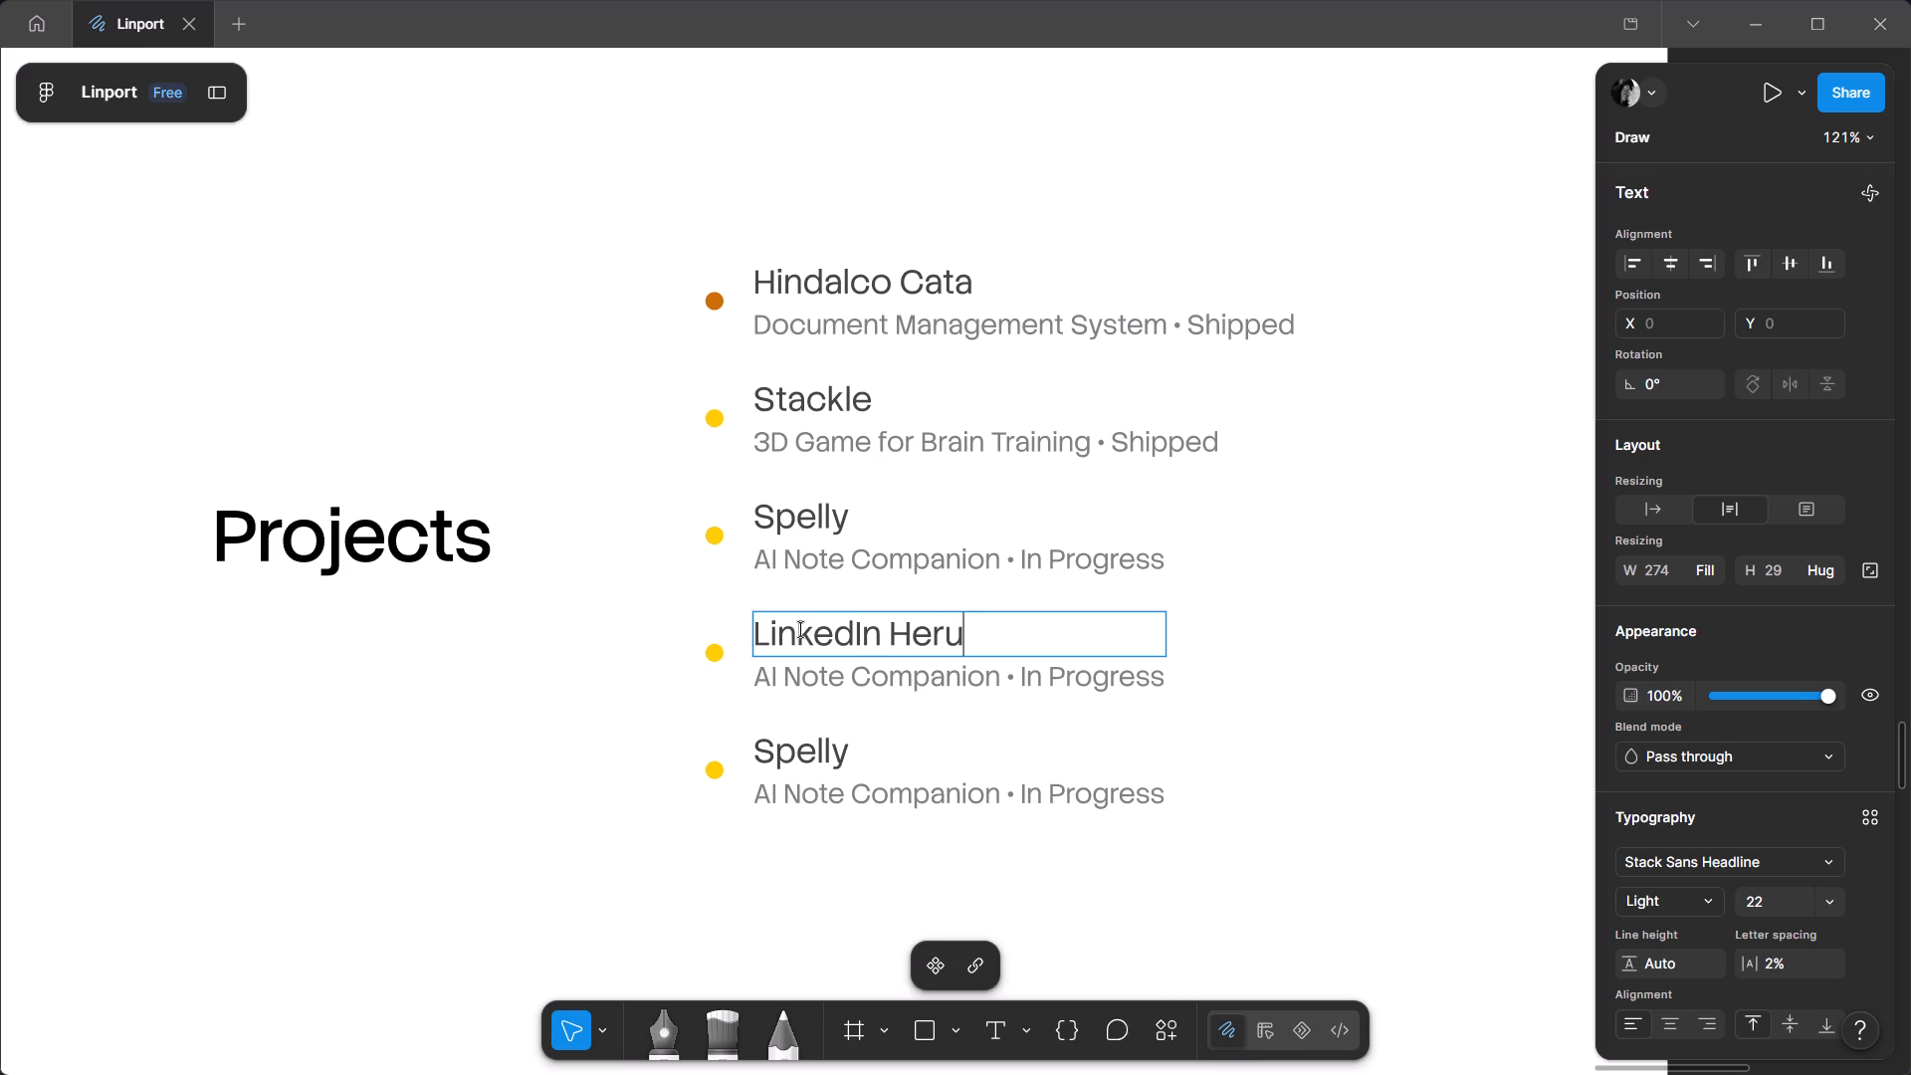
{"action": "key", "text": "BackSpace"}
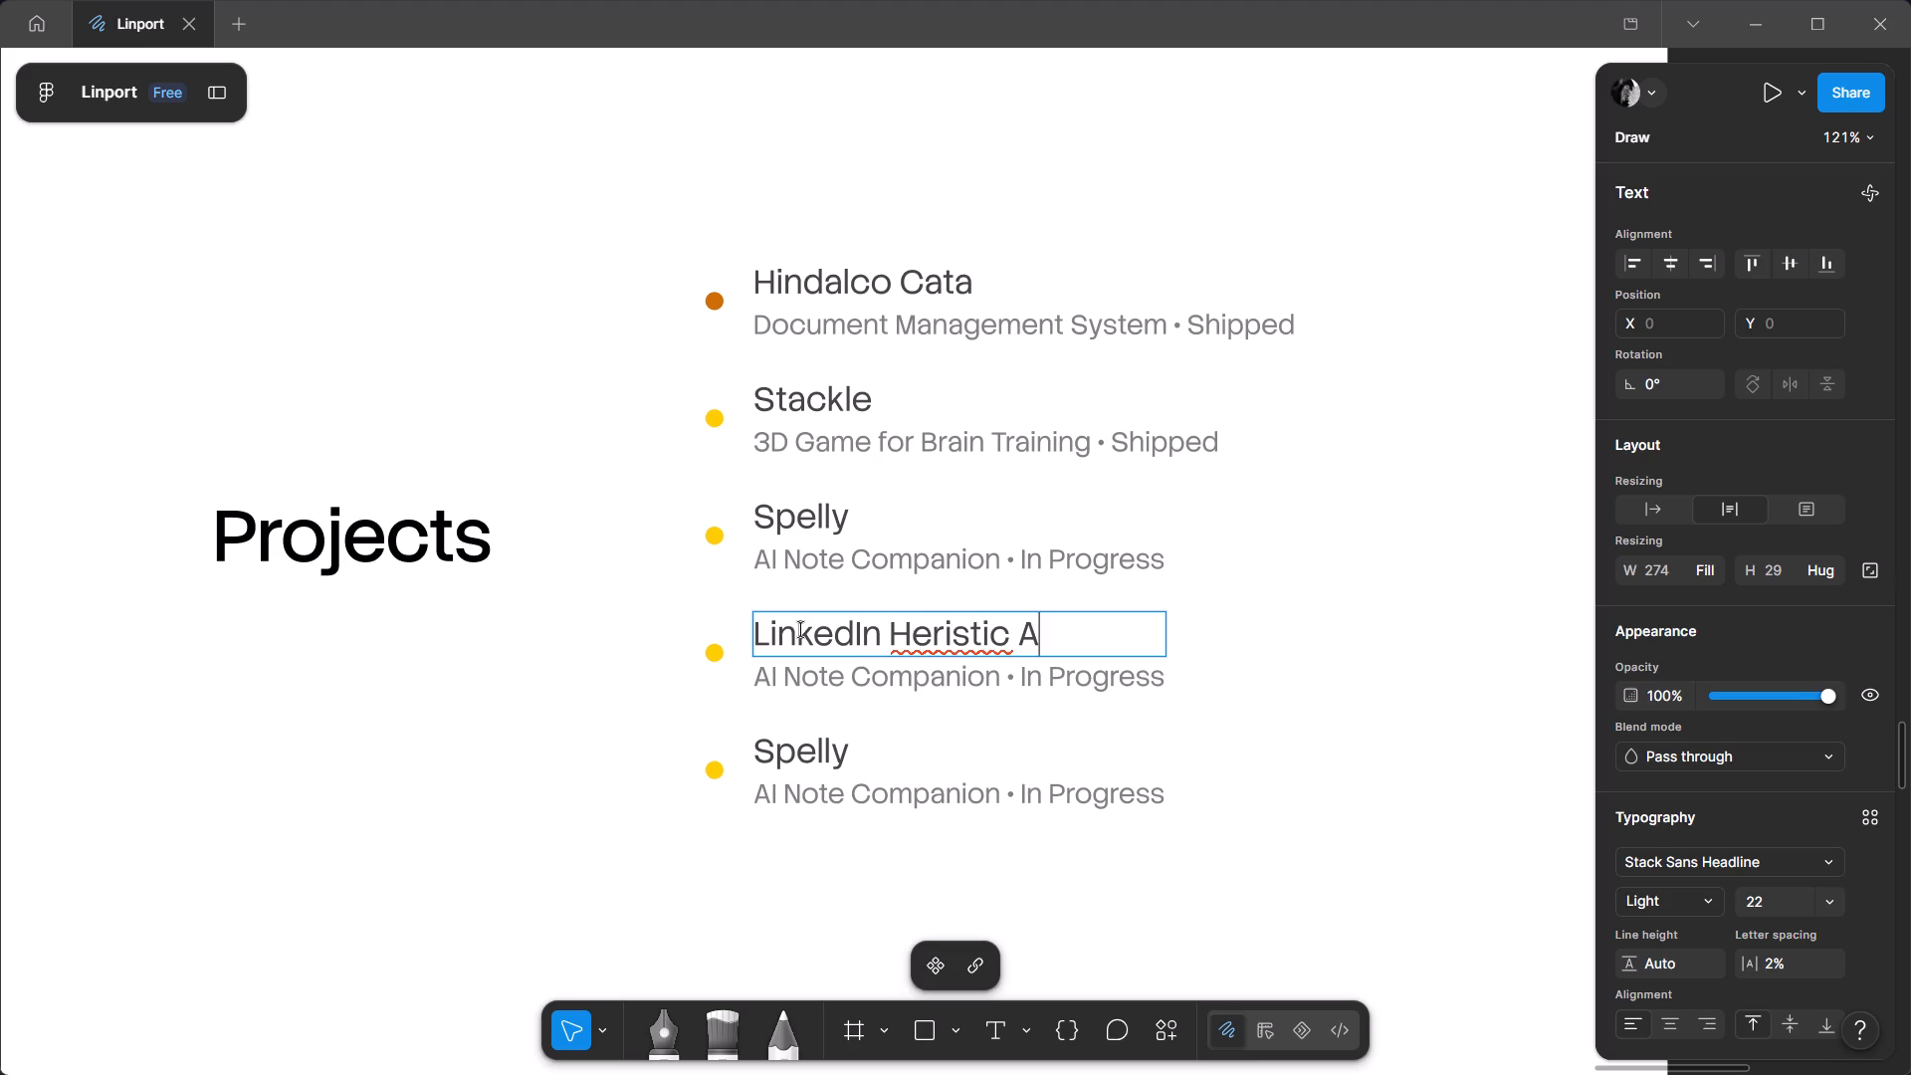
{"action": "key", "text": "BackSpace"}
{"action": "key", "text": "BackSpace"}
{"action": "key", "text": "BackSpace"}
{"action": "key", "text": "BackSpace"}
{"action": "key", "text": "BackSpace"}
{"action": "key", "text": "BackSpace"}
{"action": "key", "text": "BackSpace"}
{"action": "key", "text": "BackSpace"}
{"action": "key", "text": "BackSpace"}
{"action": "key", "text": "BackSpace"}
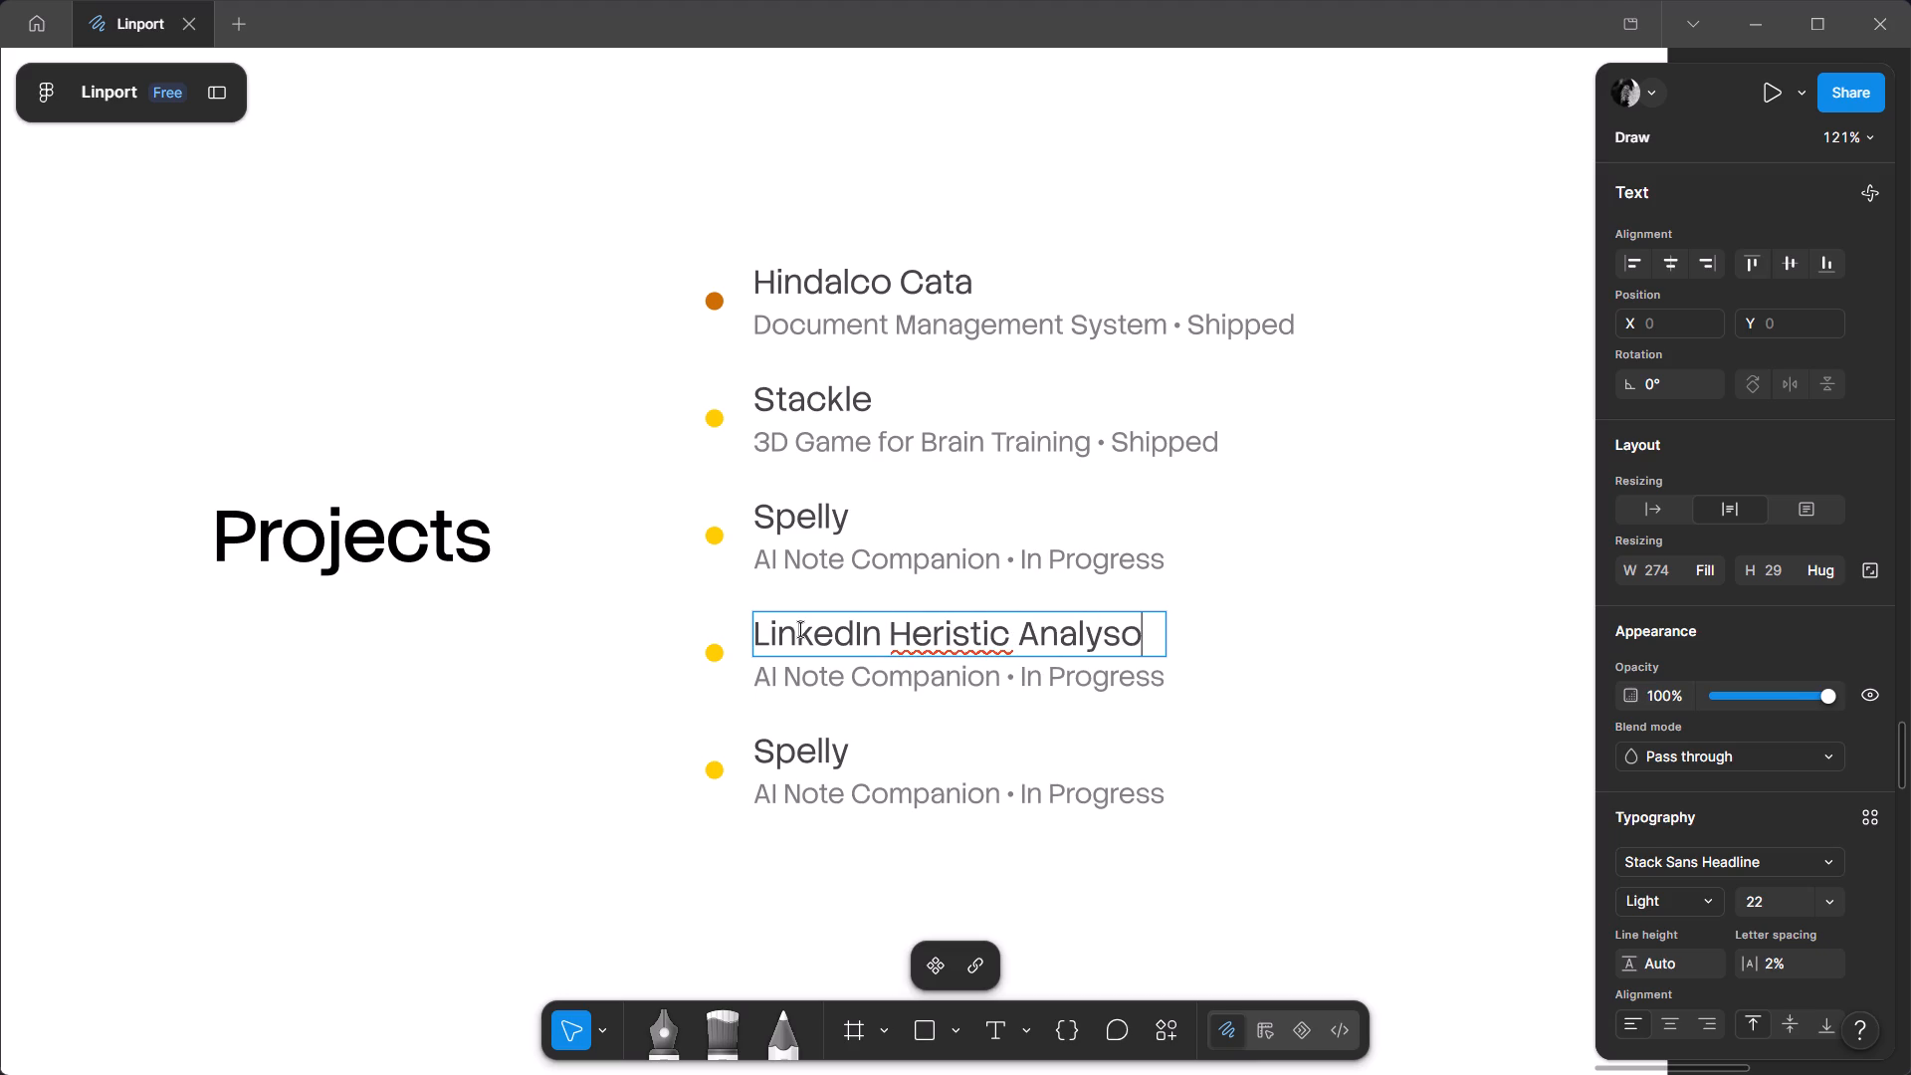
{"action": "key", "text": "BackSpace"}
{"action": "key", "text": "BackSpace"}
{"action": "key", "text": "BackSpace"}
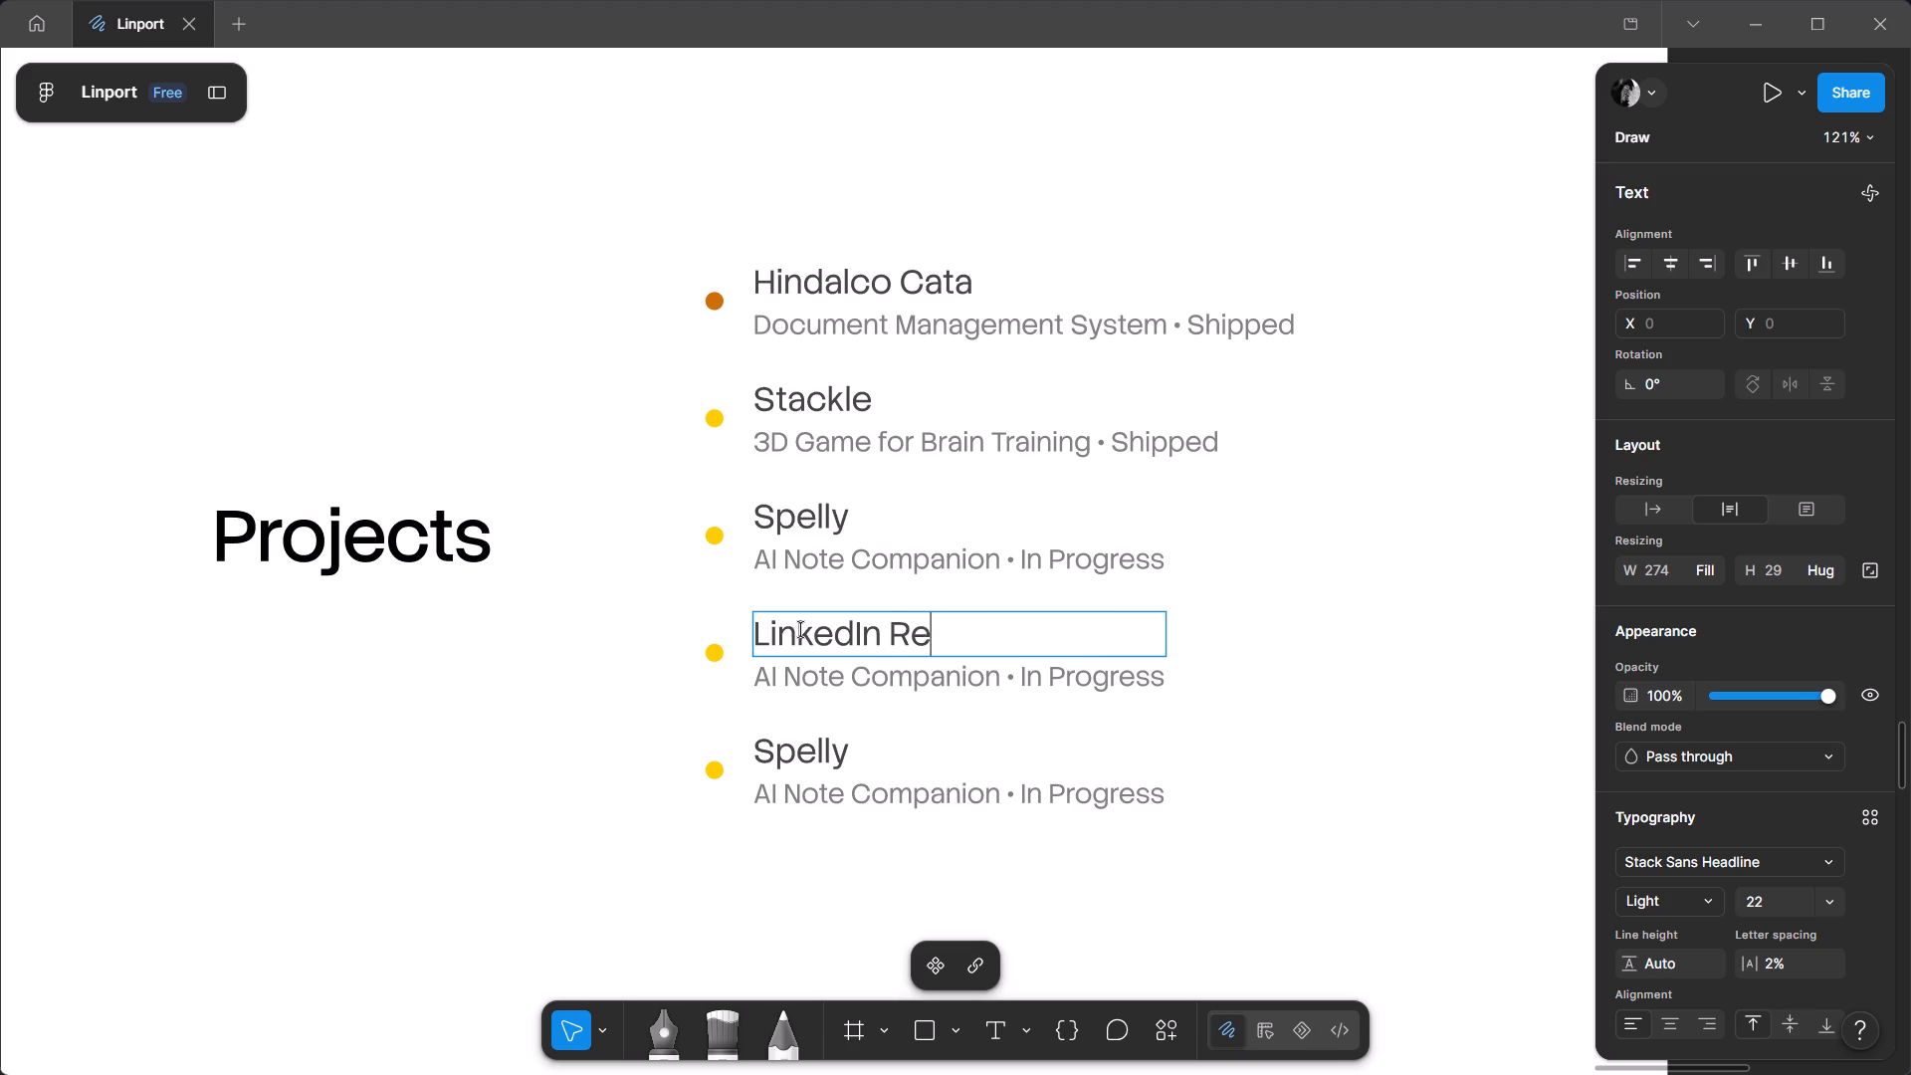
{"action": "key", "text": "BackSpace"}
{"action": "type", "text": "design"}
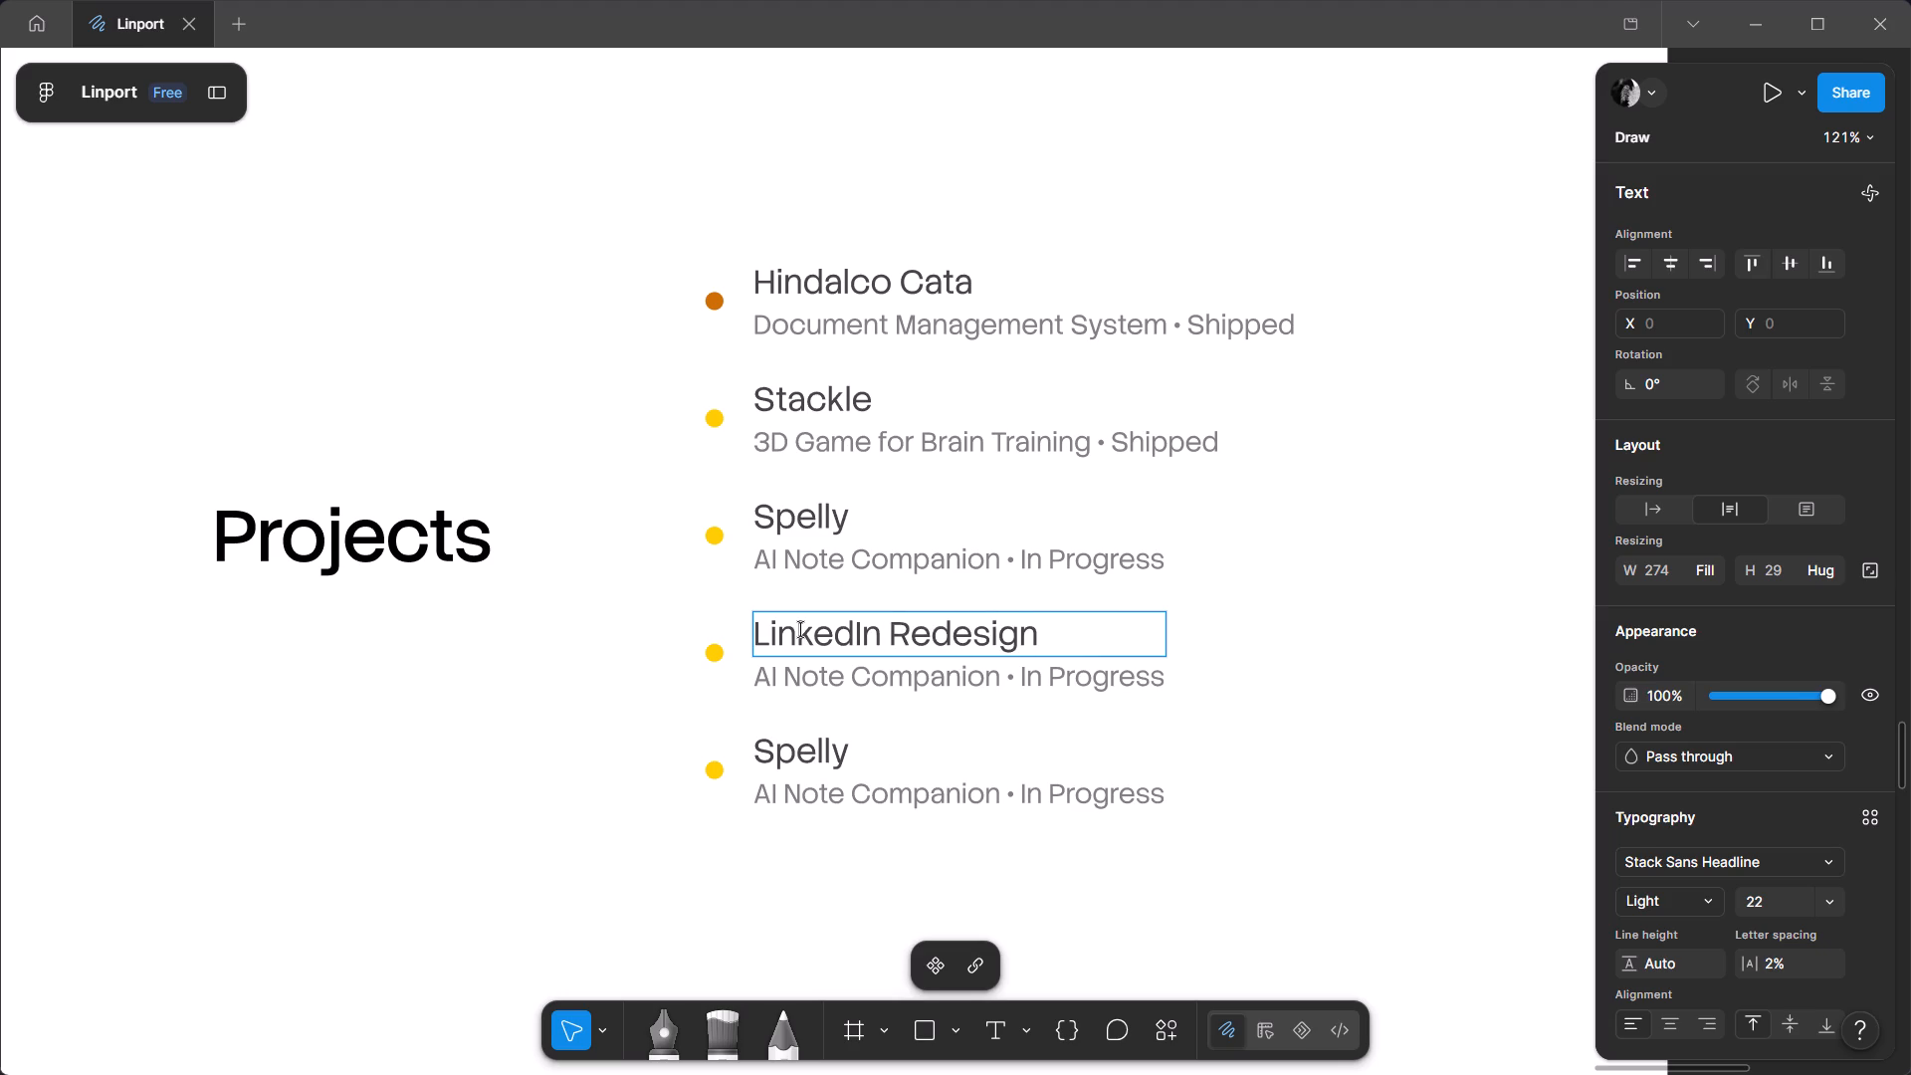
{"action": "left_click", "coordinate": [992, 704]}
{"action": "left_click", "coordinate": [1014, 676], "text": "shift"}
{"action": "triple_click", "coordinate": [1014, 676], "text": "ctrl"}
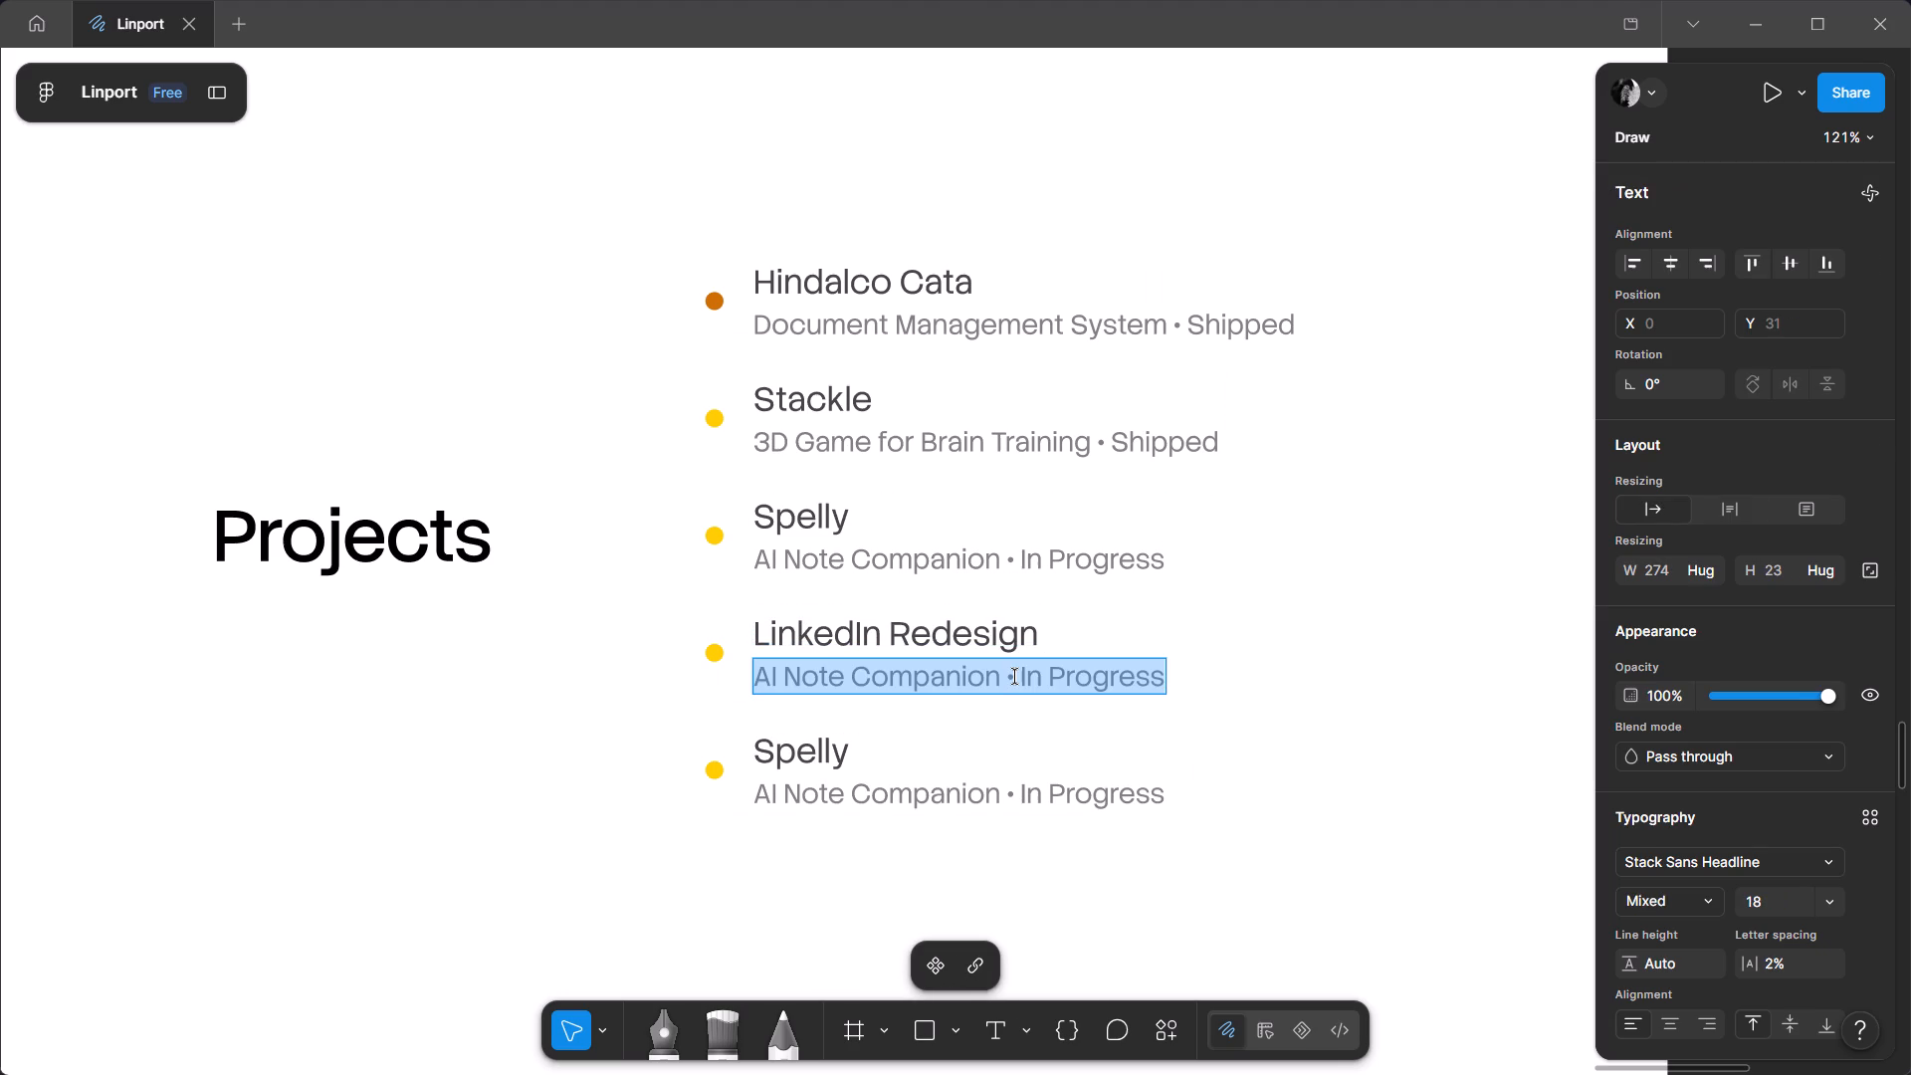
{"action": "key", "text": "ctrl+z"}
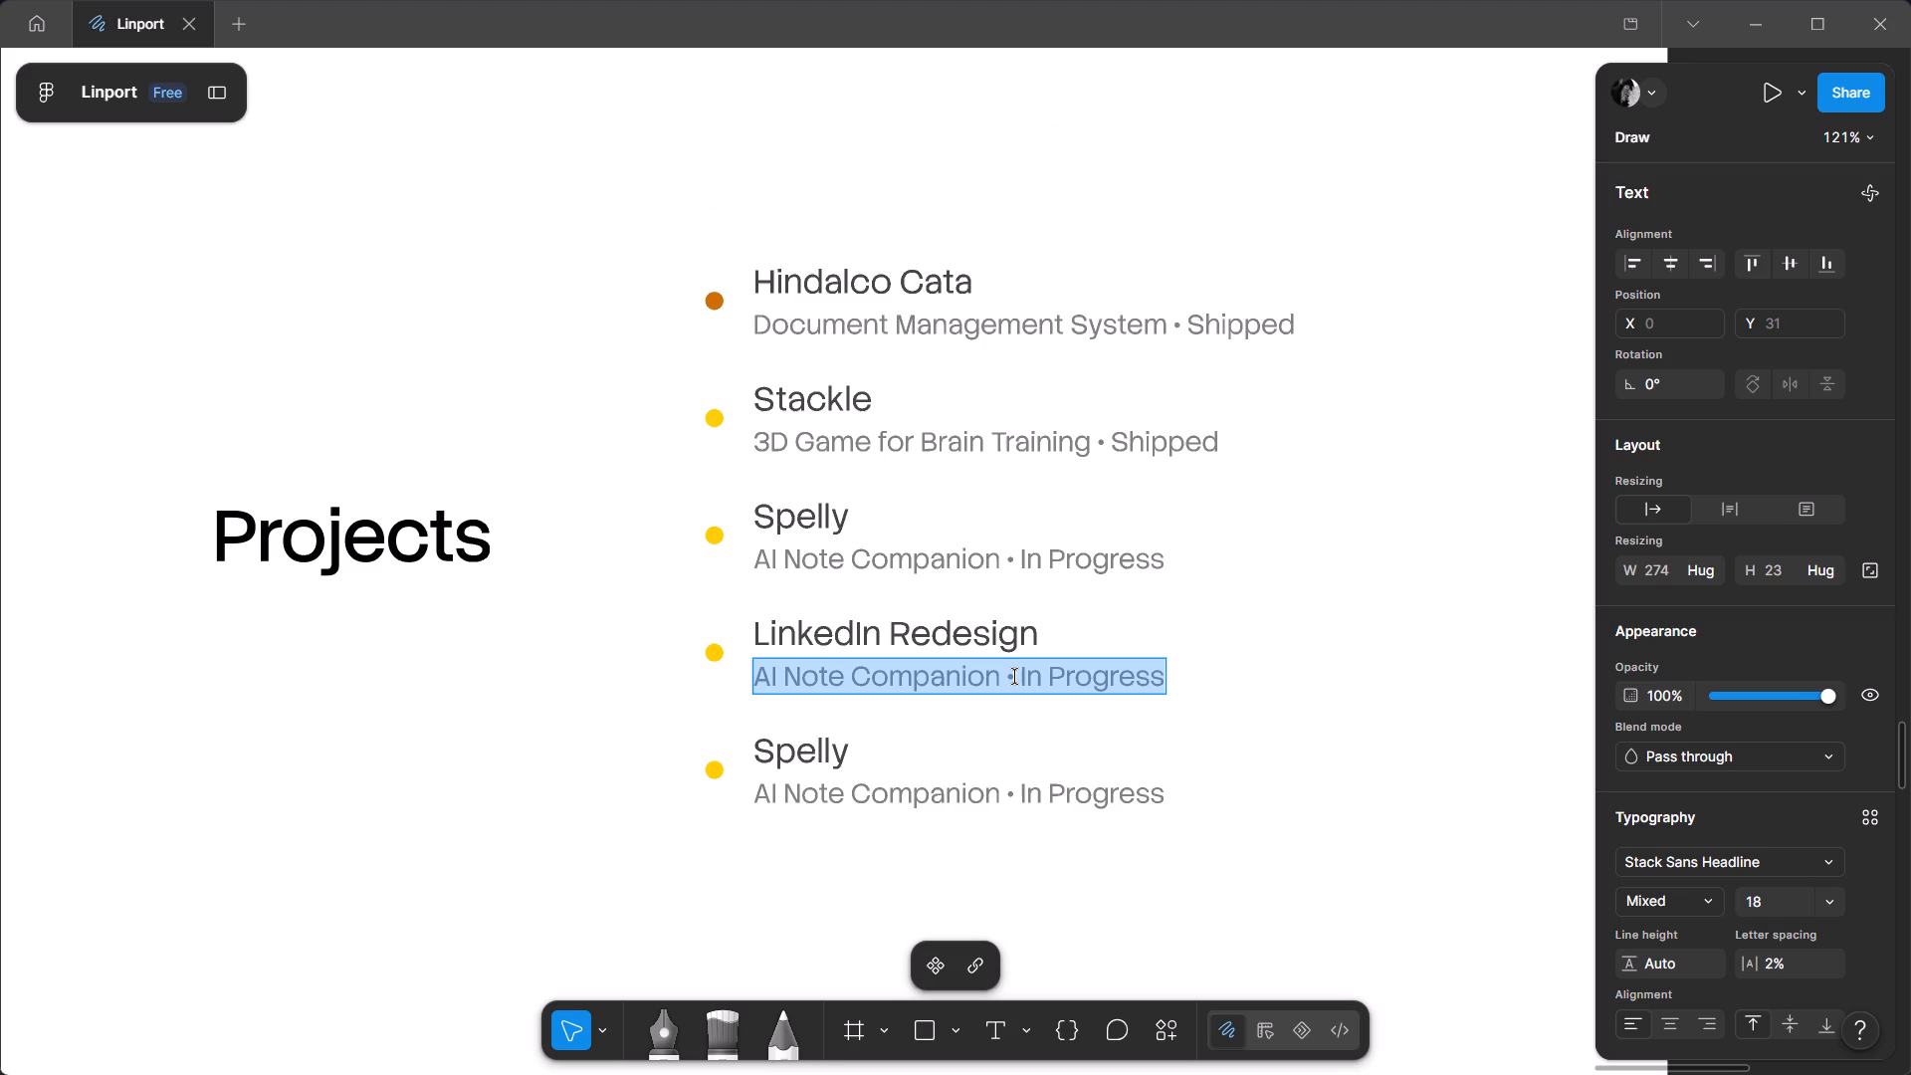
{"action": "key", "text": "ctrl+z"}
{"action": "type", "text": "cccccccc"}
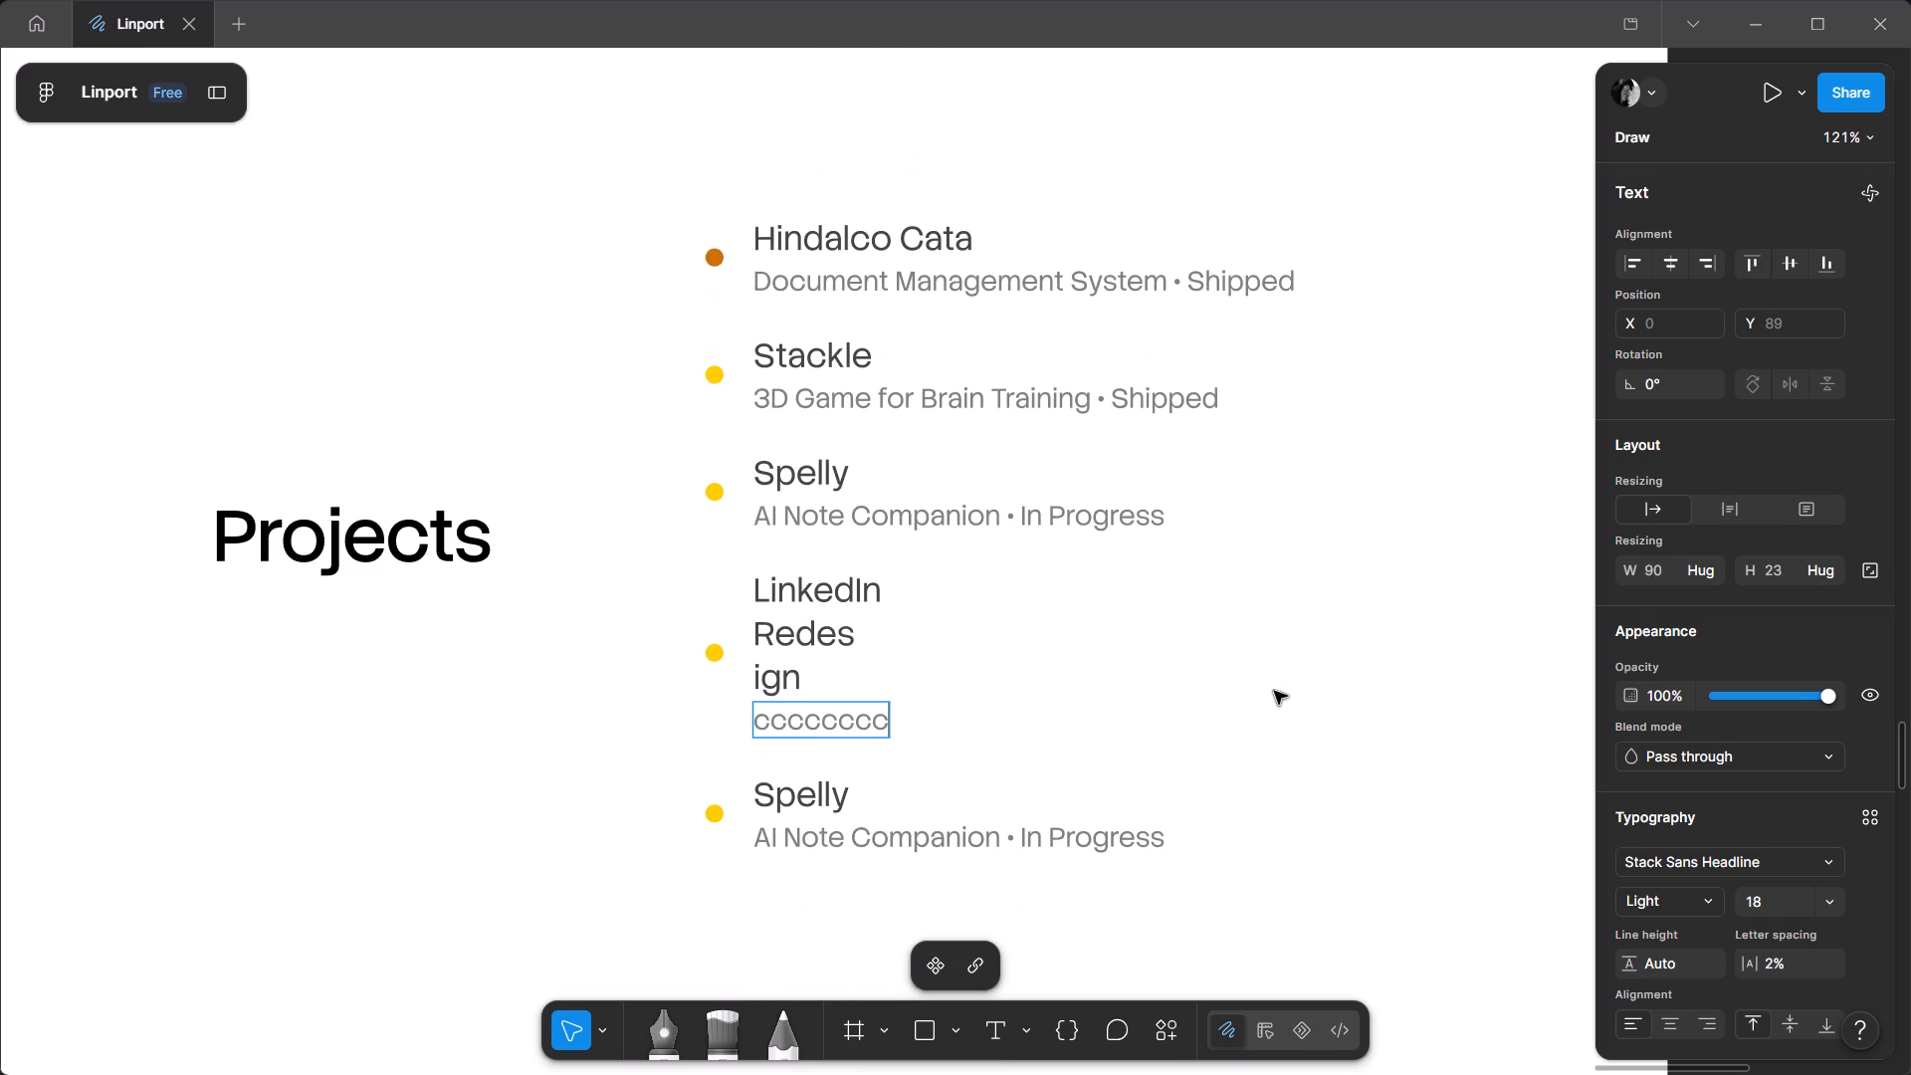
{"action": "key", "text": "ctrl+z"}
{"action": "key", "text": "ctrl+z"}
Set the "LinkedIn Redesign" title text to auto width so its box hugs the text.
{"action": "left_click", "coordinate": [975, 638]}
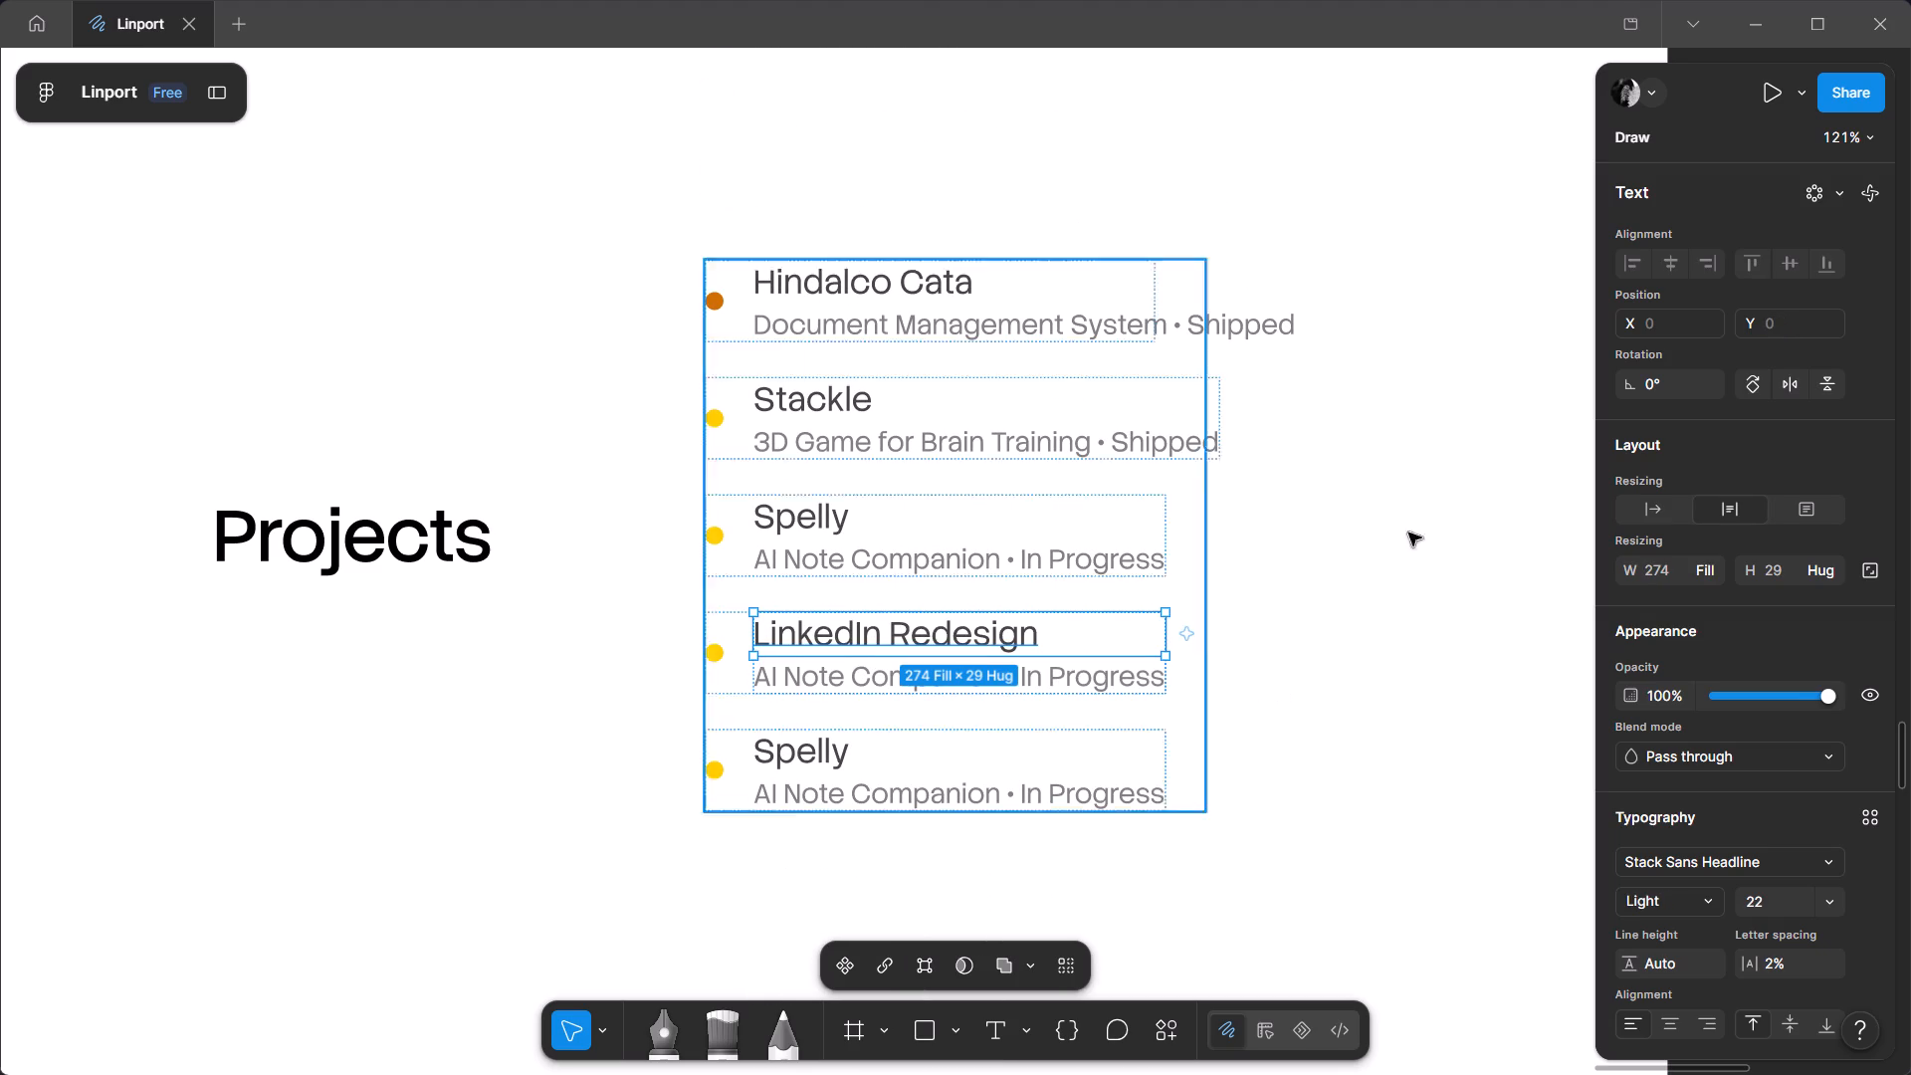
{"action": "left_click", "coordinate": [977, 624], "text": "ctrl+shift"}
{"action": "left_click", "coordinate": [971, 643], "text": "ctrl+shift"}
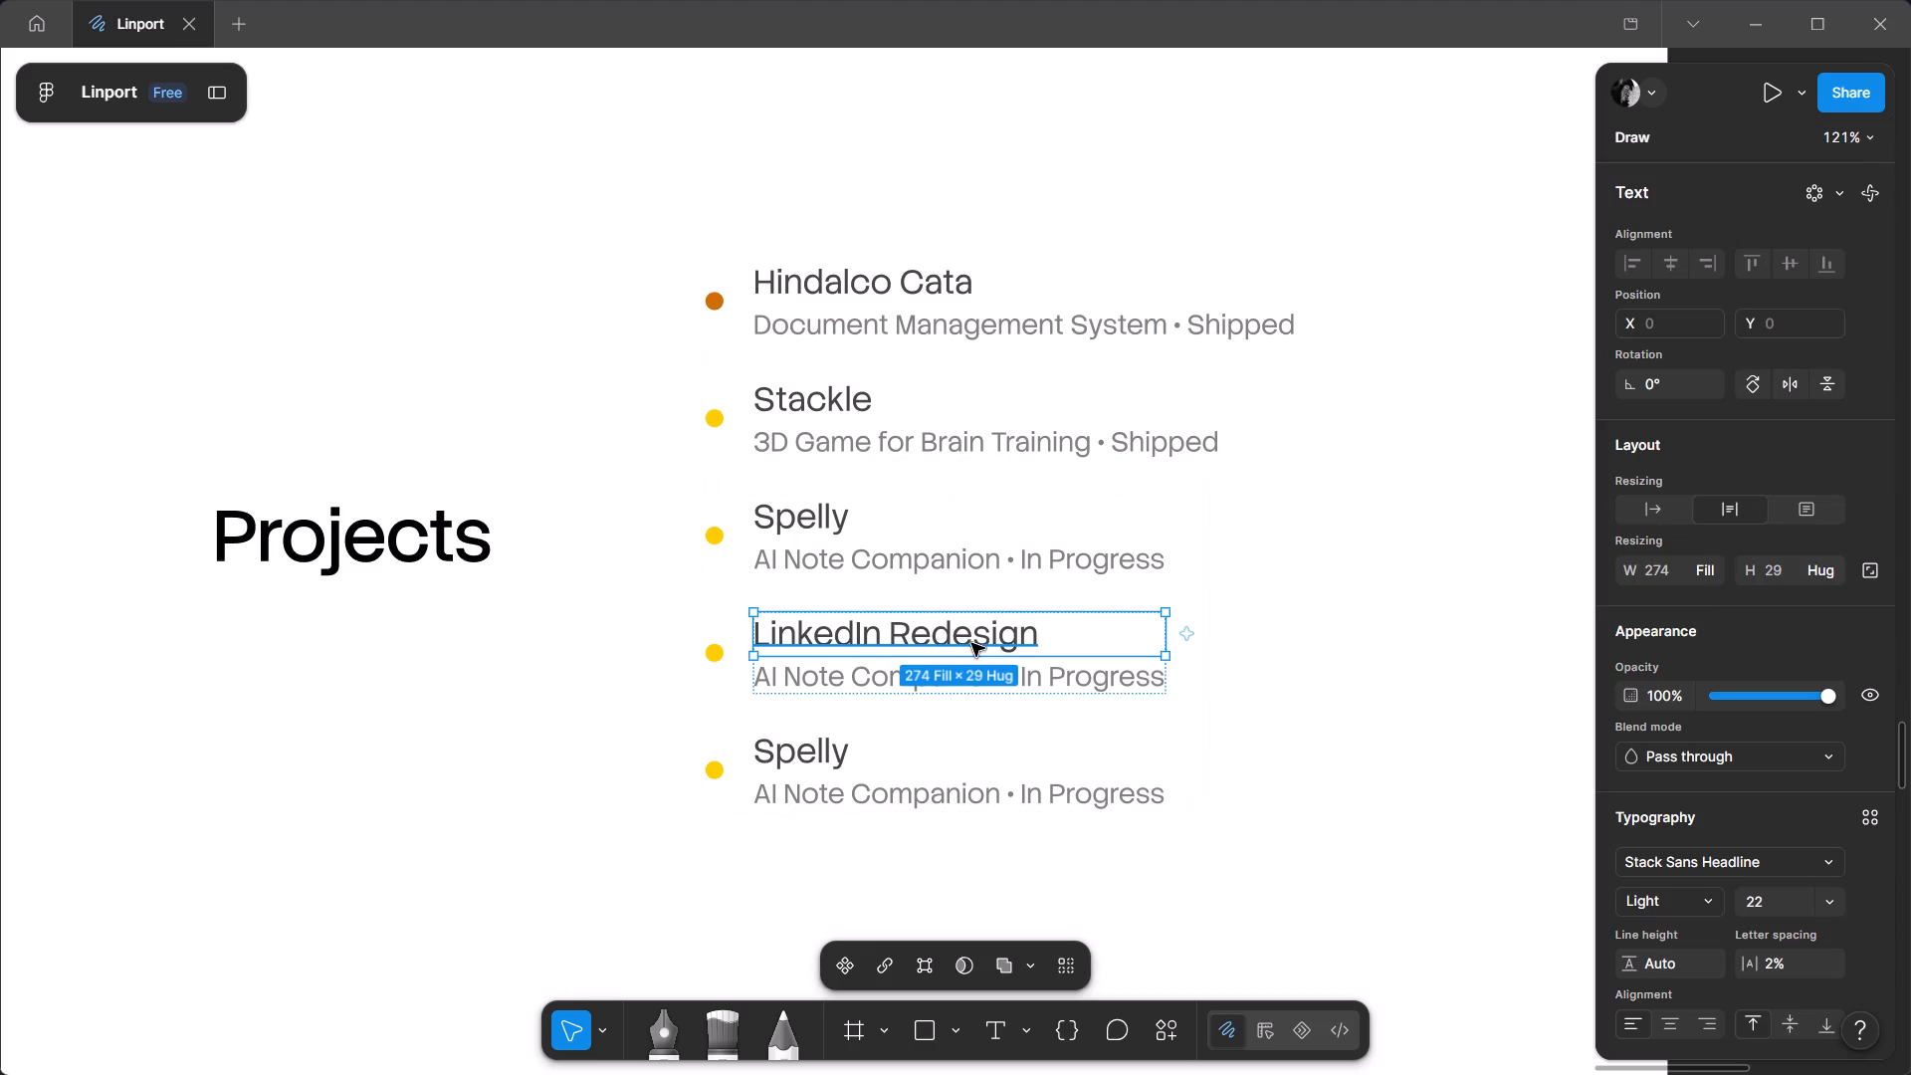
{"action": "left_click", "coordinate": [1717, 567]}
{"action": "left_click", "coordinate": [1716, 567]}
{"action": "left_click", "coordinate": [1640, 503]}
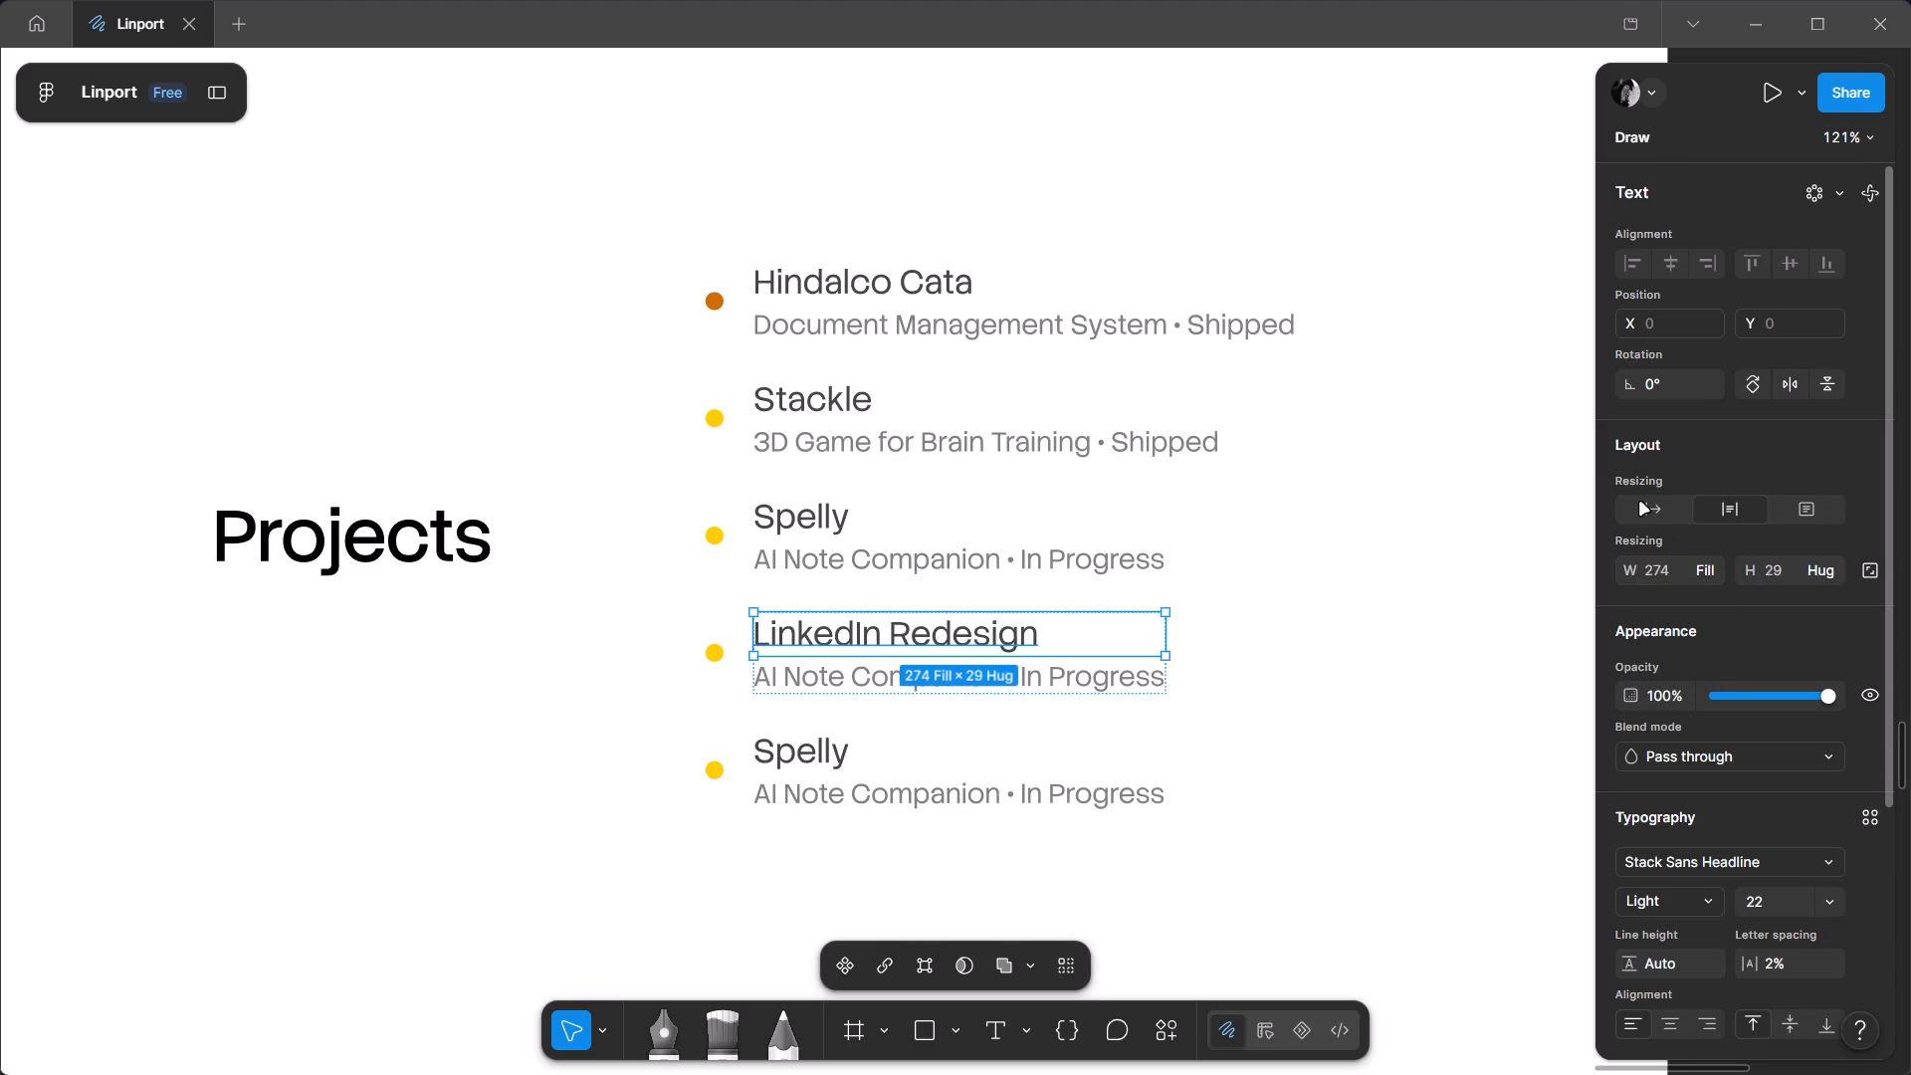
Replace the description under LinkedIn Redesign with "Concept Design".
{"action": "double_click", "coordinate": [956, 676], "text": "ctrl"}
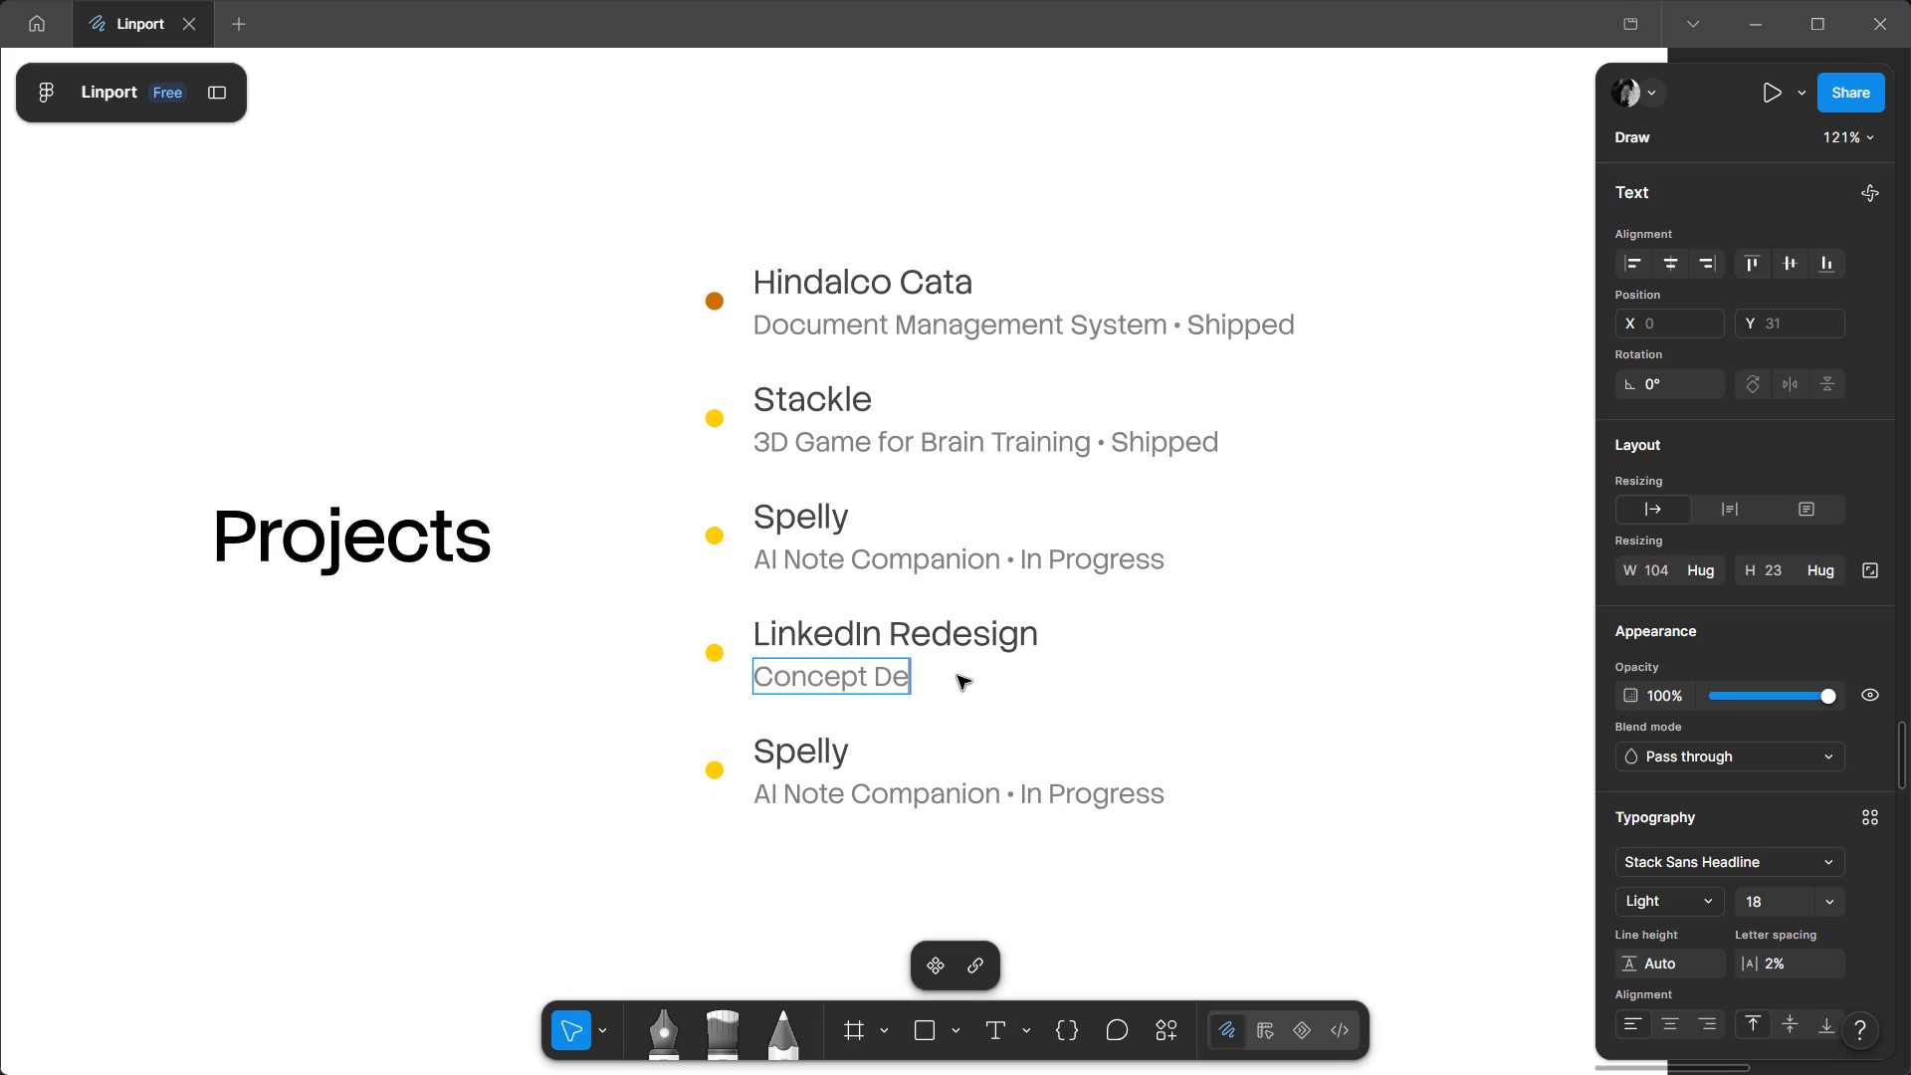
{"action": "double_click", "coordinate": [814, 908]}
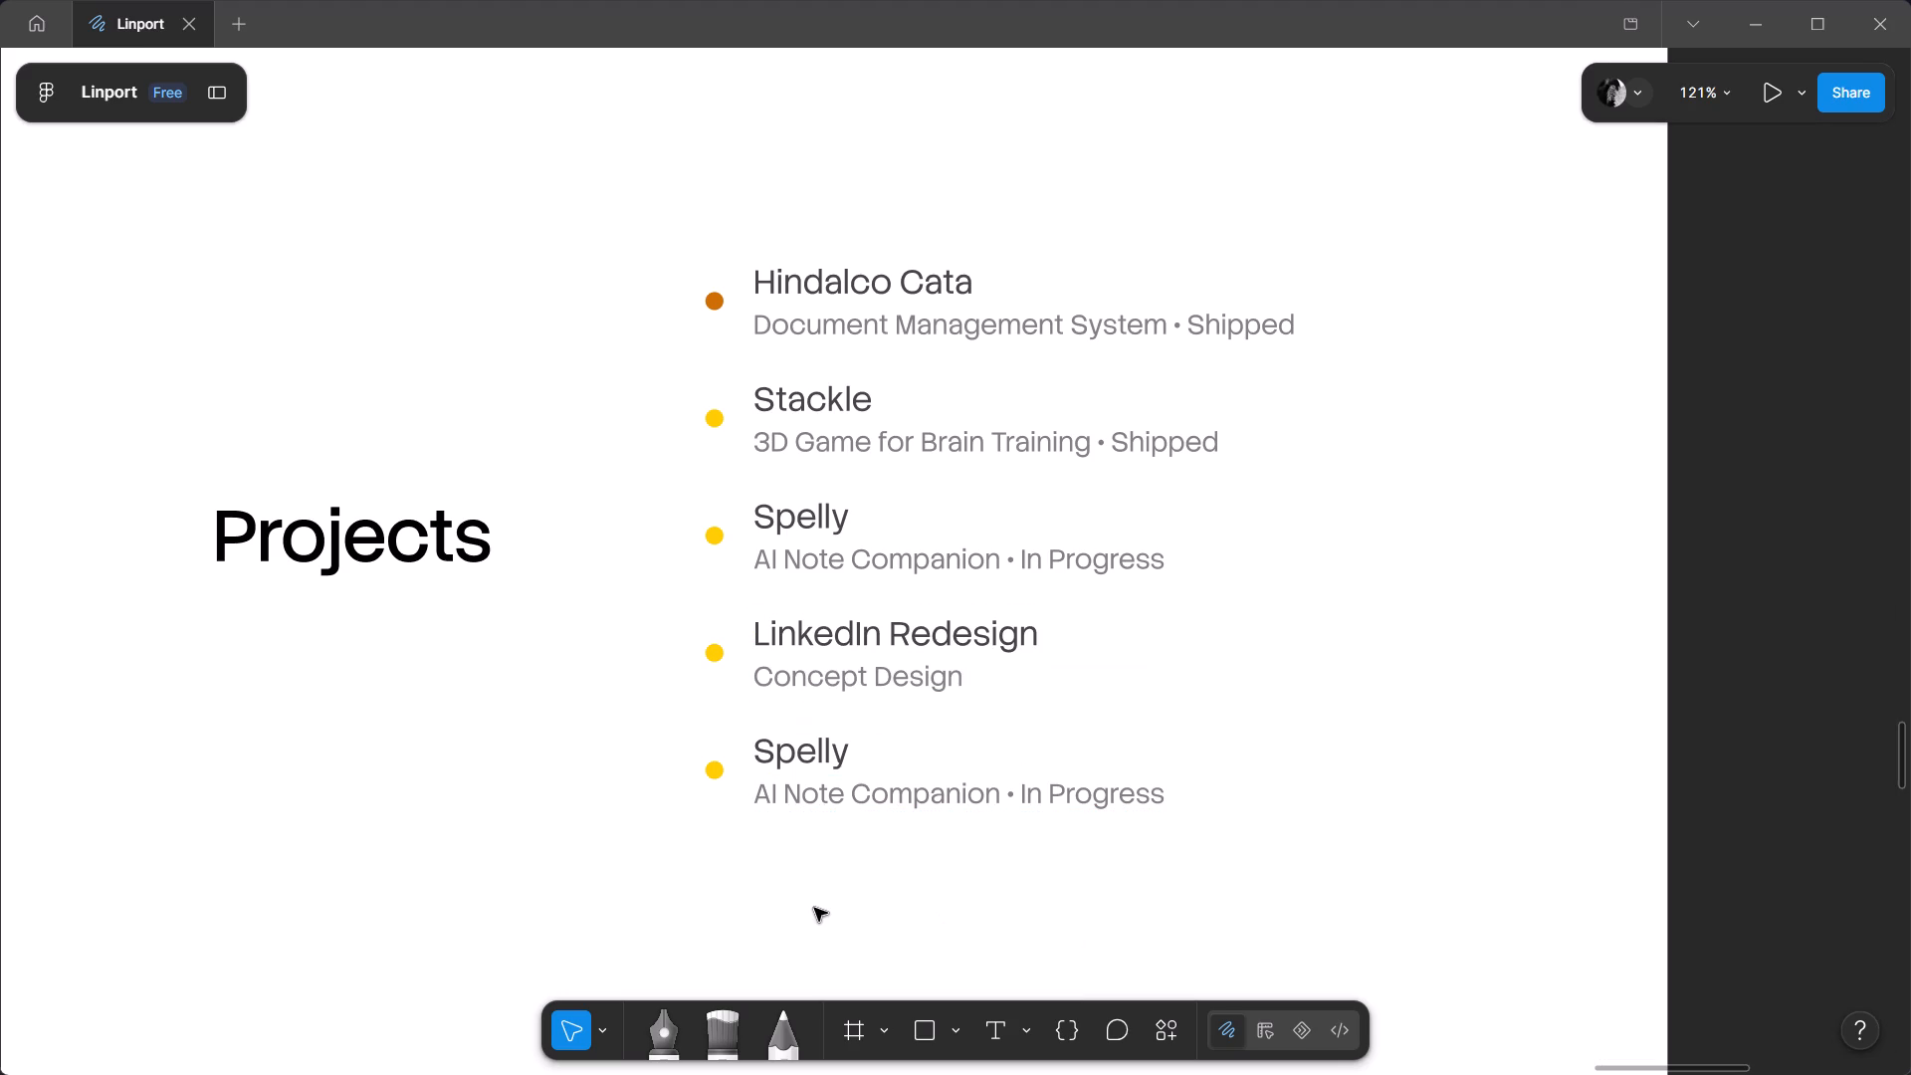
Check the Behance profile in the browser, return to Figma and retitle the fifth project entry "A Wiff of Dream".
{"action": "key", "text": "alt+Tab"}
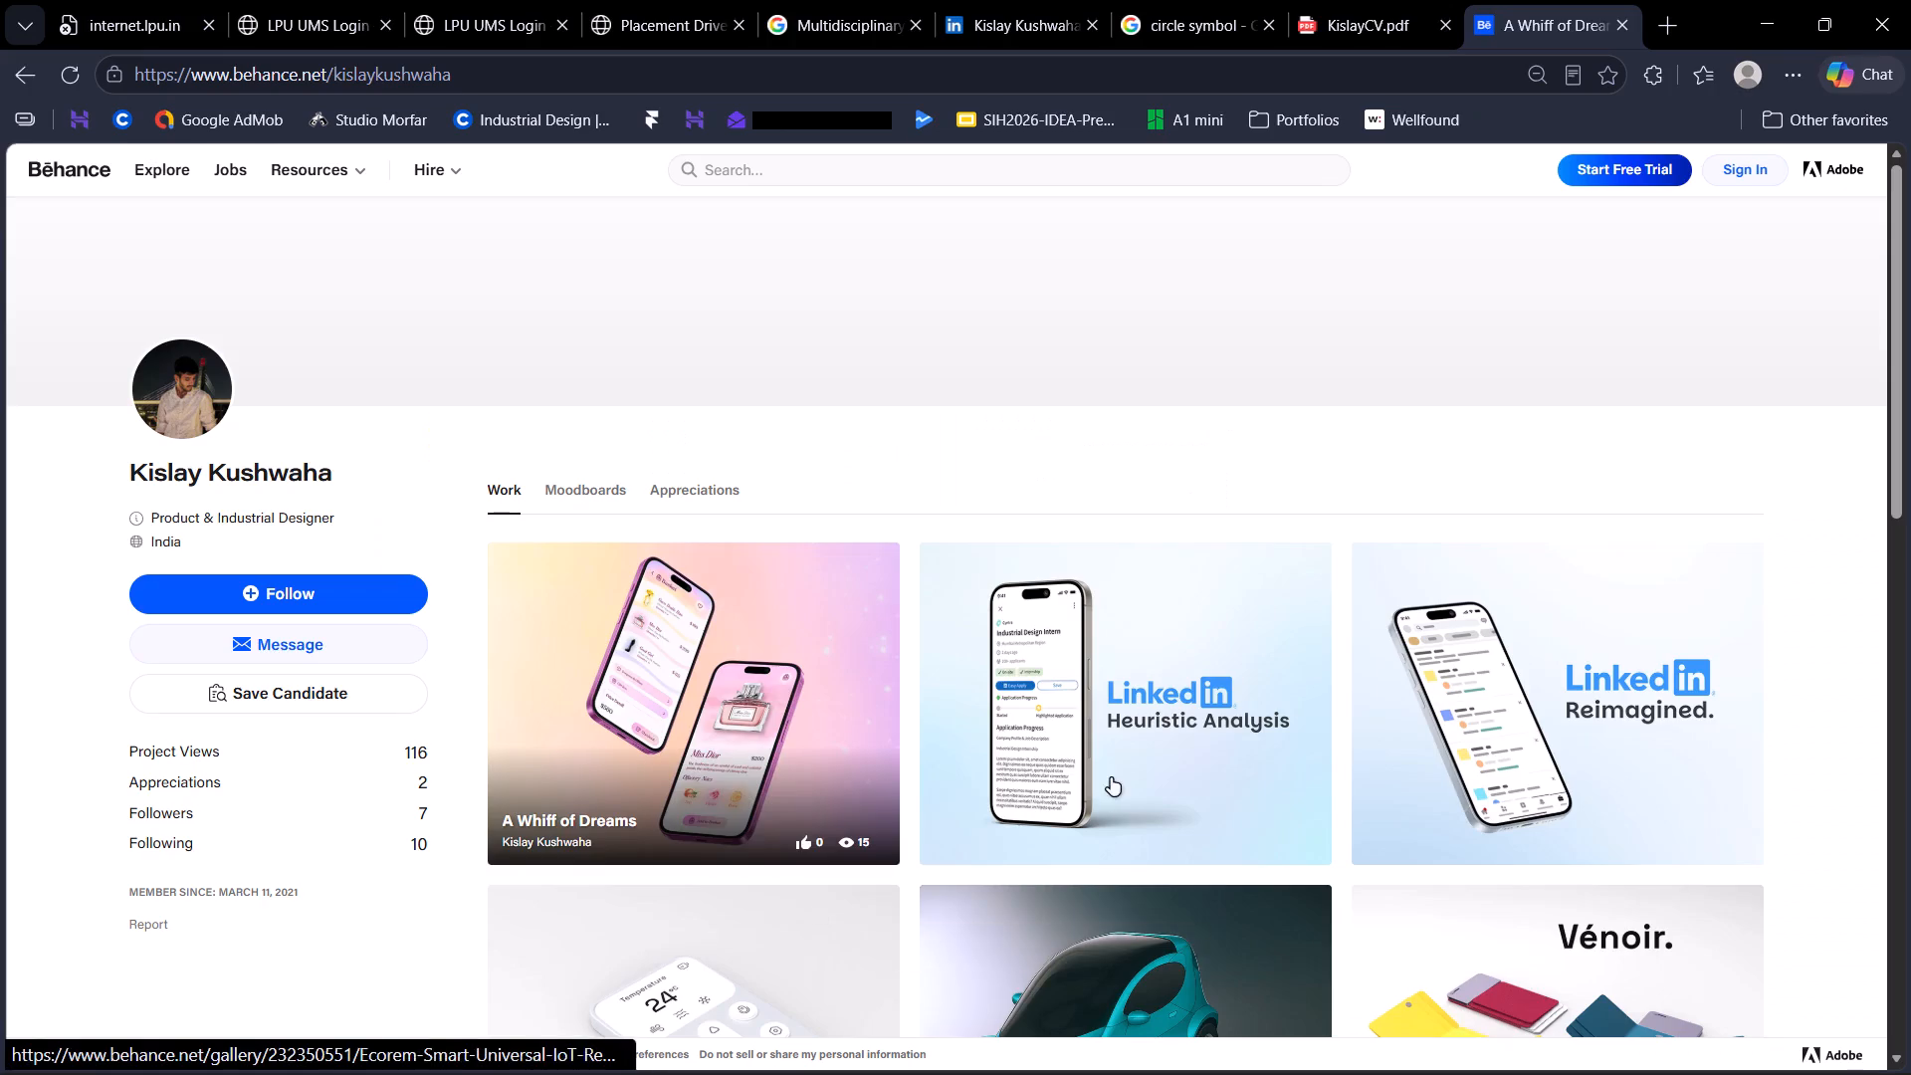
{"action": "key", "text": "alt+Tab"}
{"action": "double_click", "coordinate": [780, 757], "text": "ctrl"}
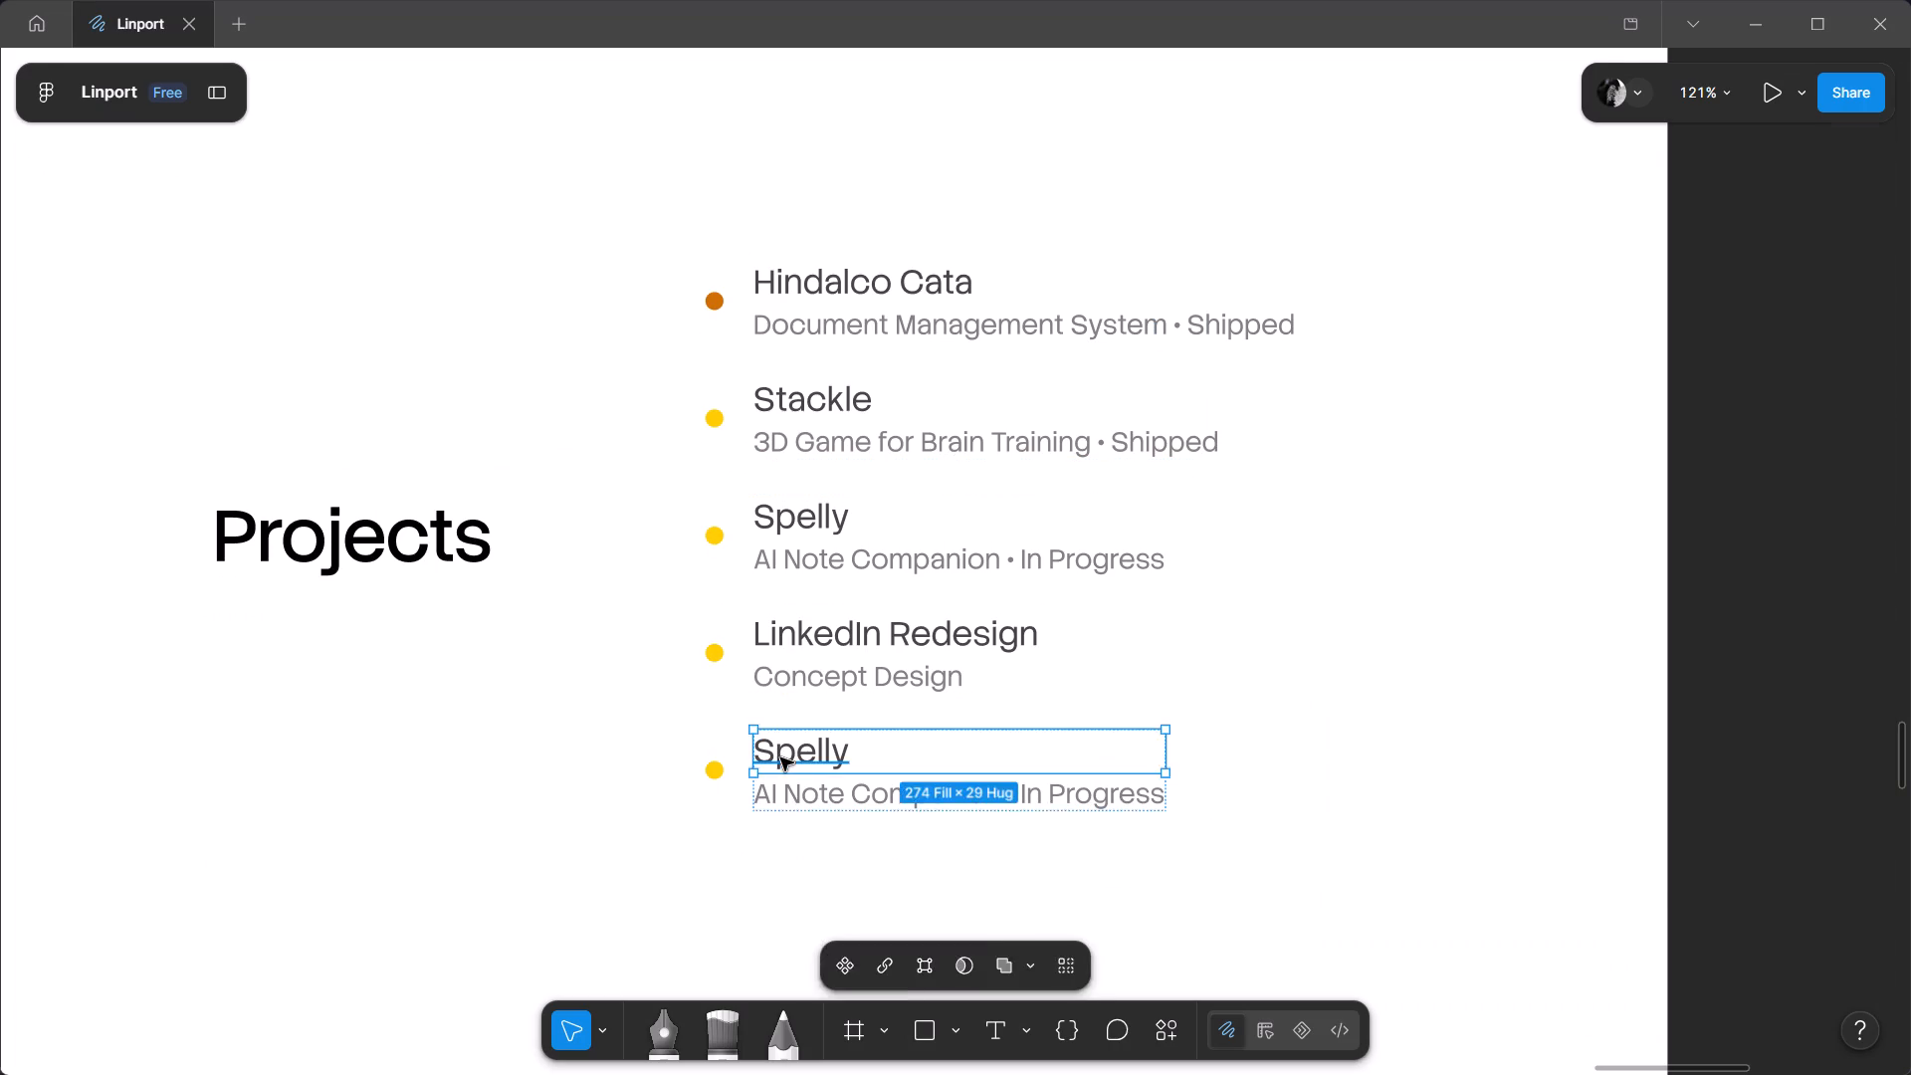
{"action": "key", "text": "space"}
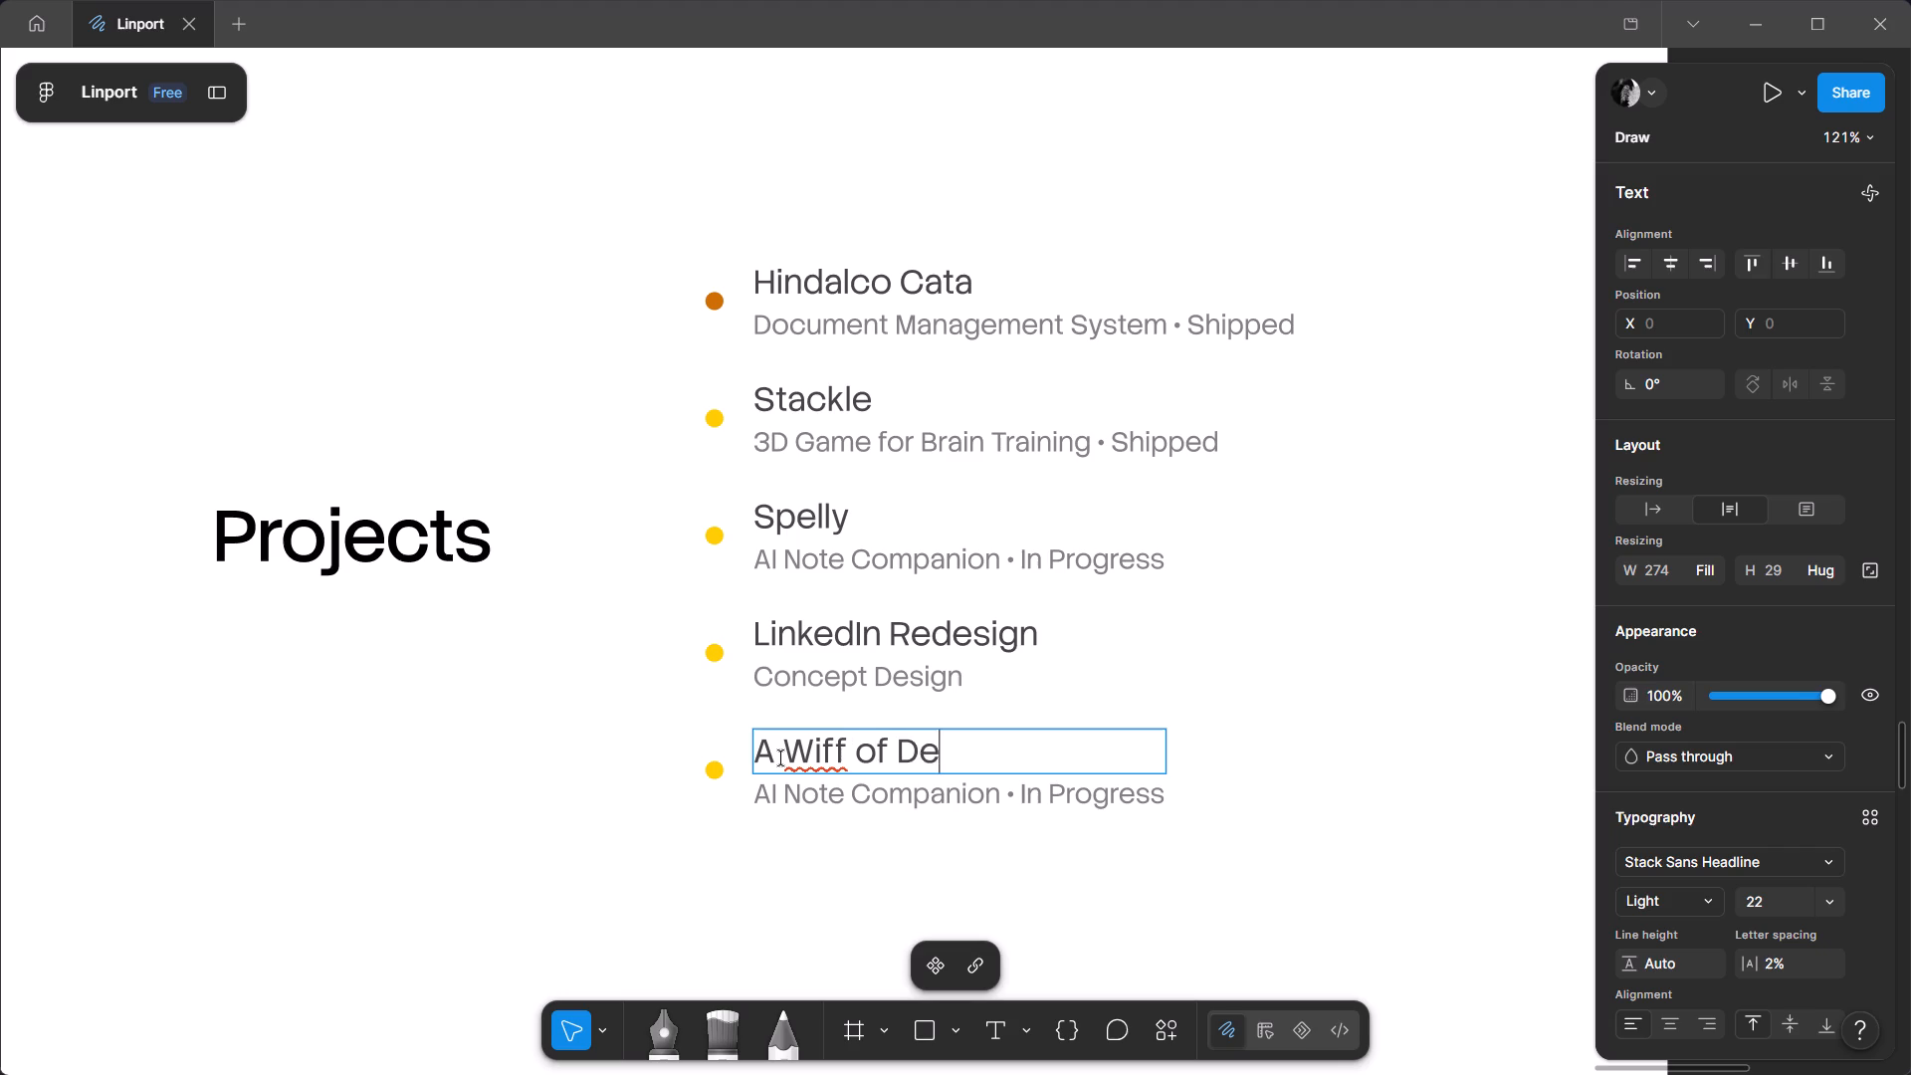
{"action": "key", "text": "BackSpace"}
{"action": "type", "text": "ream"}
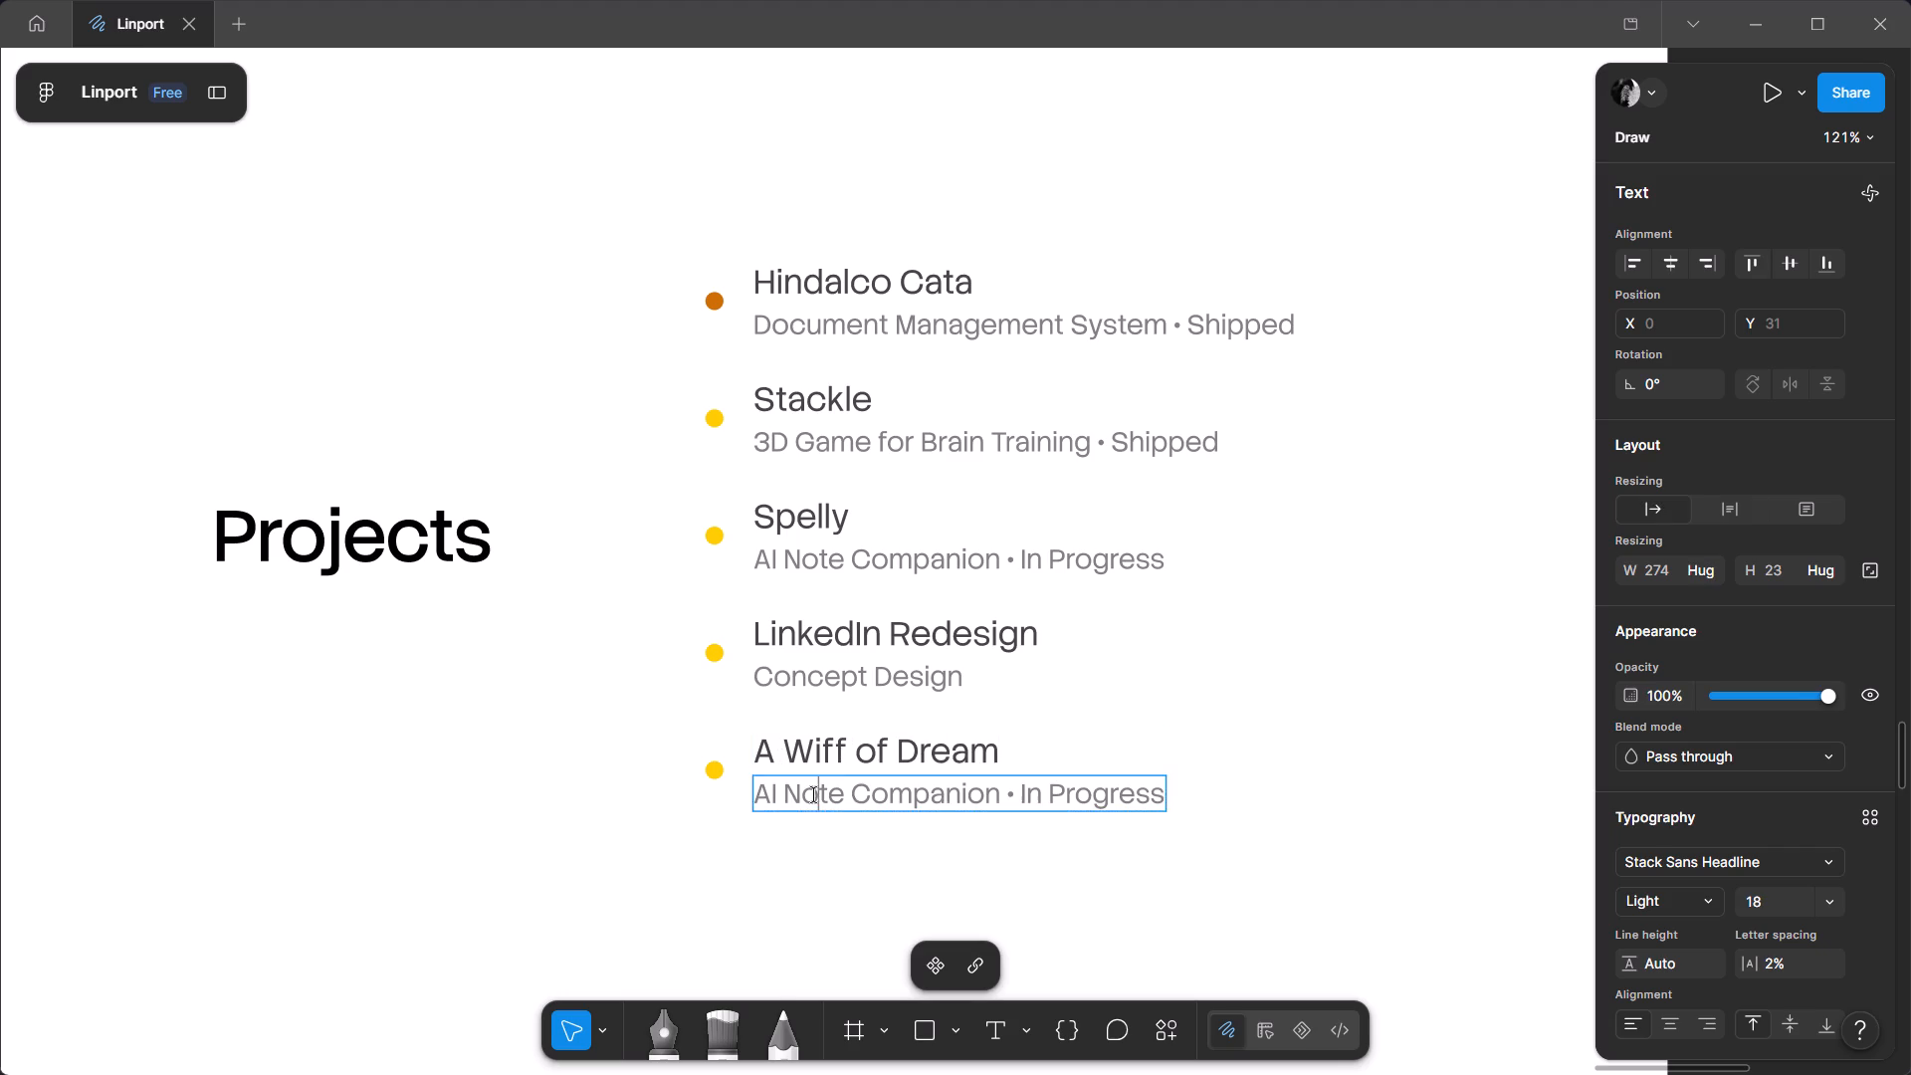
Set both the title and description texts of the "A Wiff of Dream" entry to auto width.
{"action": "key", "text": "ctrl+z"}
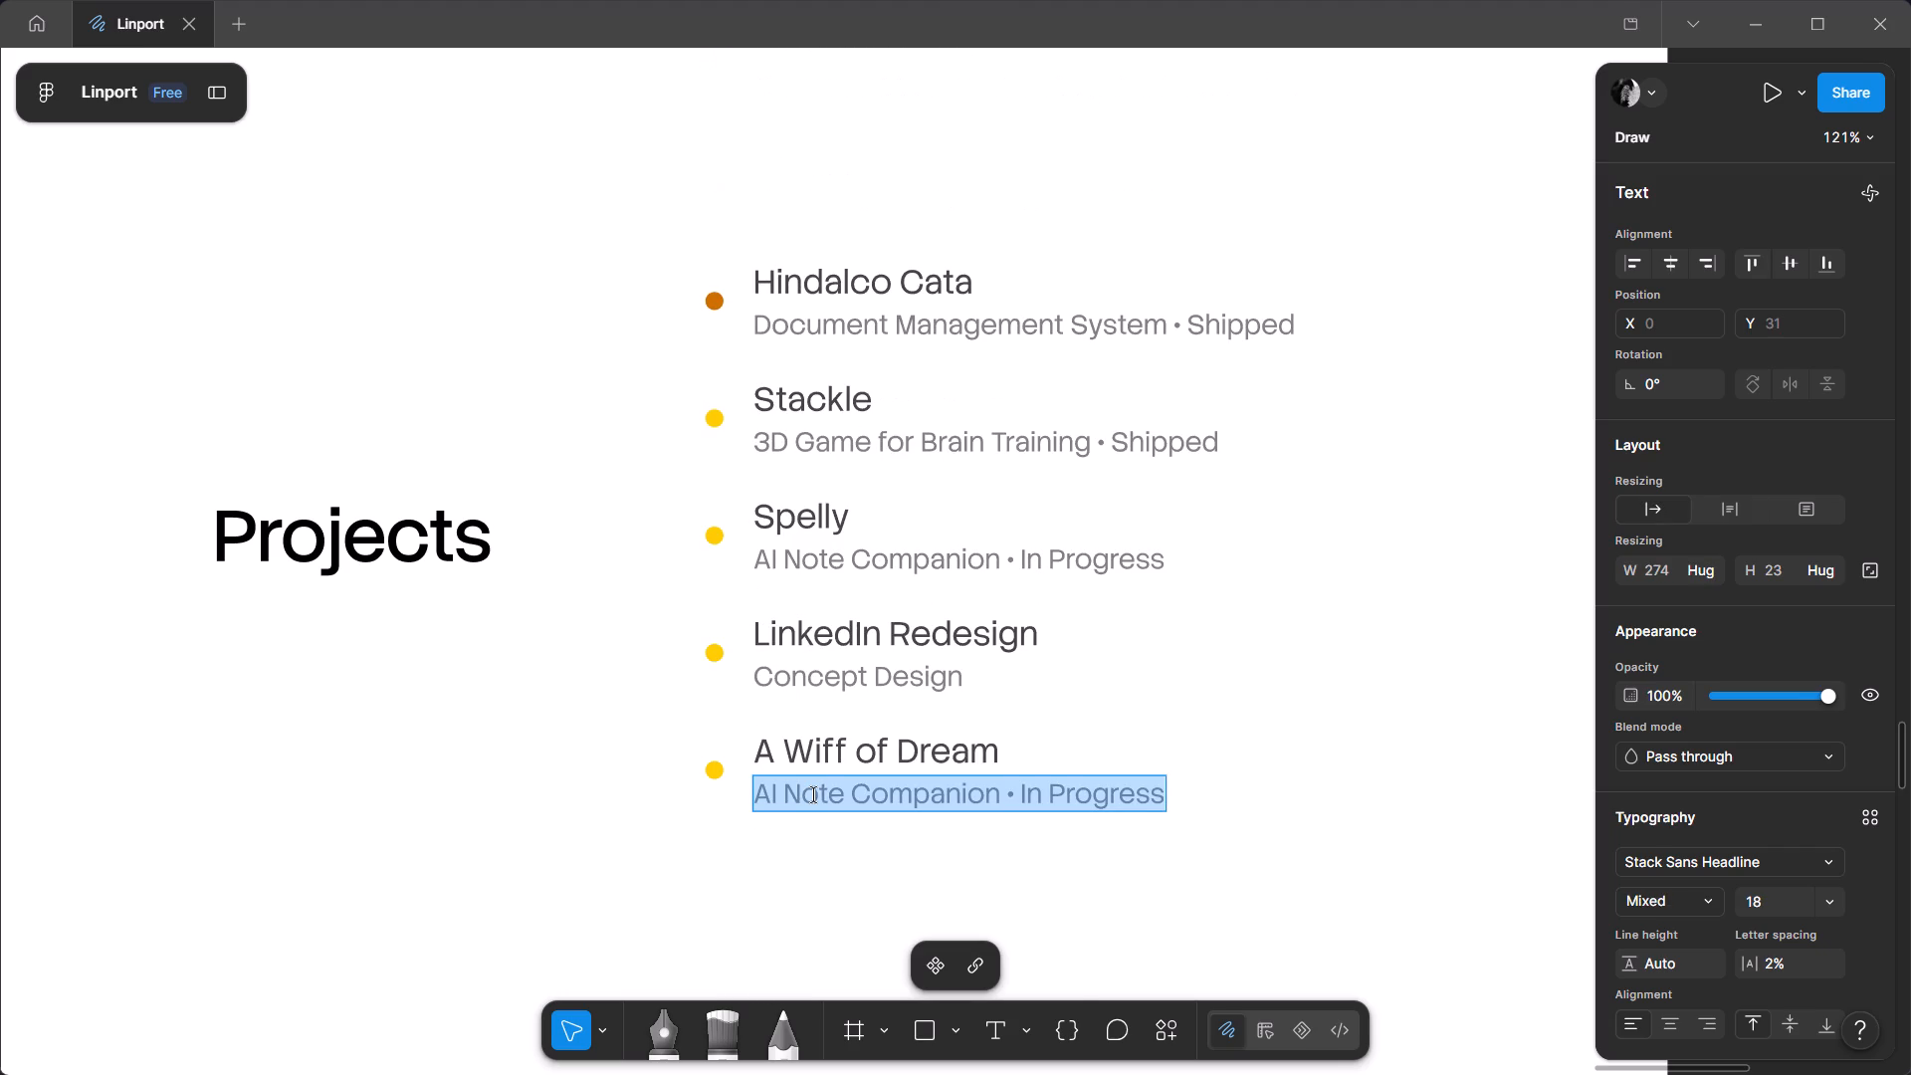
{"action": "left_click", "coordinate": [1061, 865]}
{"action": "left_click", "coordinate": [941, 737], "text": "ctrl+shift"}
{"action": "left_click", "coordinate": [1699, 566]}
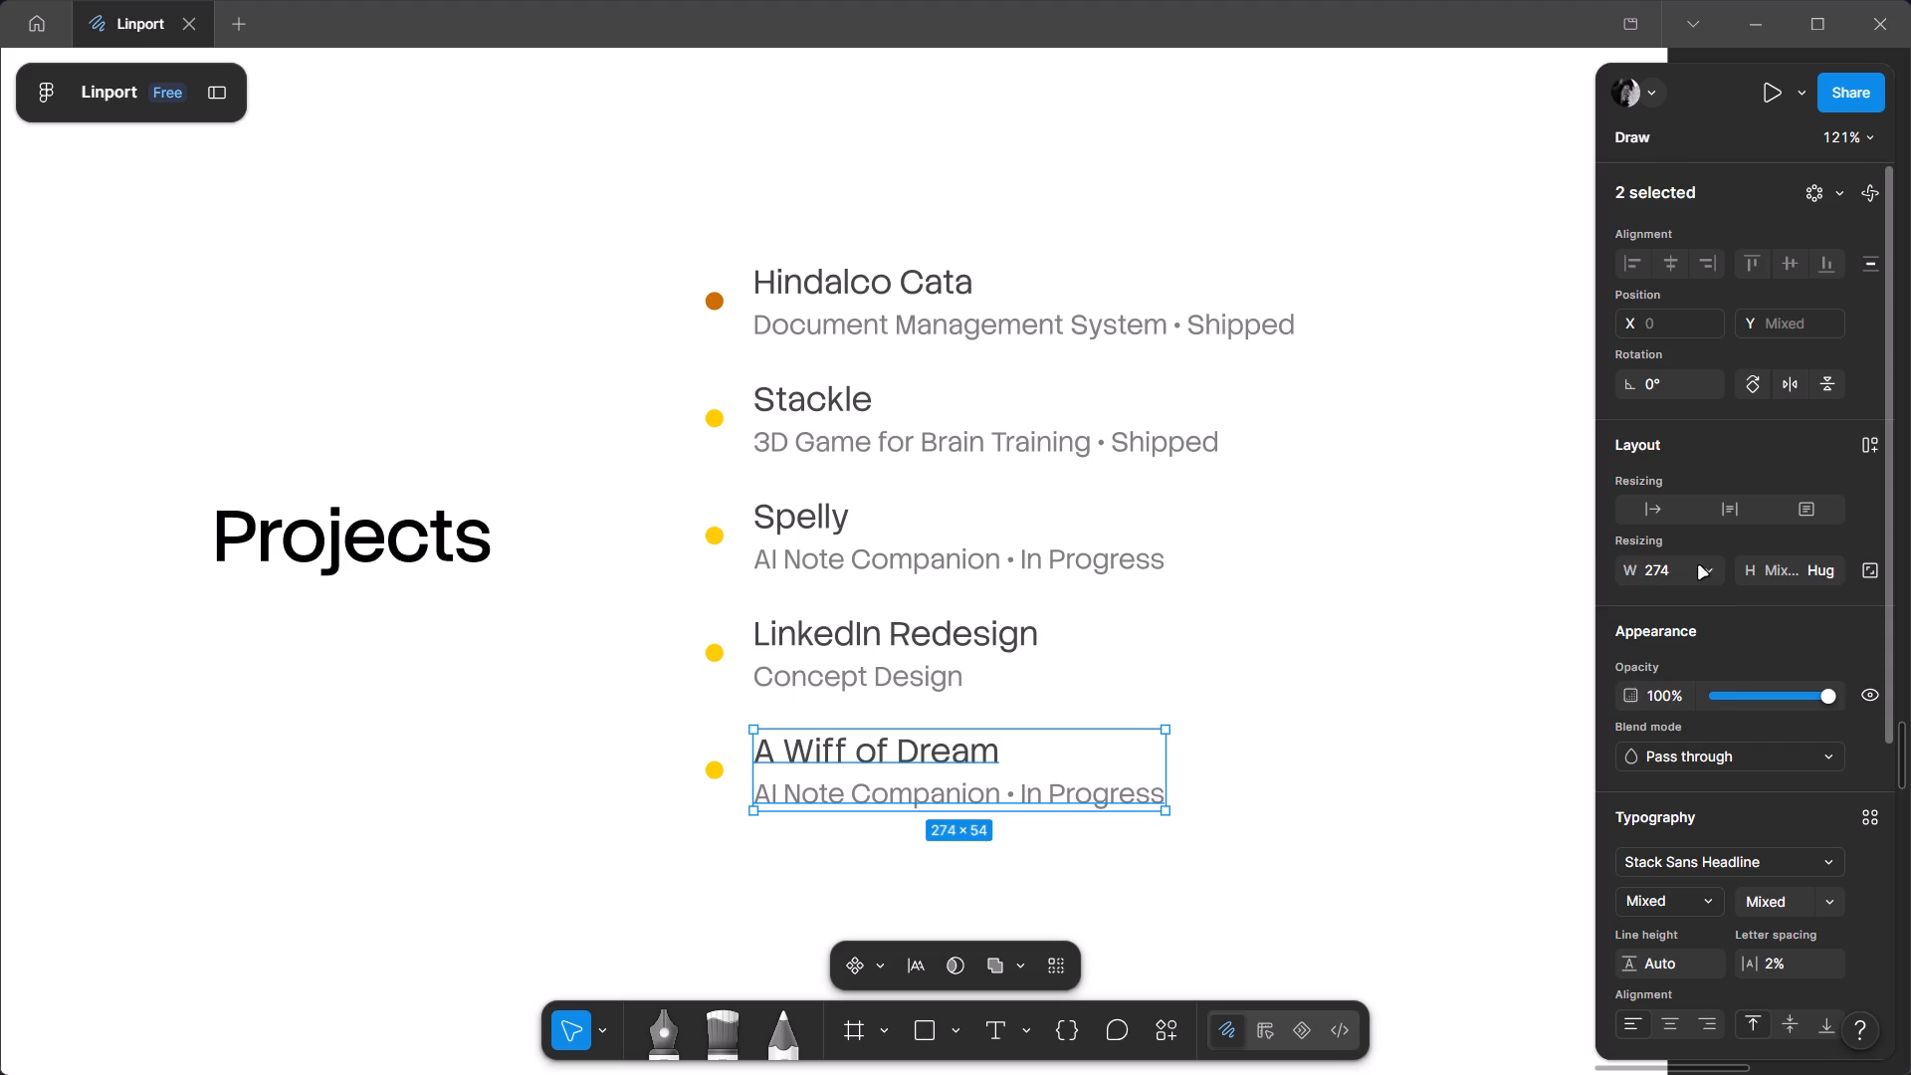
{"action": "left_click", "coordinate": [1659, 521]}
{"action": "left_click", "coordinate": [1659, 512]}
{"action": "left_click", "coordinate": [1150, 766]}
{"action": "left_click", "coordinate": [931, 884]}
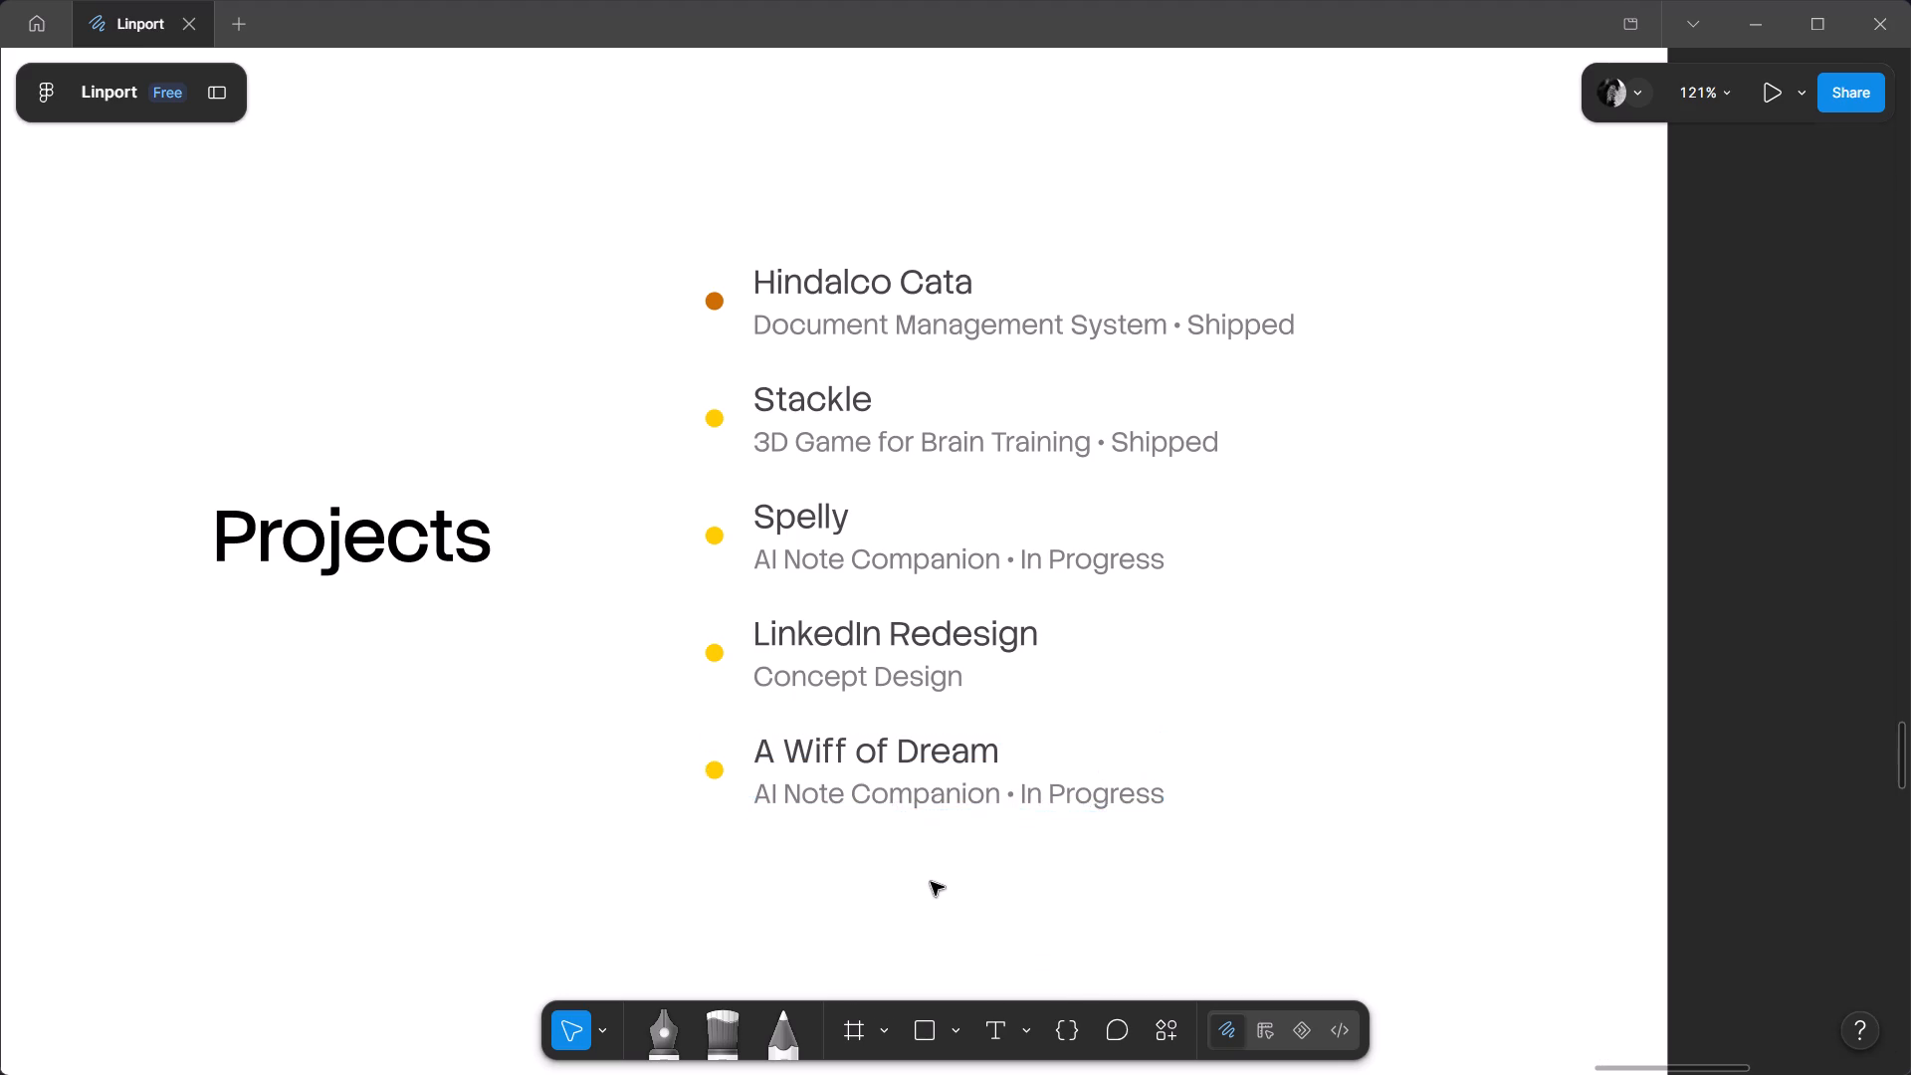
Replace the description under "A Wiff of Dream" with "Rapid Challenge Project".
{"action": "left_click", "coordinate": [962, 750], "text": "ctrl"}
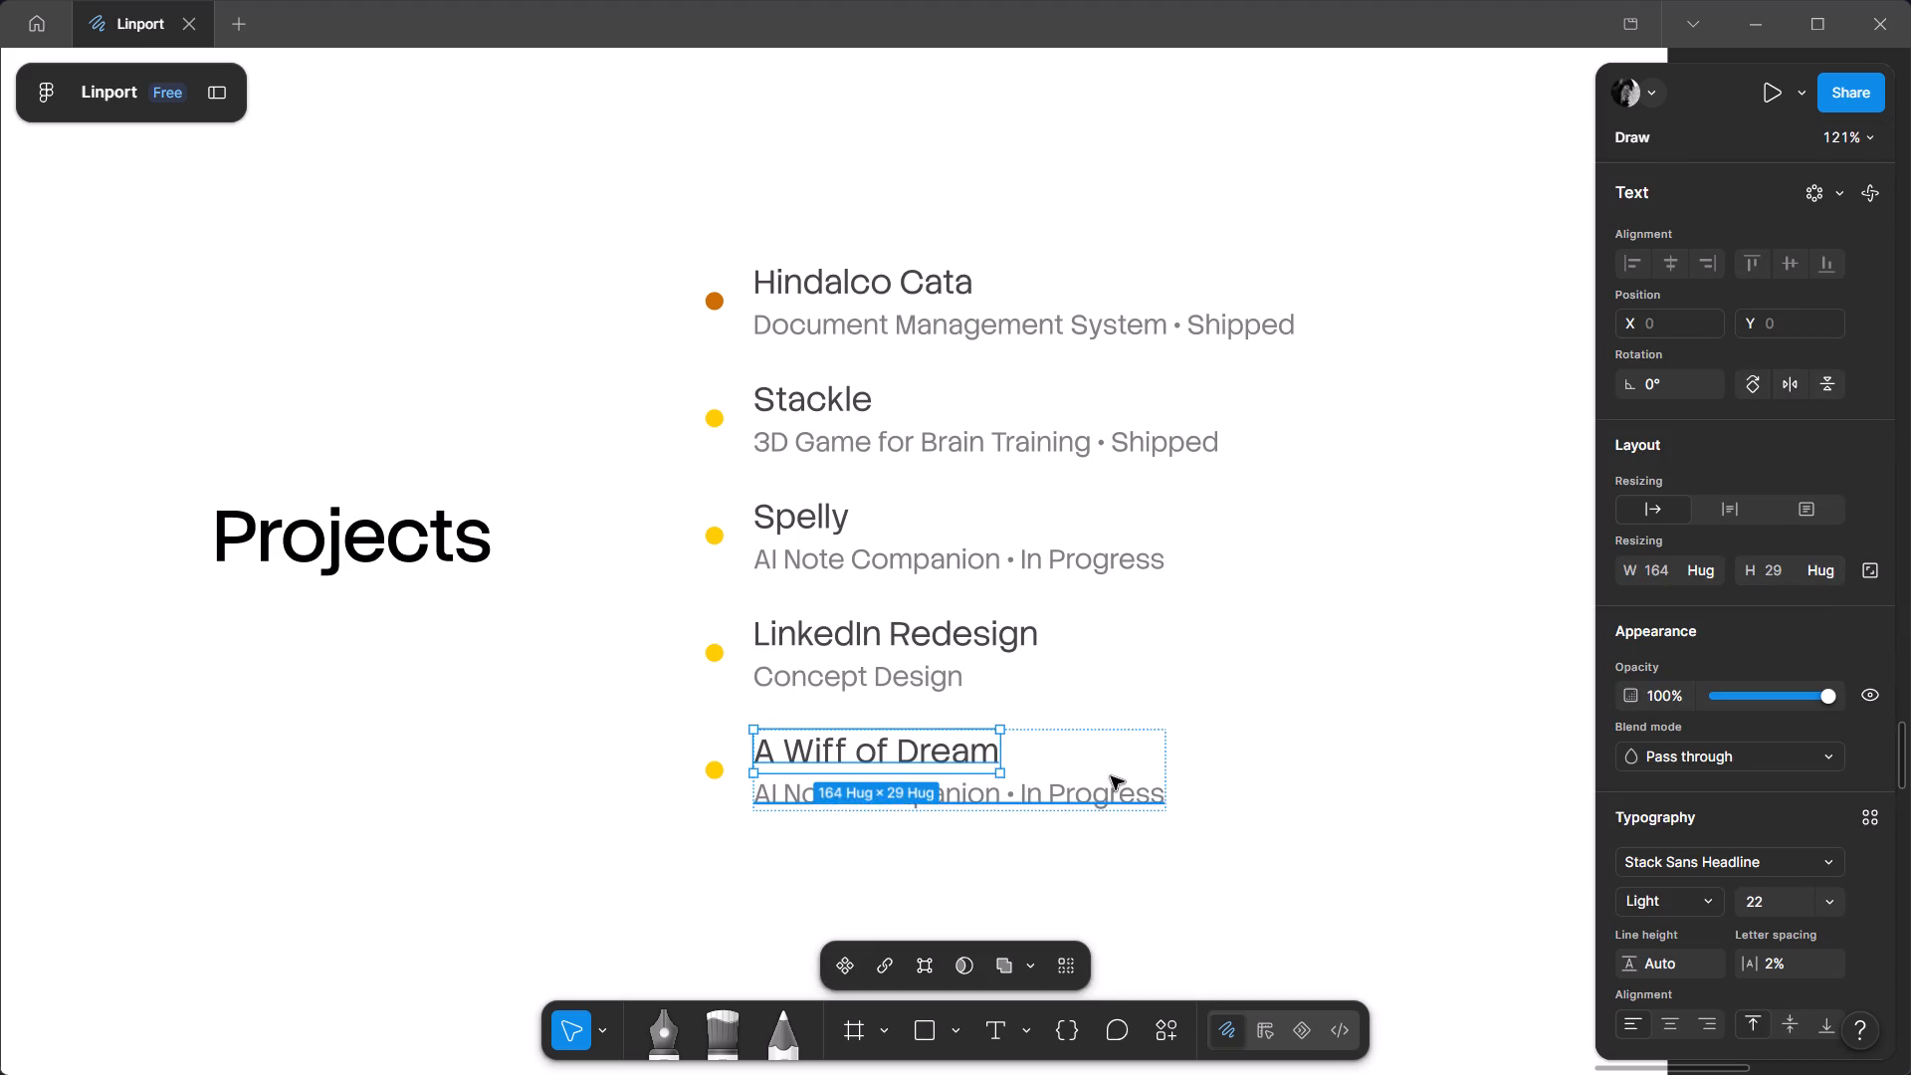
{"action": "double_click", "coordinate": [1111, 776], "text": "ctrl"}
{"action": "double_click", "coordinate": [1103, 793], "text": "ctrl"}
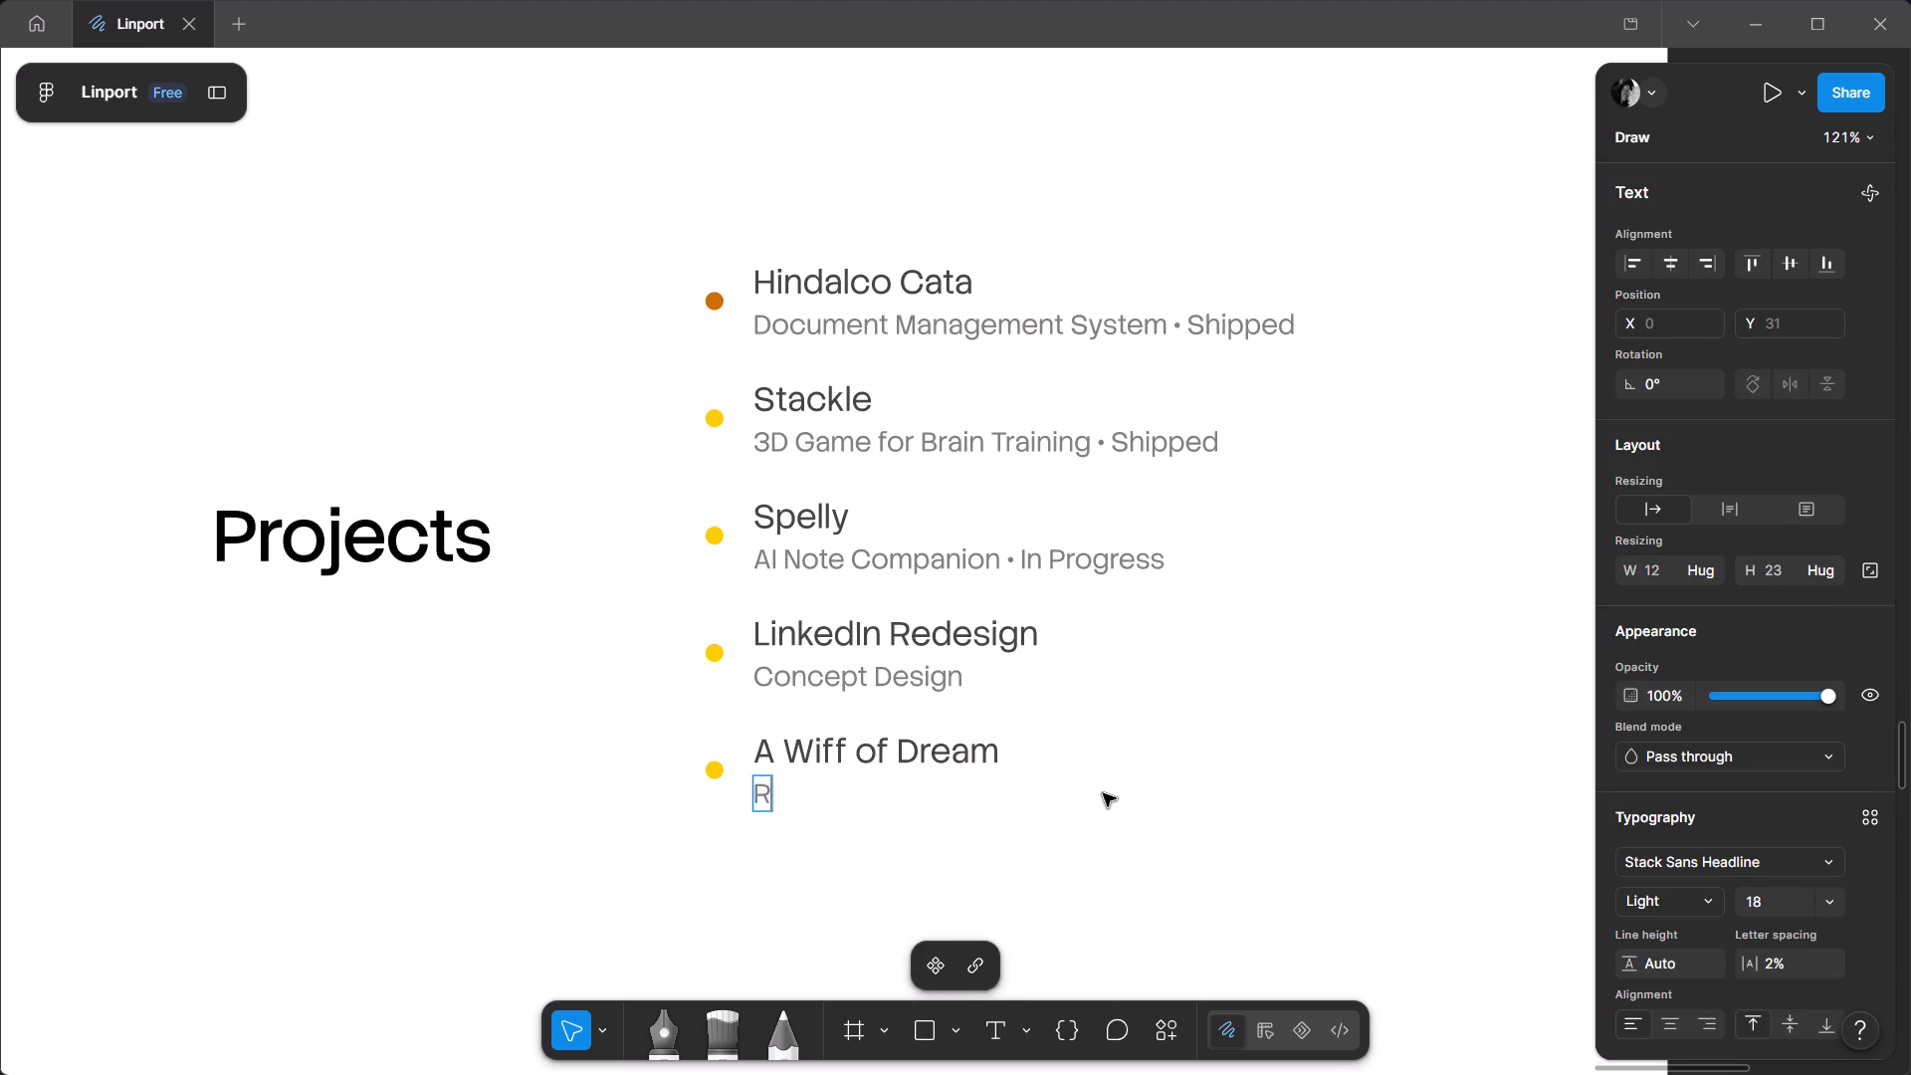
{"action": "key", "text": "BackSpace"}
{"action": "key", "text": "d"}
{"action": "key", "text": "BackSpace"}
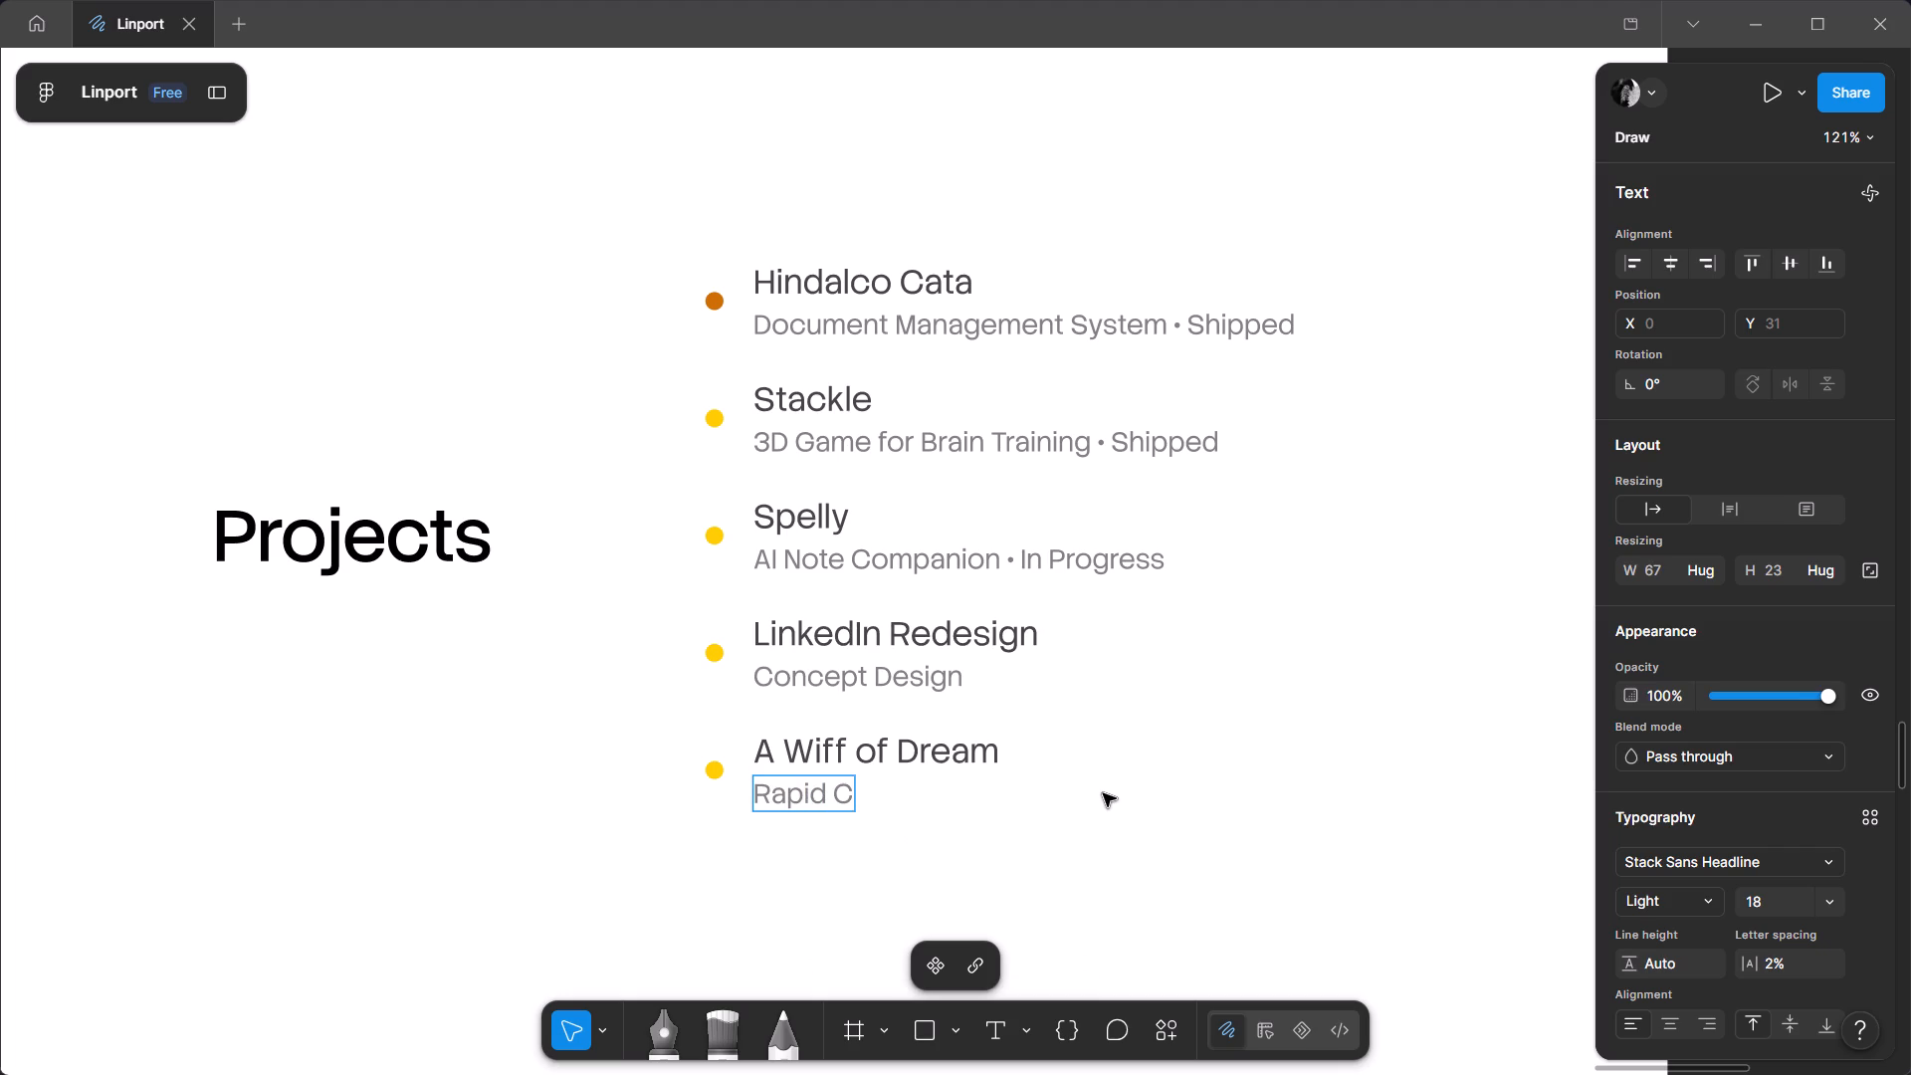
{"action": "type", "text": "hallenge"}
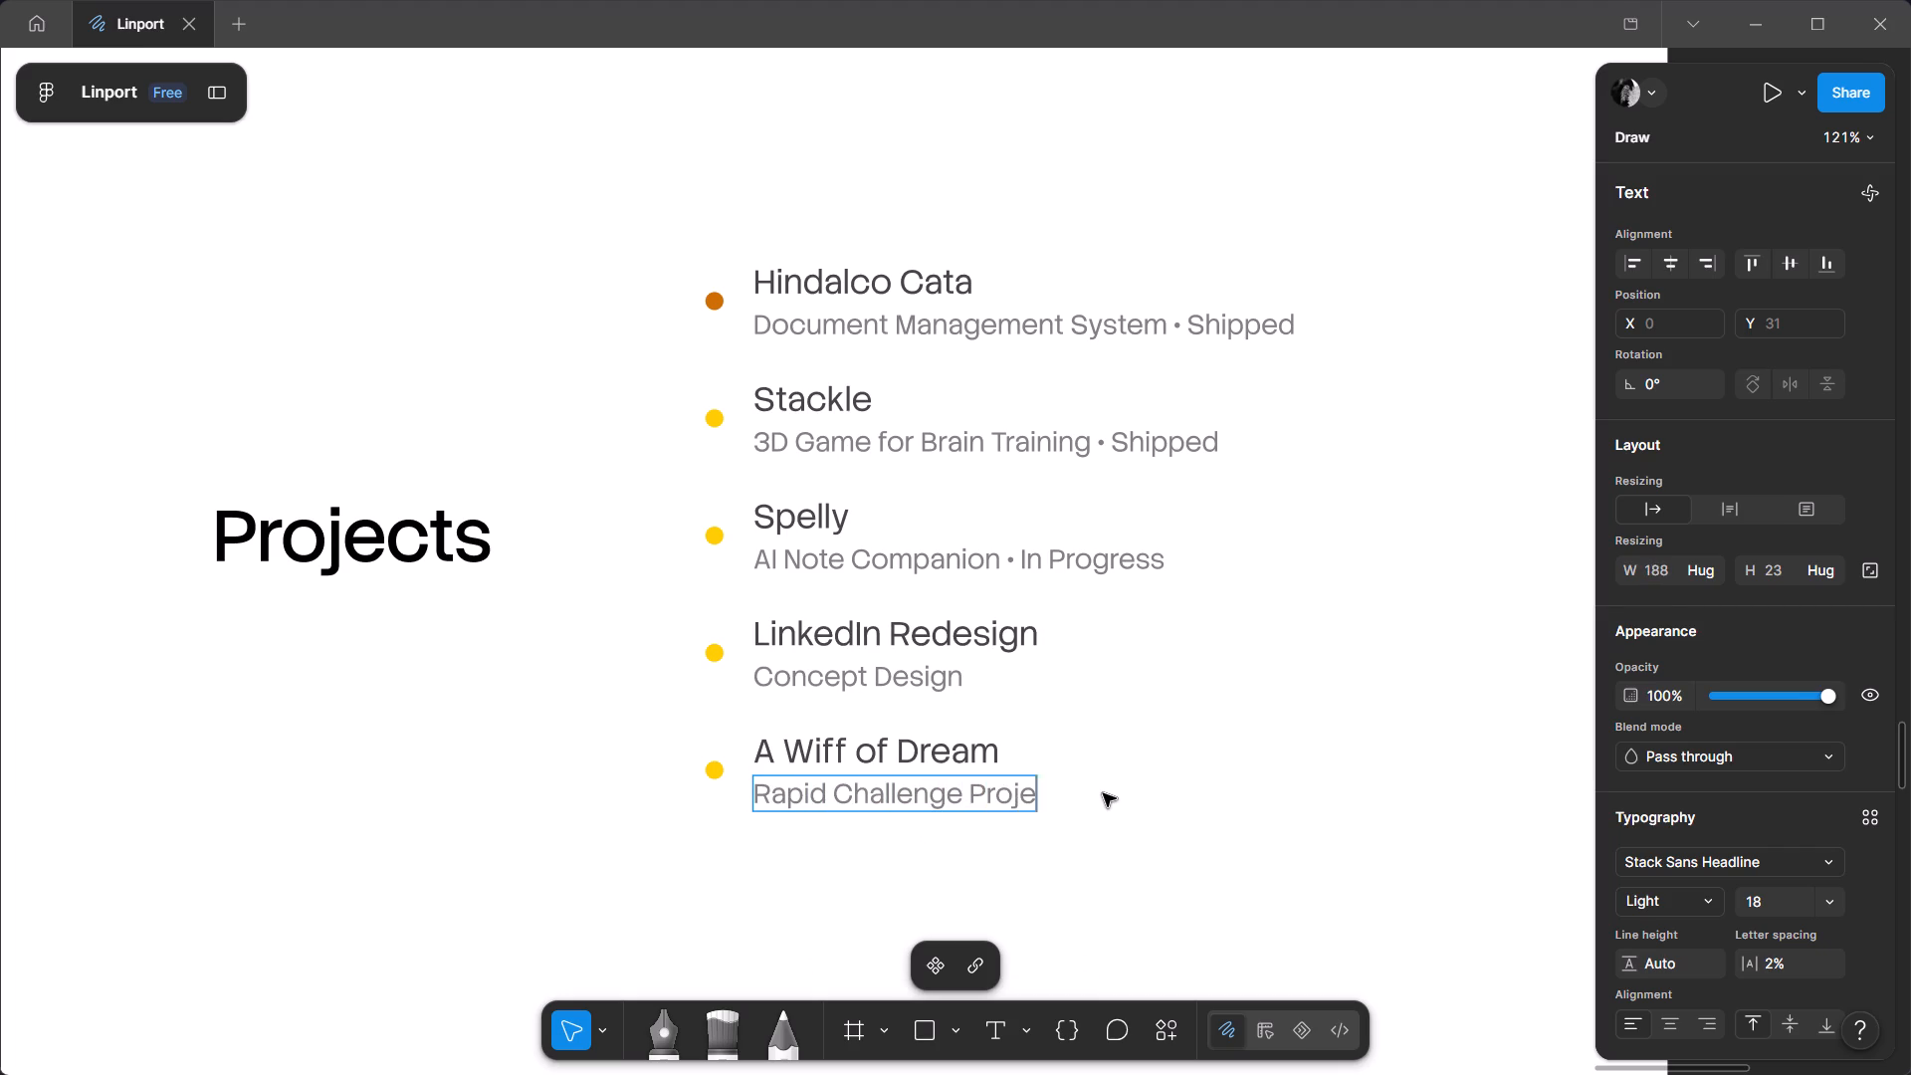
{"action": "double_click", "coordinate": [1003, 922]}
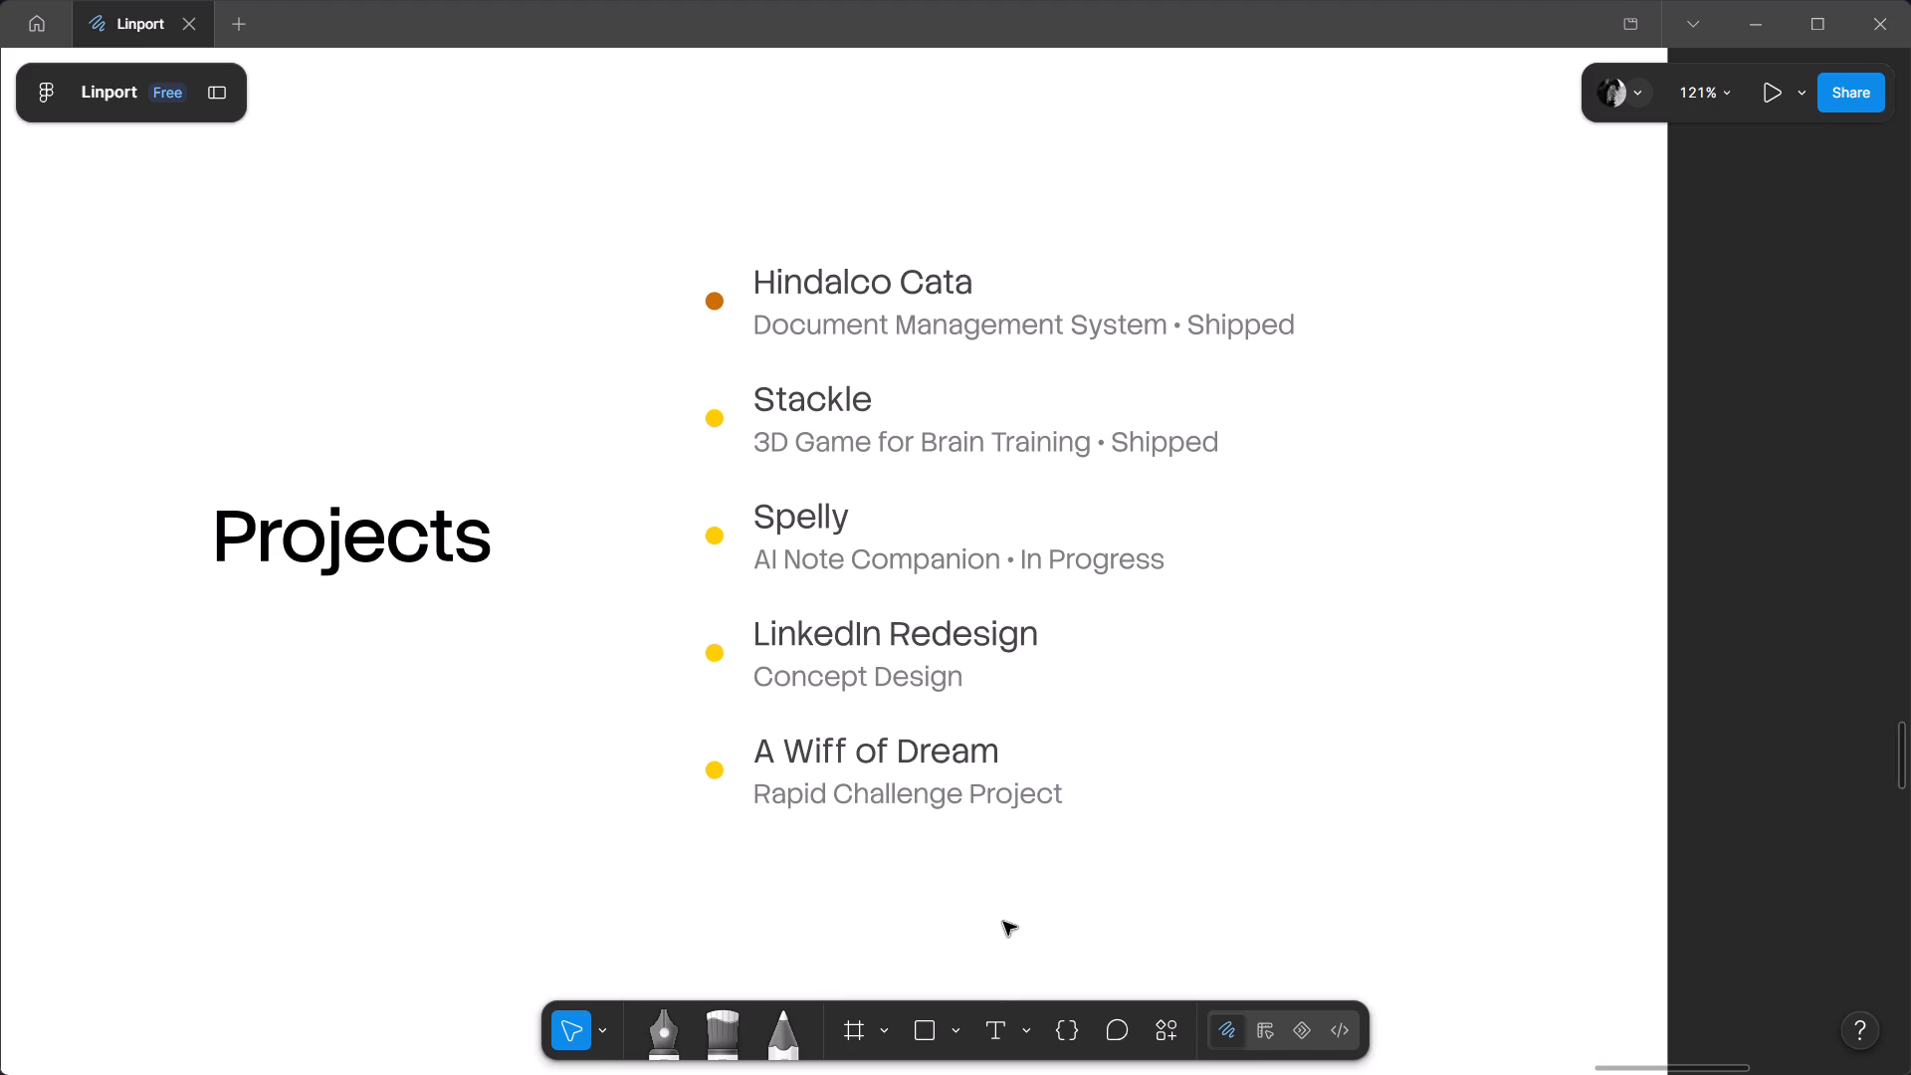
Replace "Document Management System" in the Hindalco Cata description with "Aditya Birla Group", keeping "• Shipped".
{"action": "scroll", "coordinate": [1129, 820], "scroll_direction": "down", "scroll_amount": 3, "text": "ctrl"}
{"action": "scroll", "coordinate": [1166, 807], "scroll_direction": "up", "scroll_amount": 1, "text": "ctrl"}
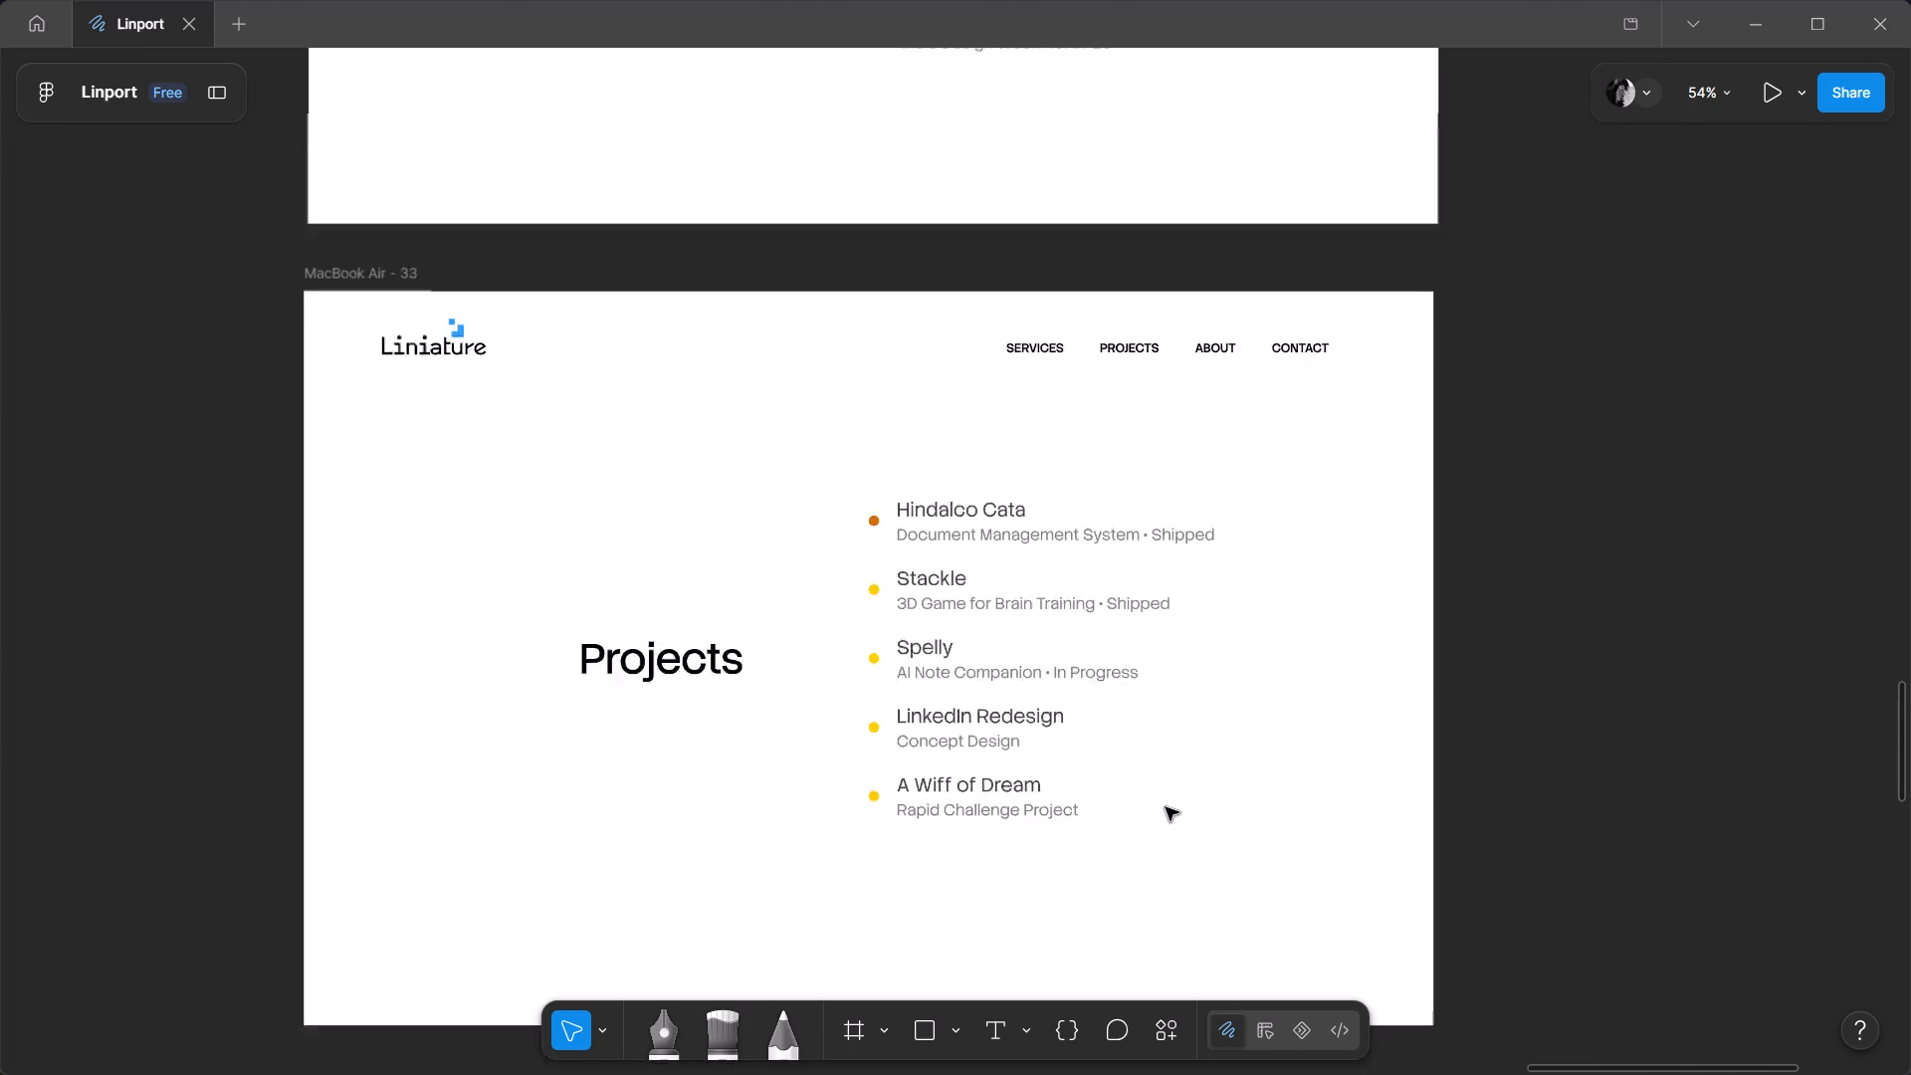
{"action": "scroll", "coordinate": [1166, 807], "scroll_direction": "up", "scroll_amount": 1, "text": "ctrl"}
{"action": "double_click", "coordinate": [1047, 443], "text": "ctrl"}
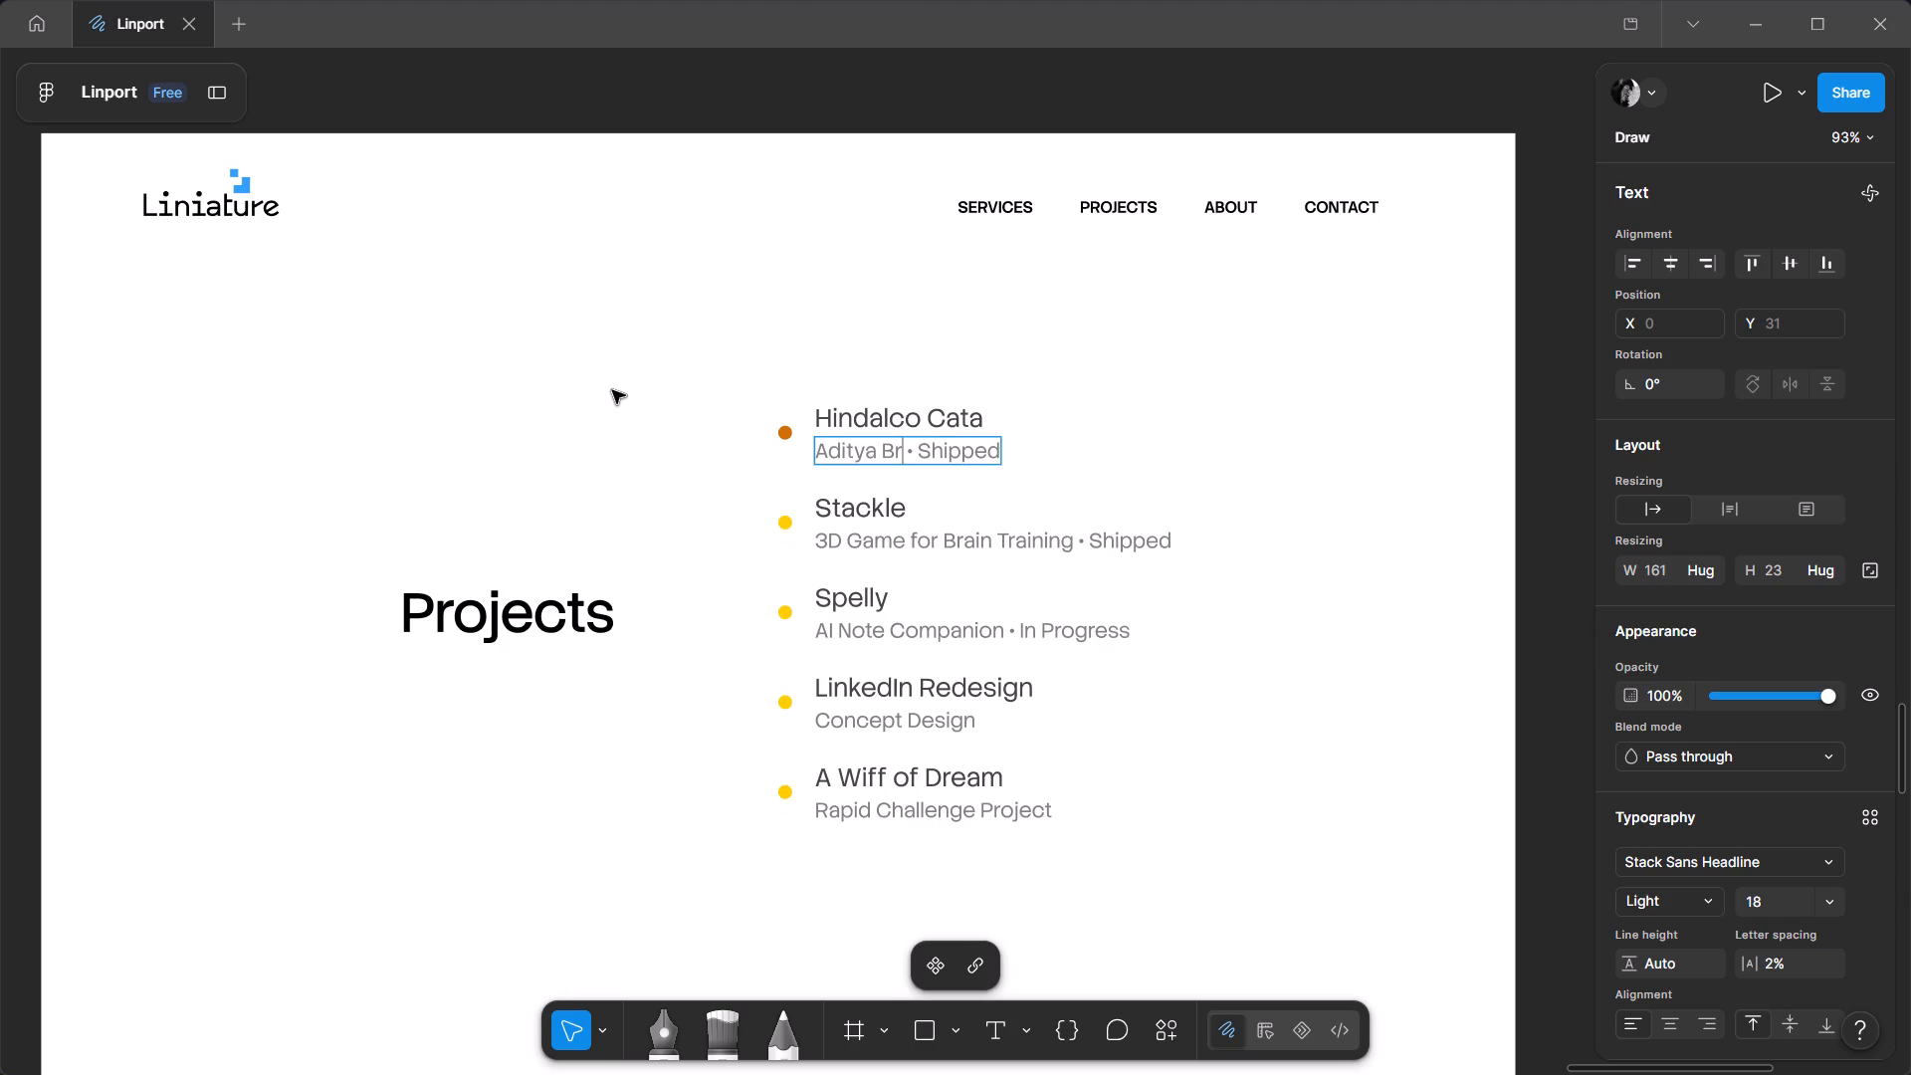
{"action": "key", "text": "BackSpace"}
{"action": "key", "text": "BackSpace"}
{"action": "key", "text": "BackSpace"}
{"action": "key", "text": "i"}
{"action": "key", "text": "BackSpace"}
{"action": "key", "text": "BackSpace"}
{"action": "type", "text": "irla"}
{"action": "key", "text": "space"}
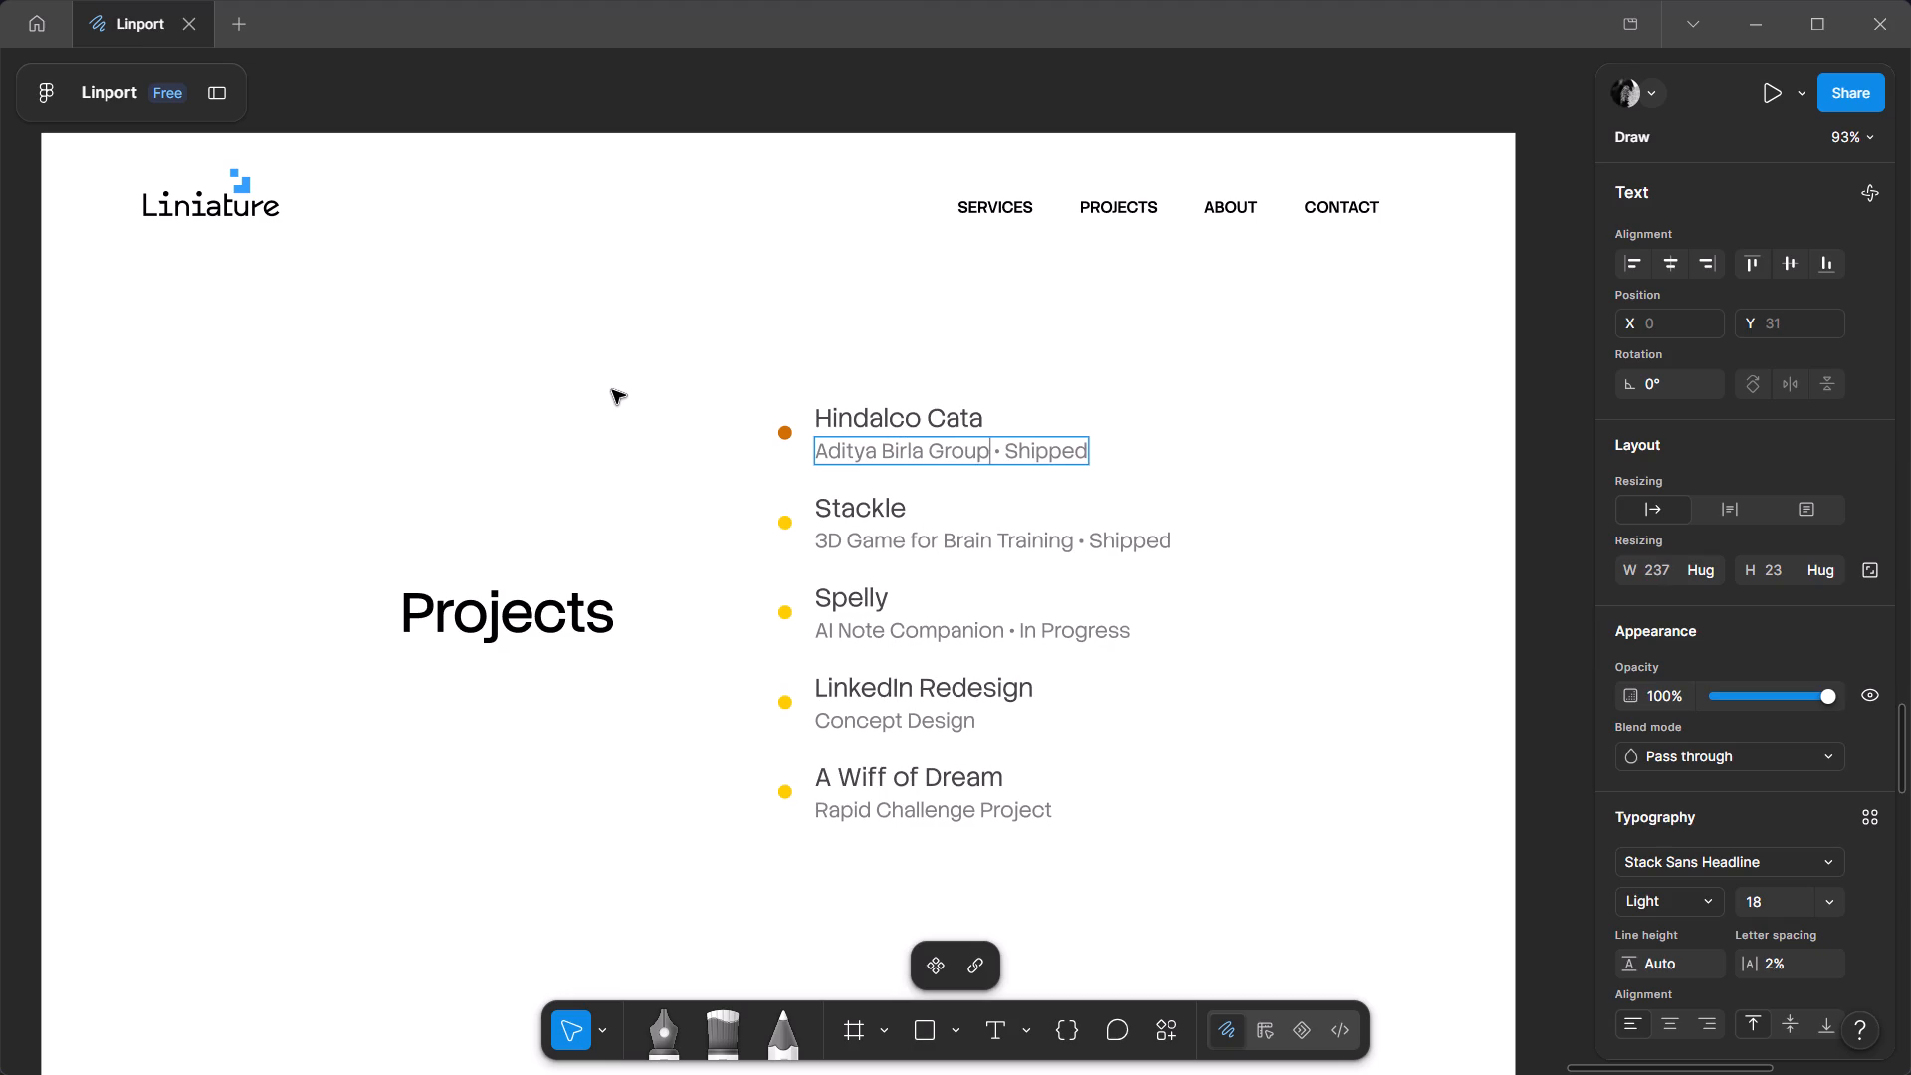
{"action": "double_click", "coordinate": [1076, 363]}
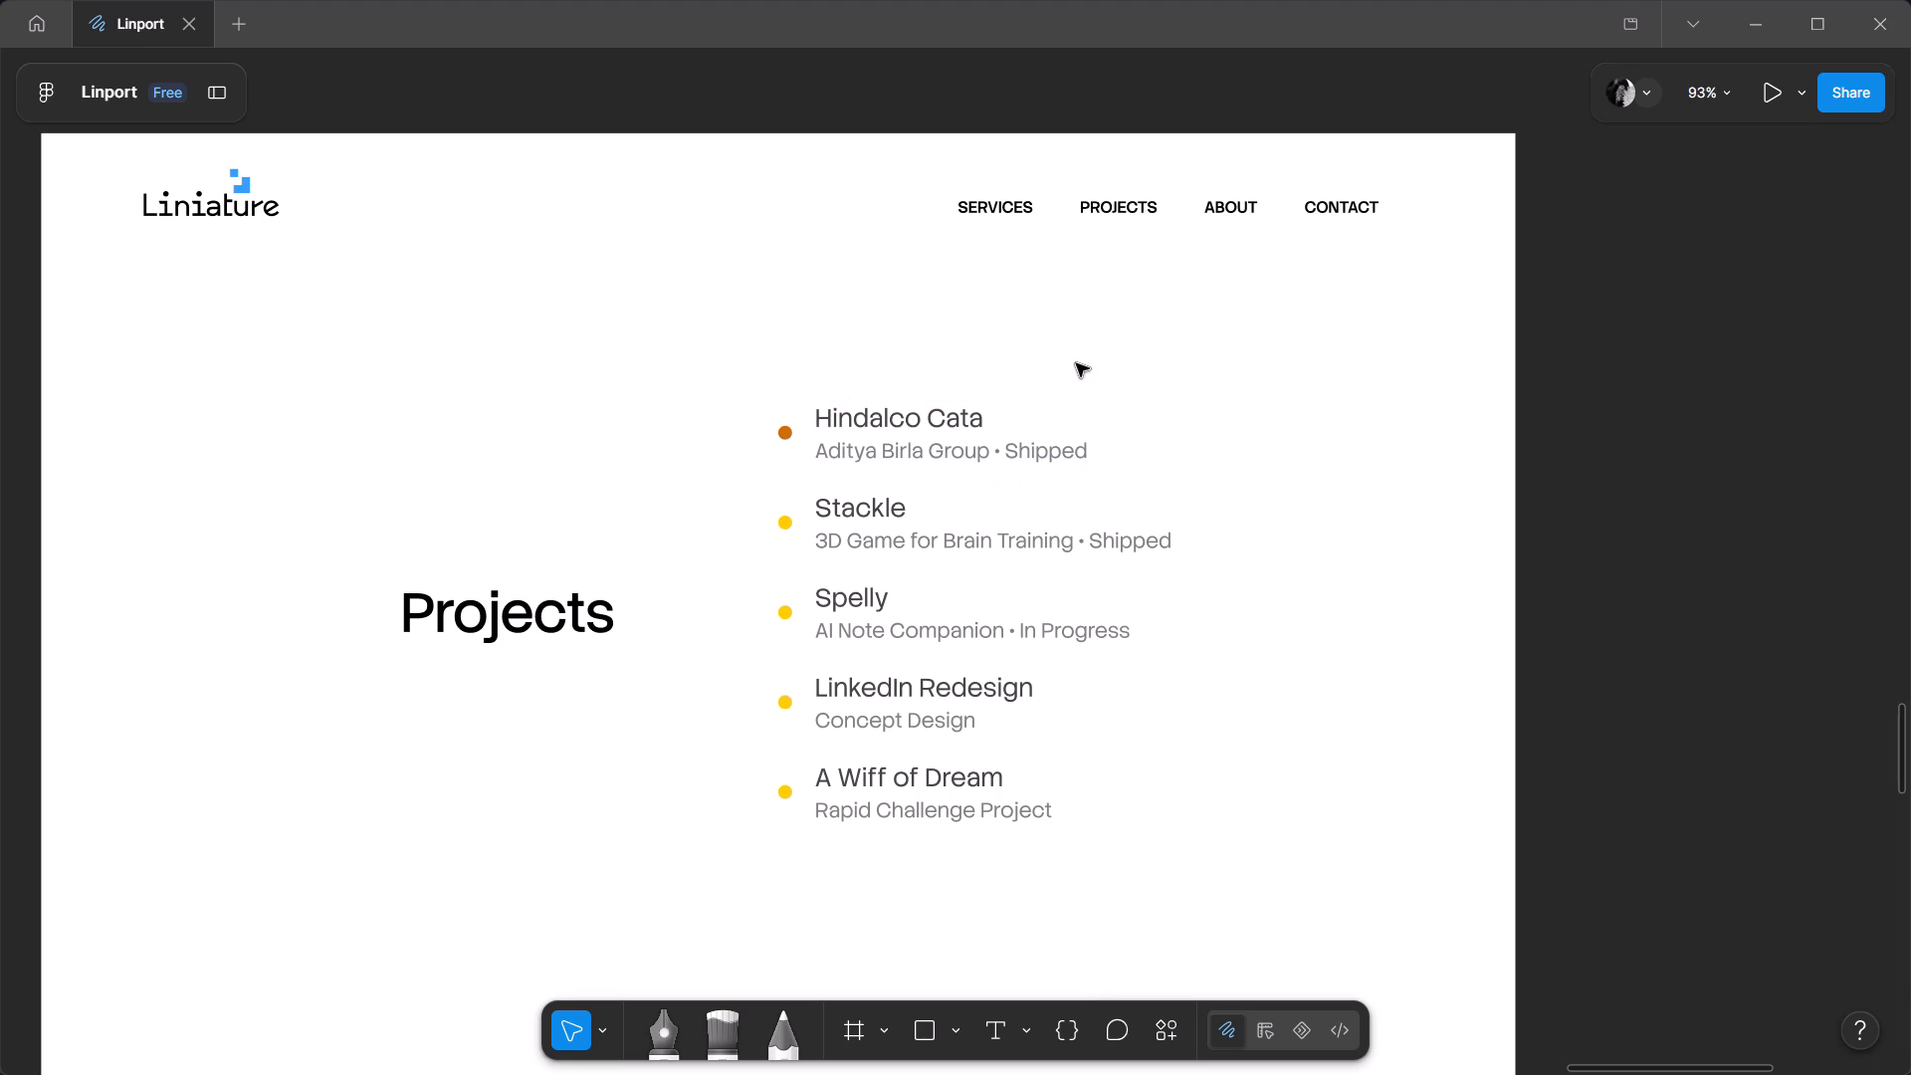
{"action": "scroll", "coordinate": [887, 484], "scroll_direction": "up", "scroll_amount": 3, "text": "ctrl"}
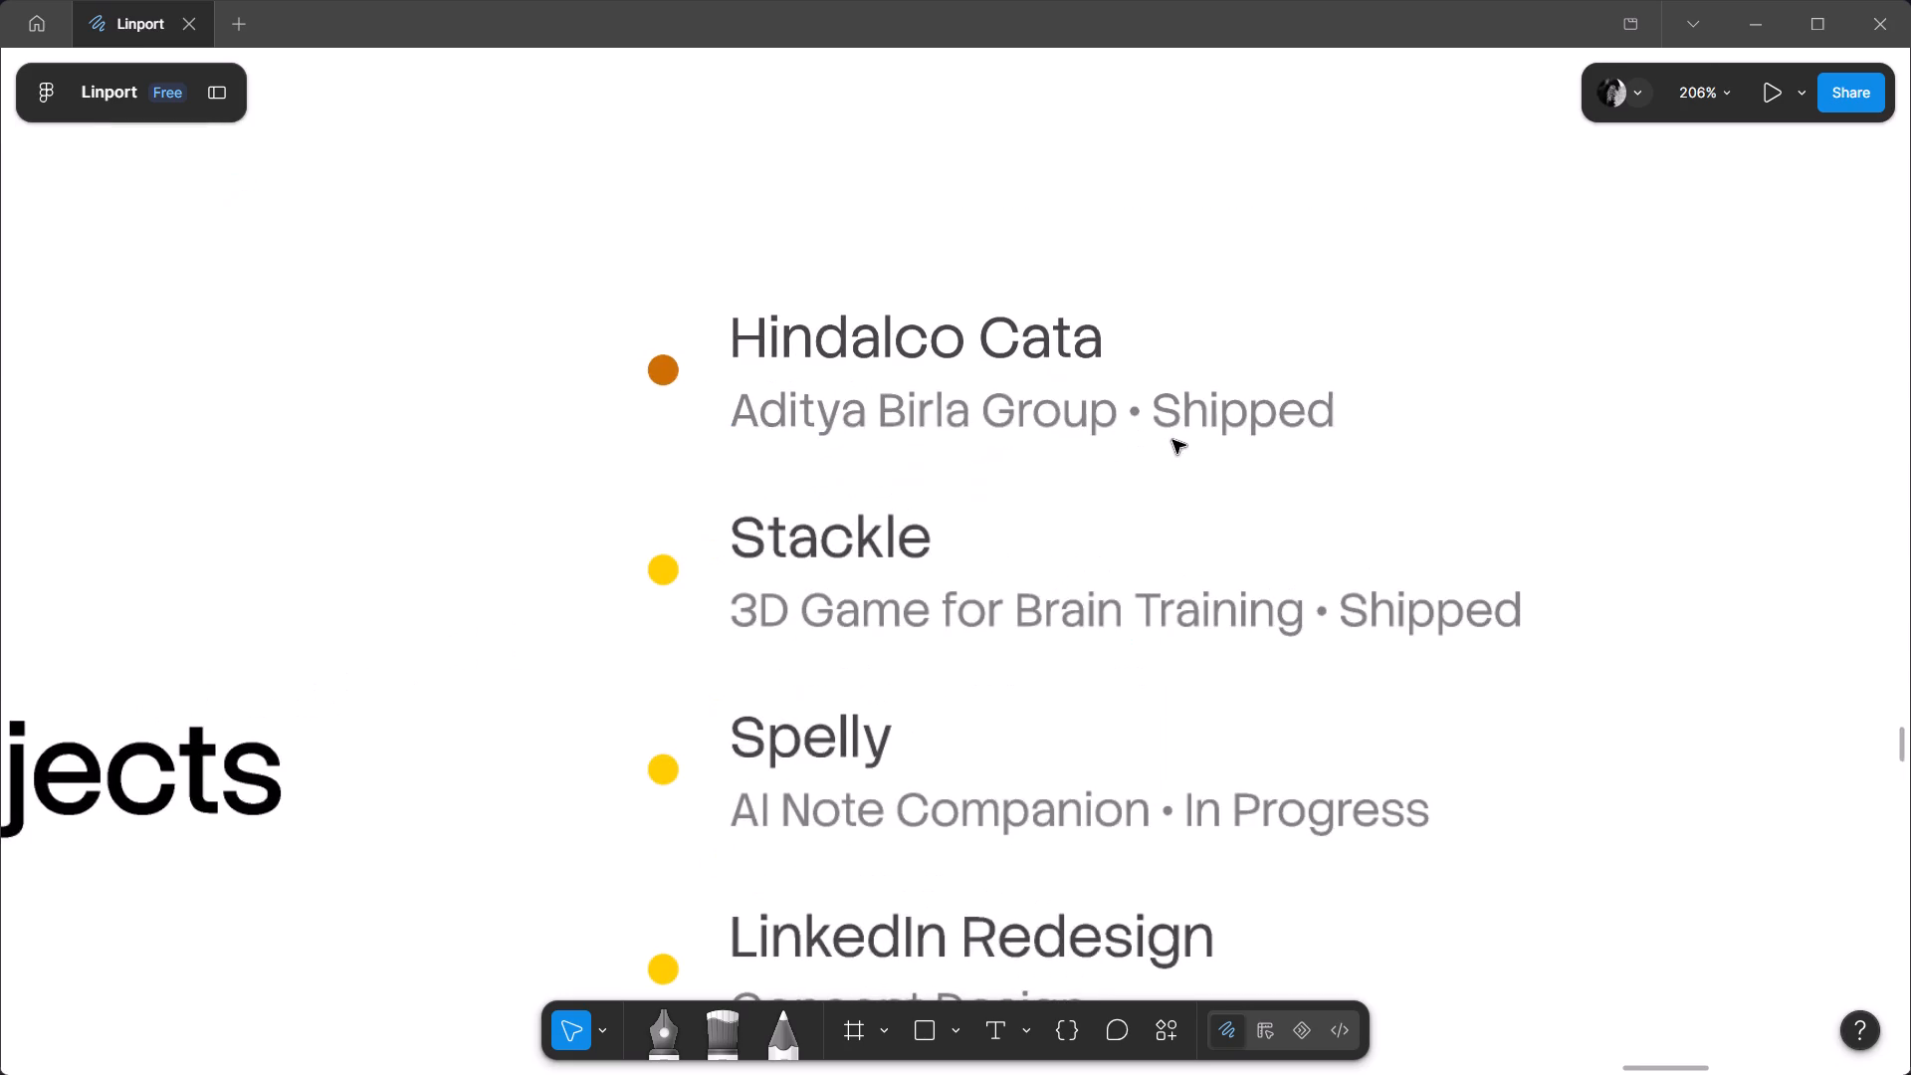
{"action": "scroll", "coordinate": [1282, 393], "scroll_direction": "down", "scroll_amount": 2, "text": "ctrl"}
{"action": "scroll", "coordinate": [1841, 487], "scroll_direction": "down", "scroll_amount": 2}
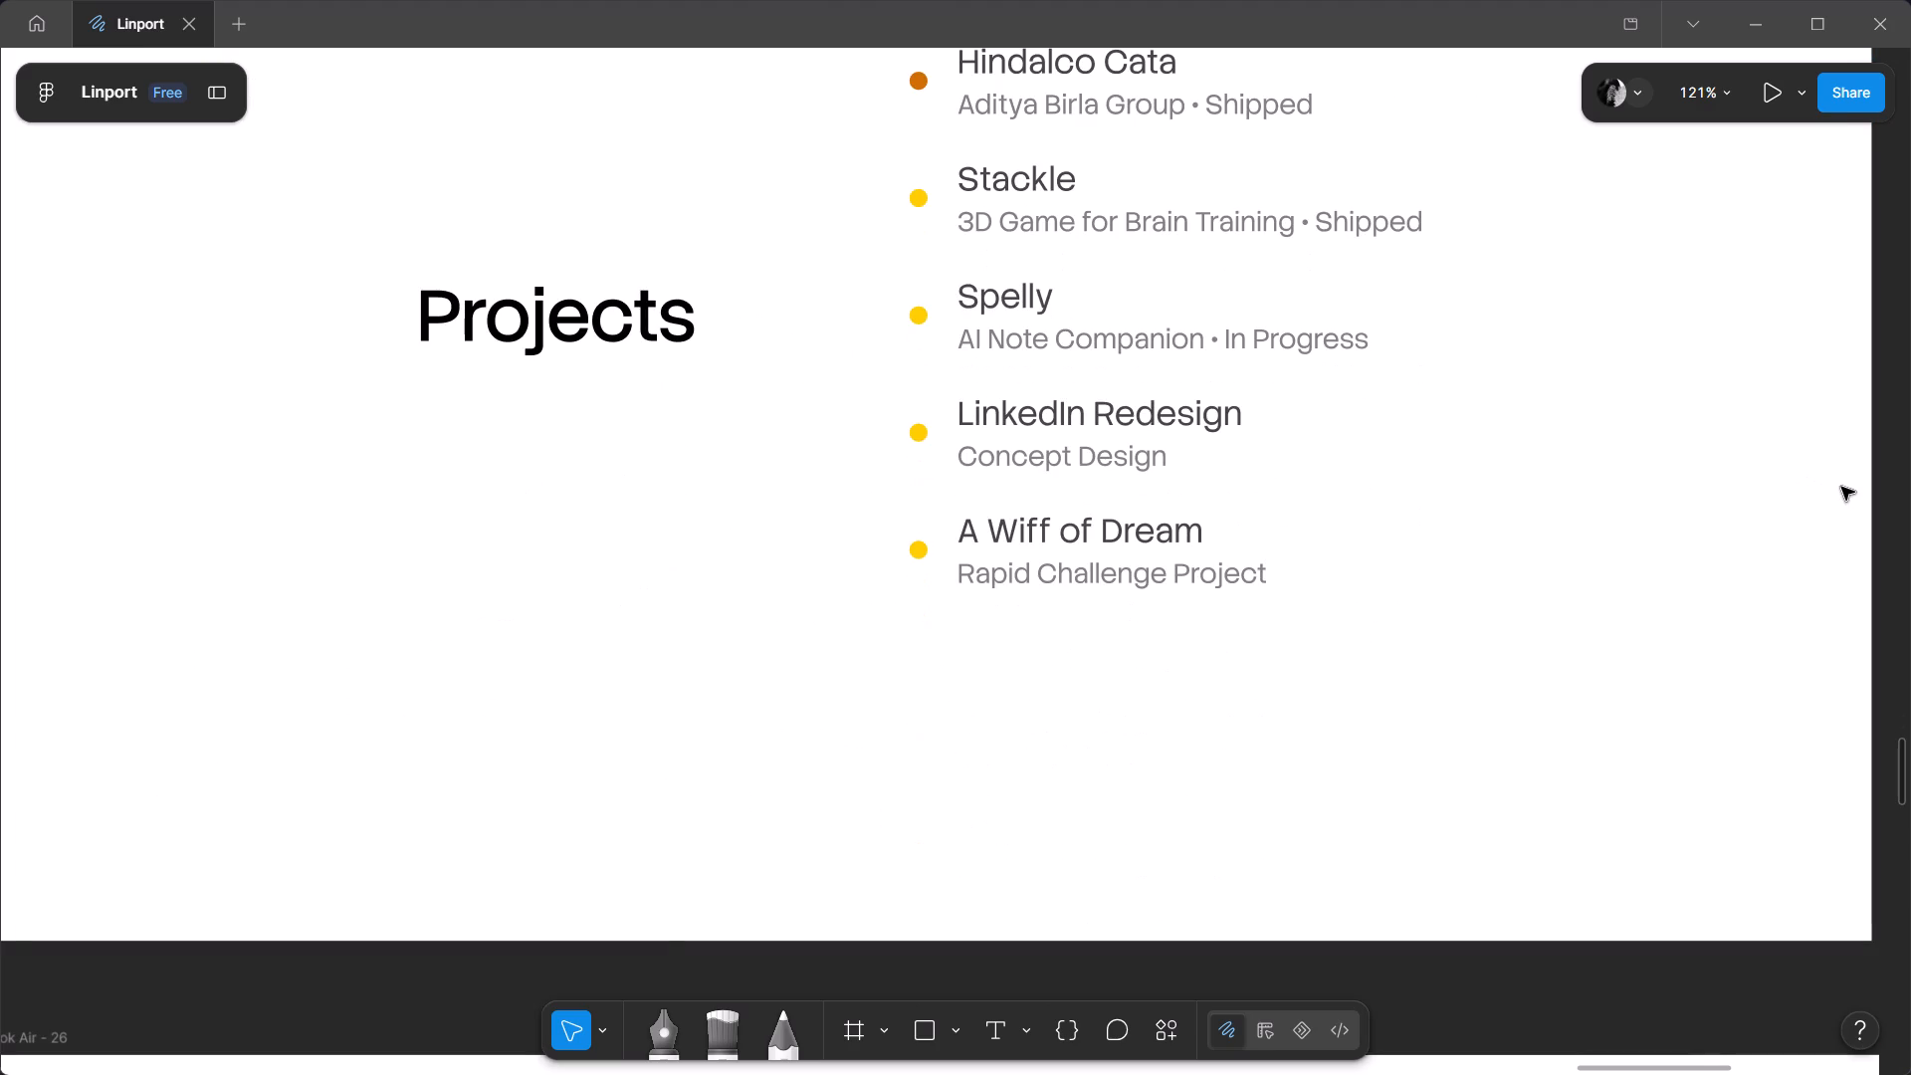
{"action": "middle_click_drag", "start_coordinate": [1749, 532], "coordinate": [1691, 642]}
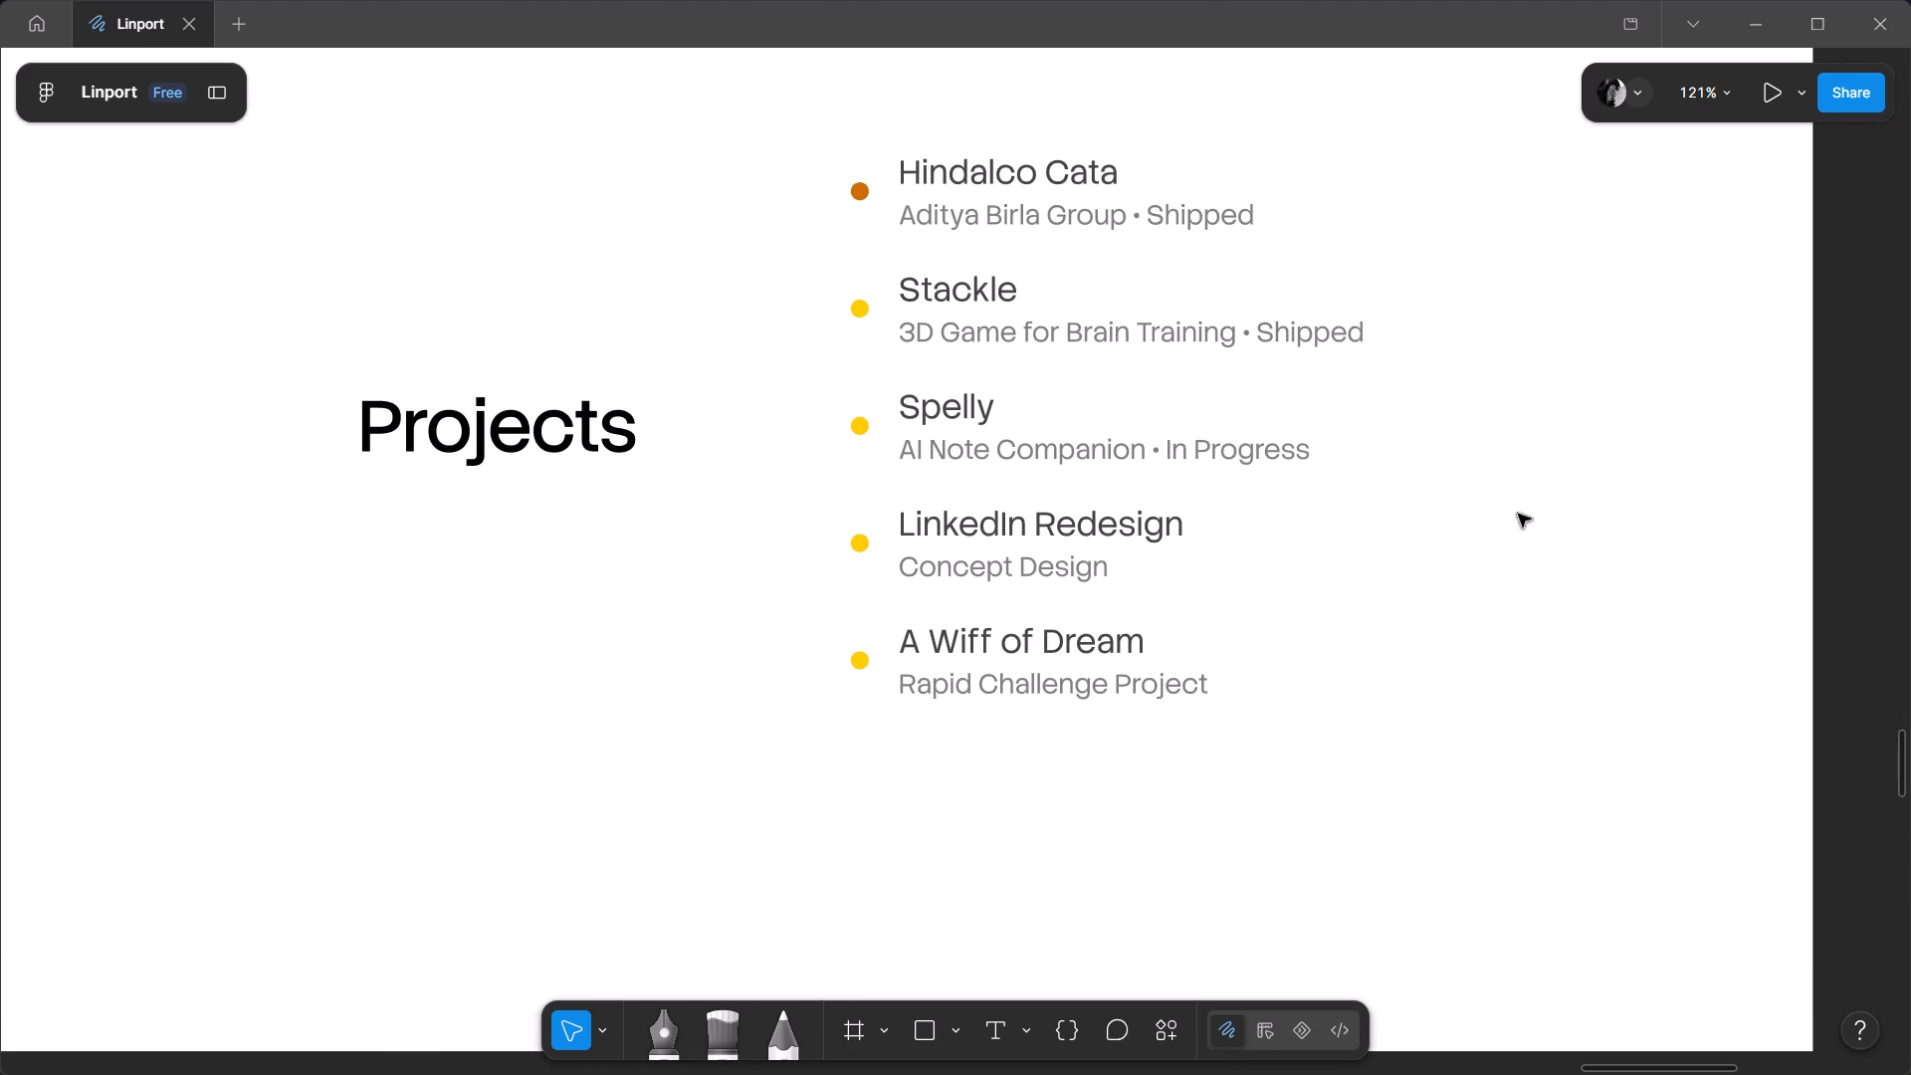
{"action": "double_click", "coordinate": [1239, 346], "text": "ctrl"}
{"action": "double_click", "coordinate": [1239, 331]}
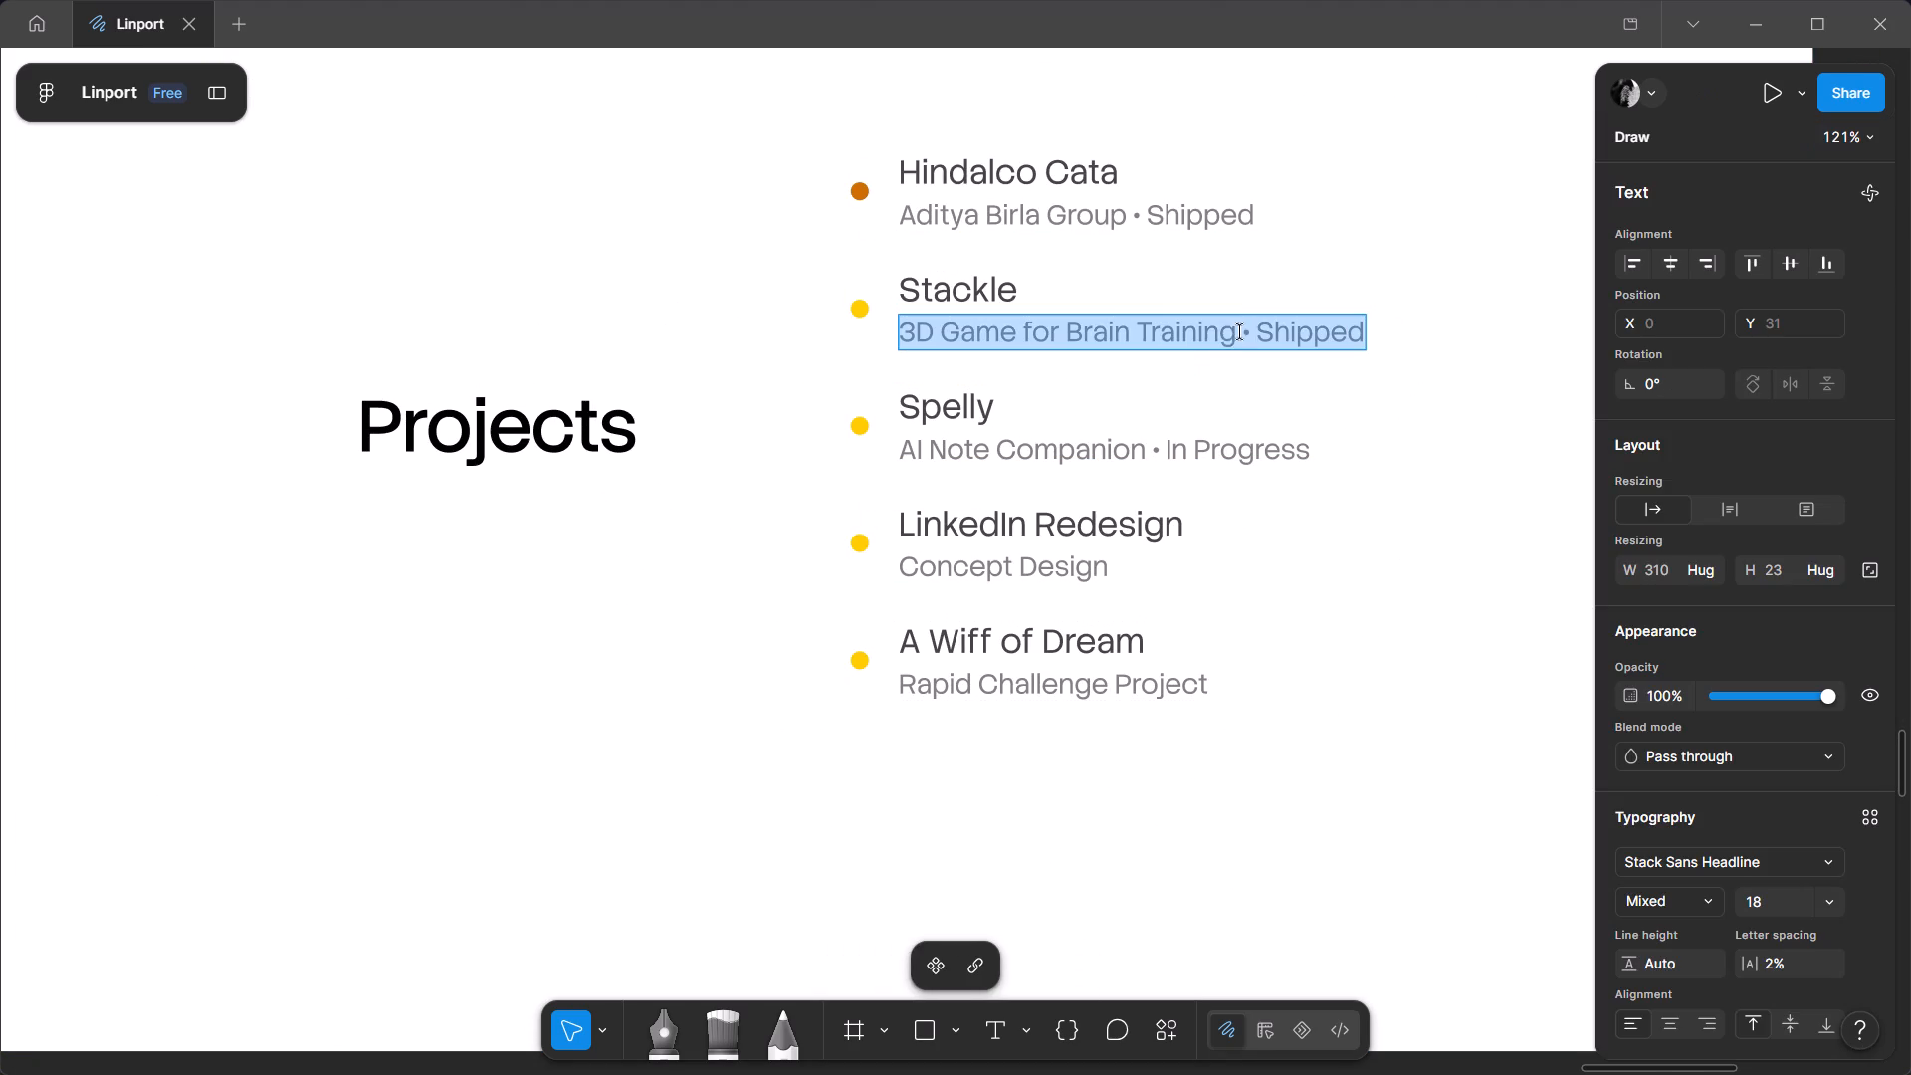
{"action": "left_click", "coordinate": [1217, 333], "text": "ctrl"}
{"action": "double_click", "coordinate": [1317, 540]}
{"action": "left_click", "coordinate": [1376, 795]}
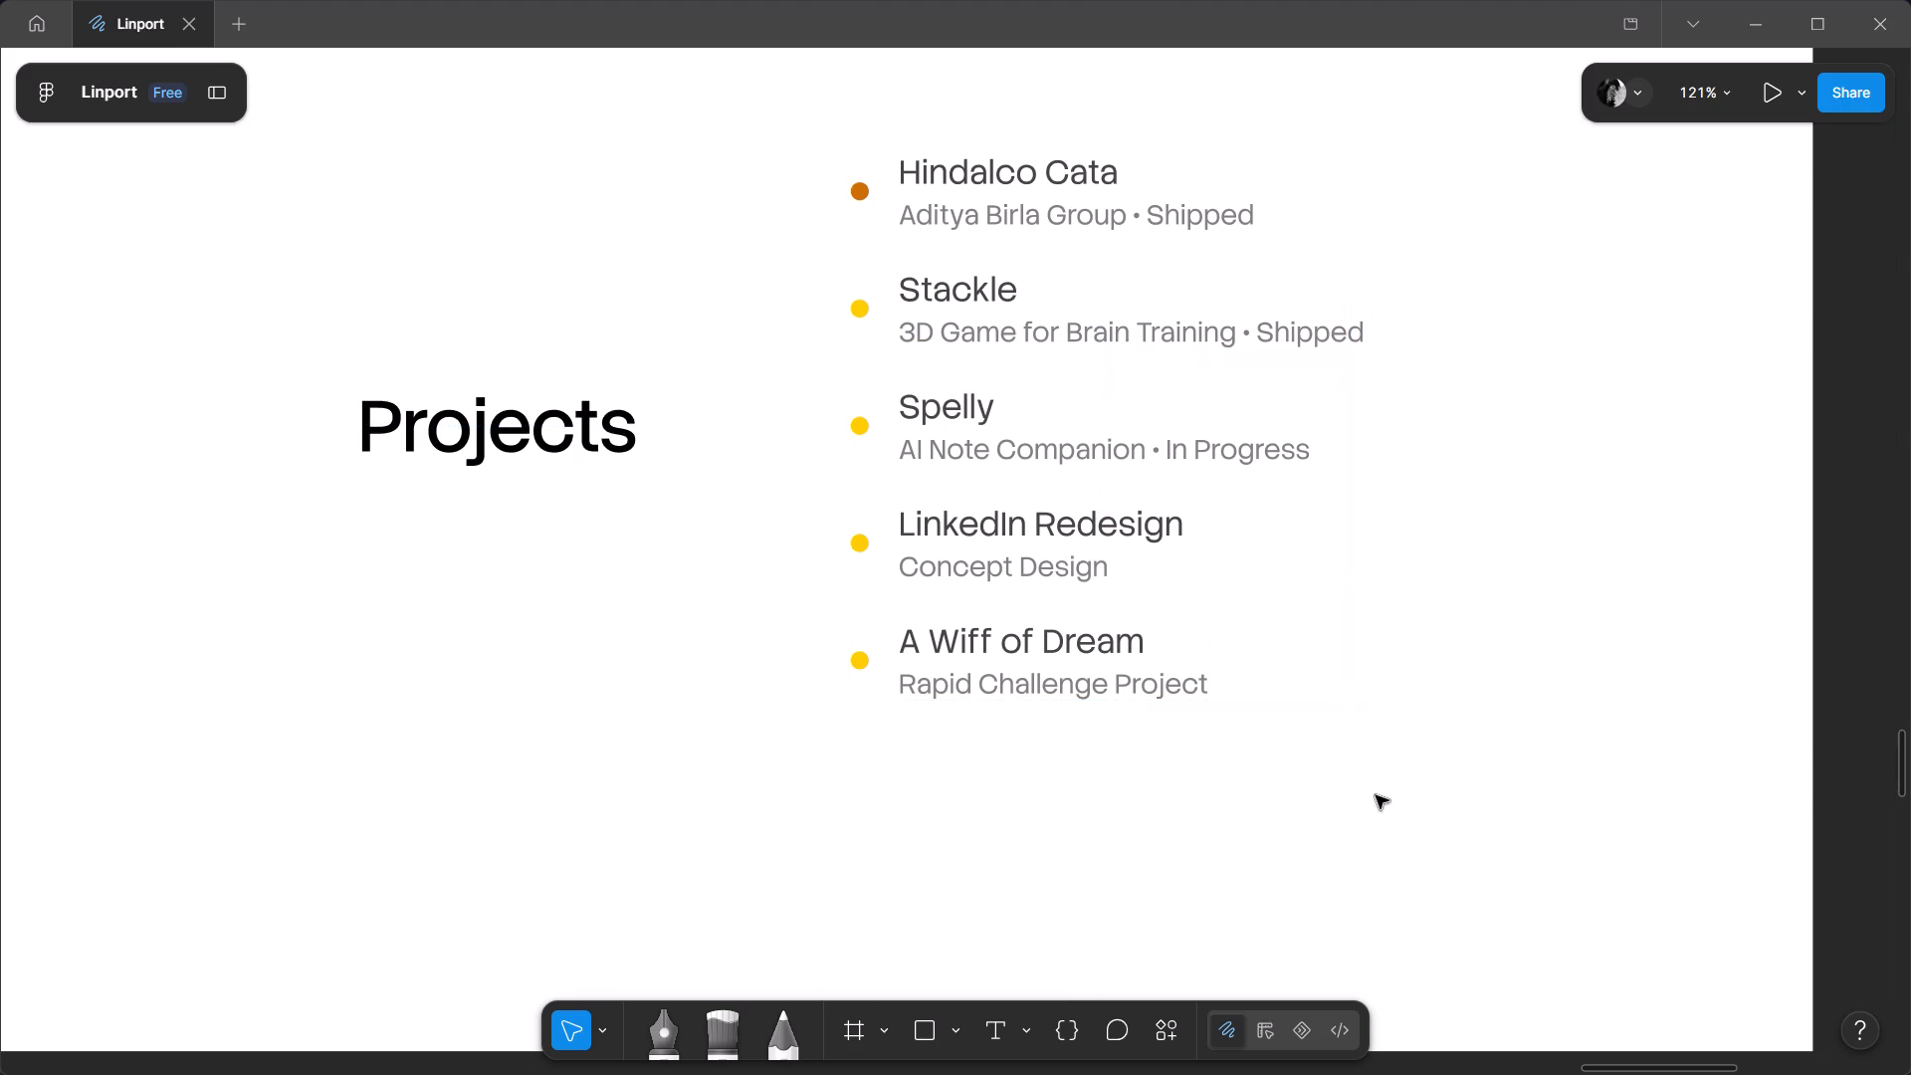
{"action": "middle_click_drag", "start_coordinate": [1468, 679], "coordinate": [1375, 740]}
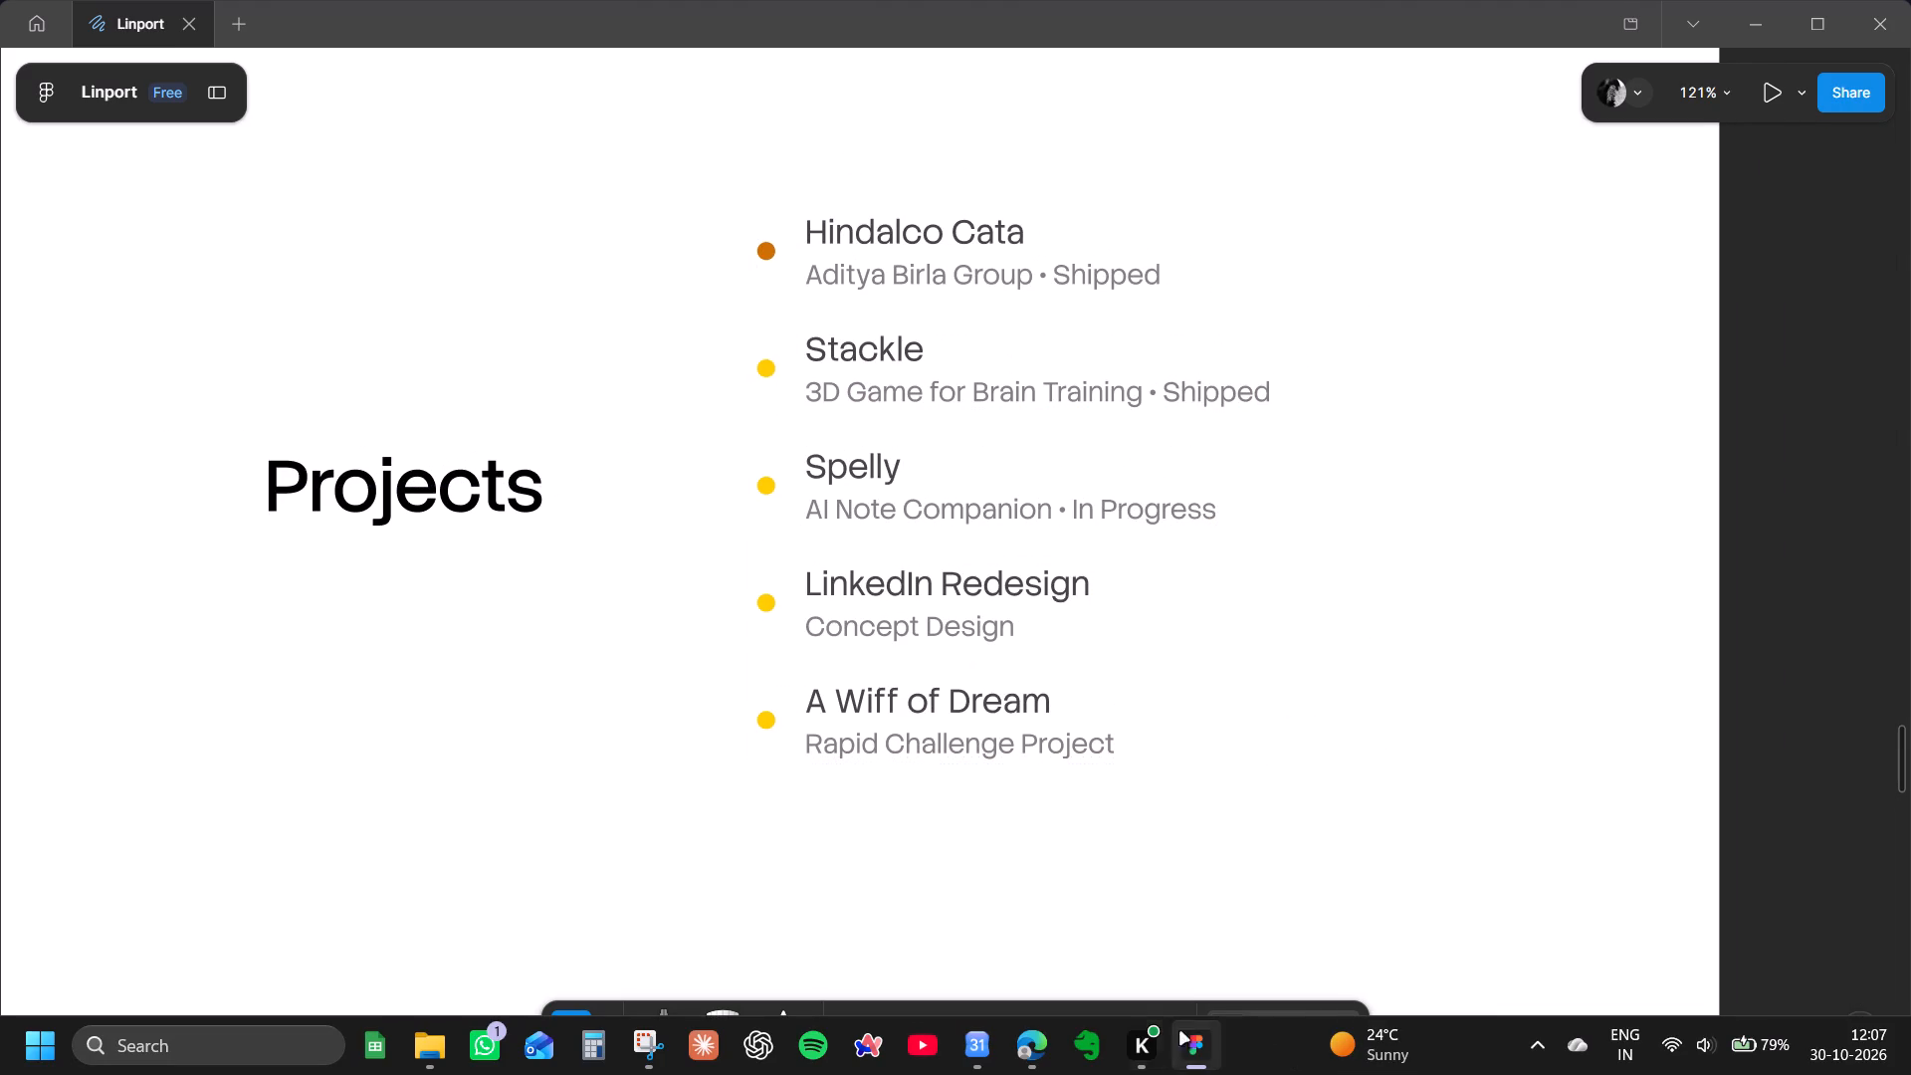
Switch to the browser, search the web for "top right arrow symbol" and copy the plain ↗ symbol.
{"action": "left_click", "coordinate": [1006, 1071]}
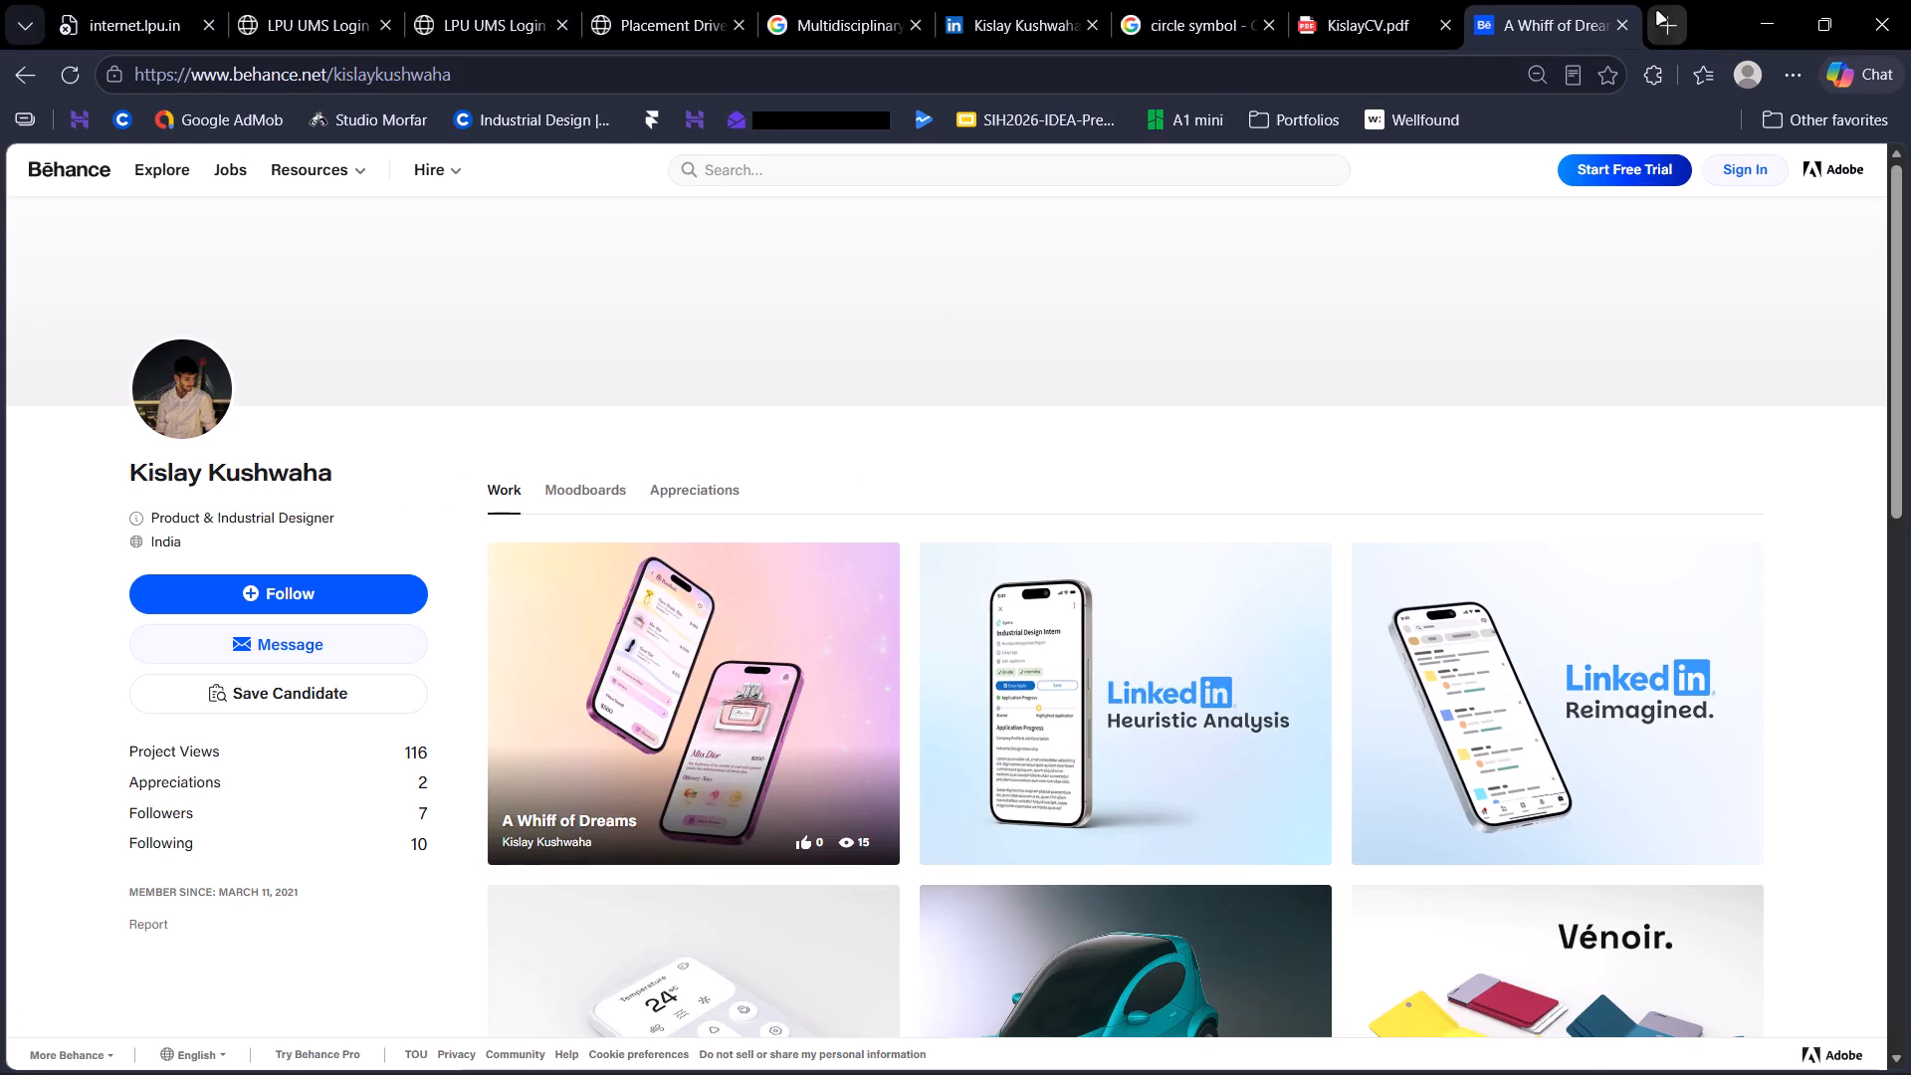
{"action": "left_click", "coordinate": [1657, 12]}
{"action": "type", "text": "top right"}
{"action": "key", "text": "space"}
{"action": "key", "text": "Return"}
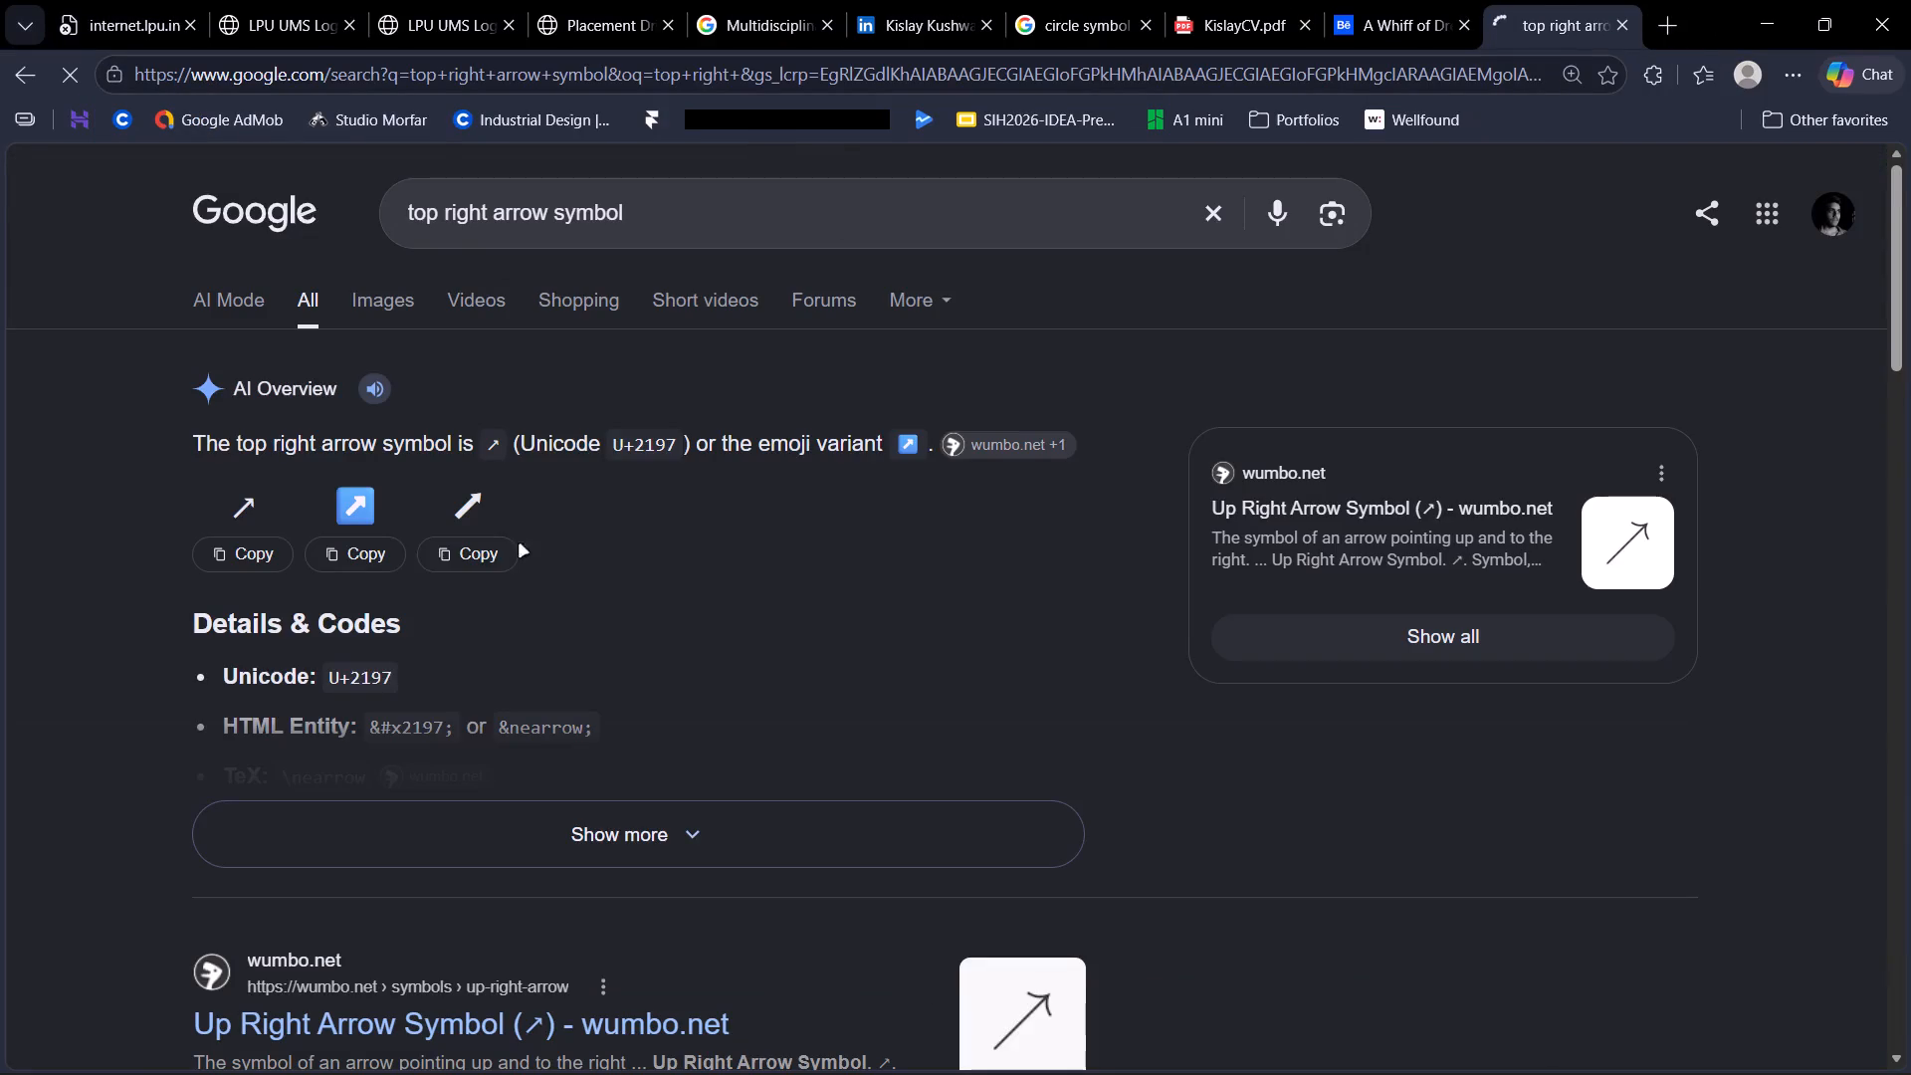
{"action": "left_click", "coordinate": [236, 554]}
Return to Figma, add a space after the "Hindalco Cata" title and try to paste the arrow symbol there.
{"action": "key", "text": "alt+Tab"}
{"action": "key", "text": "alt+Tab"}
{"action": "key", "text": "alt+Tab"}
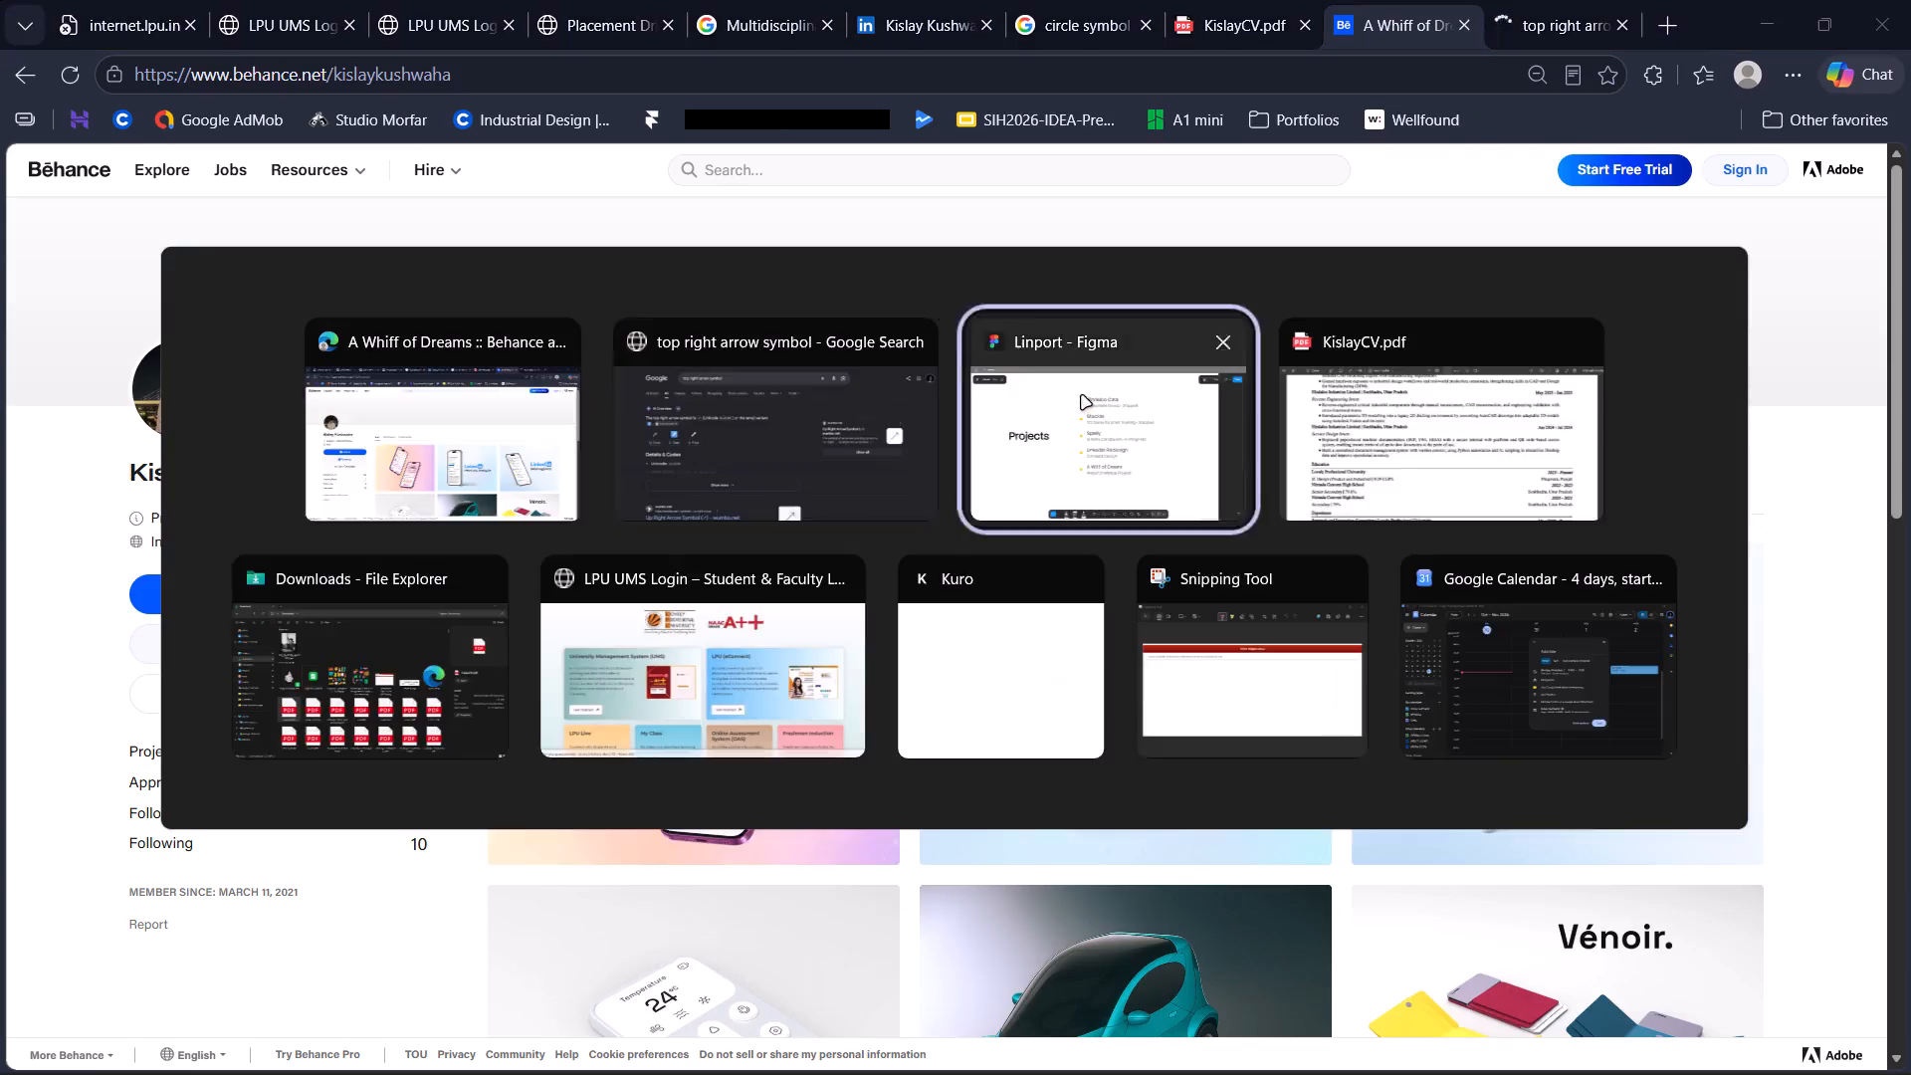
{"action": "scroll", "coordinate": [999, 253], "scroll_direction": "up", "scroll_amount": 2, "text": "ctrl"}
{"action": "double_click", "coordinate": [1016, 229], "text": "ctrl"}
{"action": "left_click", "coordinate": [1043, 211]}
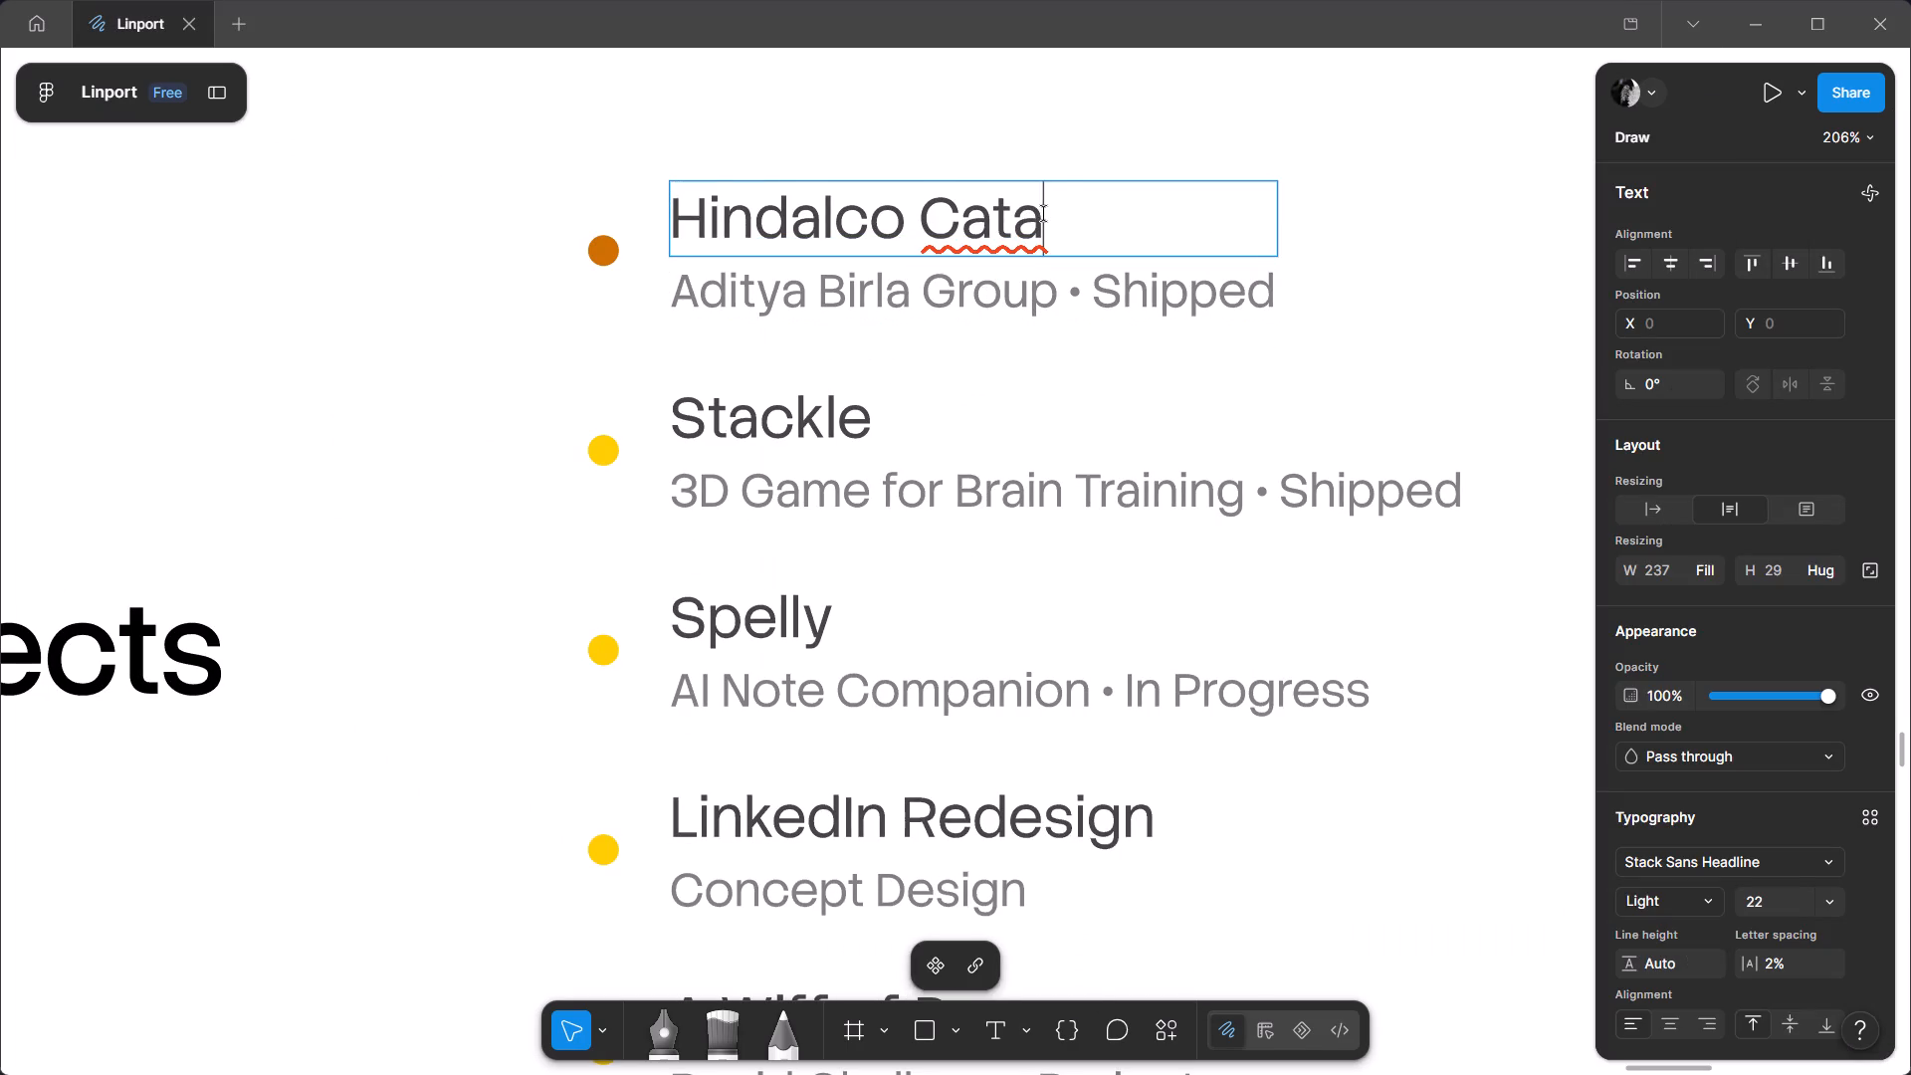
{"action": "key", "text": "space"}
{"action": "key", "text": "ctrl+v"}
{"action": "key", "text": "ctrl+z"}
{"action": "key", "text": "ctrl+shift+v"}
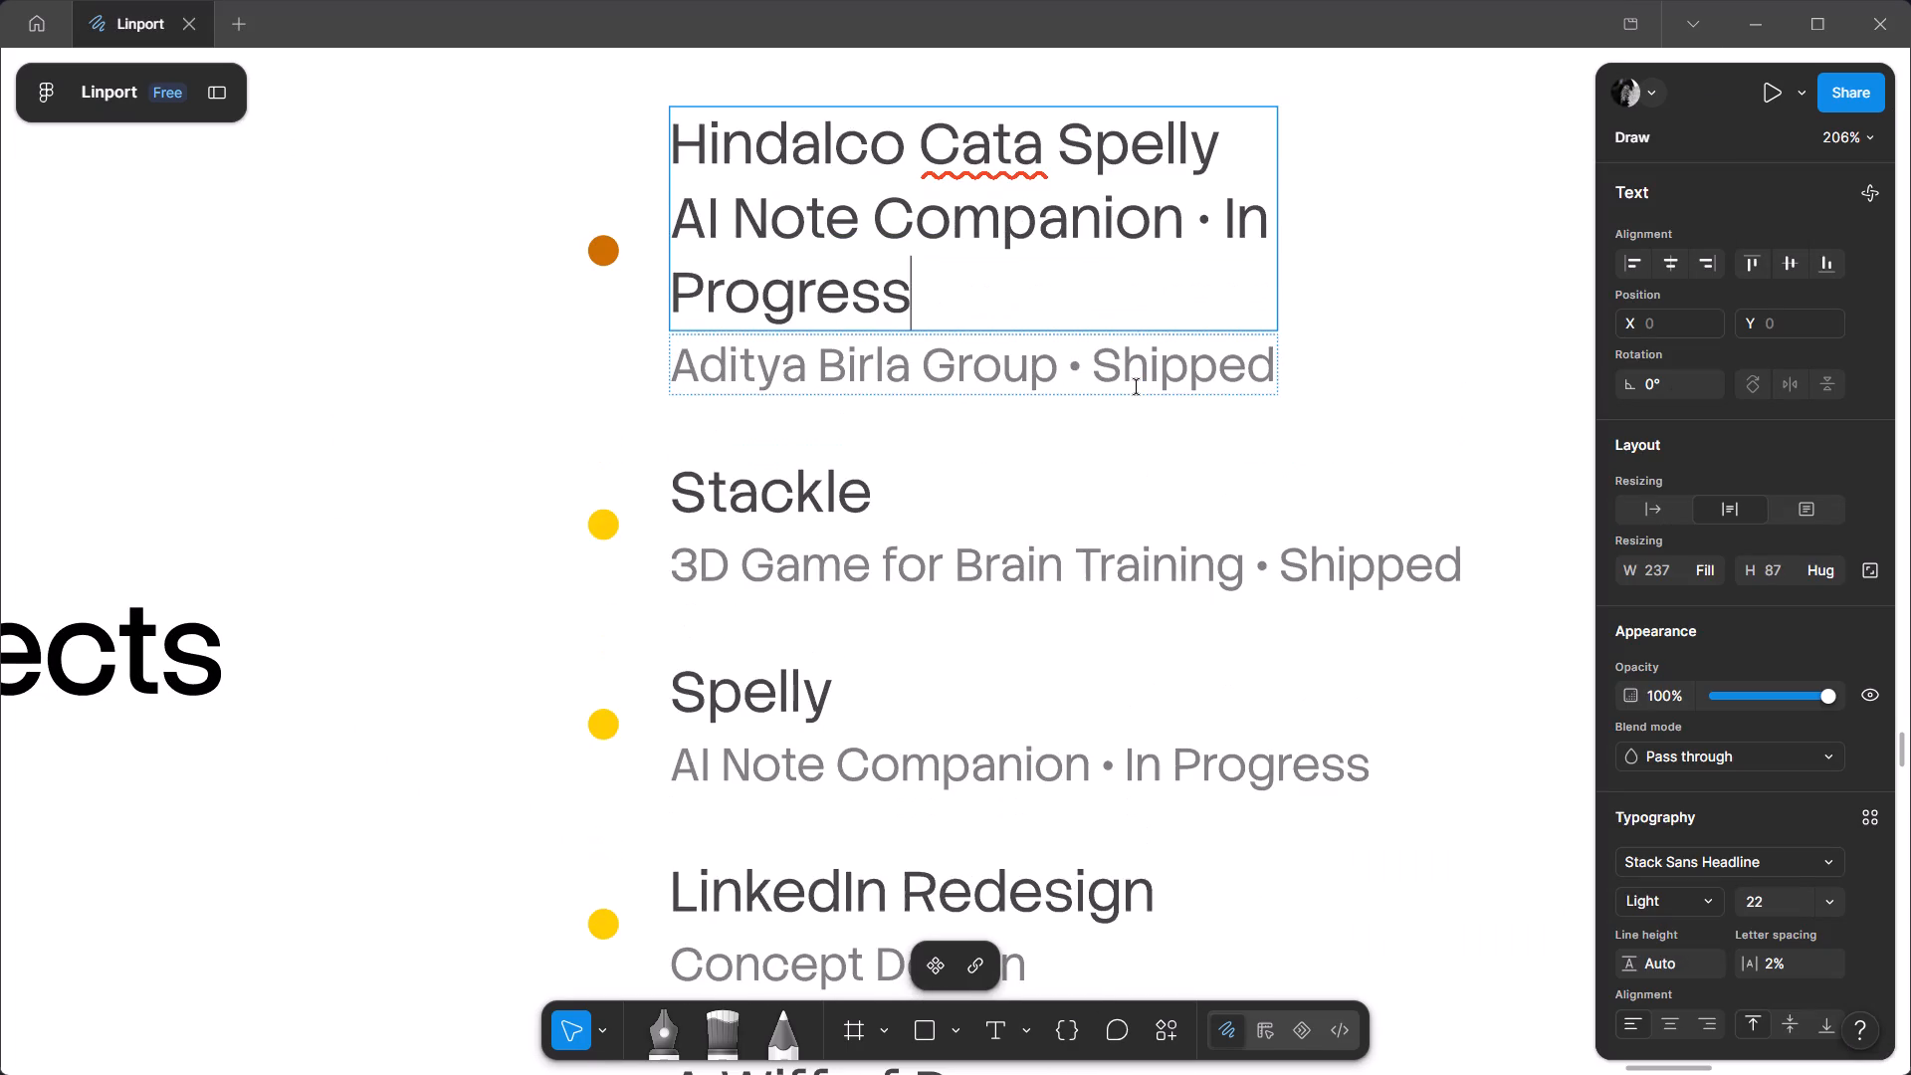
{"action": "key", "text": "ctrl+z"}
Copy the ↗ symbol again from the browser's search page and paste it after "Hindalco Cata" in Figma.
{"action": "key", "text": "alt+Tab"}
{"action": "key", "text": "alt+Tab"}
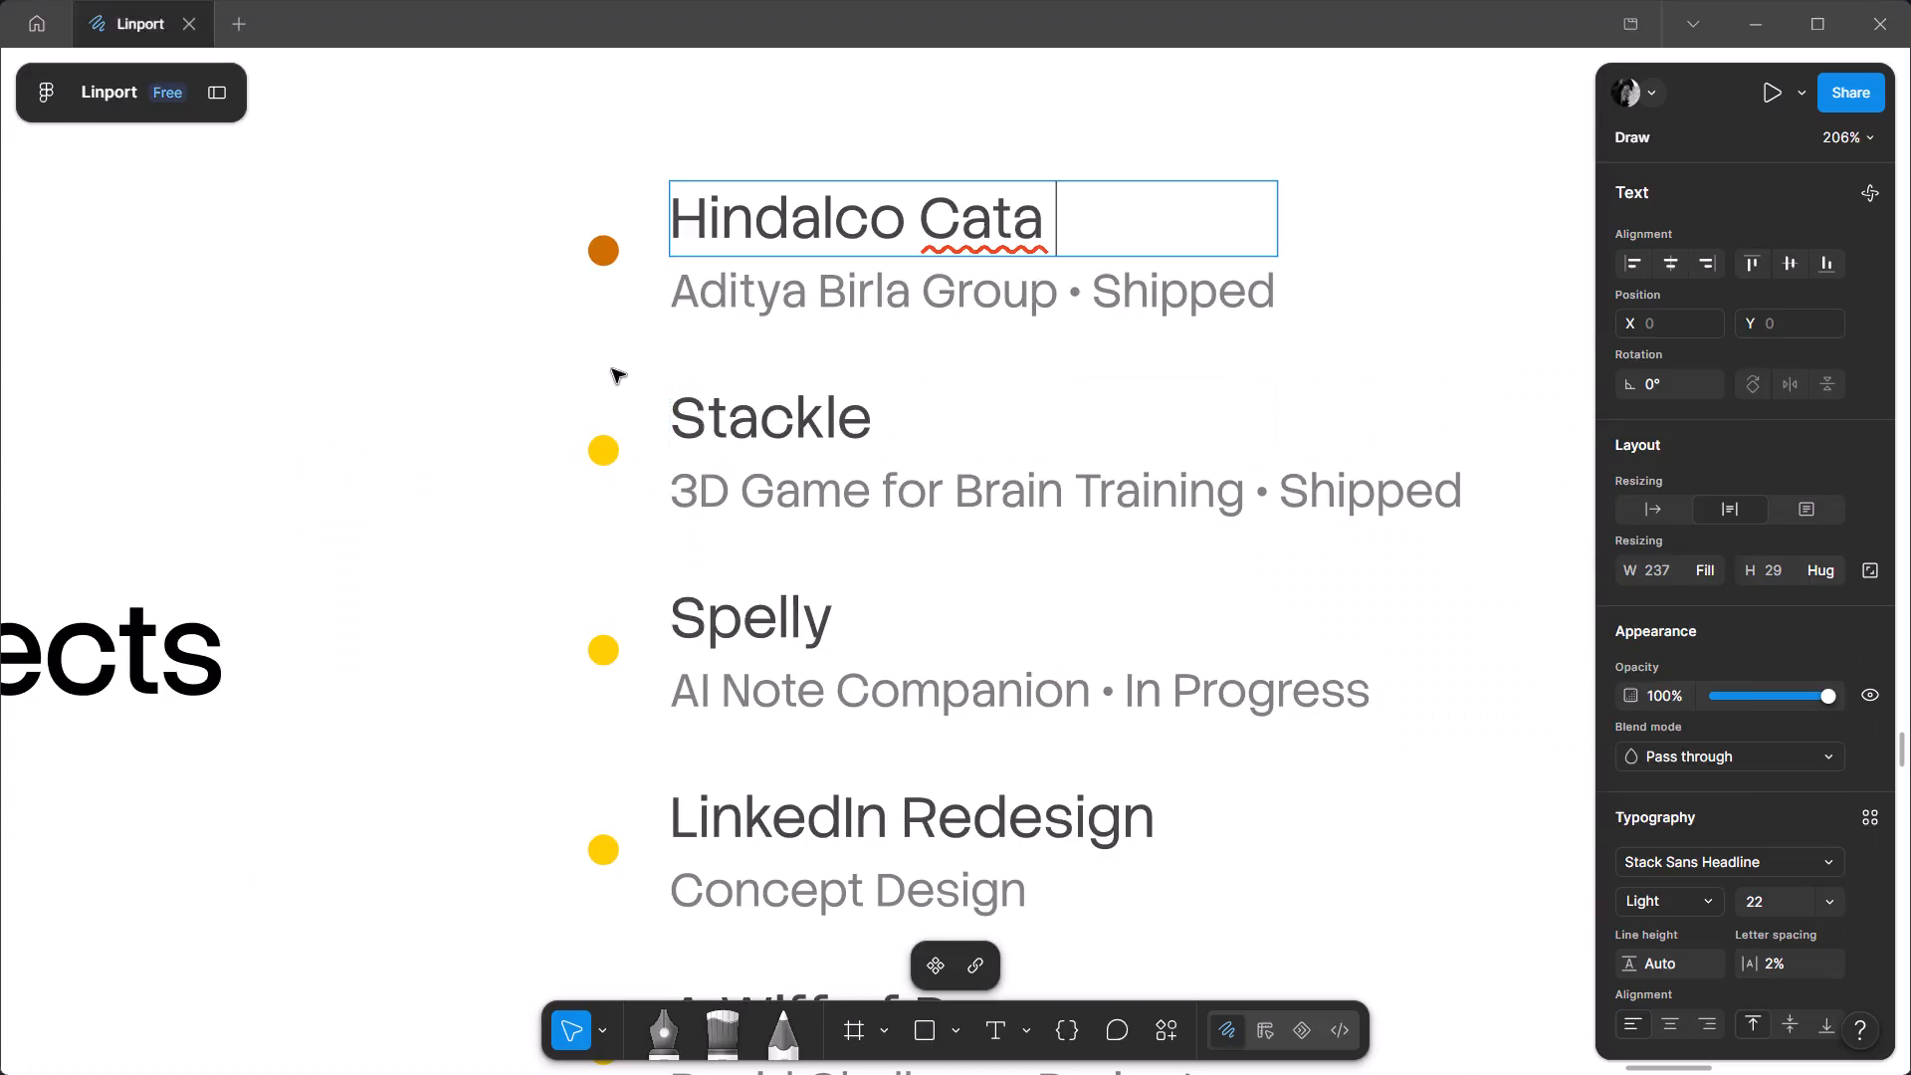
{"action": "key", "text": "alt+Tab"}
{"action": "key", "text": "alt+Tab"}
{"action": "left_click", "coordinate": [211, 589]}
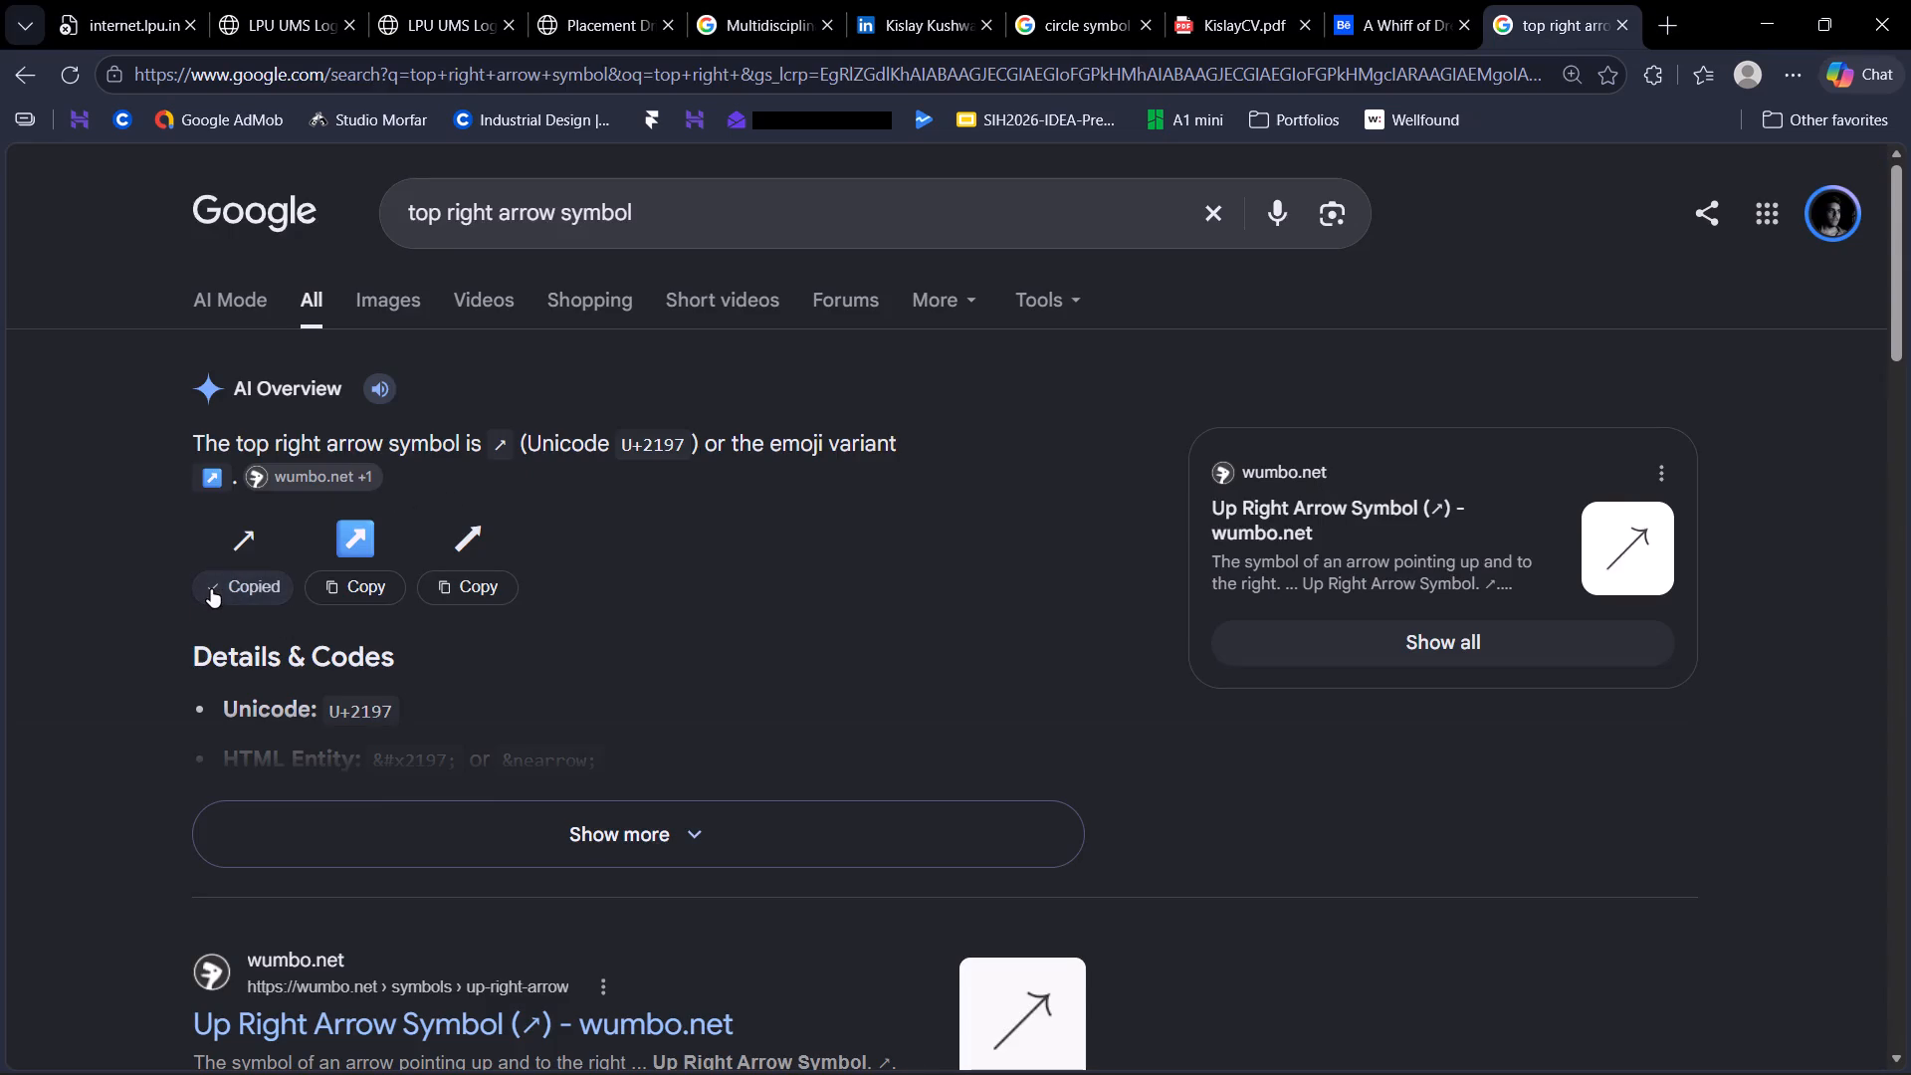
{"action": "key", "text": "alt+Tab"}
{"action": "key", "text": "ctrl+v"}
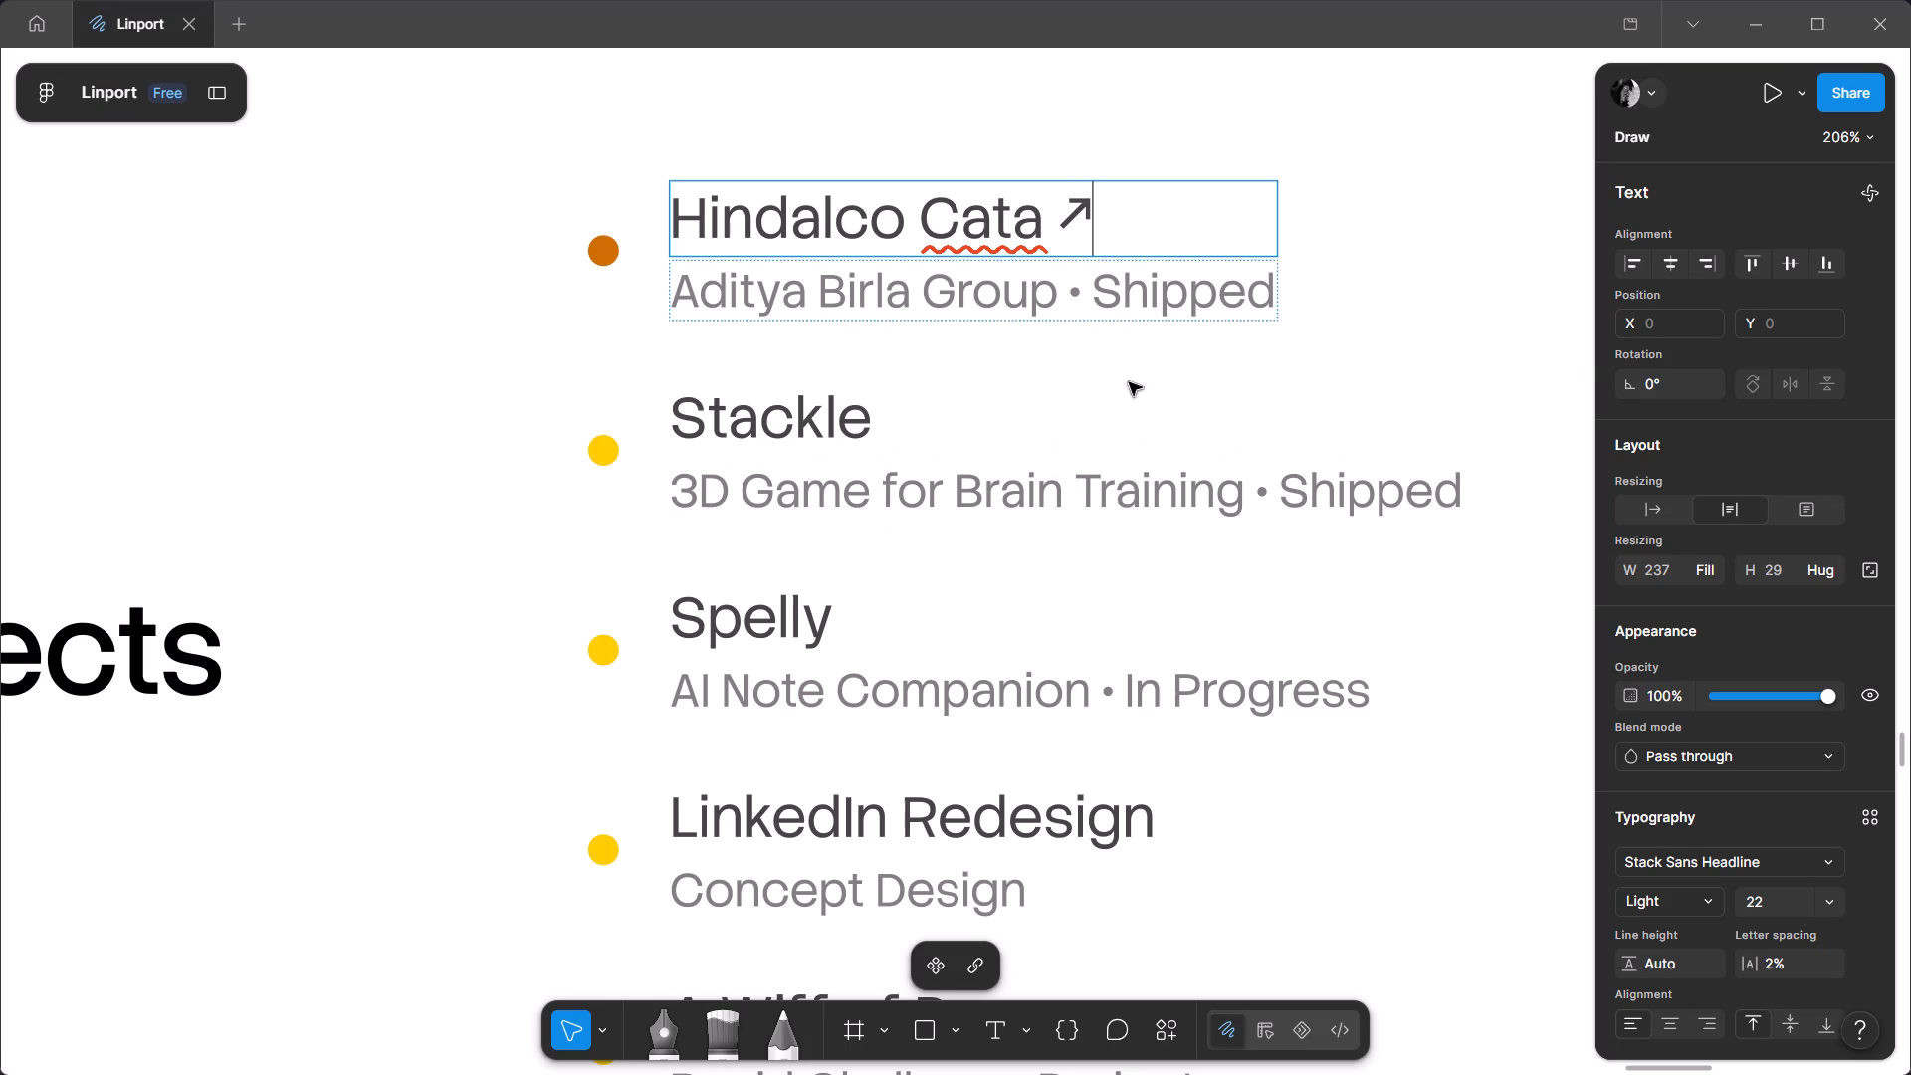
Append a space and the ↗ symbol to the "Stackle" and "Spelly" titles.
{"action": "left_click", "coordinate": [875, 428]}
{"action": "key", "text": "space"}
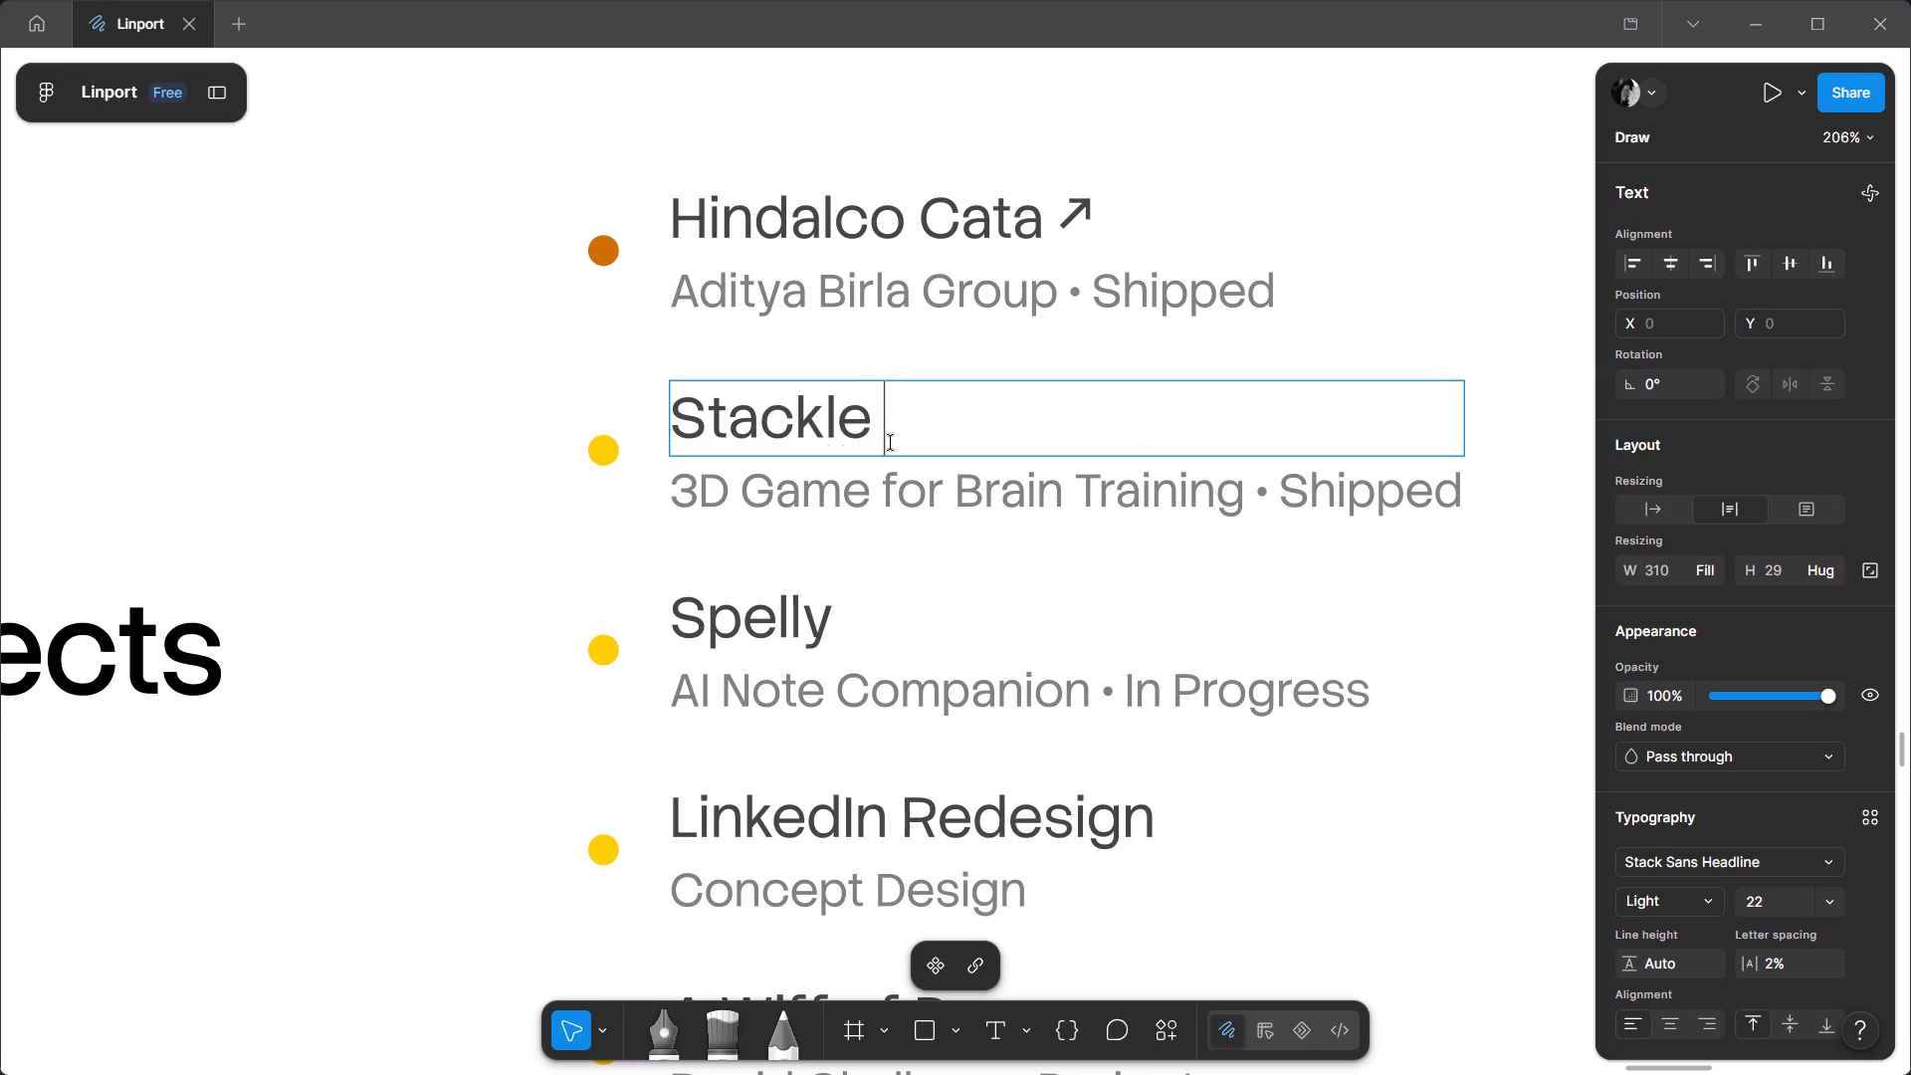
{"action": "key", "text": "ctrl+v"}
{"action": "left_click", "coordinate": [856, 615]}
{"action": "key", "text": "ctrl+v"}
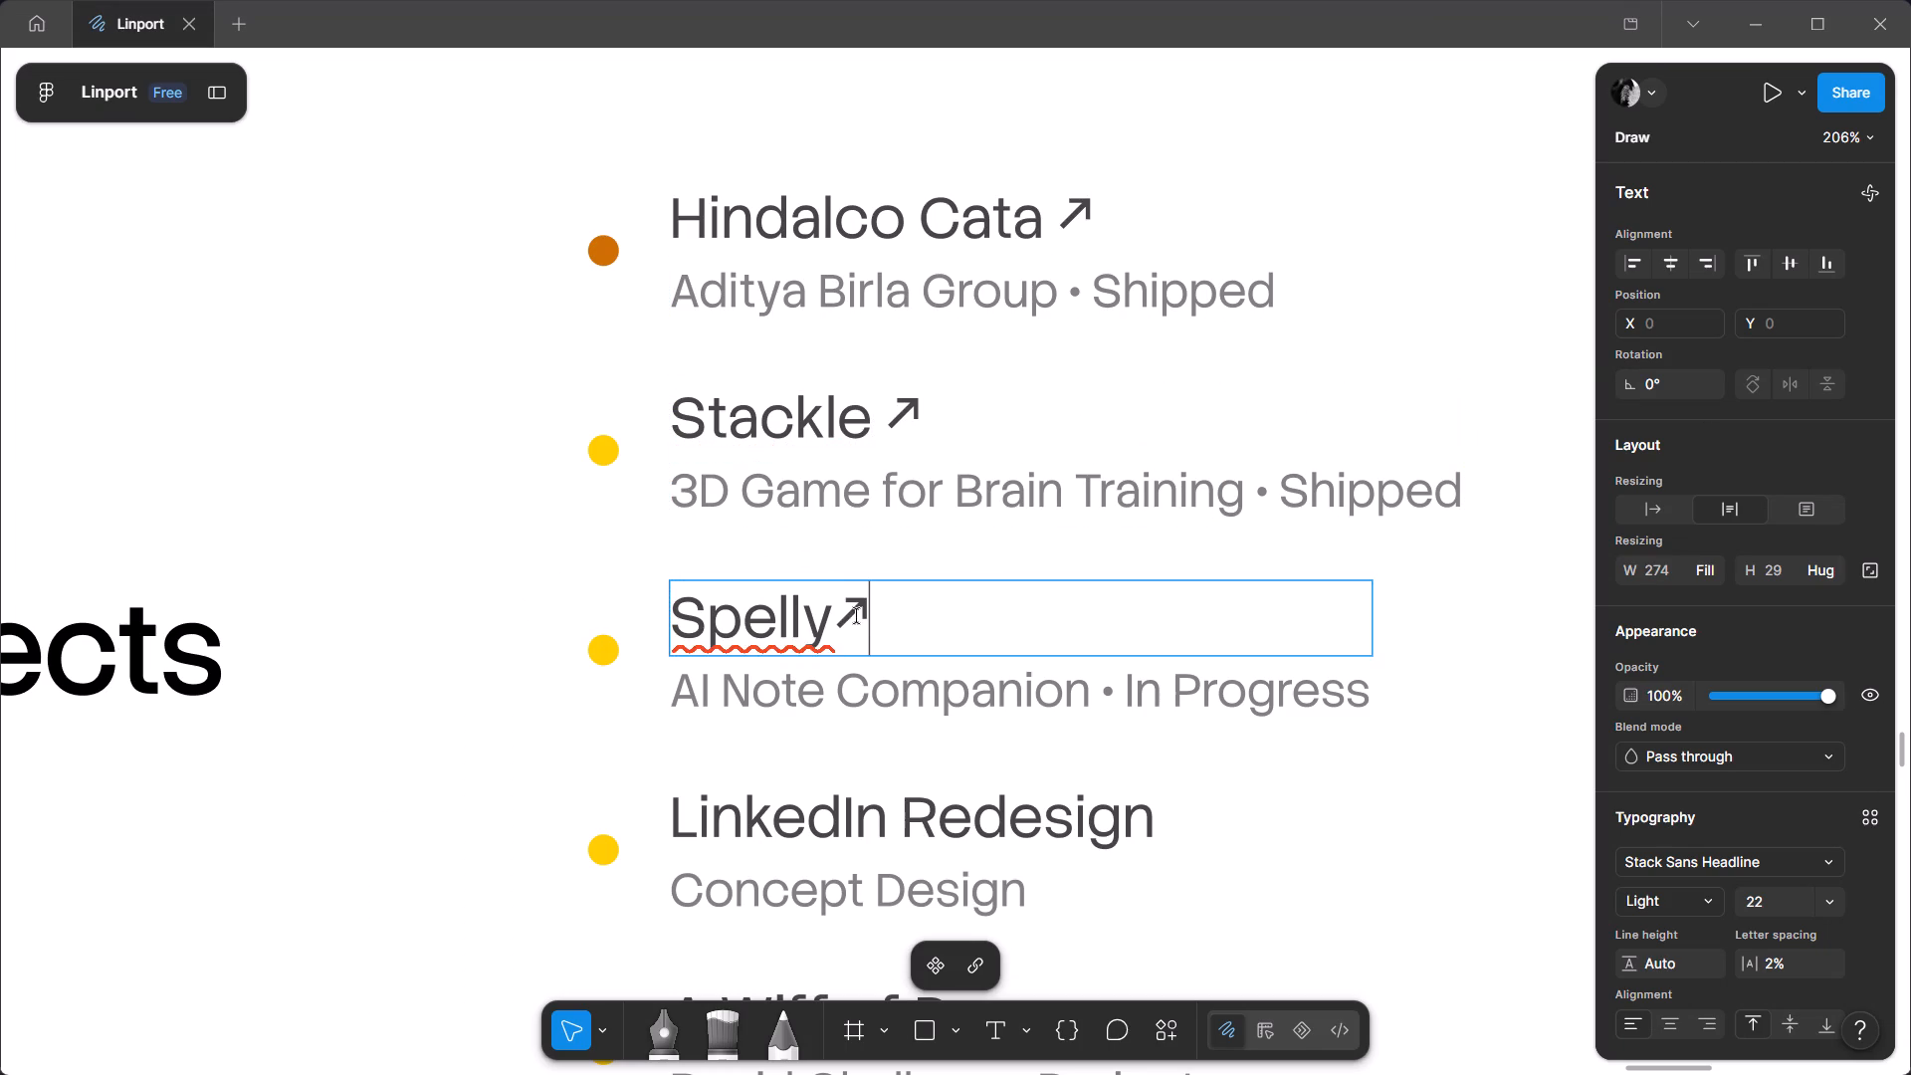
{"action": "left_click", "coordinate": [841, 615]}
{"action": "key", "text": "space"}
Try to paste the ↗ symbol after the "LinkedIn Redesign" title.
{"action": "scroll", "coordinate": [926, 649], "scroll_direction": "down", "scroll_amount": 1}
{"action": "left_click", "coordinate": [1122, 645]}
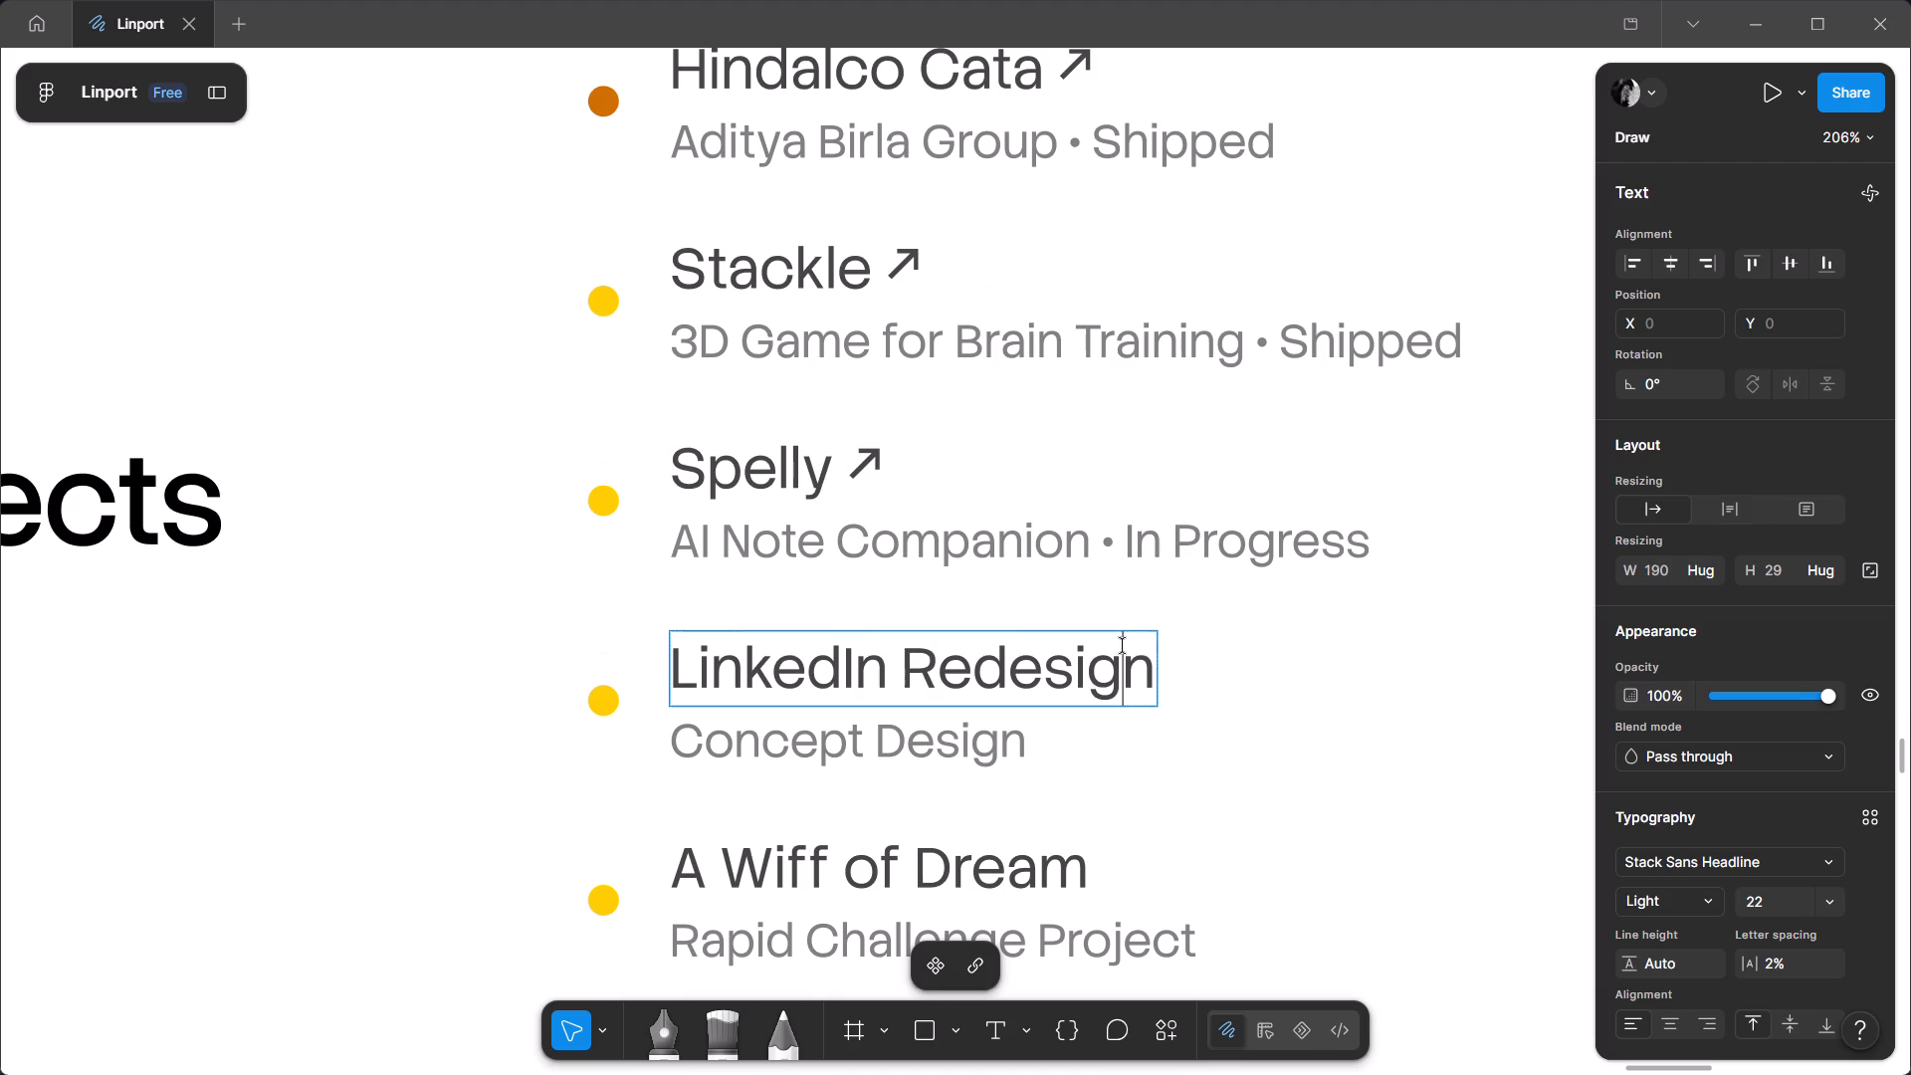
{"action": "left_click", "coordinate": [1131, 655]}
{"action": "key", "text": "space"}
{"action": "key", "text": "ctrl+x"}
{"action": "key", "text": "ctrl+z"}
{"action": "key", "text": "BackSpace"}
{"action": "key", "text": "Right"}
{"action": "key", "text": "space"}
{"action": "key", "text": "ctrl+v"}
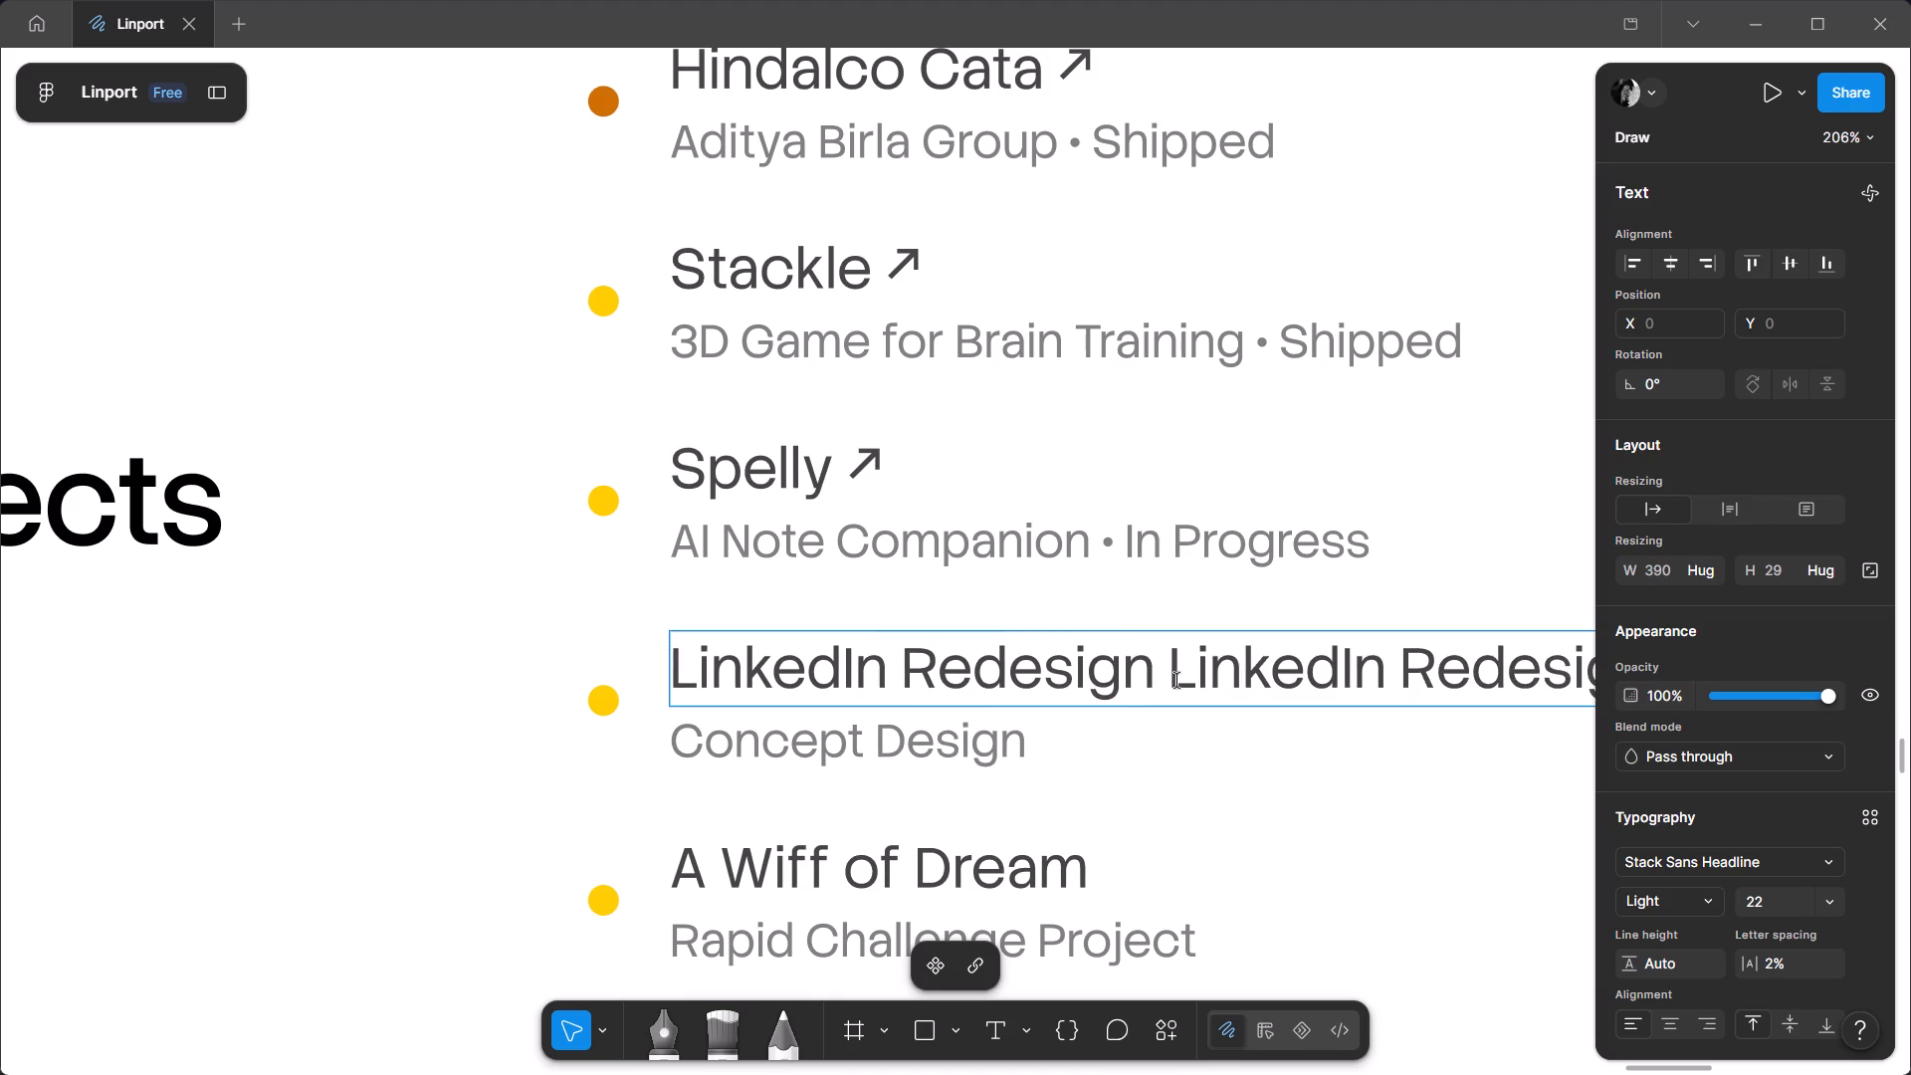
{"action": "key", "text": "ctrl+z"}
Copy the ↗ symbol from the Spelly title and add it after a space in the "LinkedIn Redesign" title.
{"action": "left_click_drag", "start_coordinate": [867, 454], "coordinate": [845, 455]}
{"action": "key", "text": "ctrl+c"}
{"action": "left_click", "coordinate": [1145, 694]}
{"action": "key", "text": "space"}
{"action": "key", "text": "ctrl+v"}
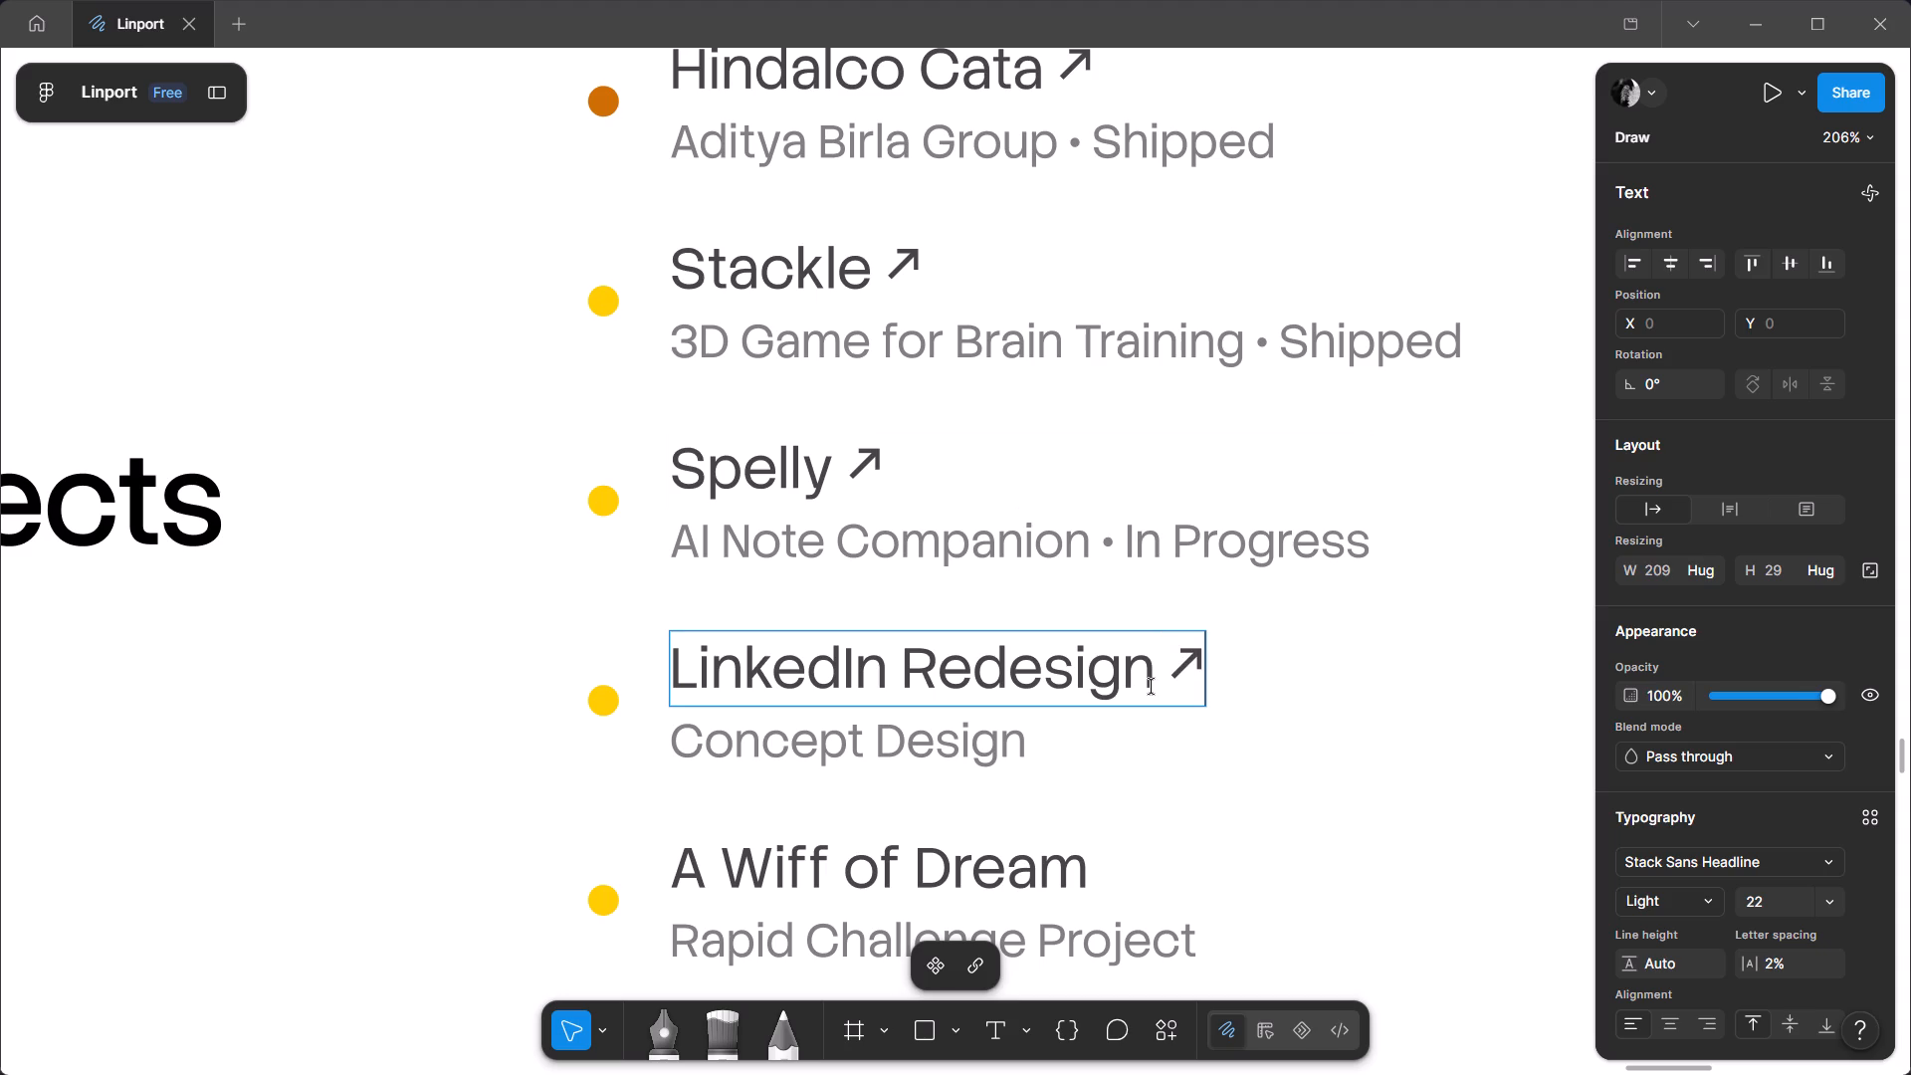
Append a space and the ↗ symbol to the "A Wiff of Dream" title.
{"action": "double_click", "coordinate": [1070, 872]}
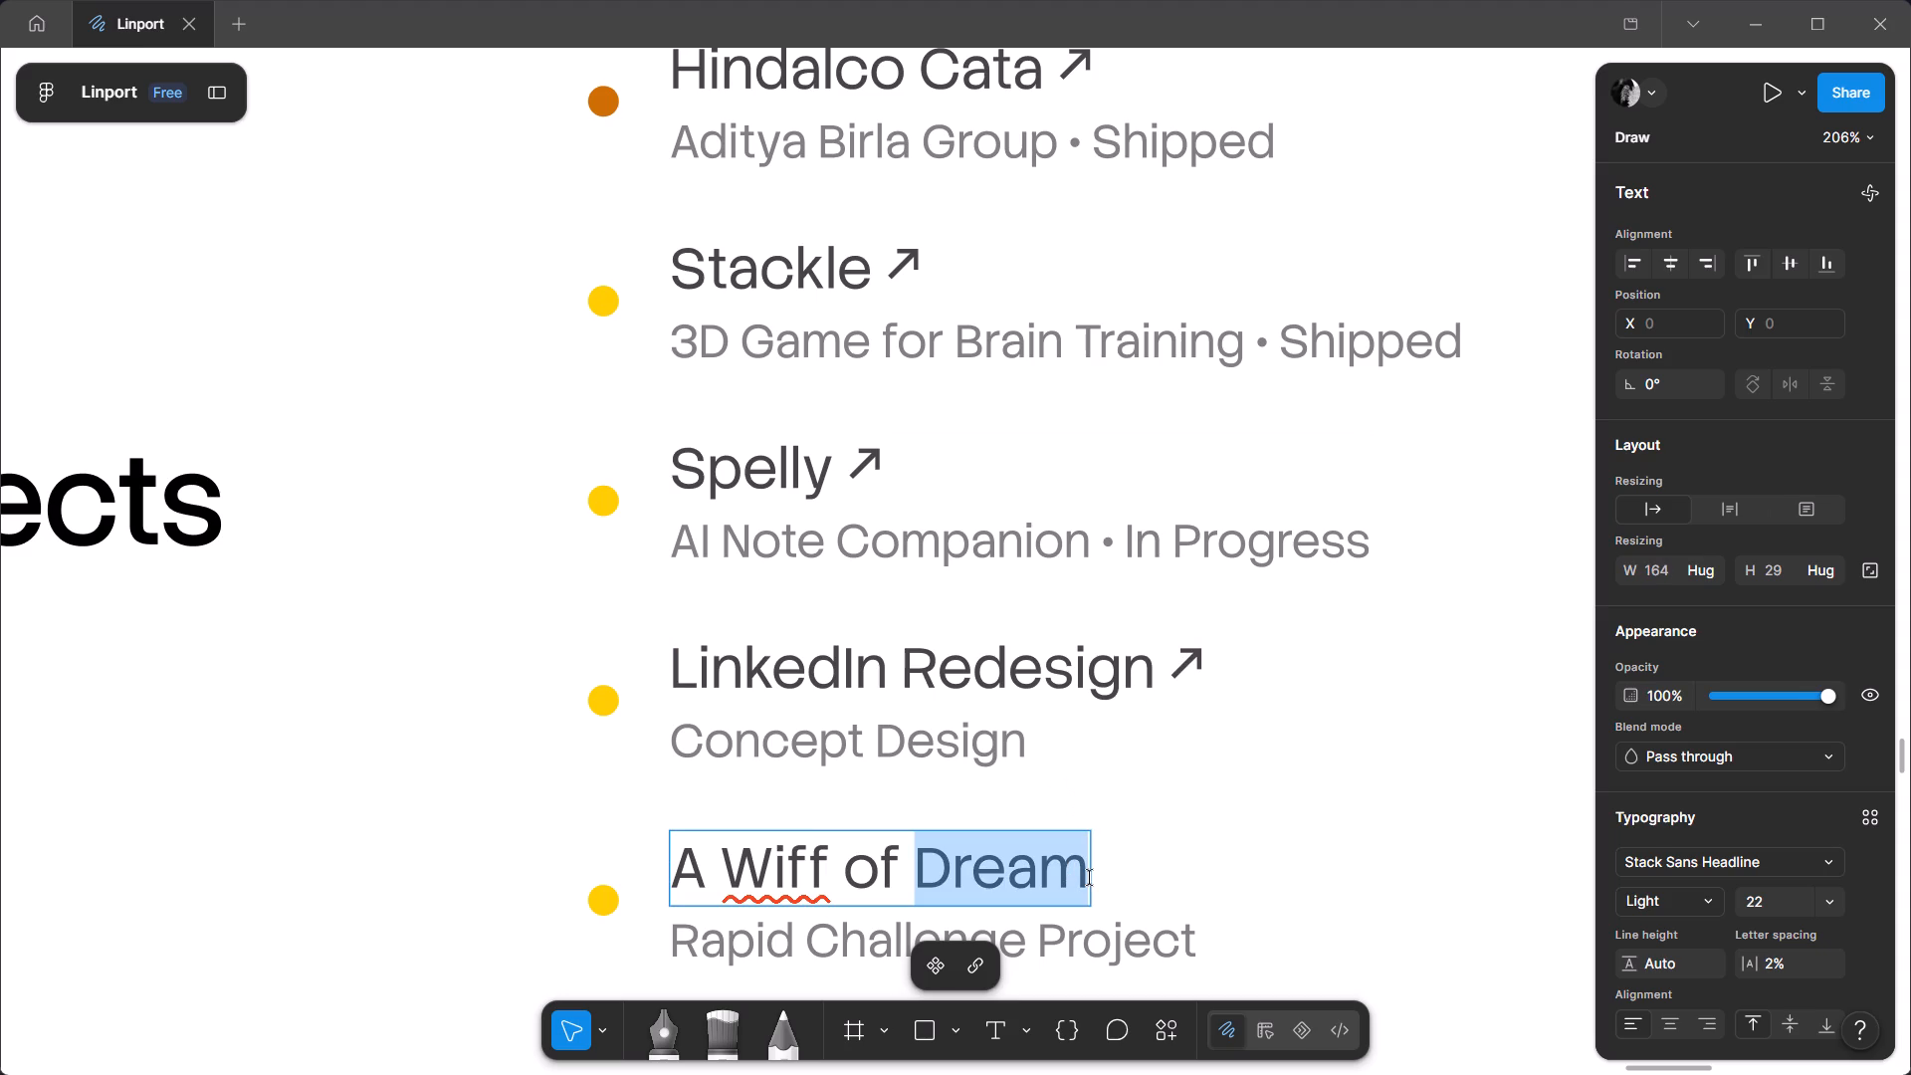
{"action": "left_click", "coordinate": [1089, 877]}
{"action": "key", "text": "space"}
{"action": "key", "text": "ctrl+v"}
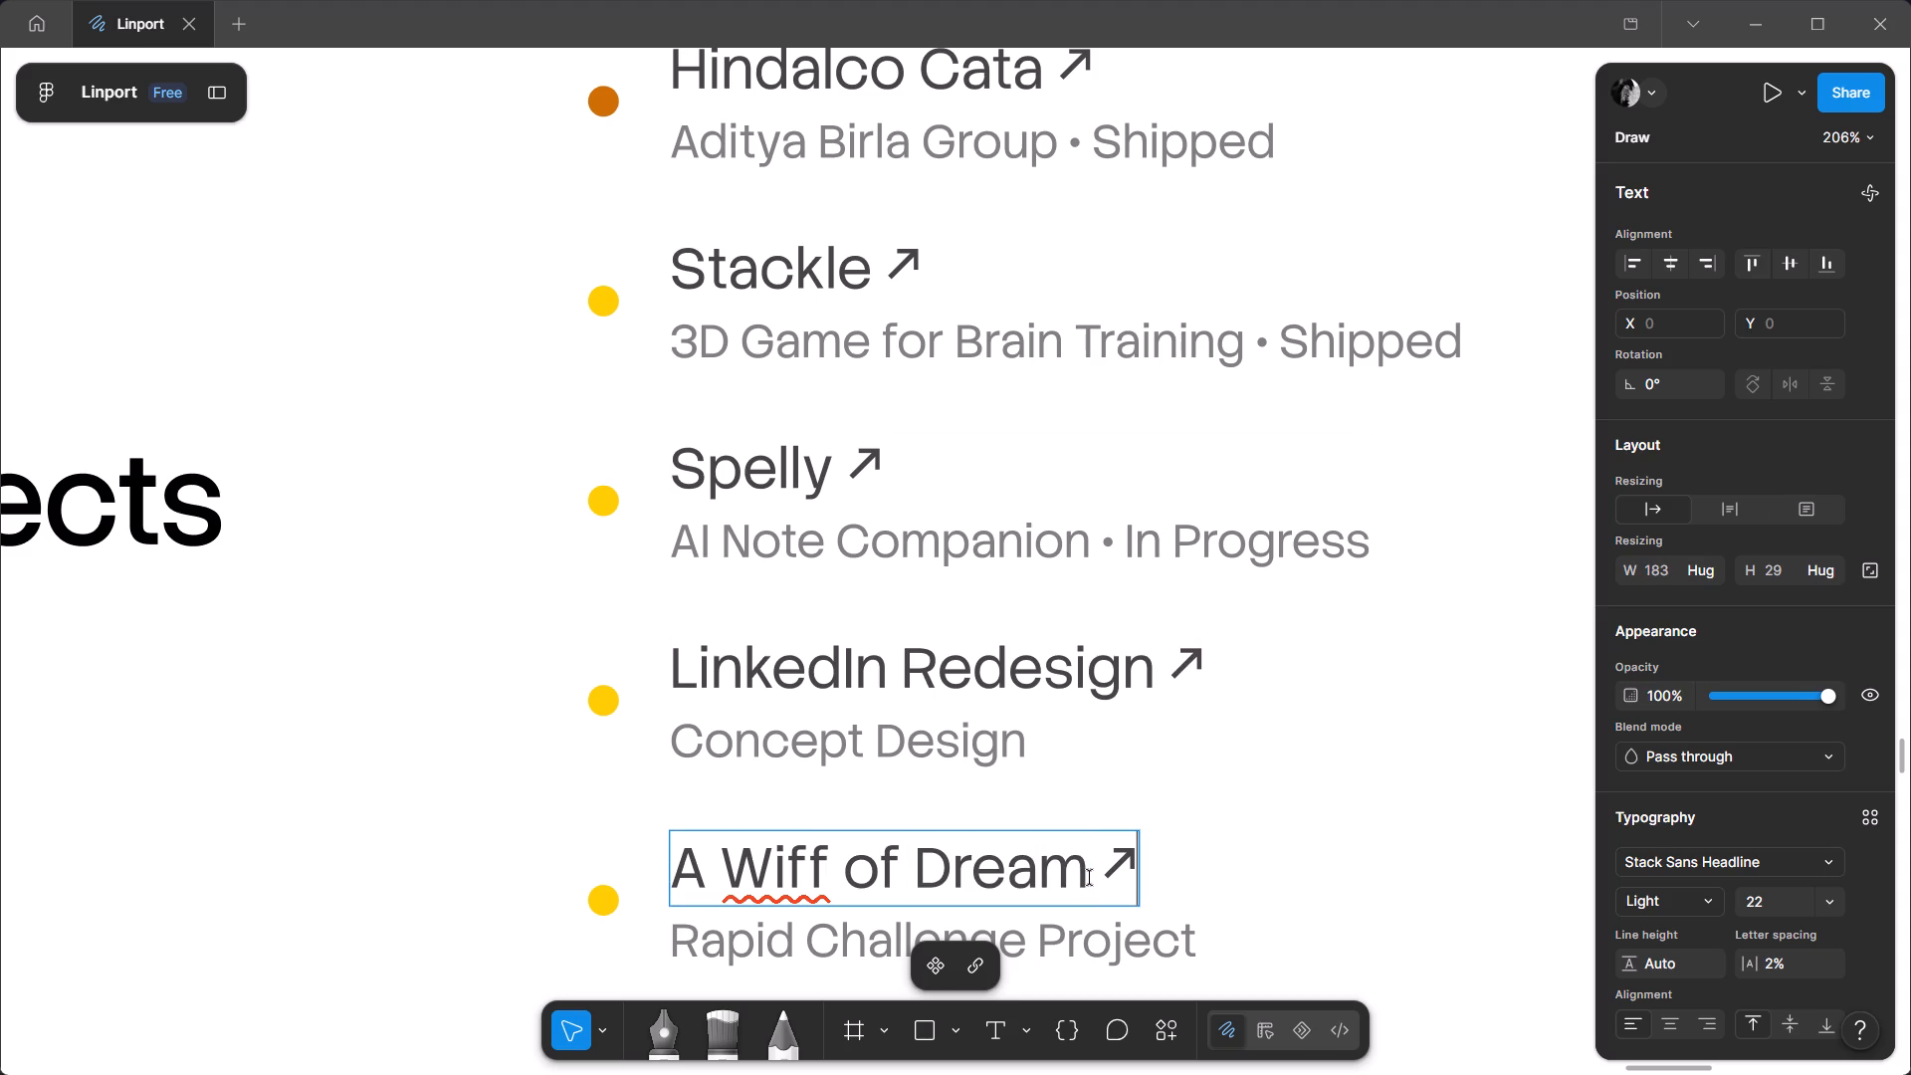
{"action": "double_click", "coordinate": [497, 722]}
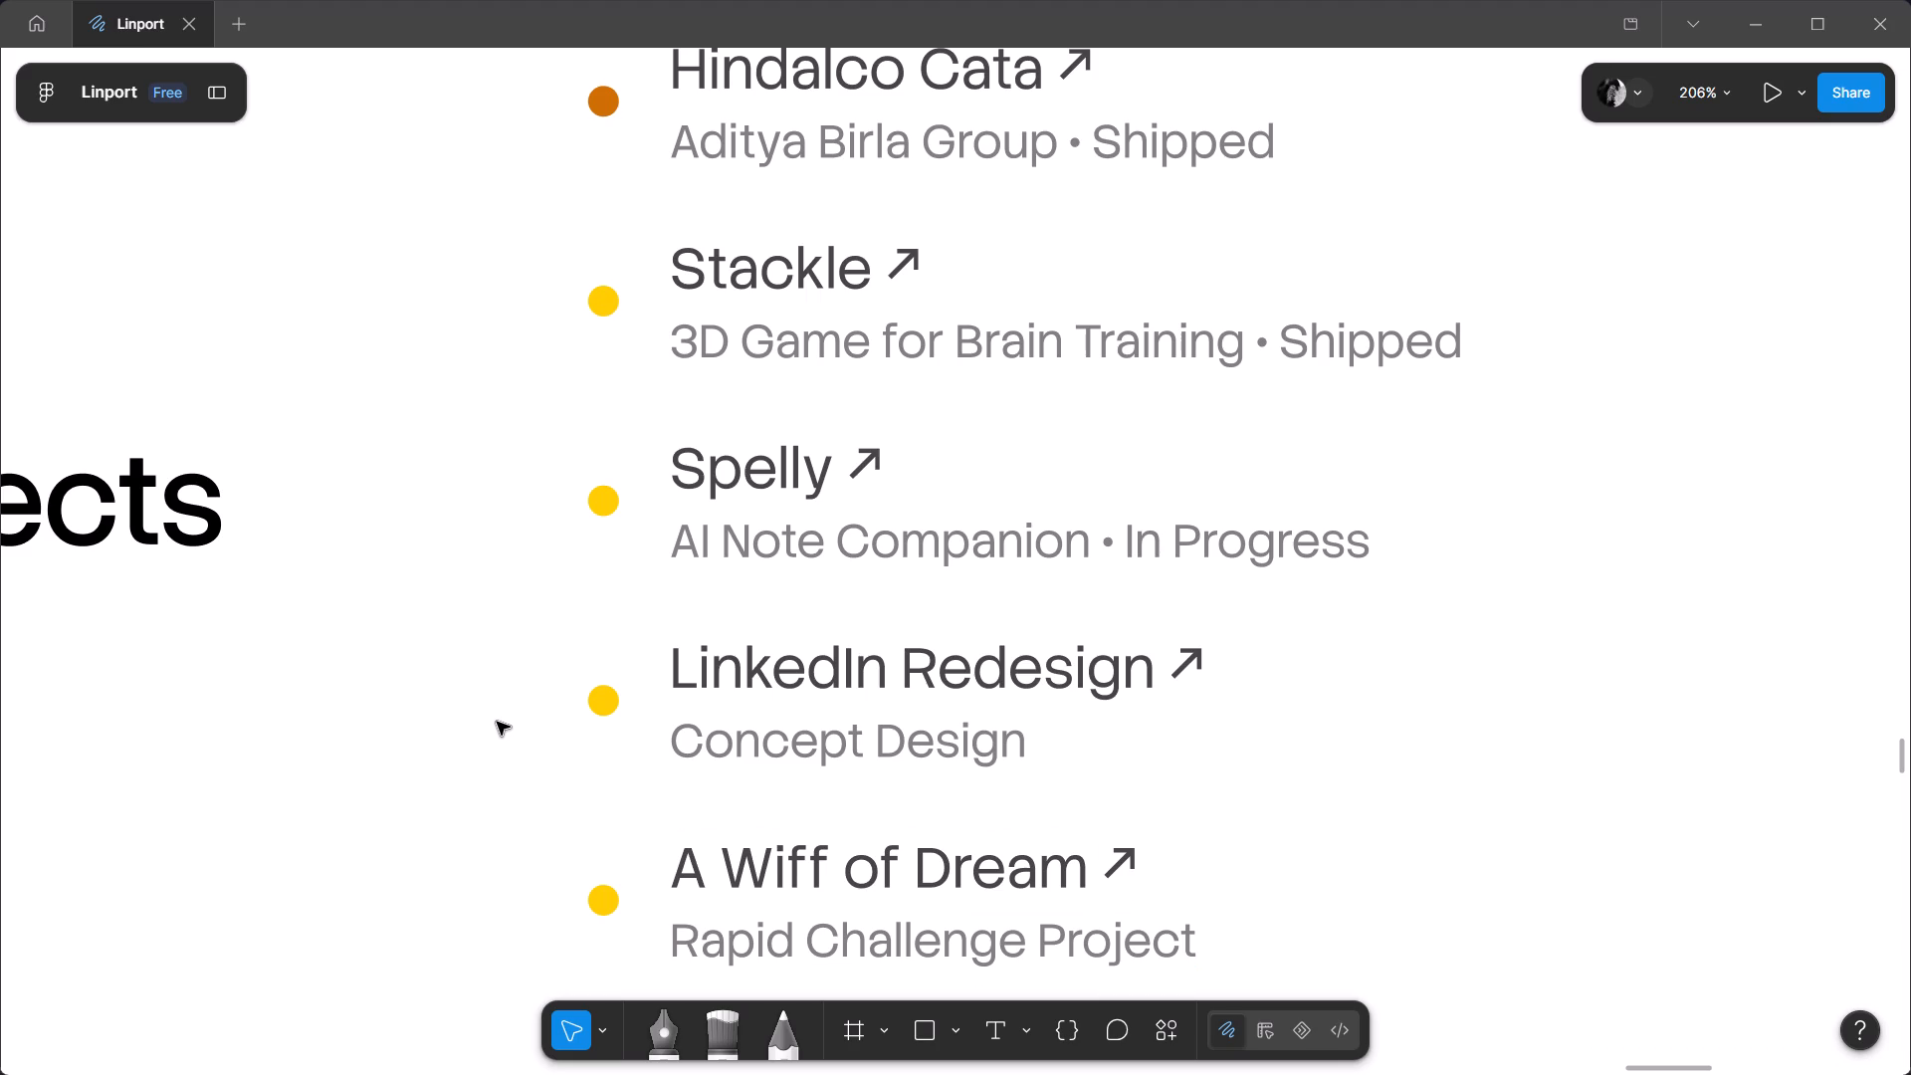
Set the width of the frame holding all five project entries to hug its contents.
{"action": "scroll", "coordinate": [730, 482], "scroll_direction": "up", "scroll_amount": 2}
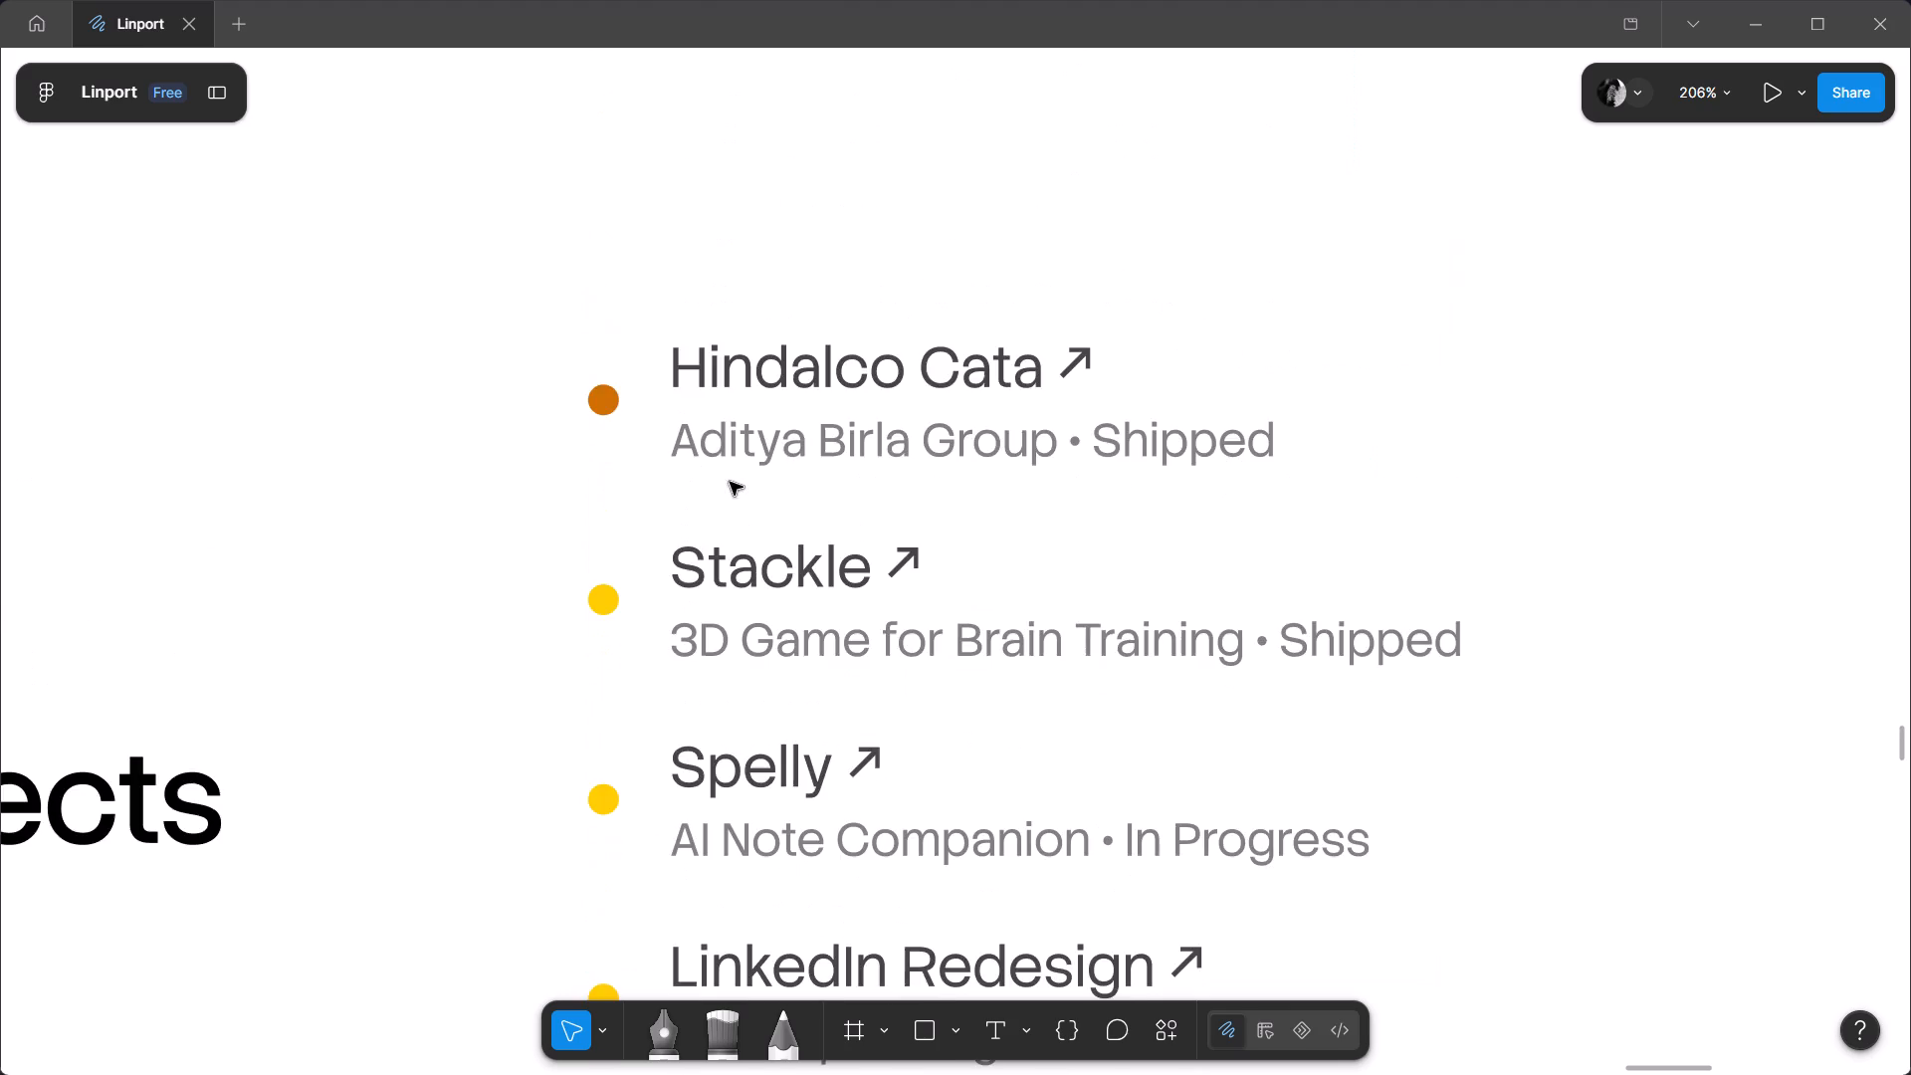
{"action": "scroll", "coordinate": [827, 446], "scroll_direction": "down", "scroll_amount": 1}
{"action": "scroll", "coordinate": [828, 446], "scroll_direction": "down", "scroll_amount": 2, "text": "ctrl"}
{"action": "double_click", "coordinate": [1013, 339]}
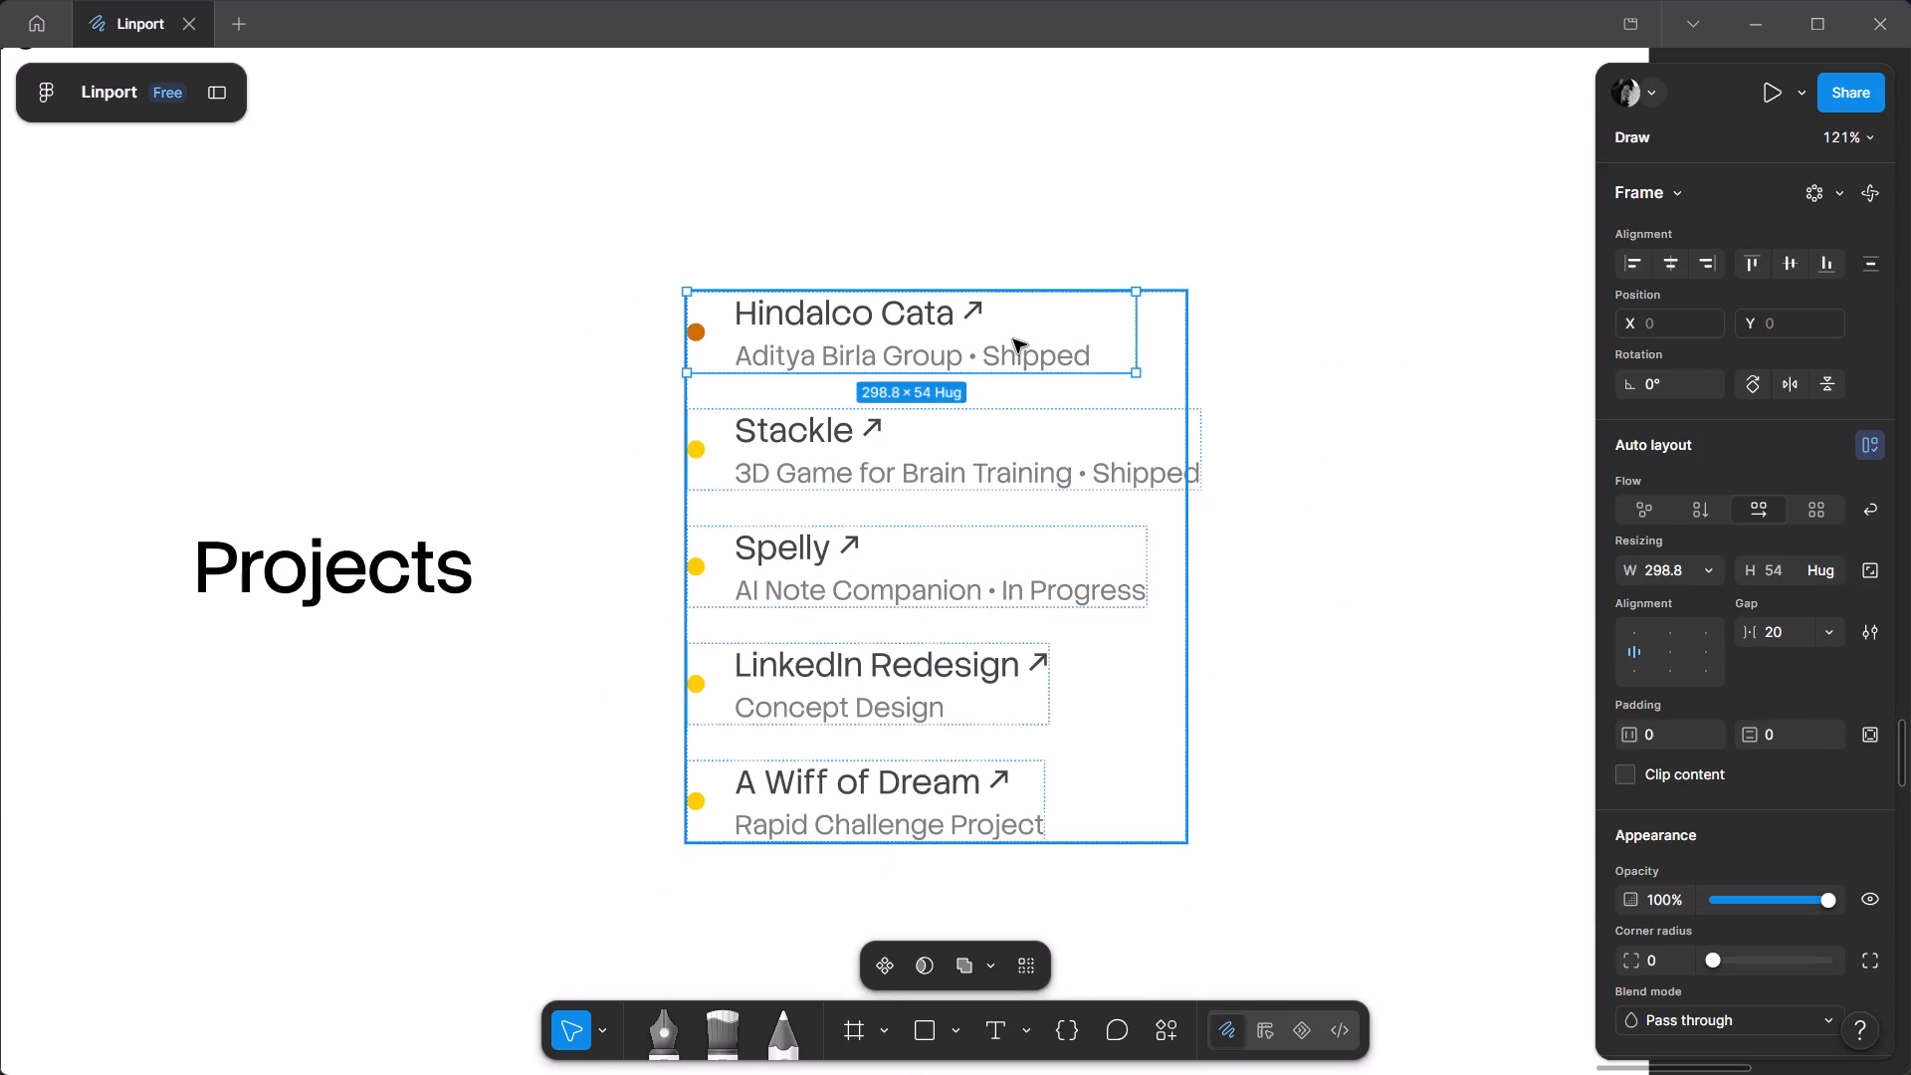
{"action": "left_click", "coordinate": [1008, 459], "text": "shift"}
{"action": "left_click", "coordinate": [993, 574], "text": "shift"}
{"action": "left_click", "coordinate": [995, 695], "text": "shift"}
{"action": "left_click", "coordinate": [968, 793], "text": "shift"}
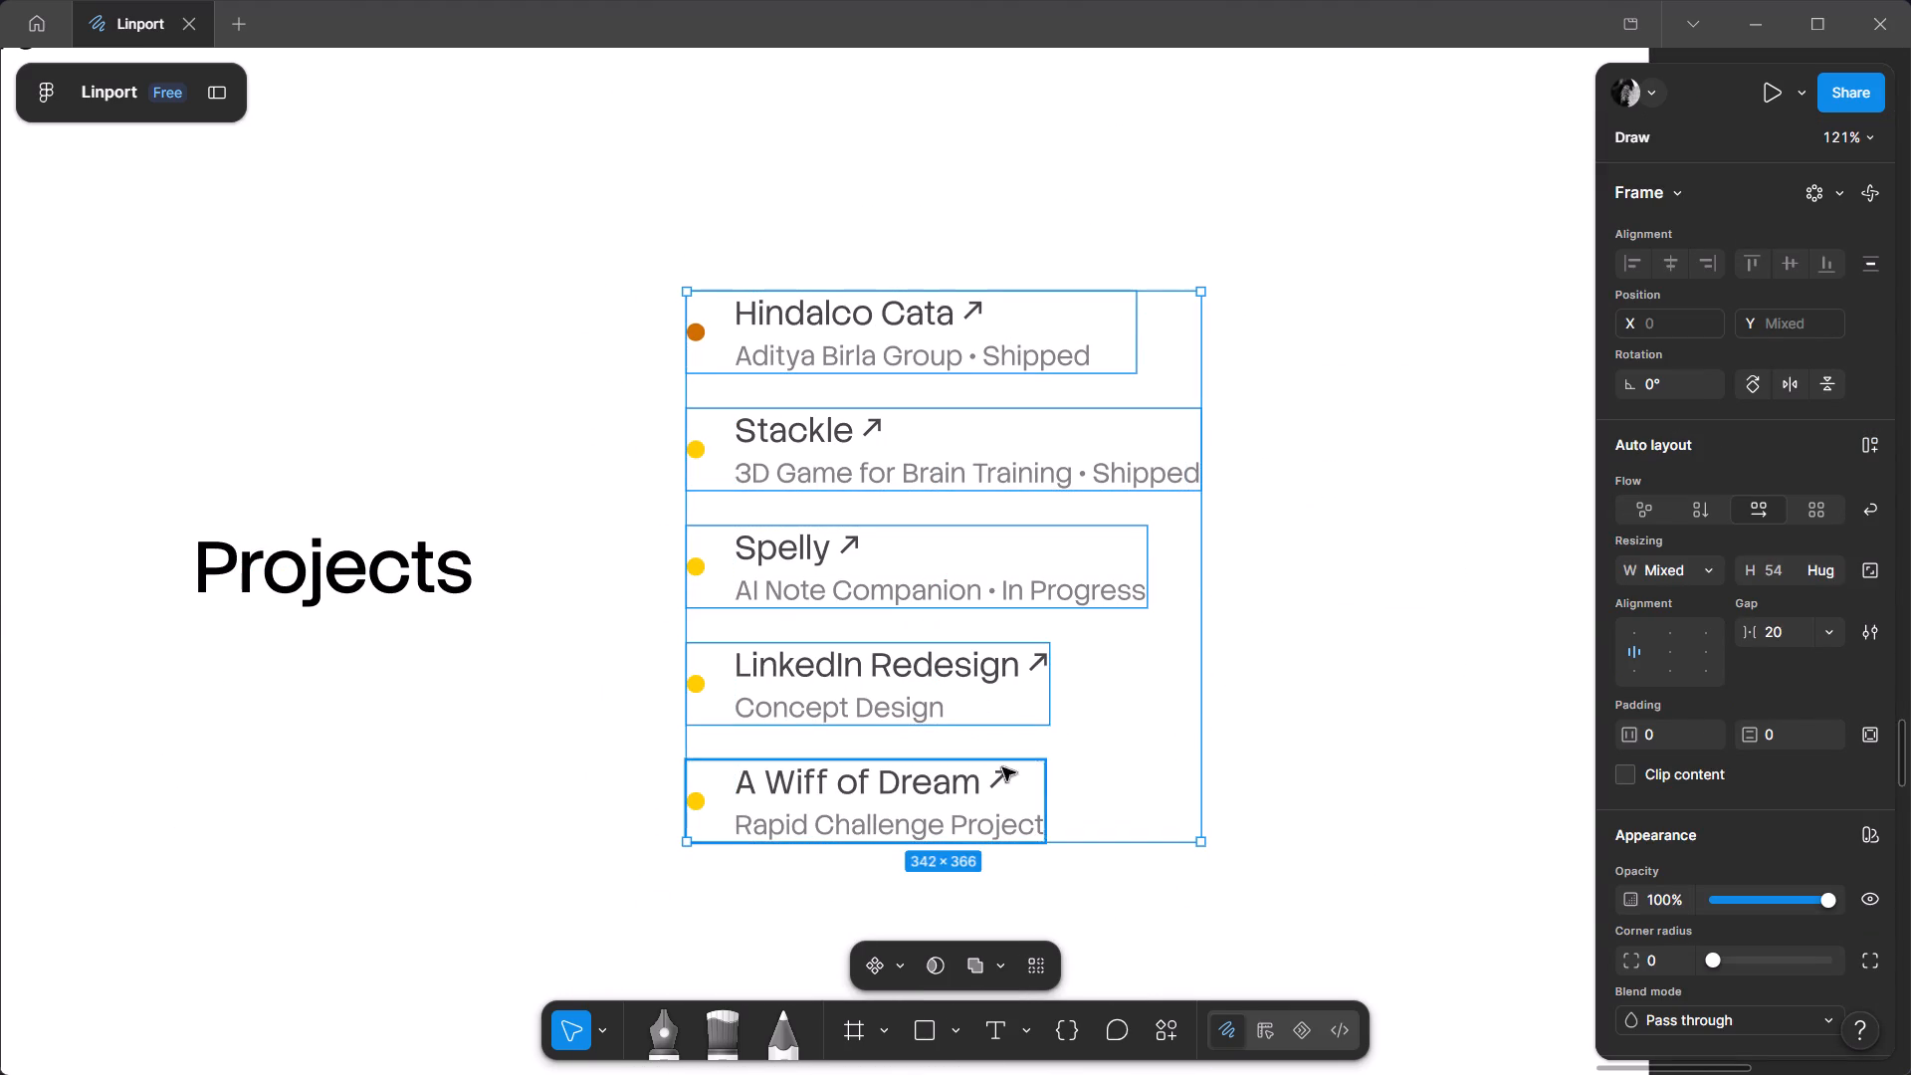
{"action": "left_click", "coordinate": [1142, 656]}
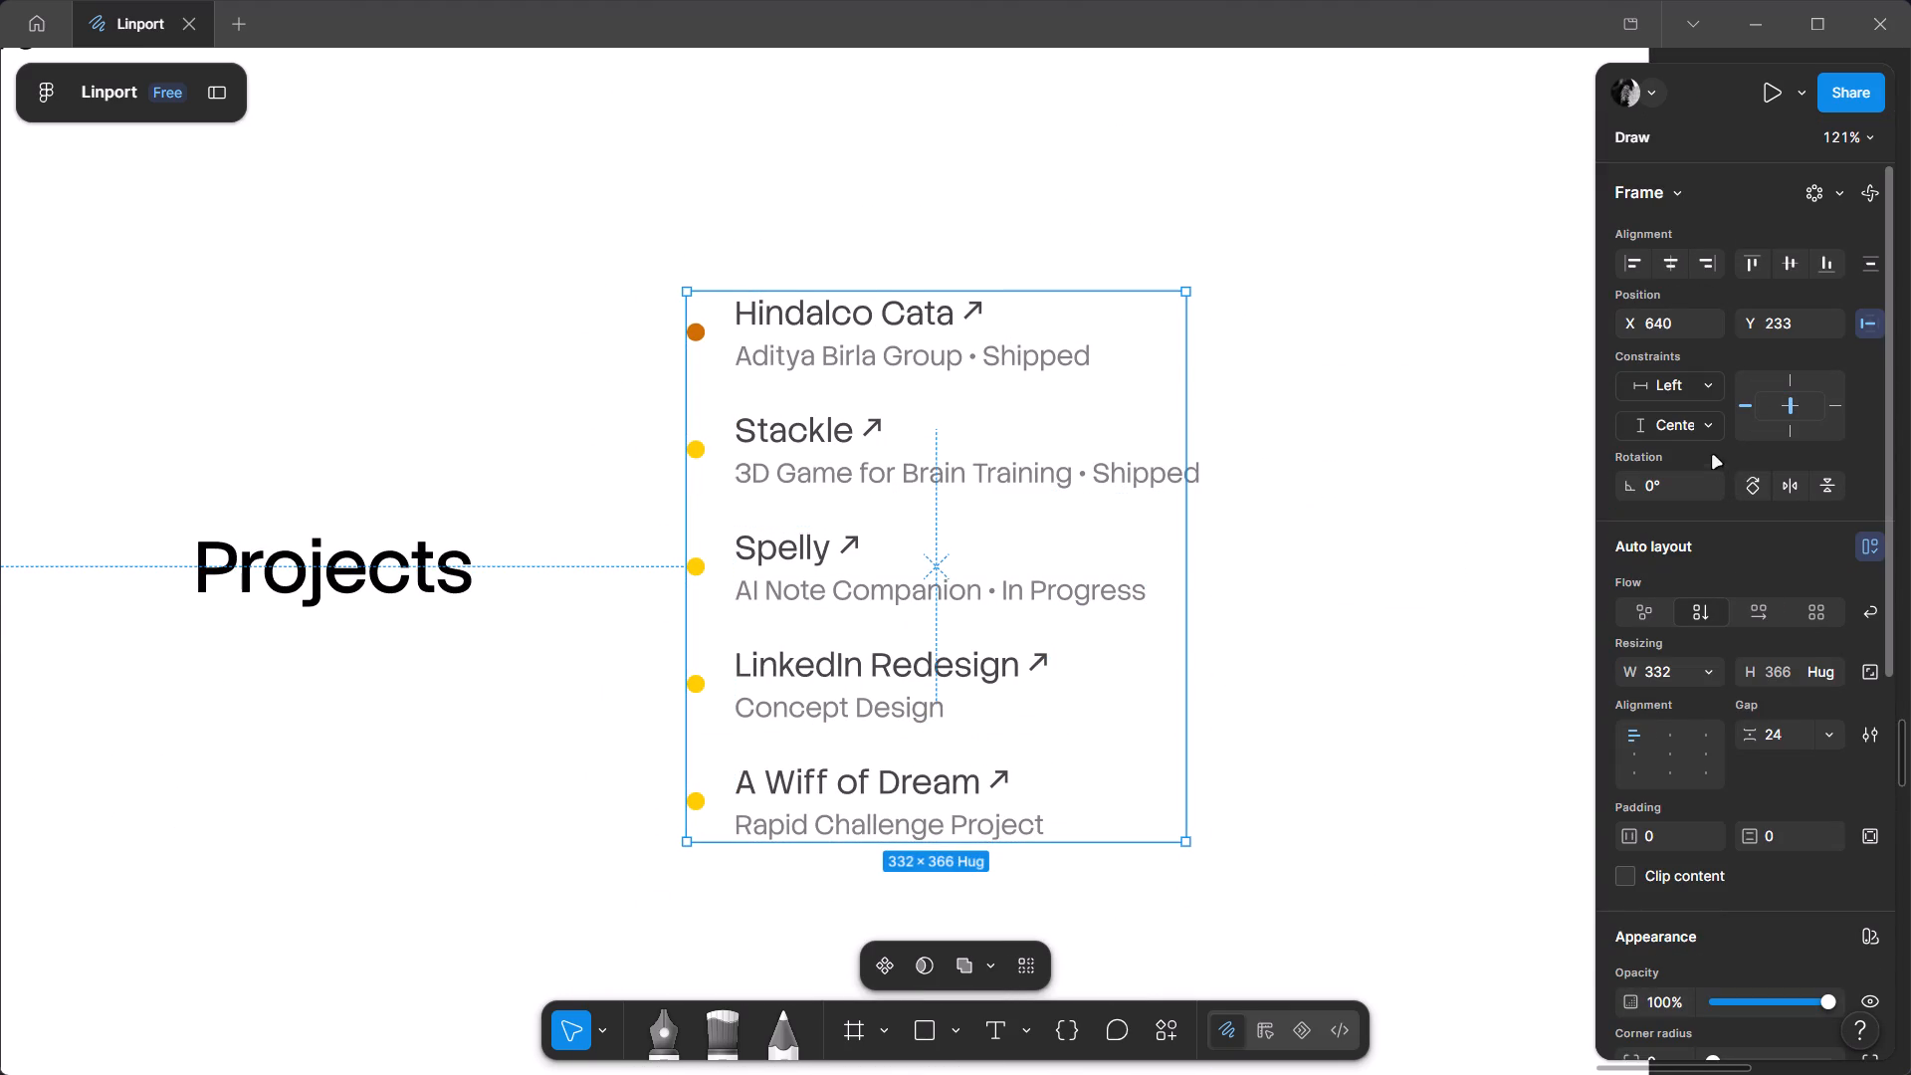
{"action": "left_click", "coordinate": [1705, 671]}
{"action": "left_click", "coordinate": [1644, 708]}
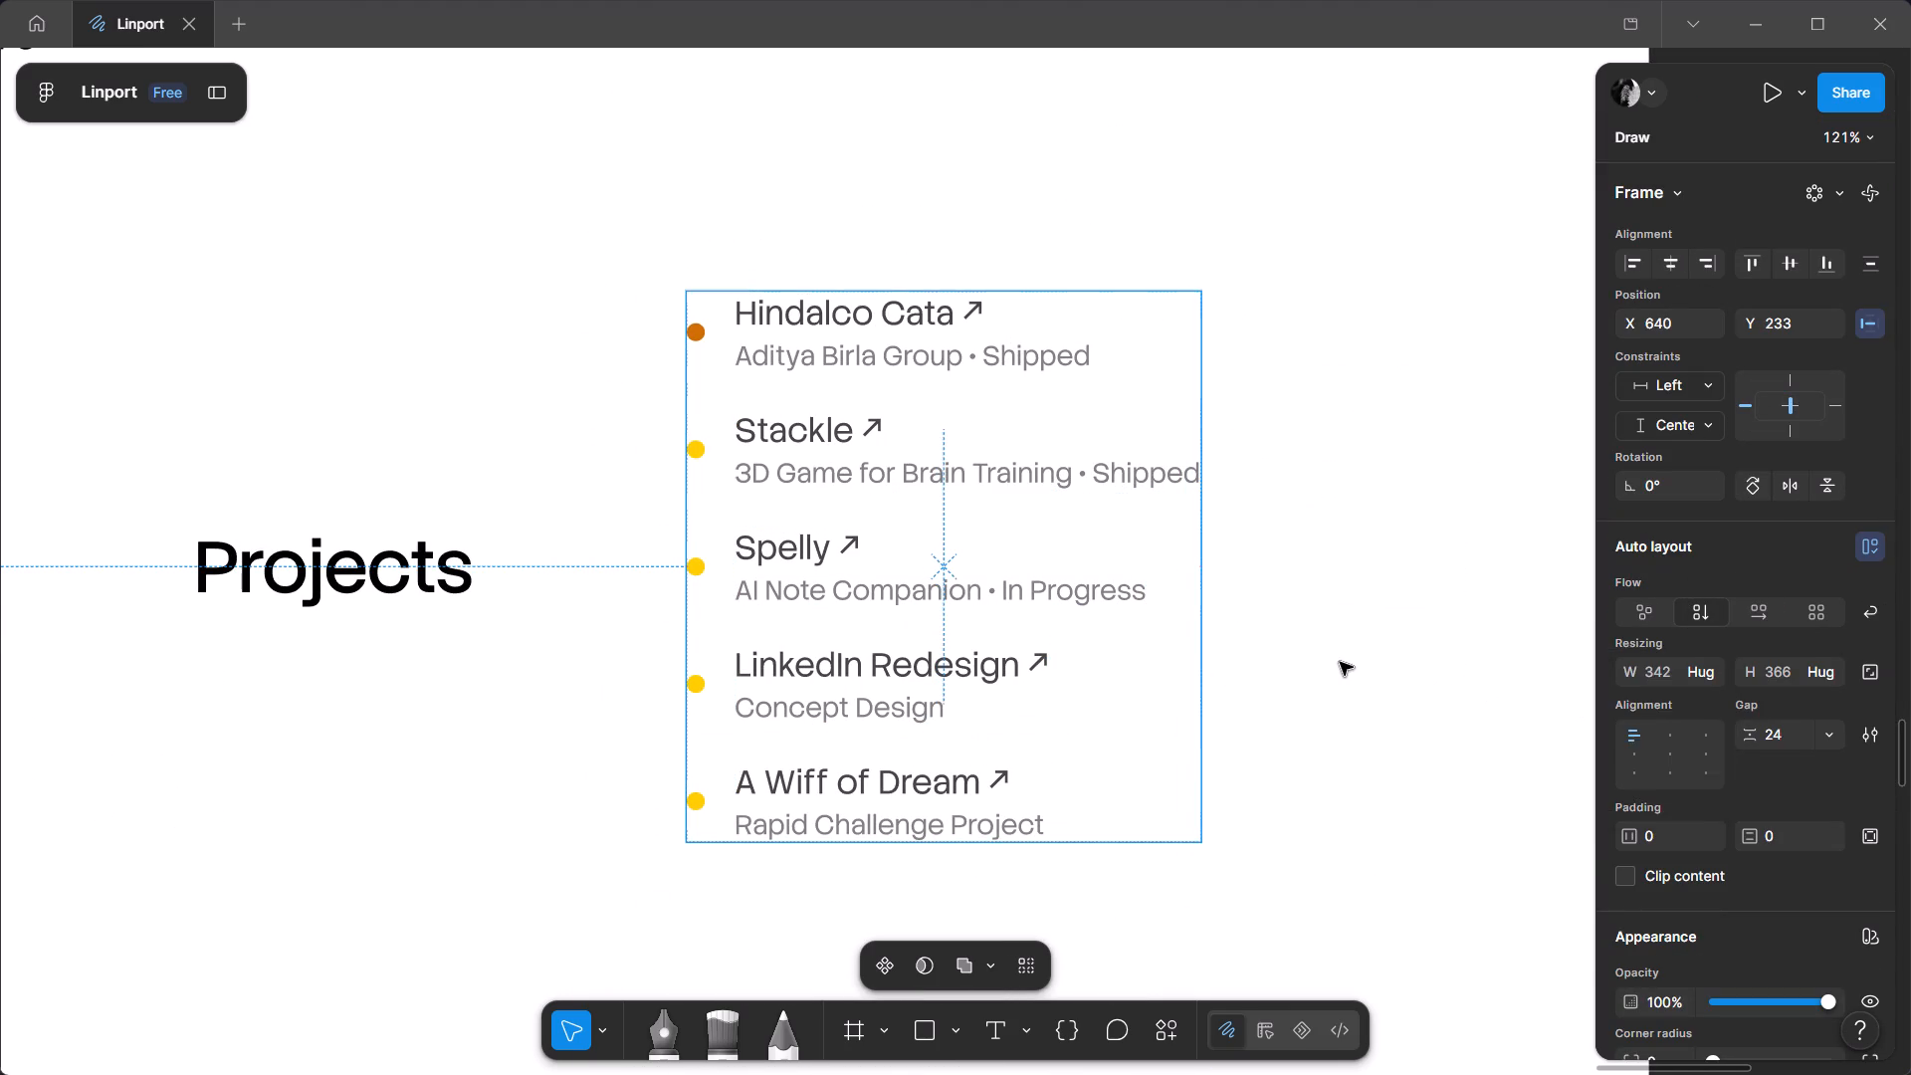
{"action": "left_click", "coordinate": [1340, 662]}
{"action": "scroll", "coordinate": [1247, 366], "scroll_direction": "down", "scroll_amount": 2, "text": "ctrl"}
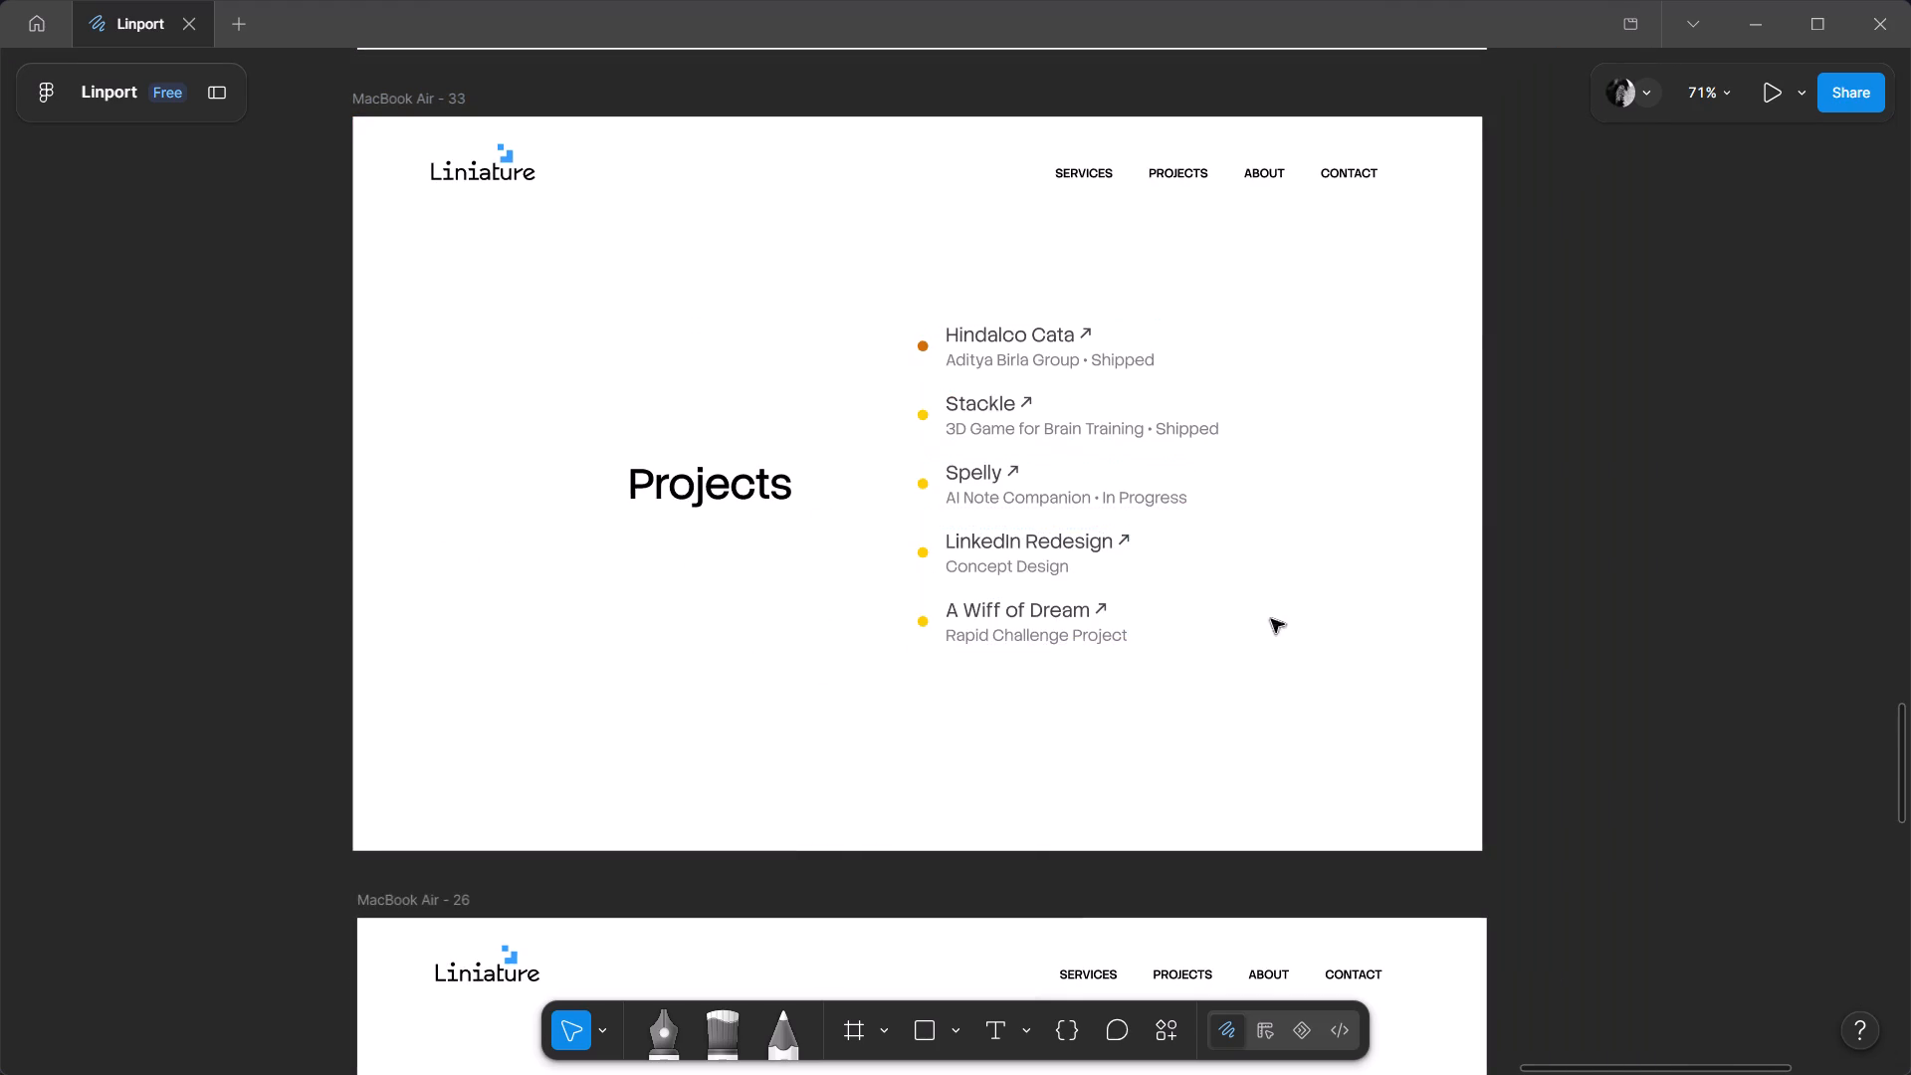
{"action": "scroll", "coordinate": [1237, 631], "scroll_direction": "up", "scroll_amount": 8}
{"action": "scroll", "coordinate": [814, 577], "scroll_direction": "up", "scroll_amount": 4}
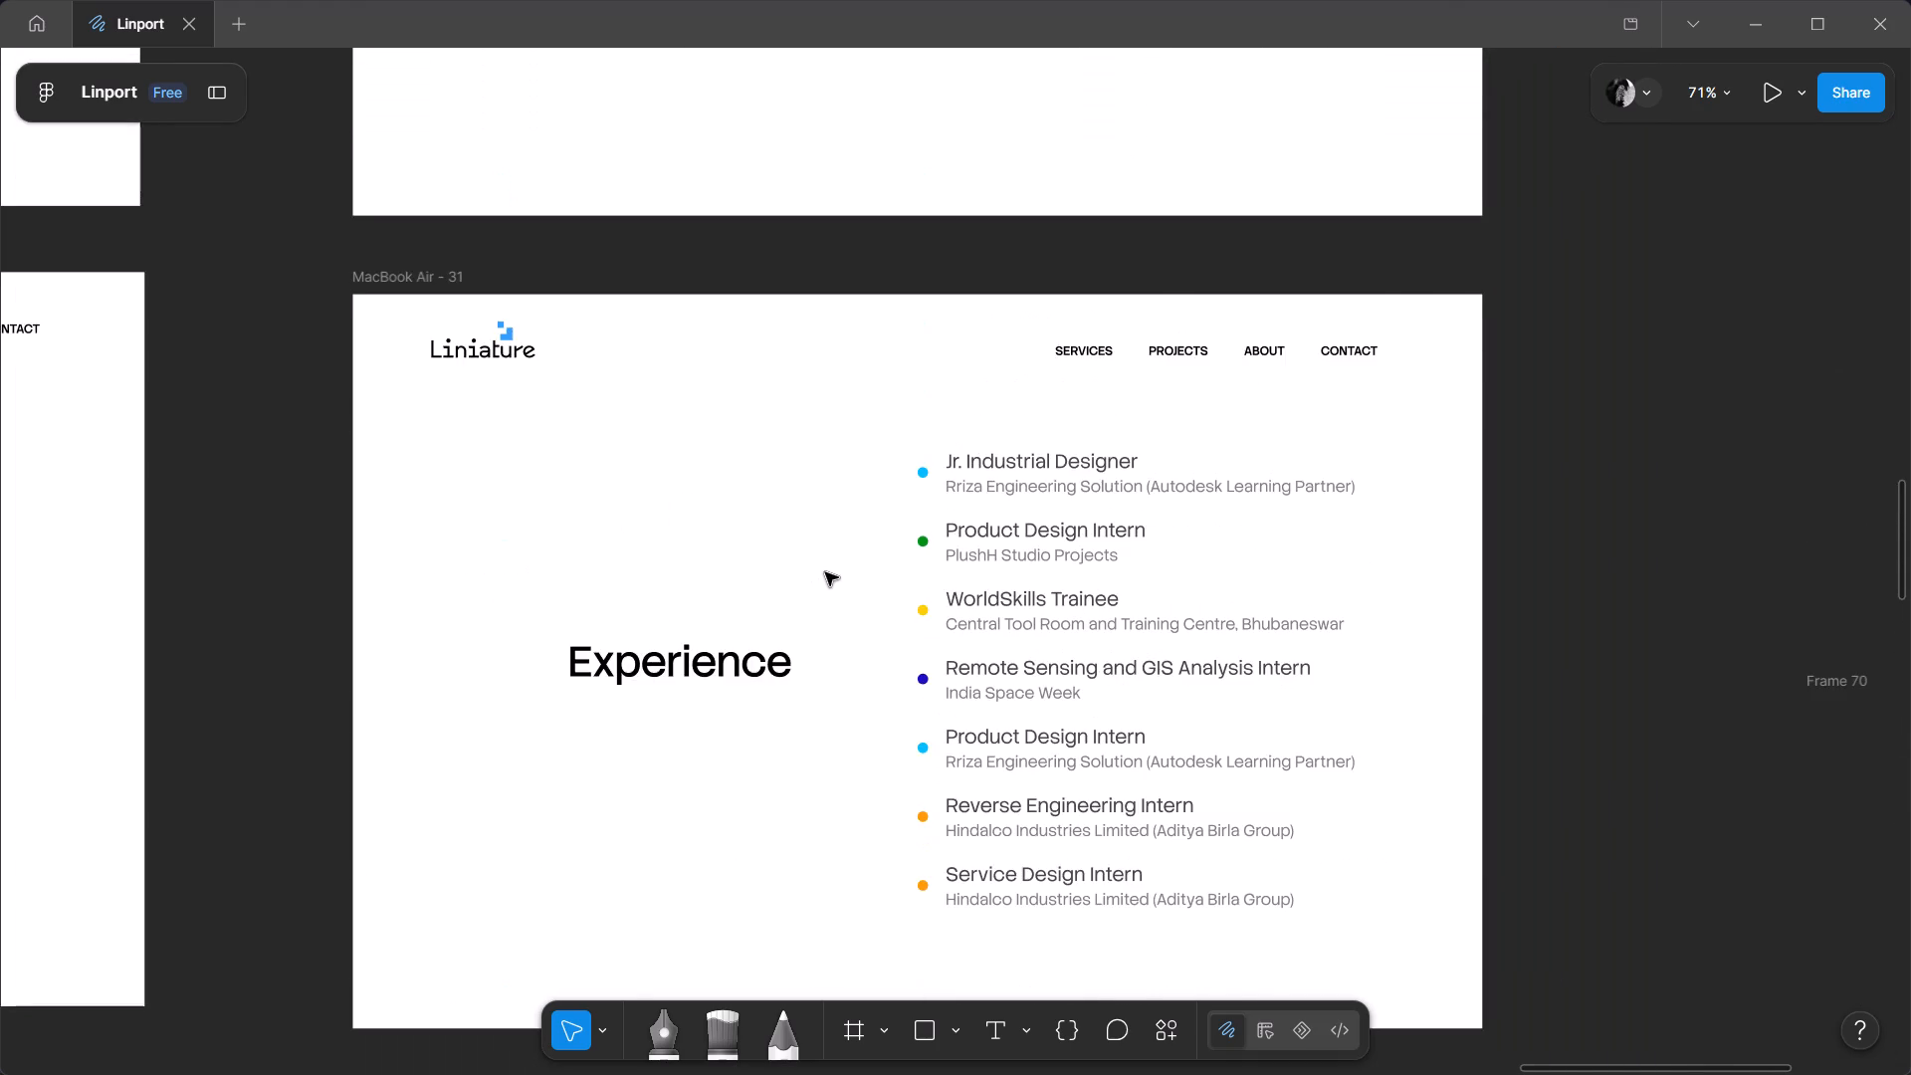
Review the page frames from Services through Experience, Awards and Projects down to Contact.
{"action": "scroll", "coordinate": [825, 572], "scroll_direction": "up", "scroll_amount": 1, "text": "ctrl"}
{"action": "scroll", "coordinate": [825, 572], "scroll_direction": "up", "scroll_amount": 8}
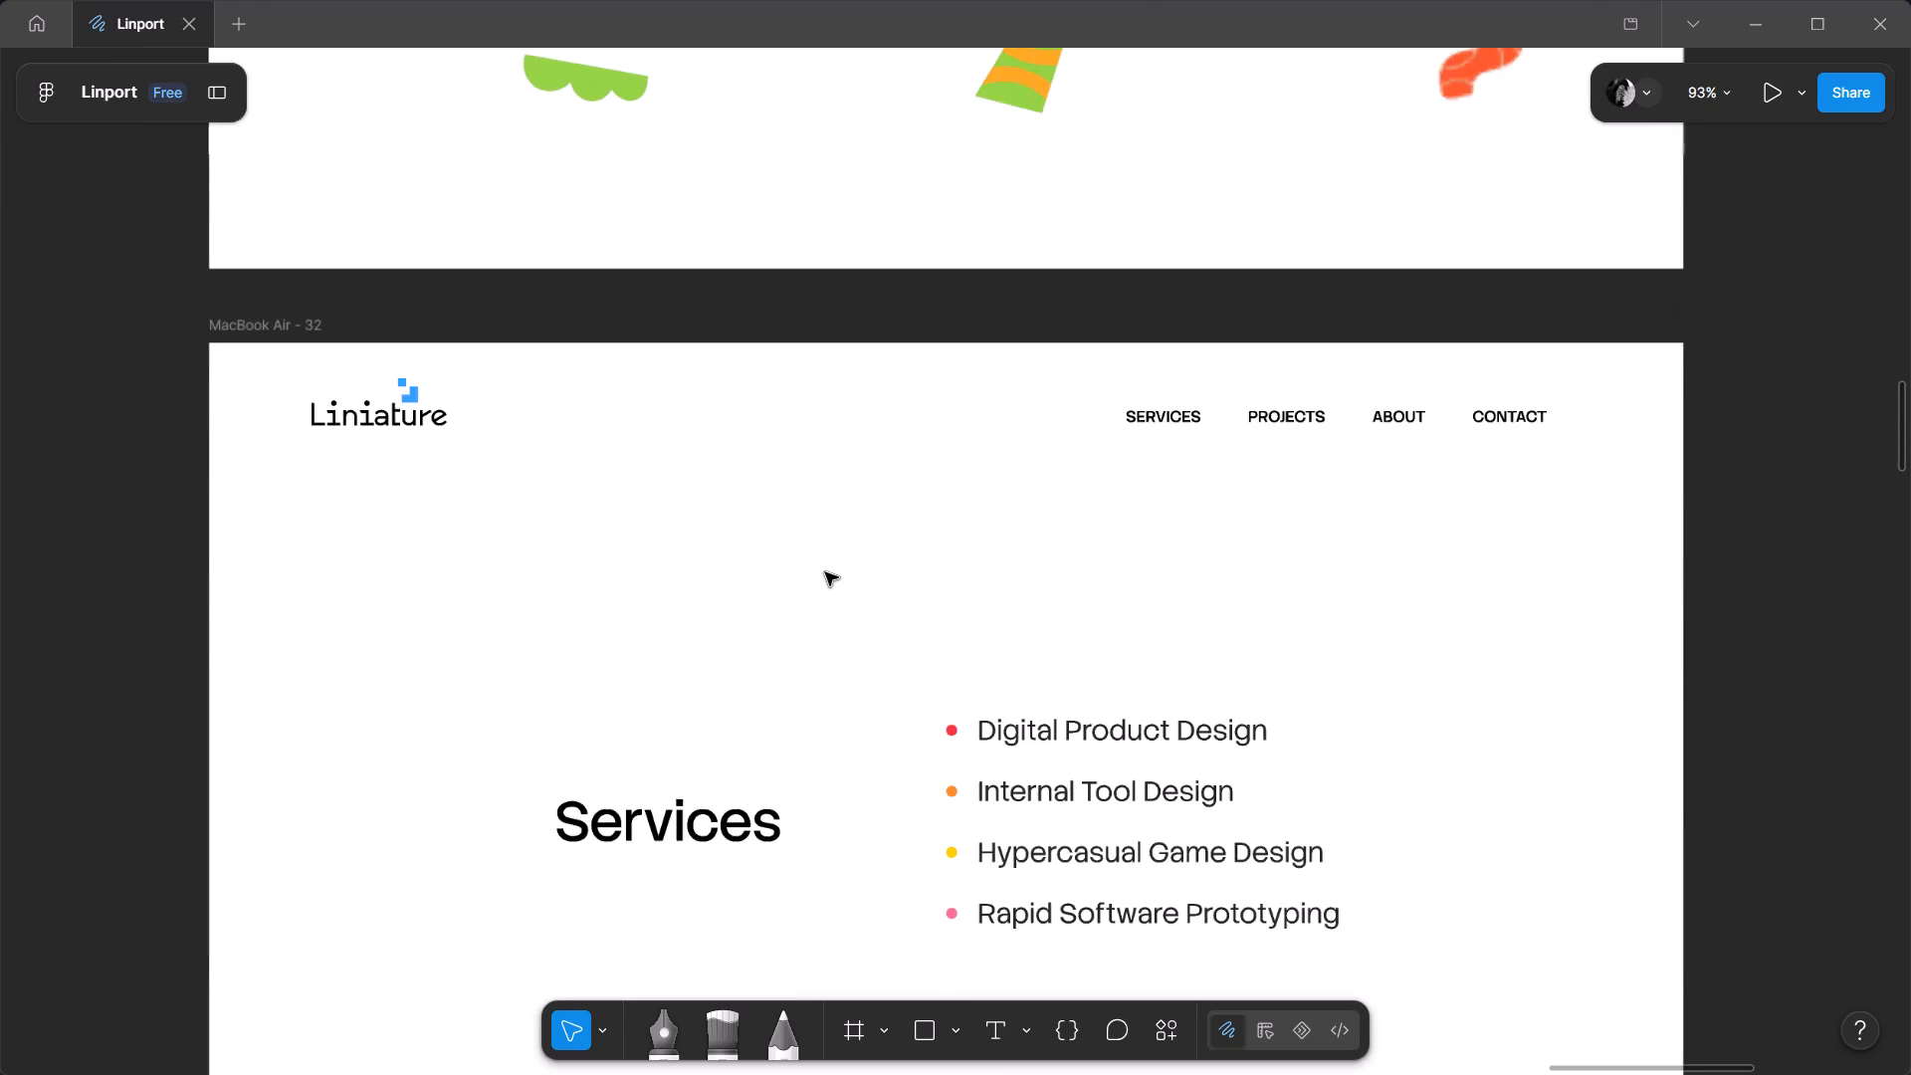
{"action": "scroll", "coordinate": [825, 572], "scroll_direction": "up", "scroll_amount": 4}
{"action": "scroll", "coordinate": [825, 572], "scroll_direction": "down", "scroll_amount": 15}
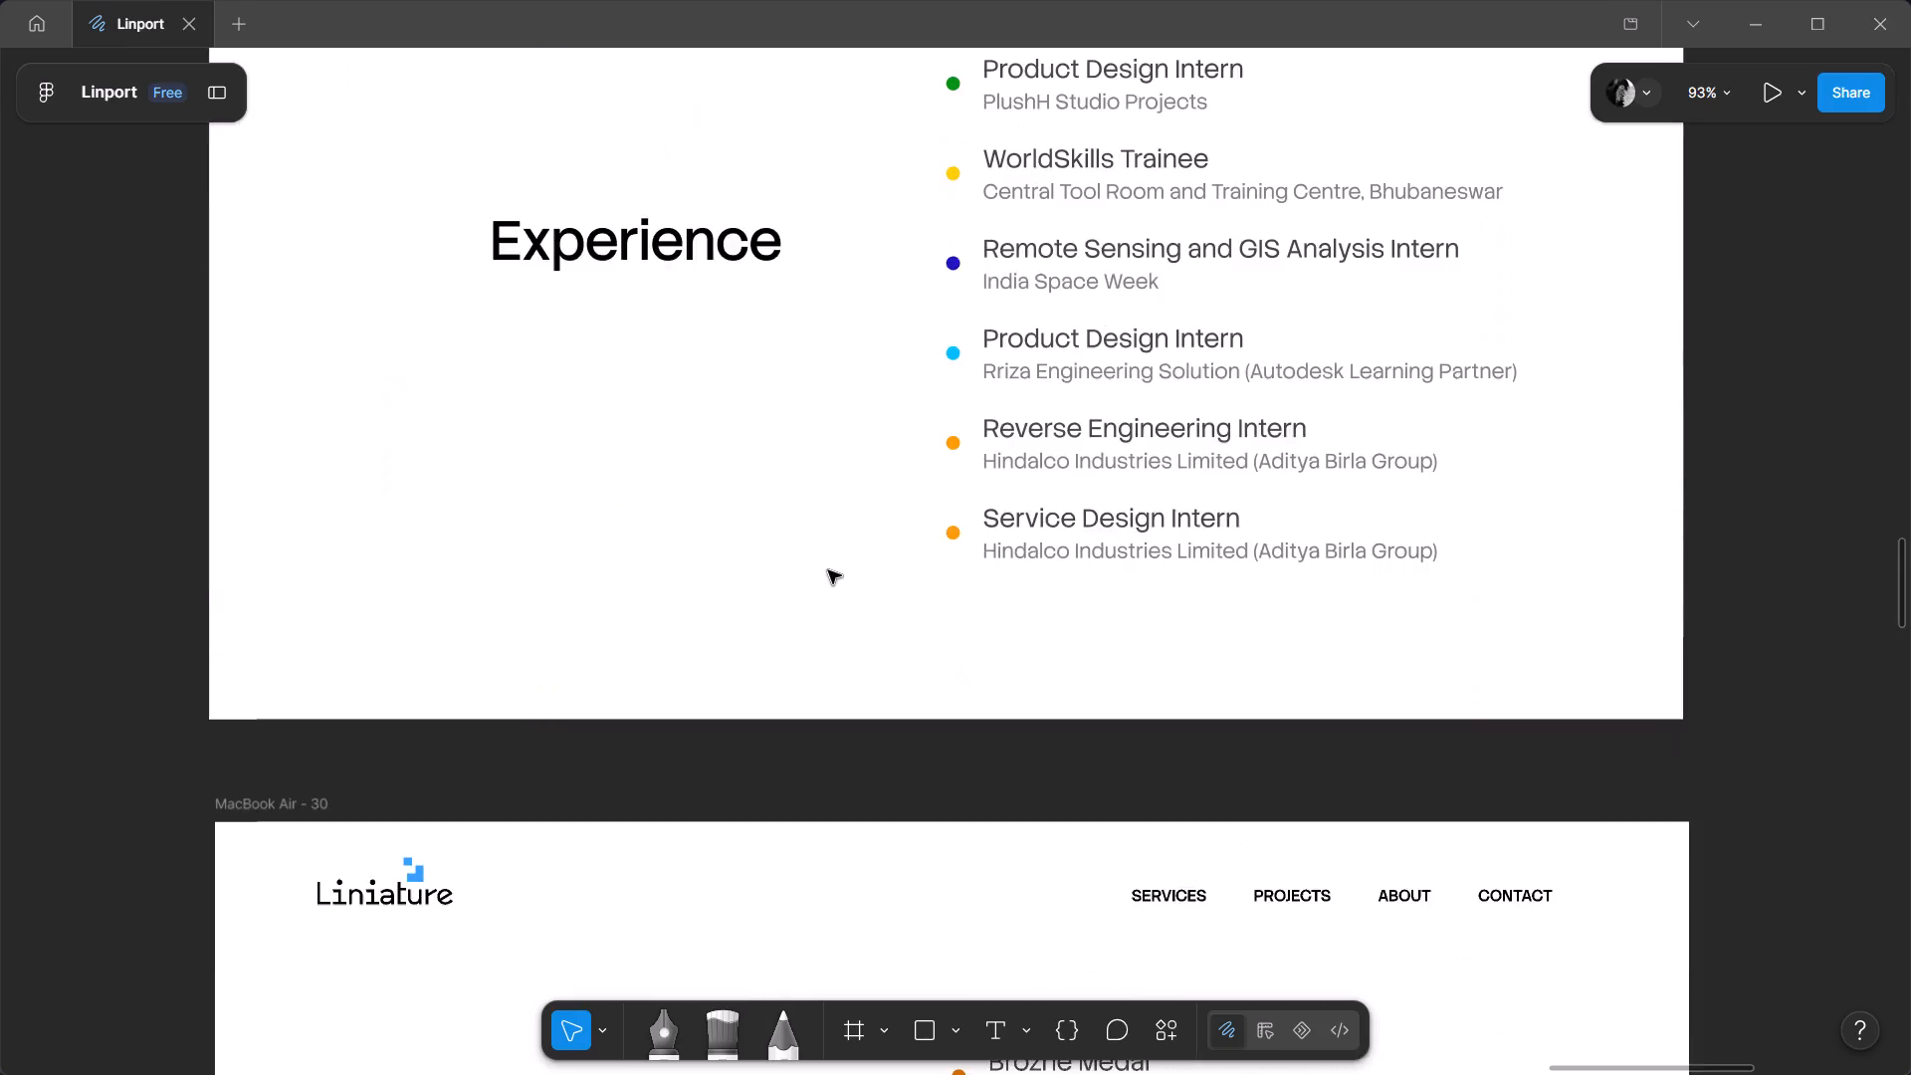
{"action": "scroll", "coordinate": [828, 570], "scroll_direction": "down", "scroll_amount": 14}
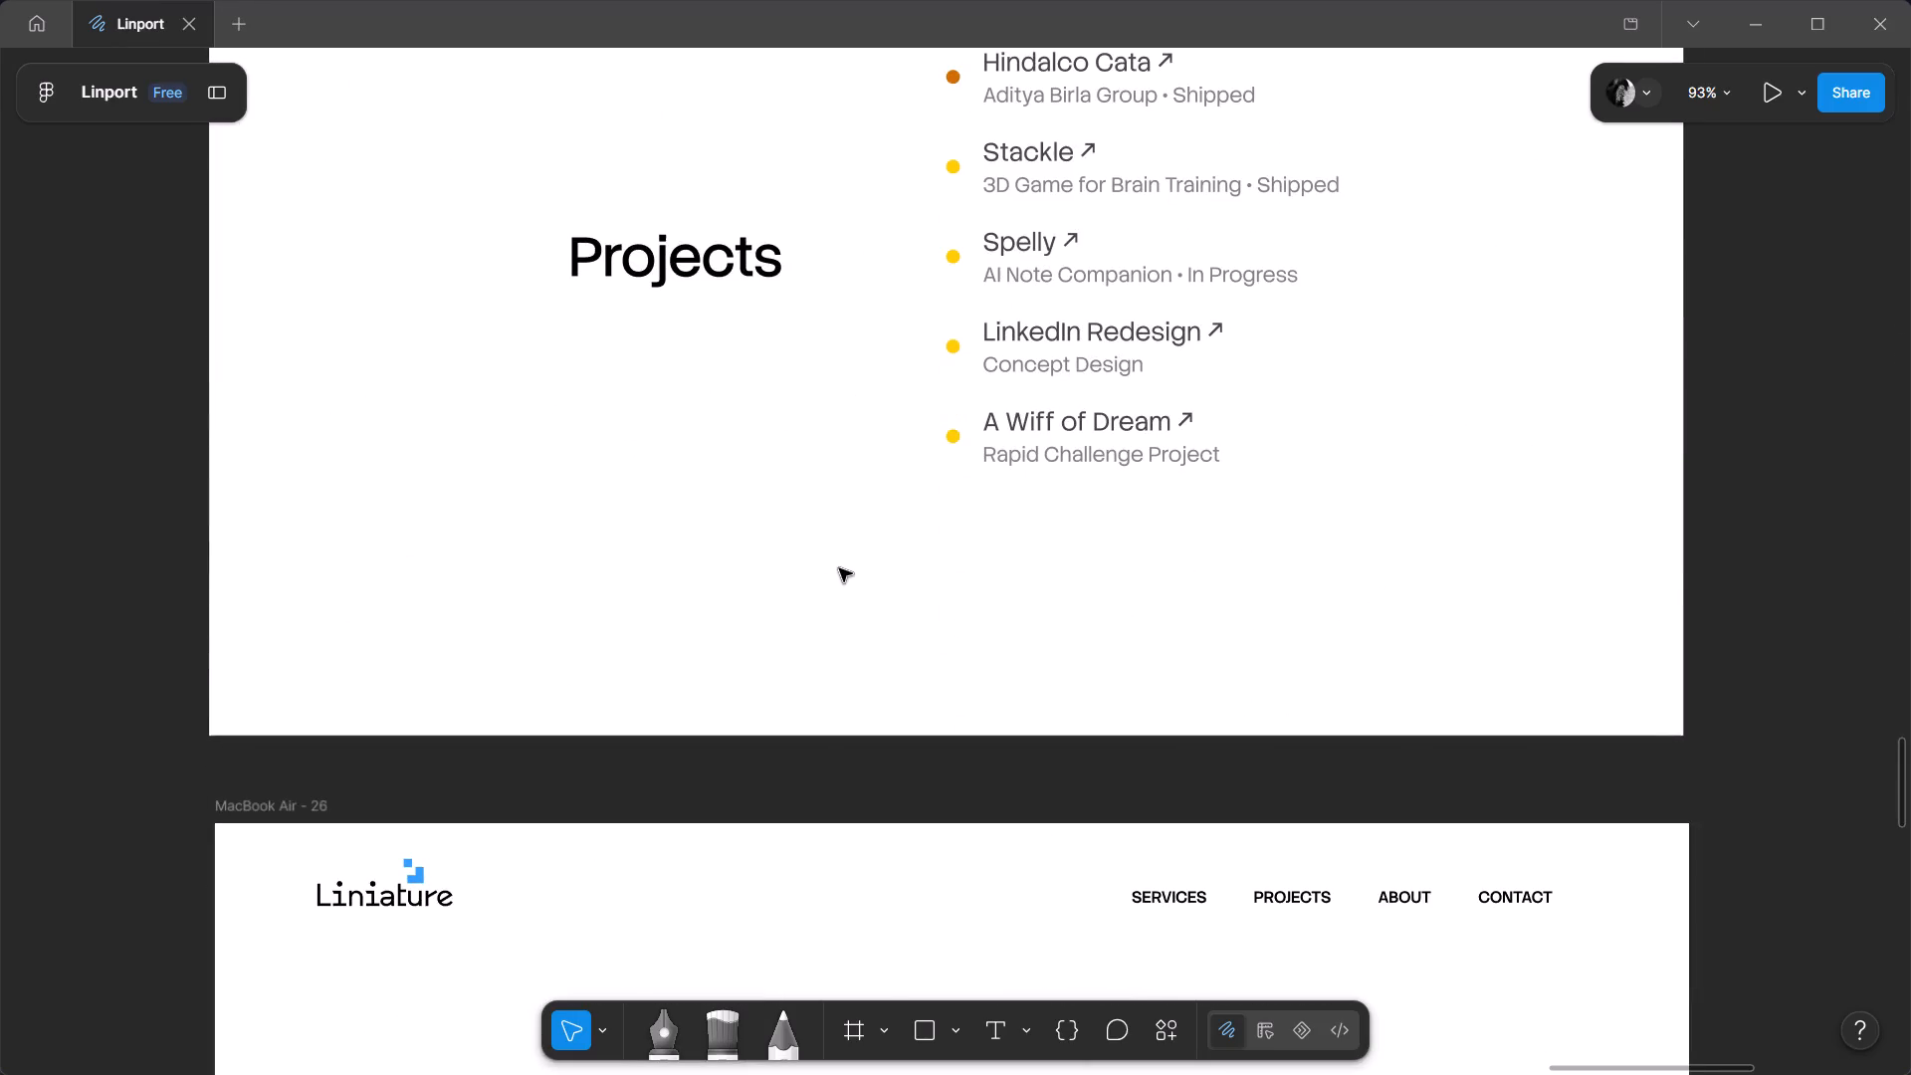
{"action": "scroll", "coordinate": [839, 568], "scroll_direction": "down", "scroll_amount": 5}
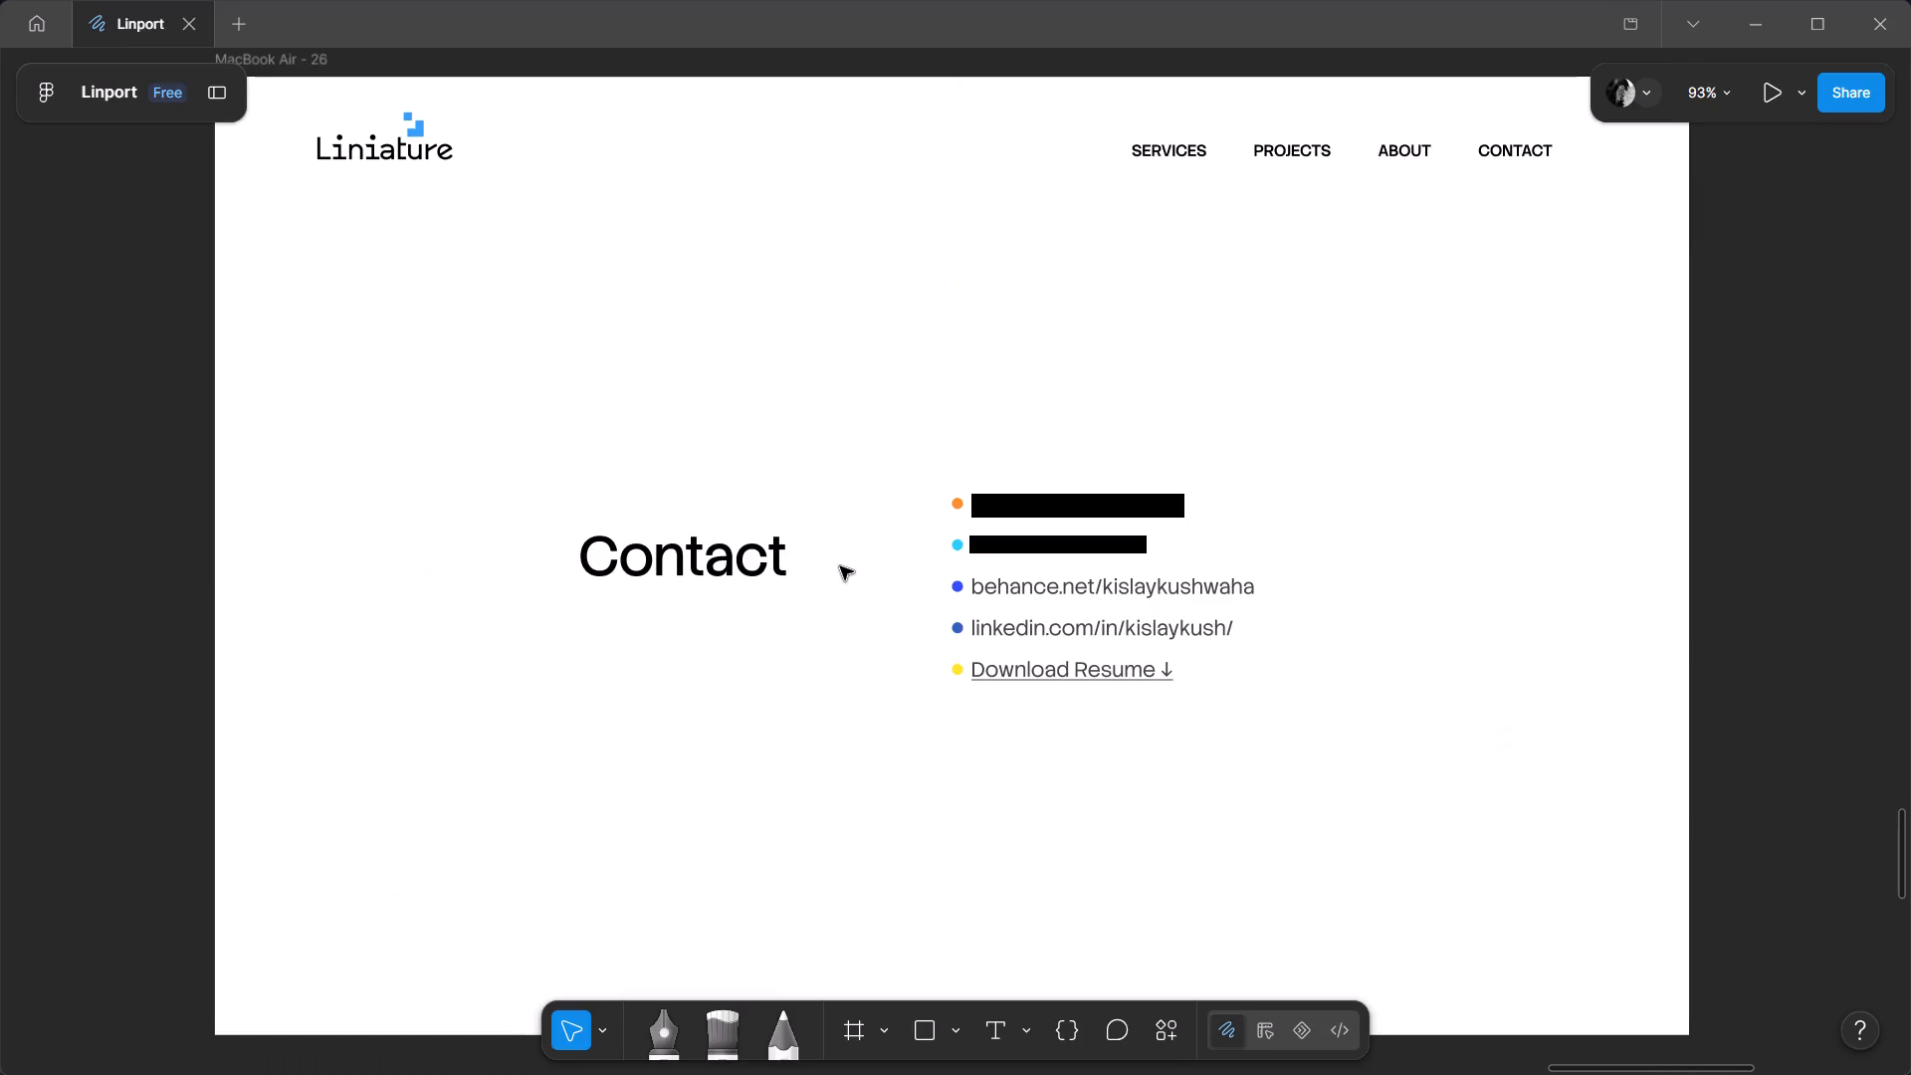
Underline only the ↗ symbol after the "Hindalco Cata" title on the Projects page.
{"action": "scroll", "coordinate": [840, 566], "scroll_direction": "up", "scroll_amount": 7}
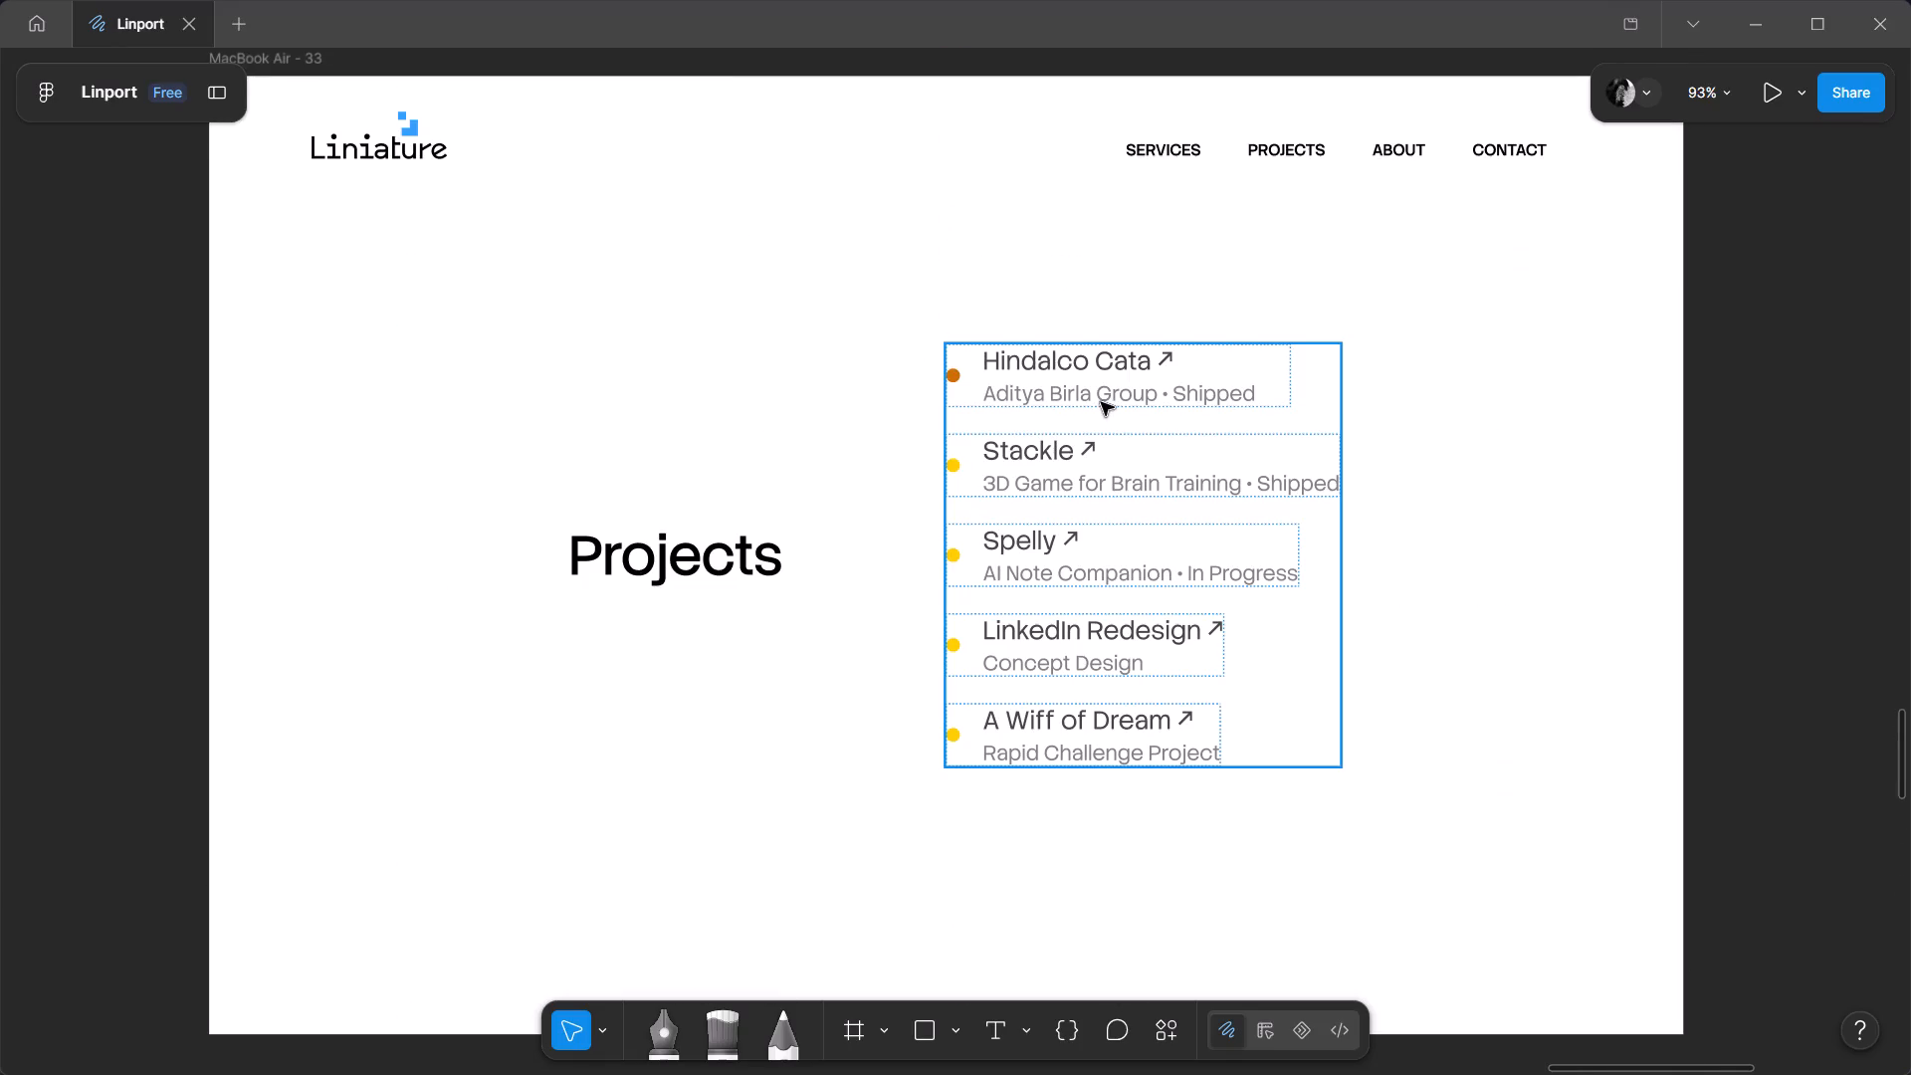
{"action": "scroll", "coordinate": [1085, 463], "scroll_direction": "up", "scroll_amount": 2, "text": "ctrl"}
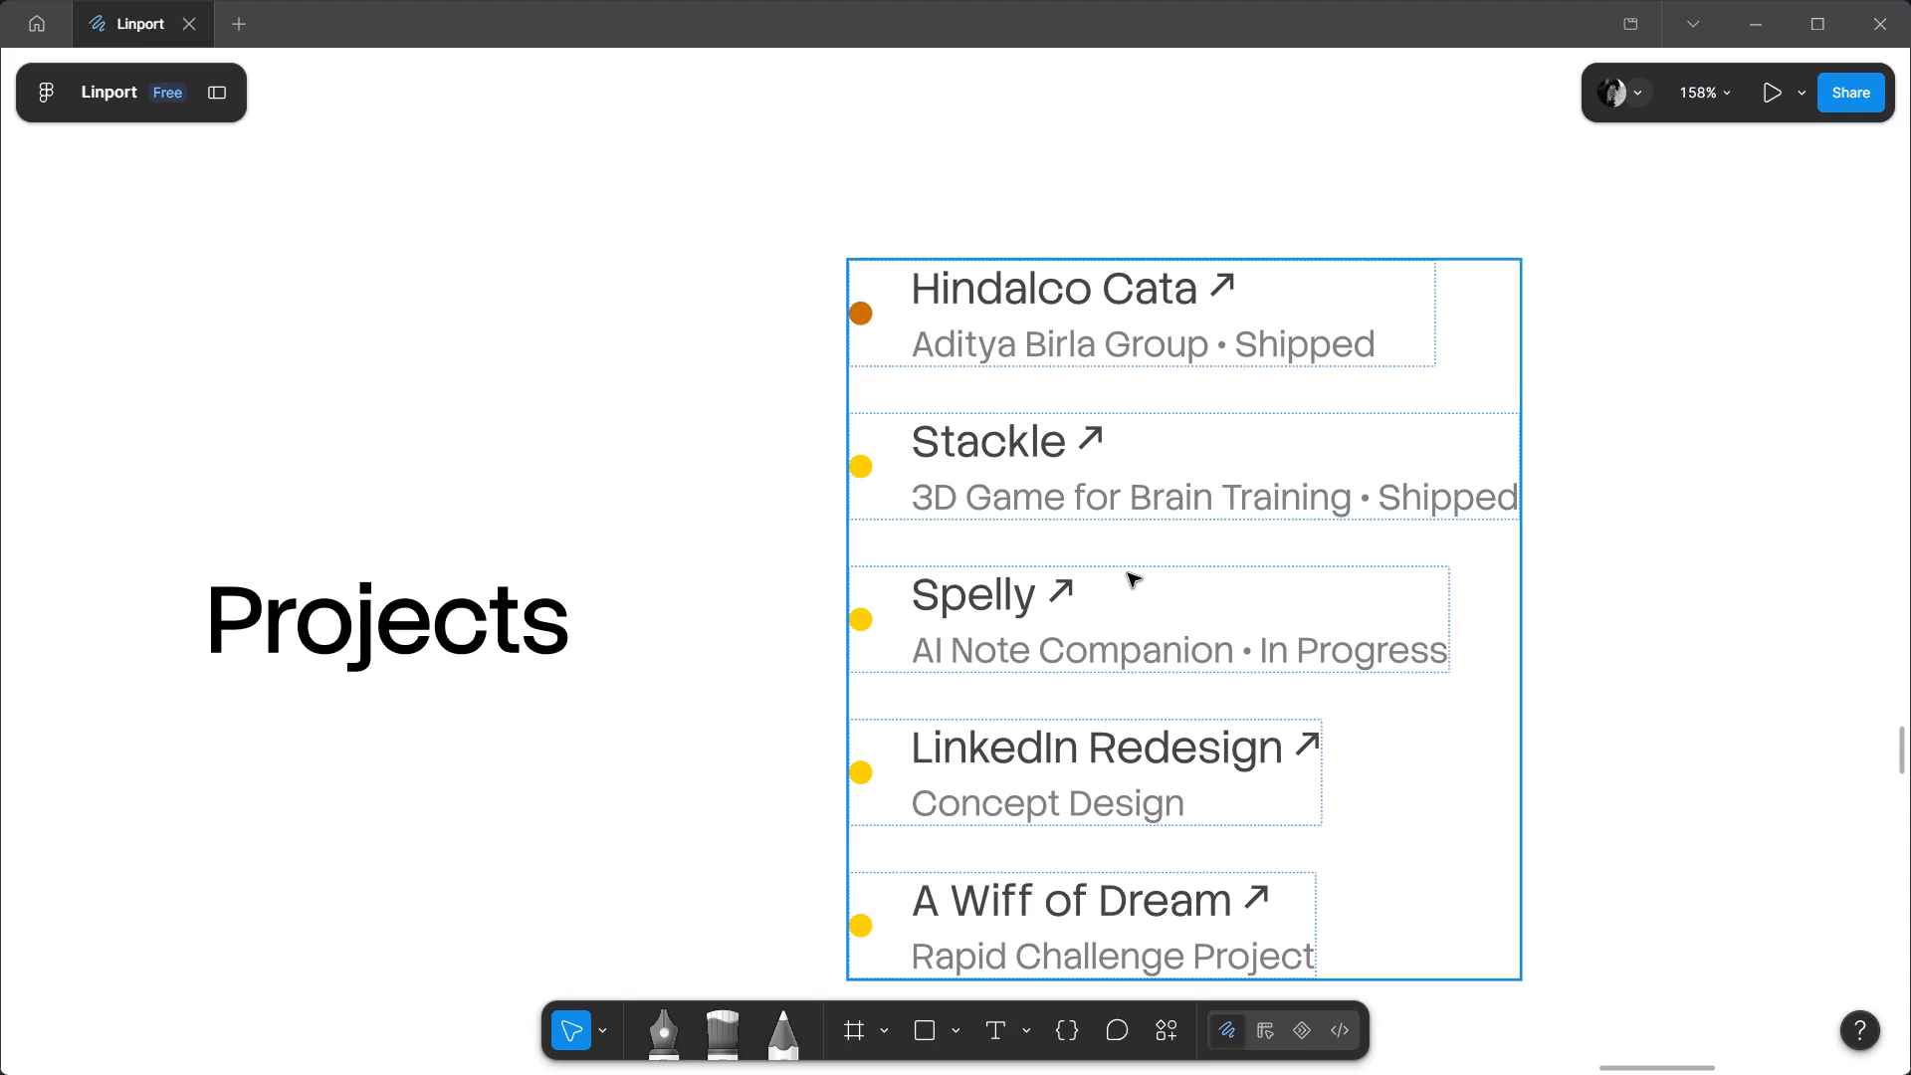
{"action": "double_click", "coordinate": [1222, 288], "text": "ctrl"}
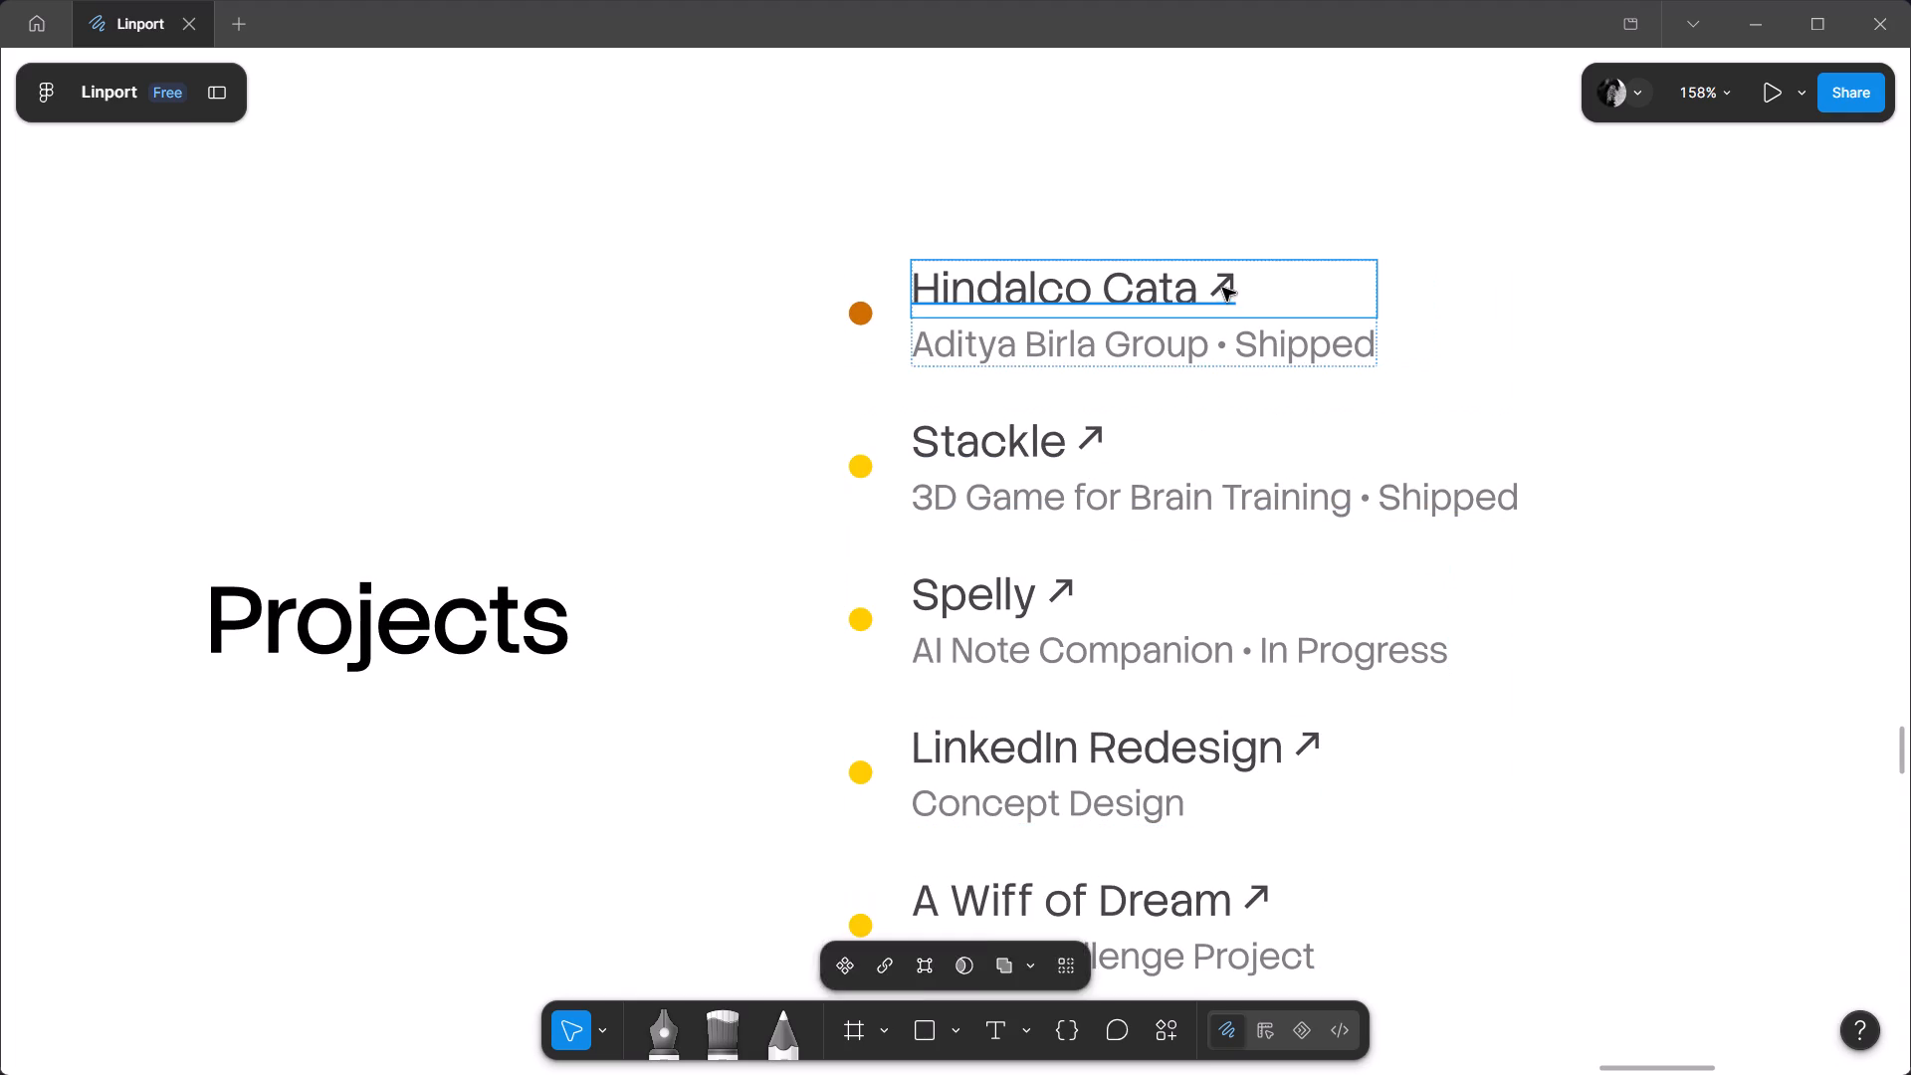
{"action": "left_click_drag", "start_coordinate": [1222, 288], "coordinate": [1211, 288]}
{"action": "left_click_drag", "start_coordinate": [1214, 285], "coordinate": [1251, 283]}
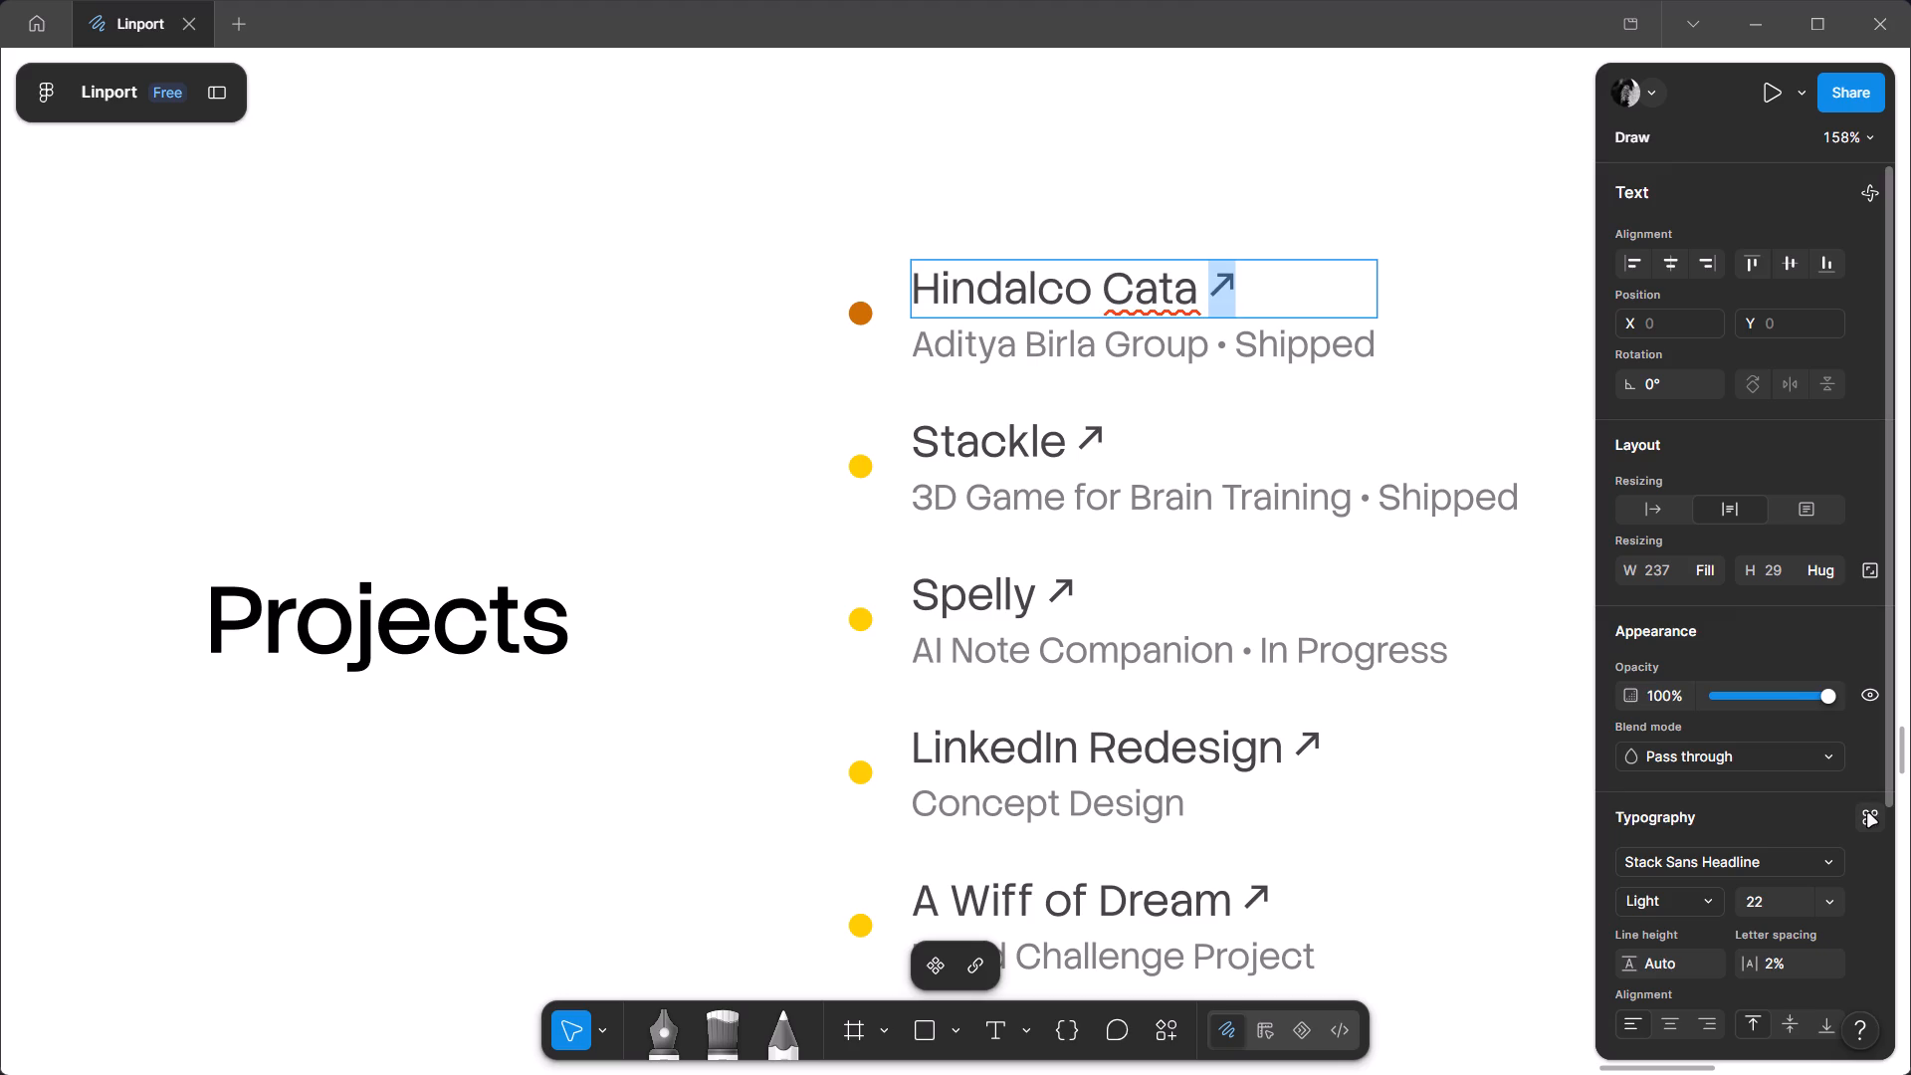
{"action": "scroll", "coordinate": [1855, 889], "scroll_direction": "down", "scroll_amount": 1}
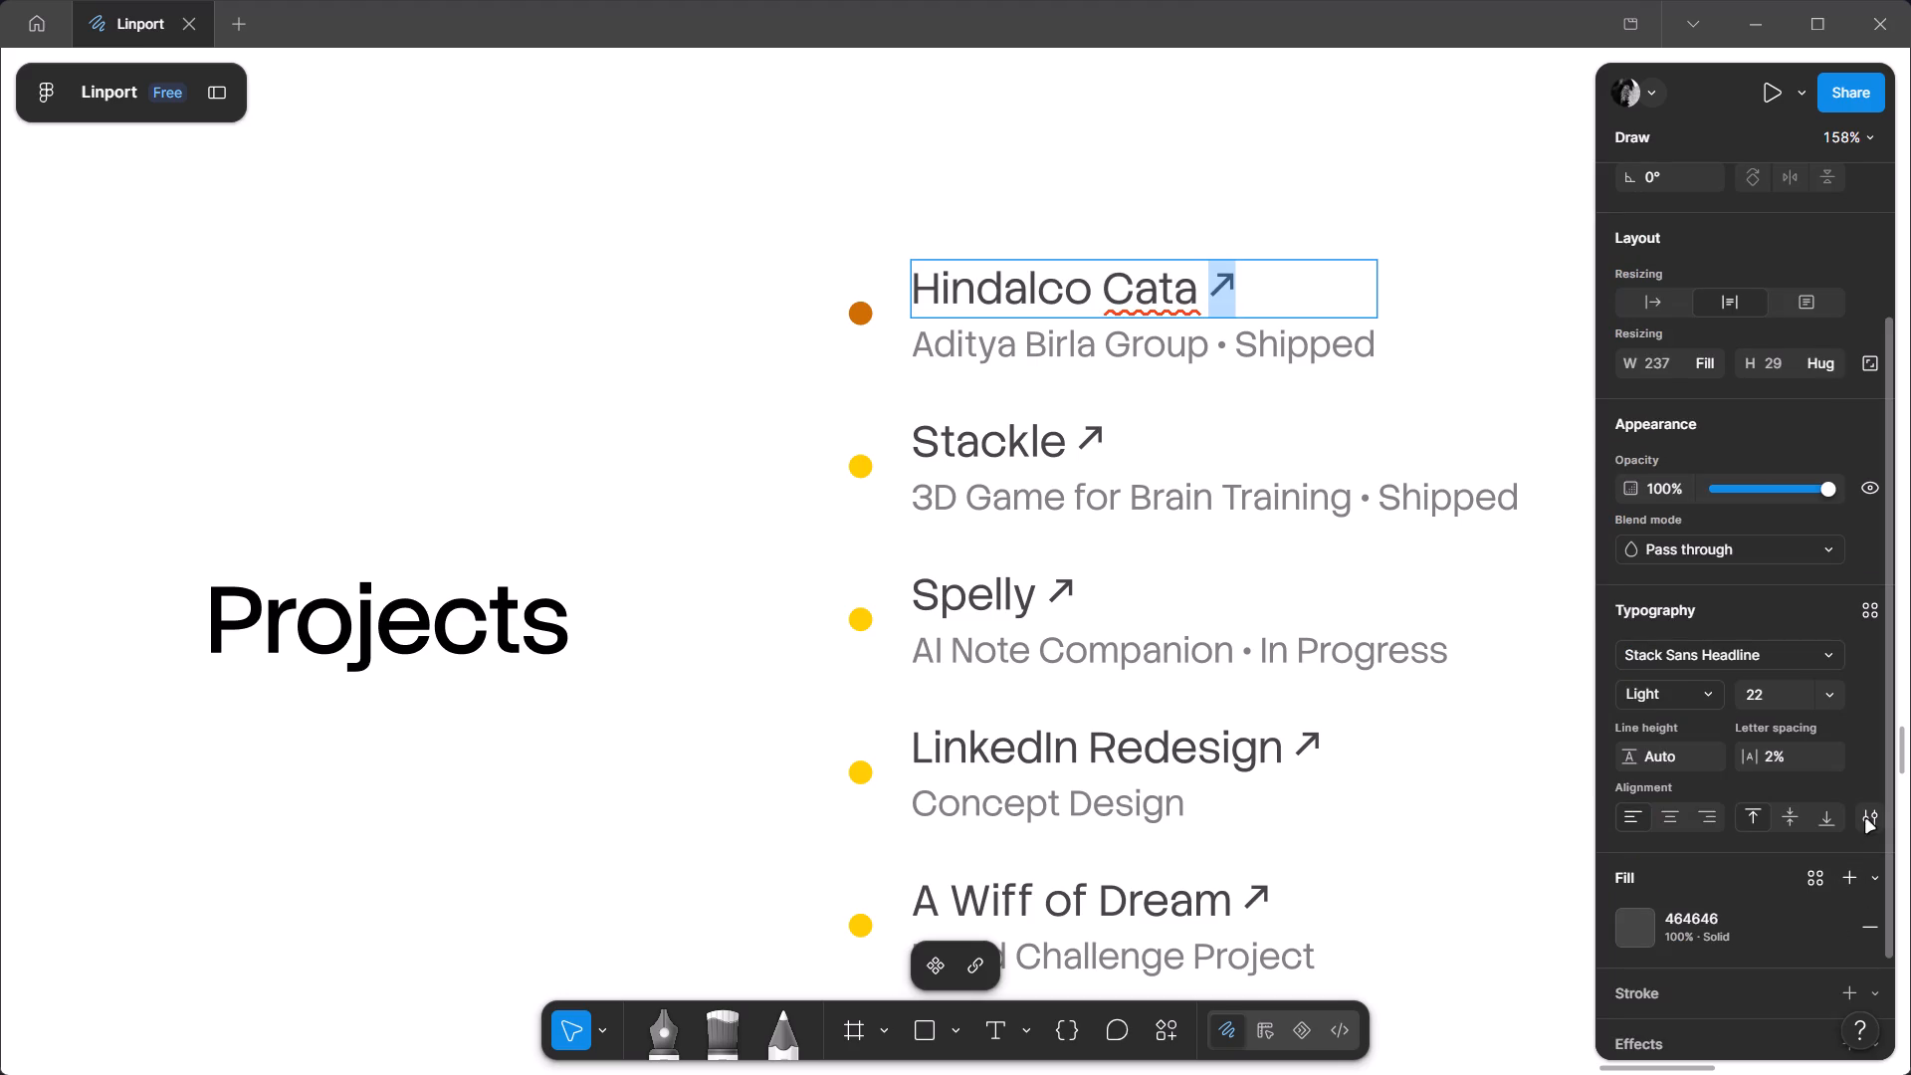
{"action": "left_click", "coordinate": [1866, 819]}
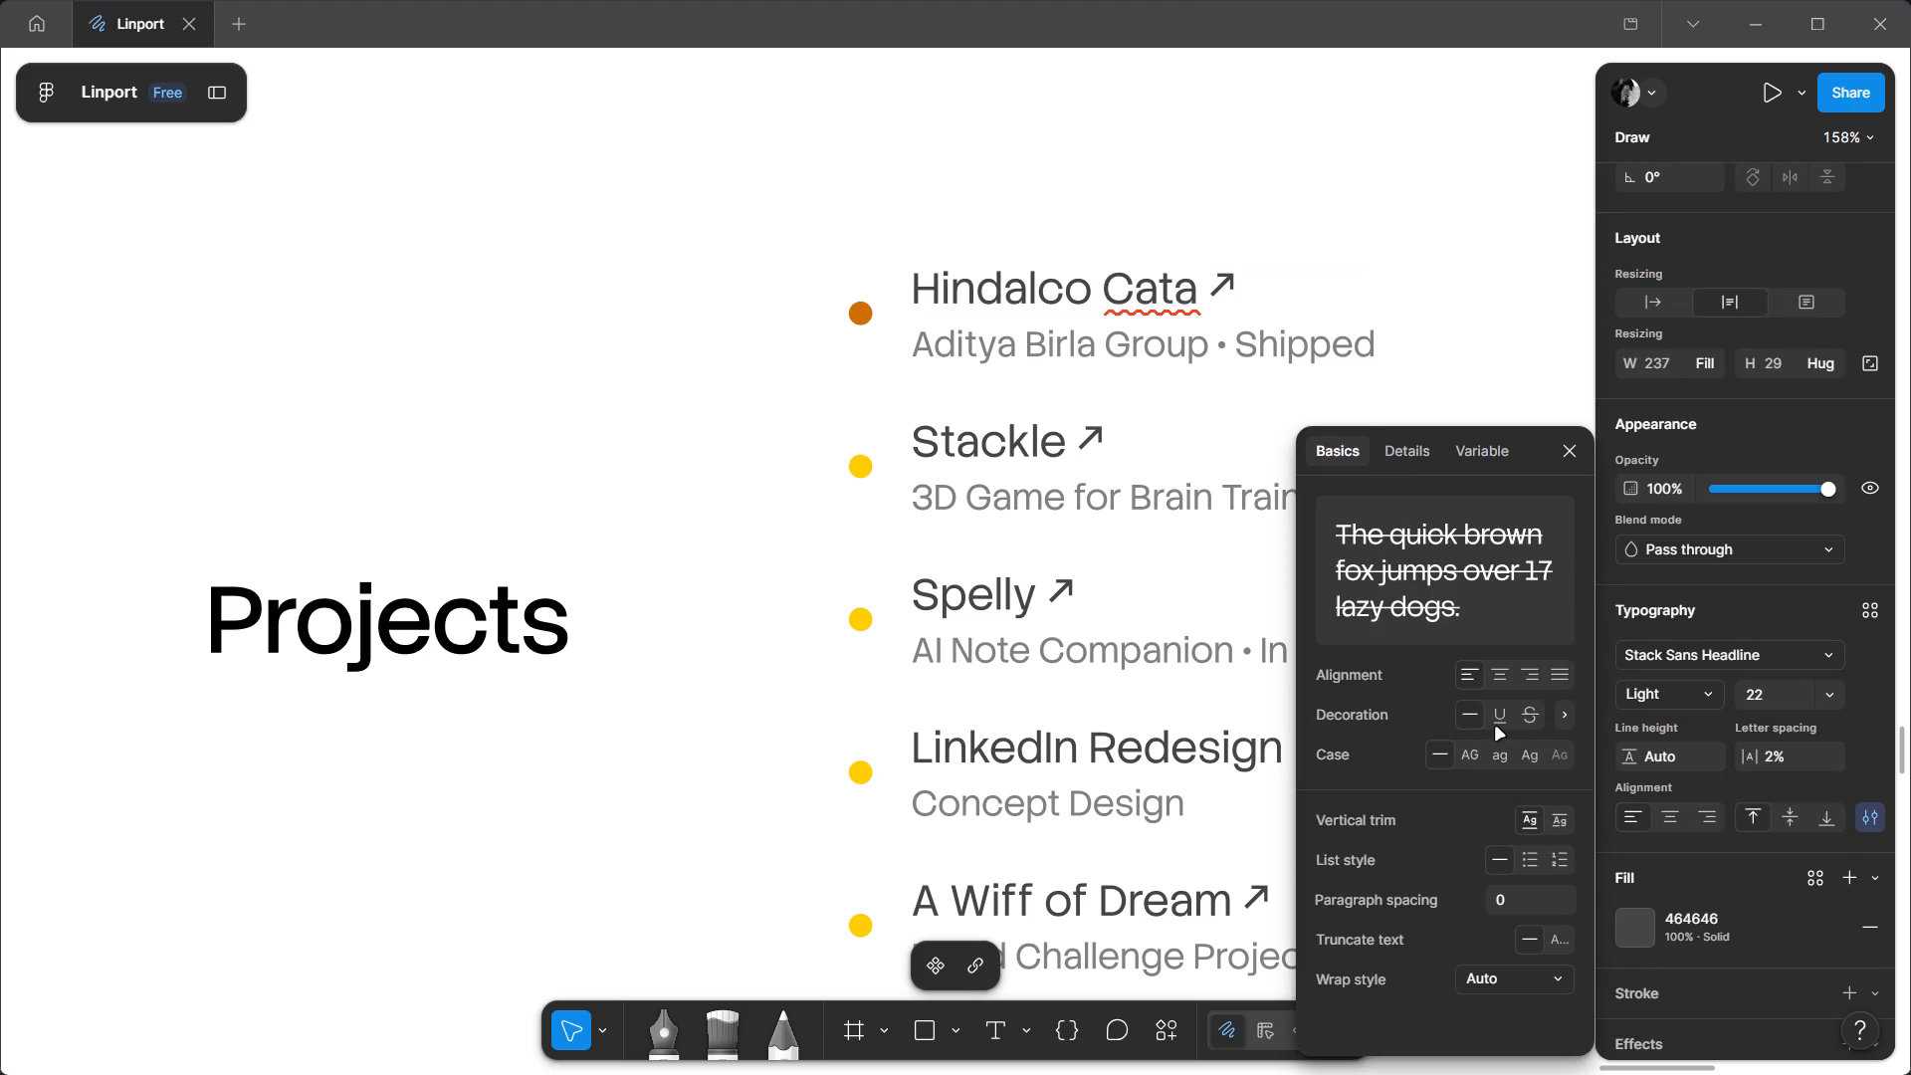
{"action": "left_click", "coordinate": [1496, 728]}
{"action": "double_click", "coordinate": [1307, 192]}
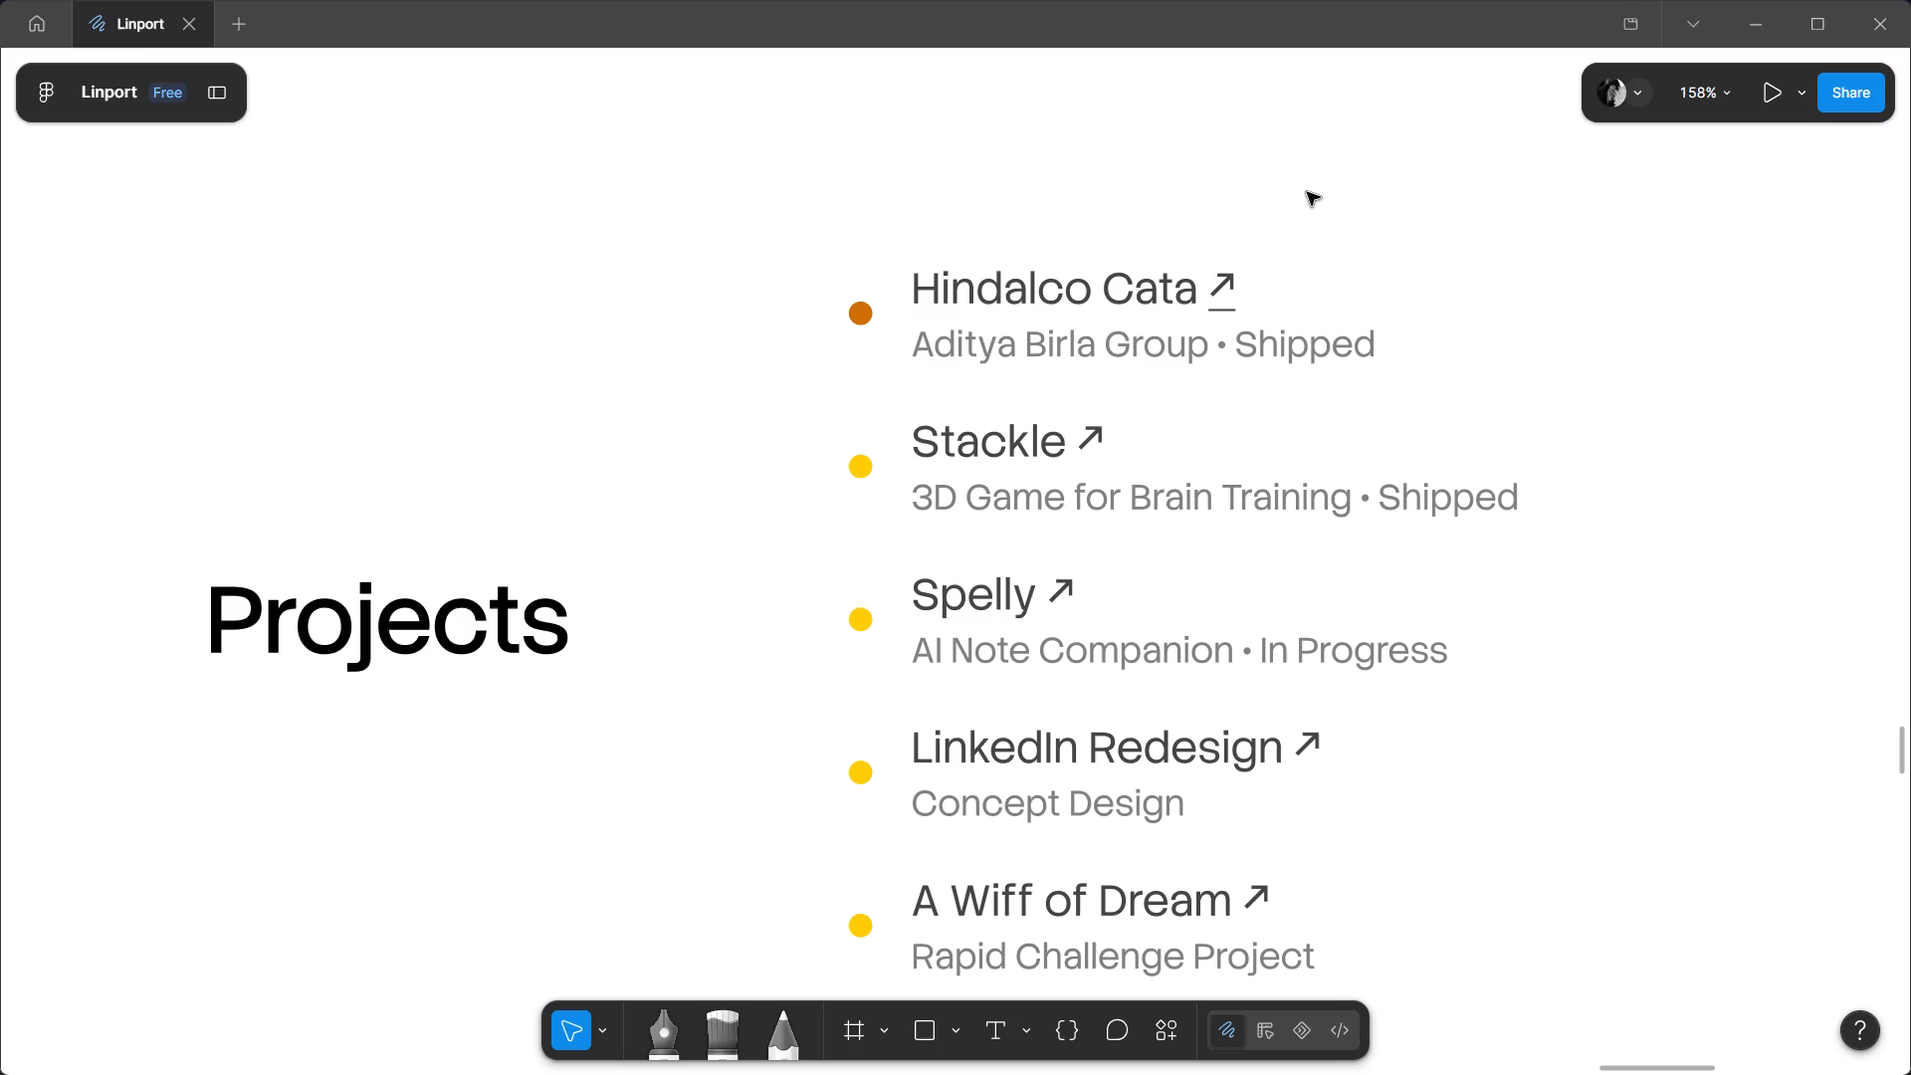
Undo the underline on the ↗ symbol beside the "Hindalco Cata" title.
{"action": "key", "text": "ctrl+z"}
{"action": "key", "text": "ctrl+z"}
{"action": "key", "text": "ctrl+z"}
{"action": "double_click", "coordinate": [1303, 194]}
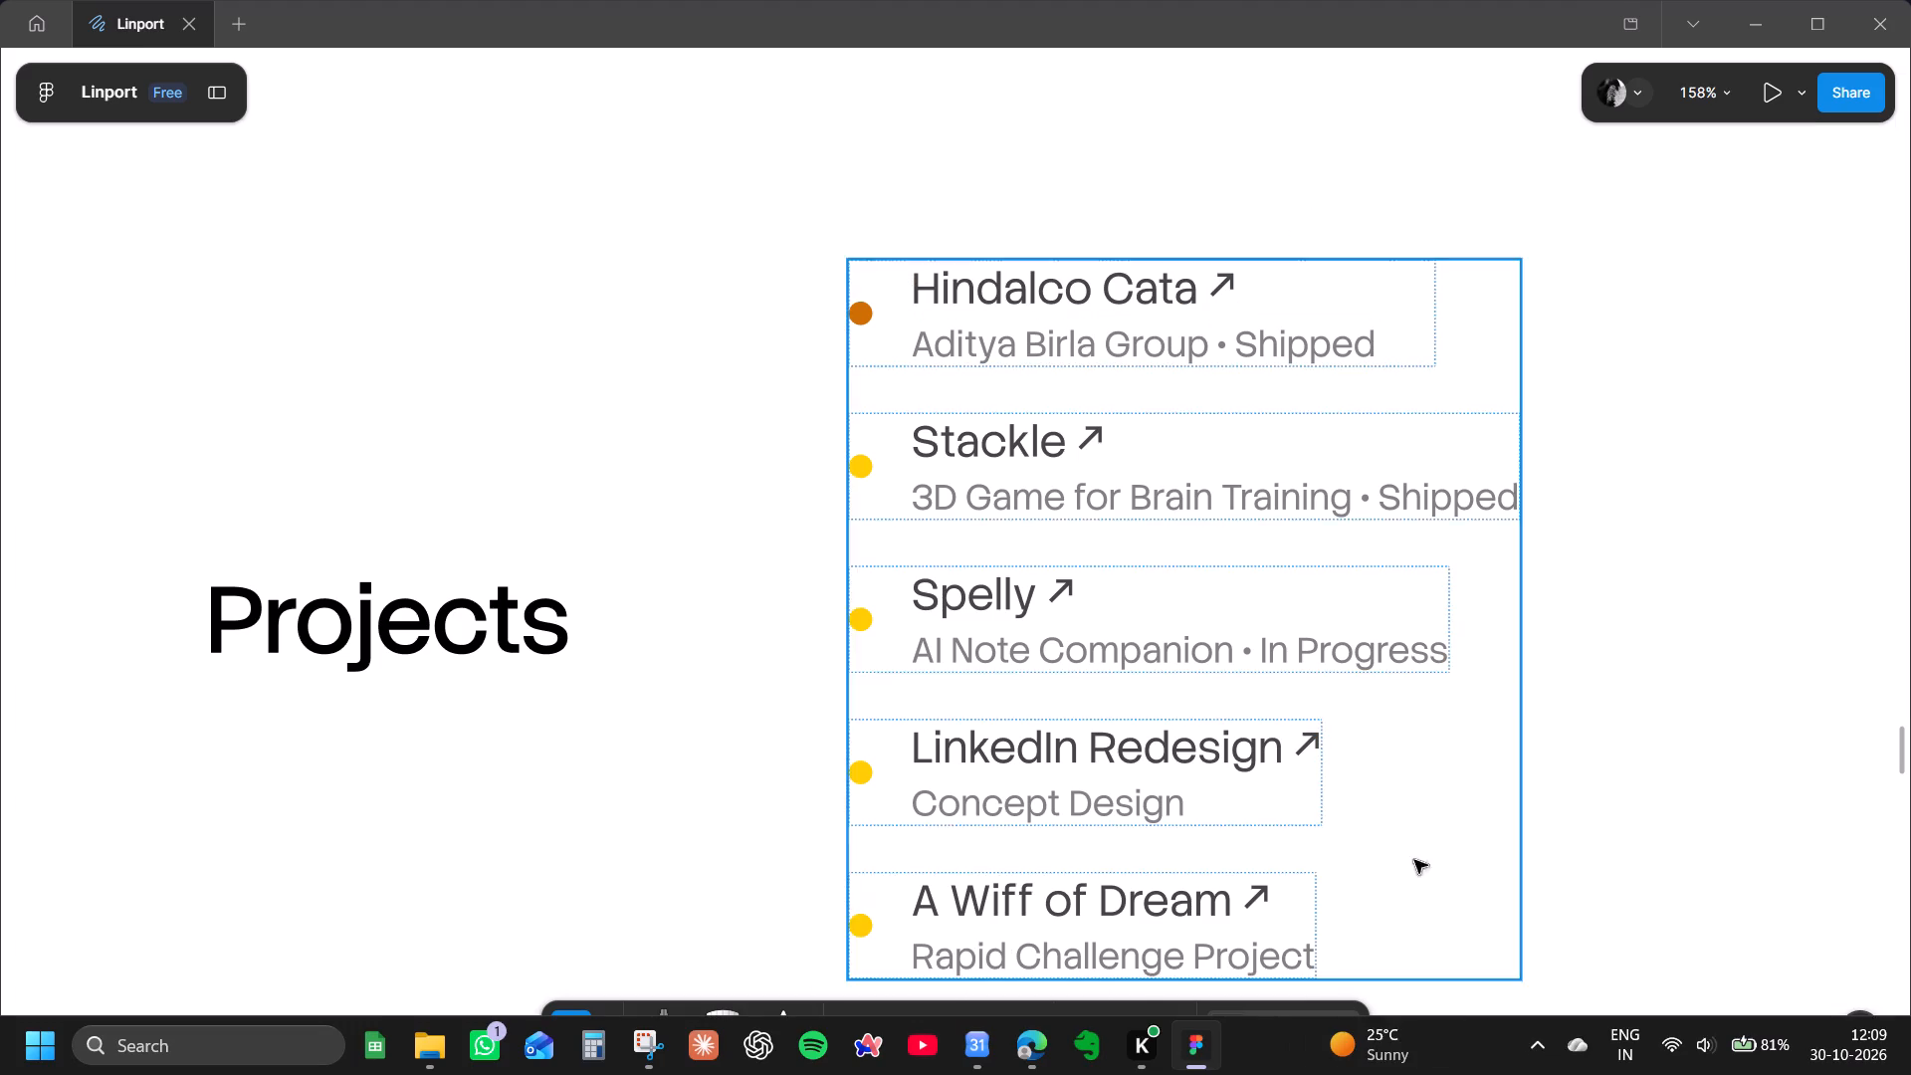
Review the whole portfolio in order, from the introduction page through Services, Experience, Awards and Projects to Contact.
{"action": "scroll", "coordinate": [881, 155], "scroll_direction": "down", "scroll_amount": 3, "text": "ctrl"}
{"action": "scroll", "coordinate": [1086, 281], "scroll_direction": "up", "scroll_amount": 2, "text": "ctrl"}
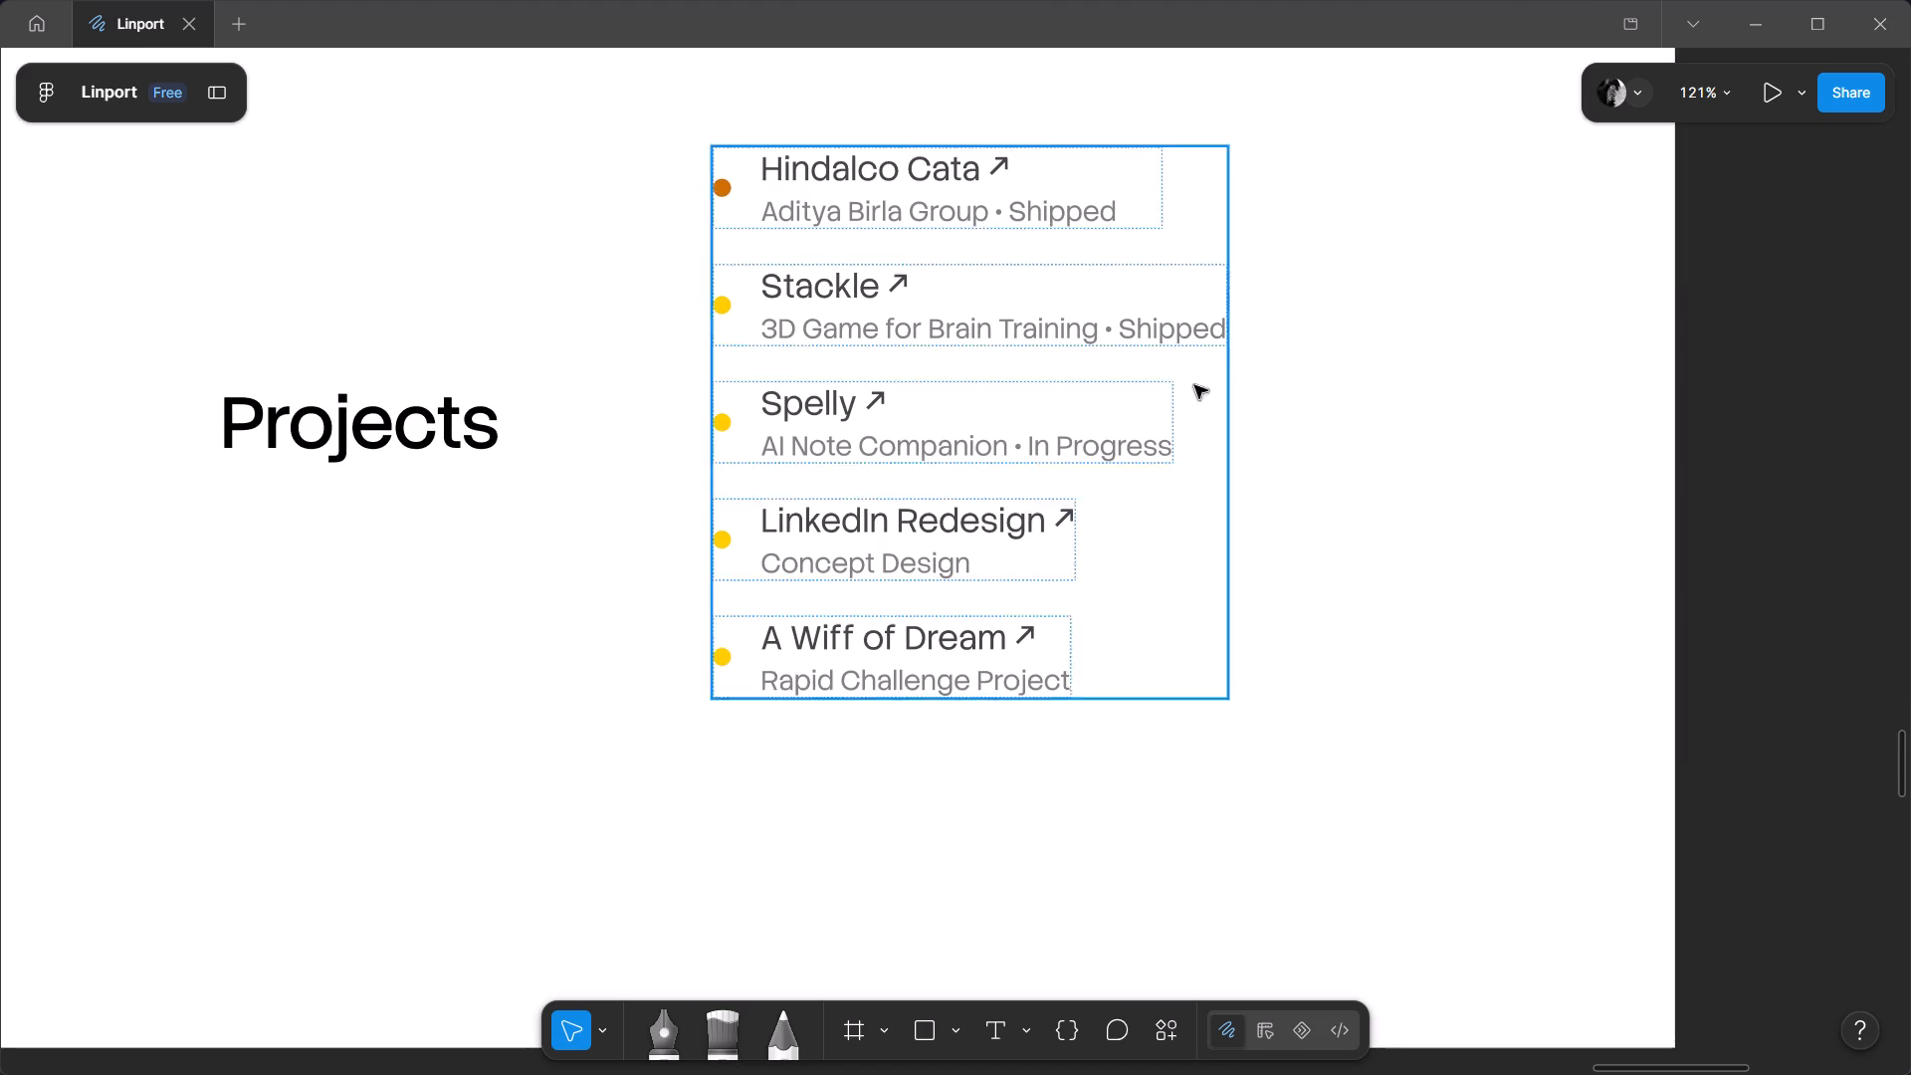
{"action": "scroll", "coordinate": [1307, 582], "scroll_direction": "up", "scroll_amount": 4}
{"action": "scroll", "coordinate": [1307, 582], "scroll_direction": "down", "scroll_amount": 4, "text": "ctrl"}
{"action": "scroll", "coordinate": [1307, 582], "scroll_direction": "up", "scroll_amount": 8}
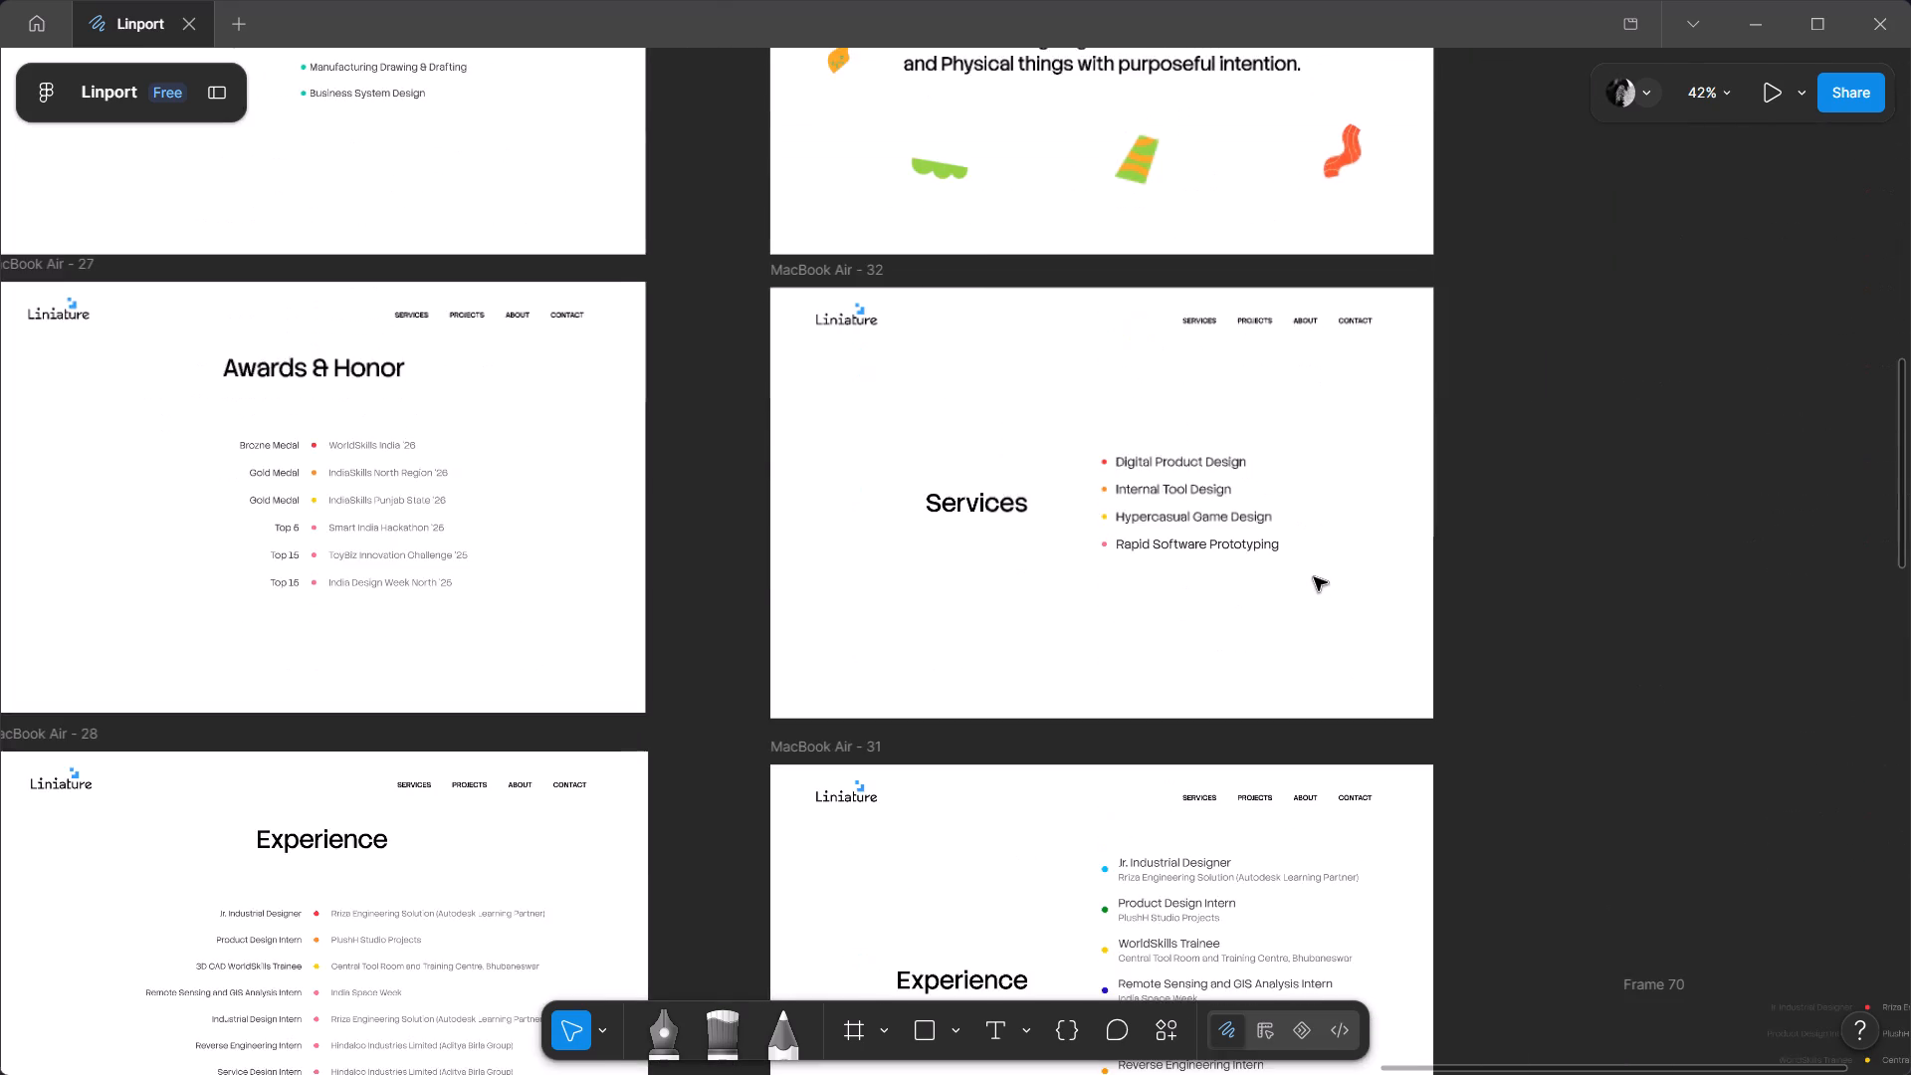
{"action": "scroll", "coordinate": [1314, 577], "scroll_direction": "up", "scroll_amount": 2}
{"action": "scroll", "coordinate": [999, 434], "scroll_direction": "up", "scroll_amount": 3}
{"action": "scroll", "coordinate": [999, 434], "scroll_direction": "up", "scroll_amount": 1, "text": "ctrl"}
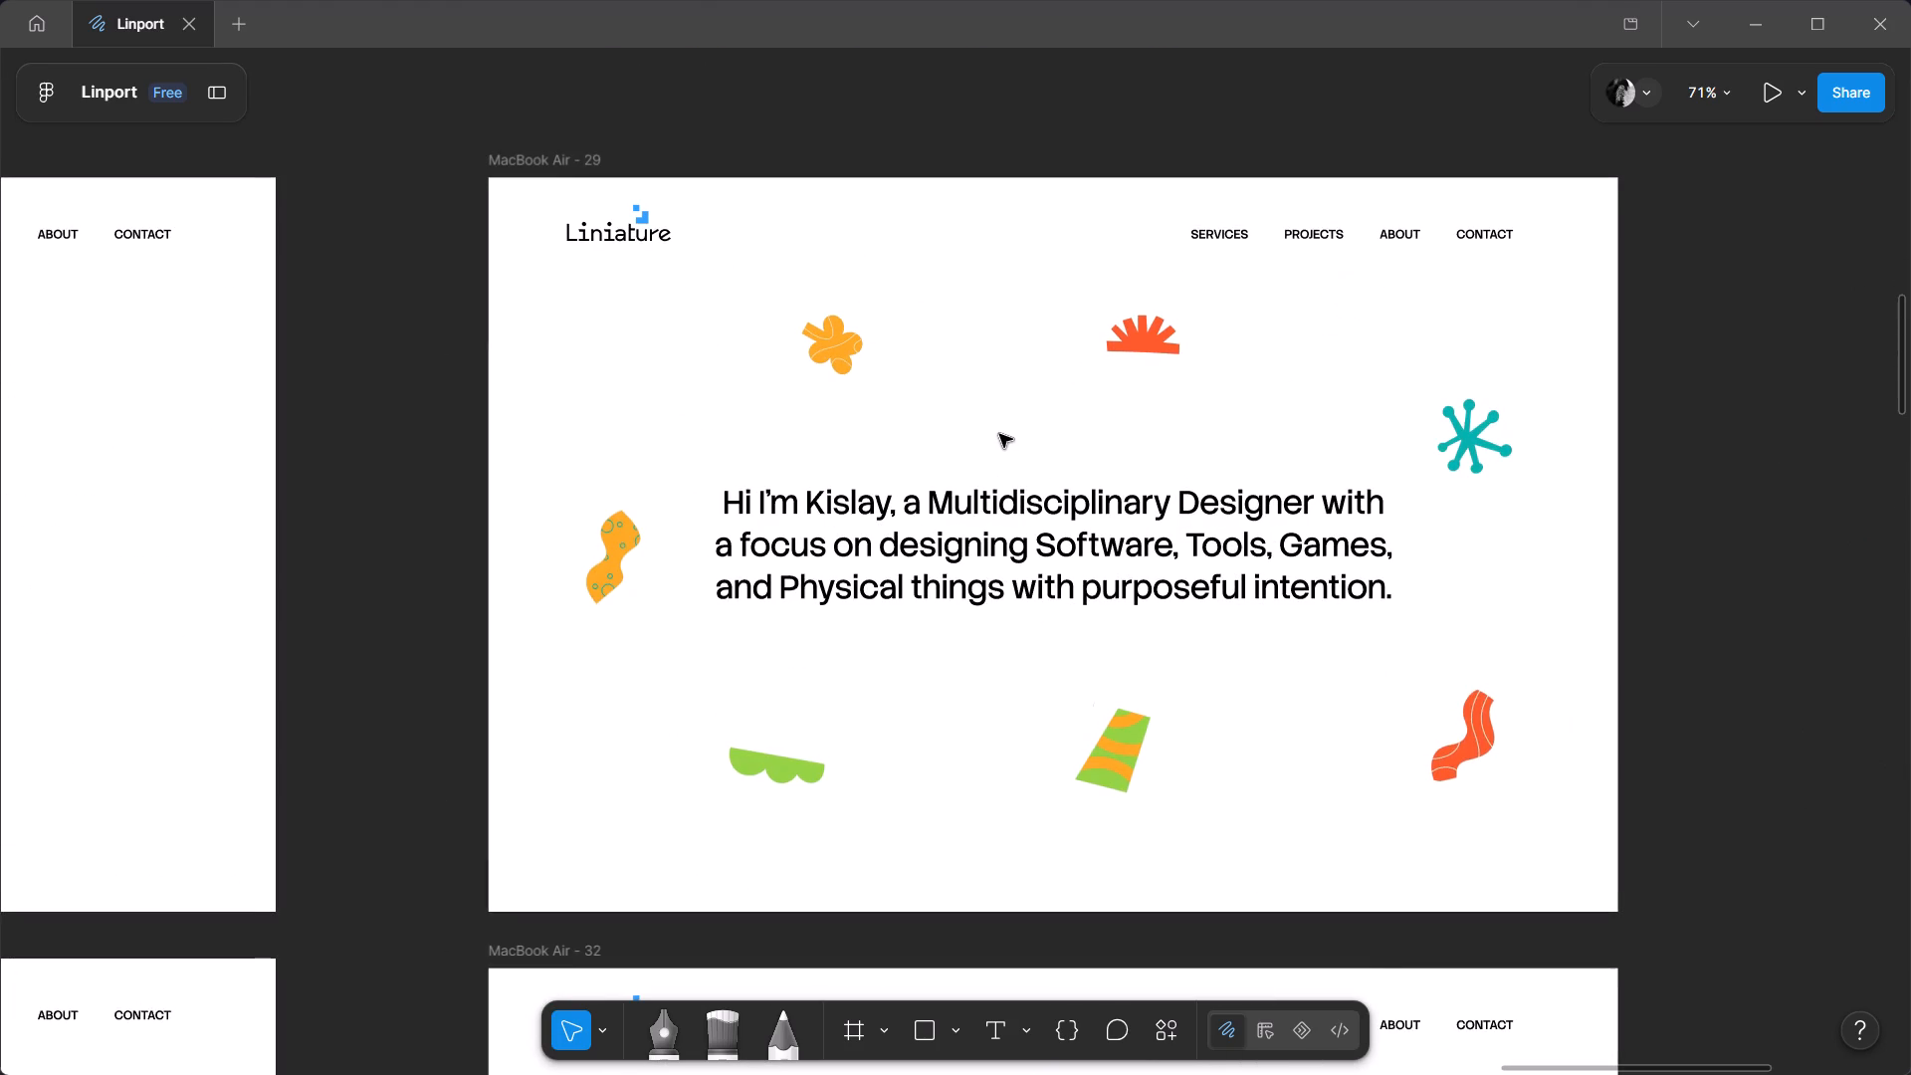
{"action": "middle_click_drag", "start_coordinate": [1303, 456], "coordinate": [1210, 464]}
{"action": "scroll", "coordinate": [917, 391], "scroll_direction": "down", "scroll_amount": 1, "text": "ctrl"}
{"action": "scroll", "coordinate": [917, 391], "scroll_direction": "up", "scroll_amount": 2, "text": "ctrl"}
{"action": "scroll", "coordinate": [1043, 395], "scroll_direction": "down", "scroll_amount": 3}
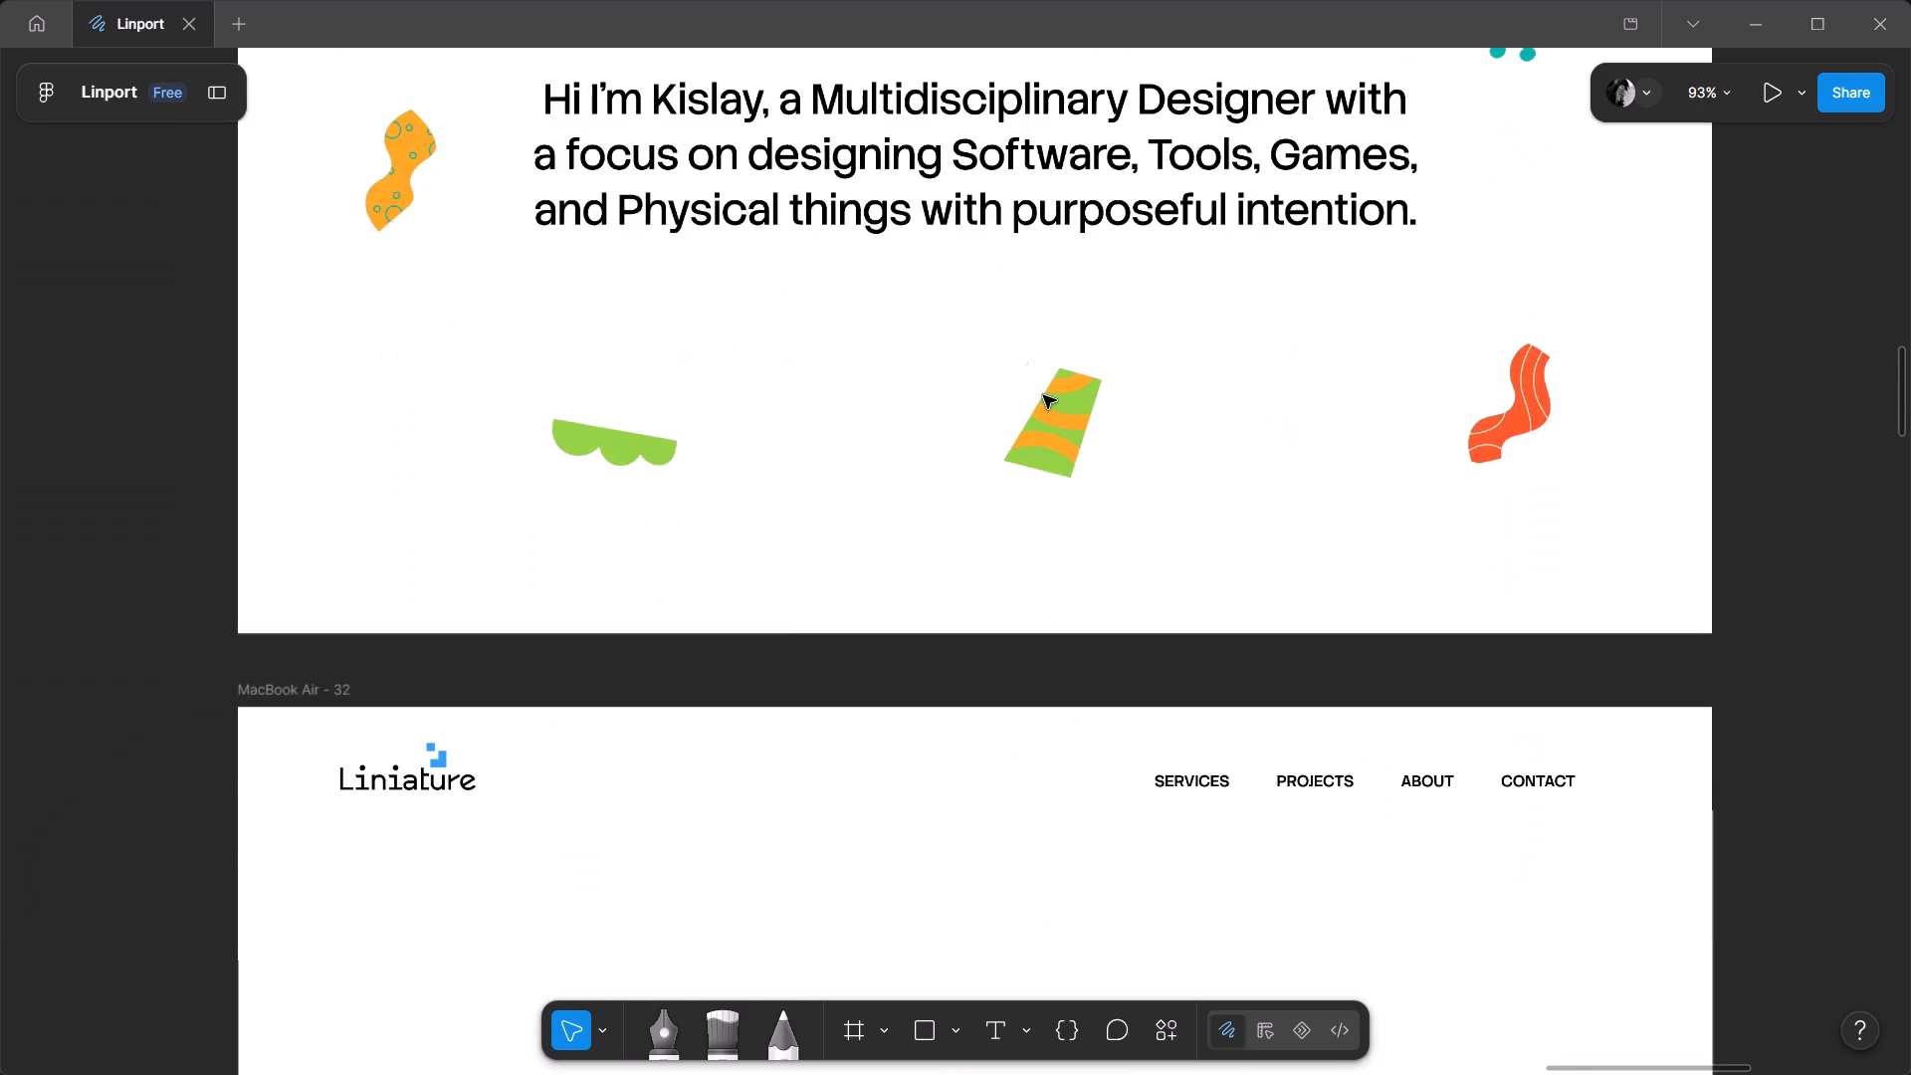
{"action": "scroll", "coordinate": [1043, 395], "scroll_direction": "down", "scroll_amount": 6}
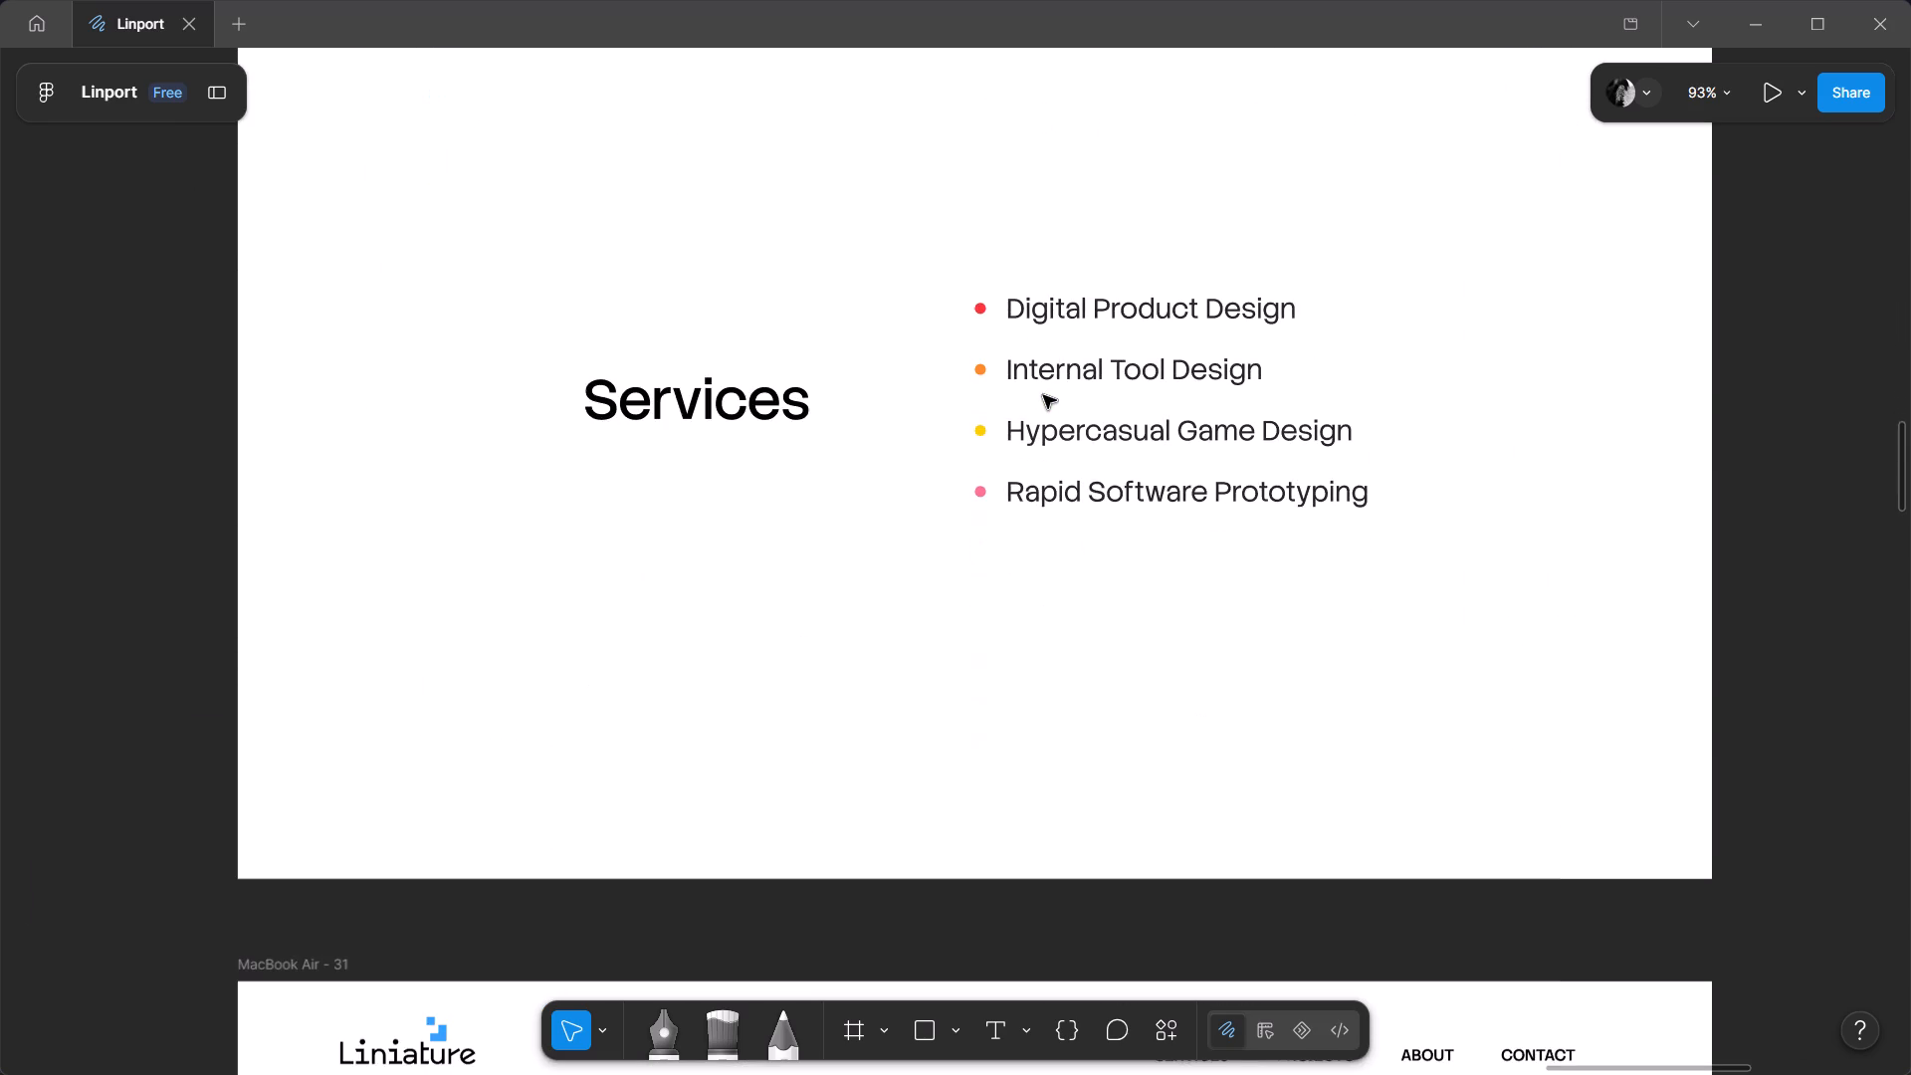
{"action": "scroll", "coordinate": [1043, 395], "scroll_direction": "down", "scroll_amount": 4}
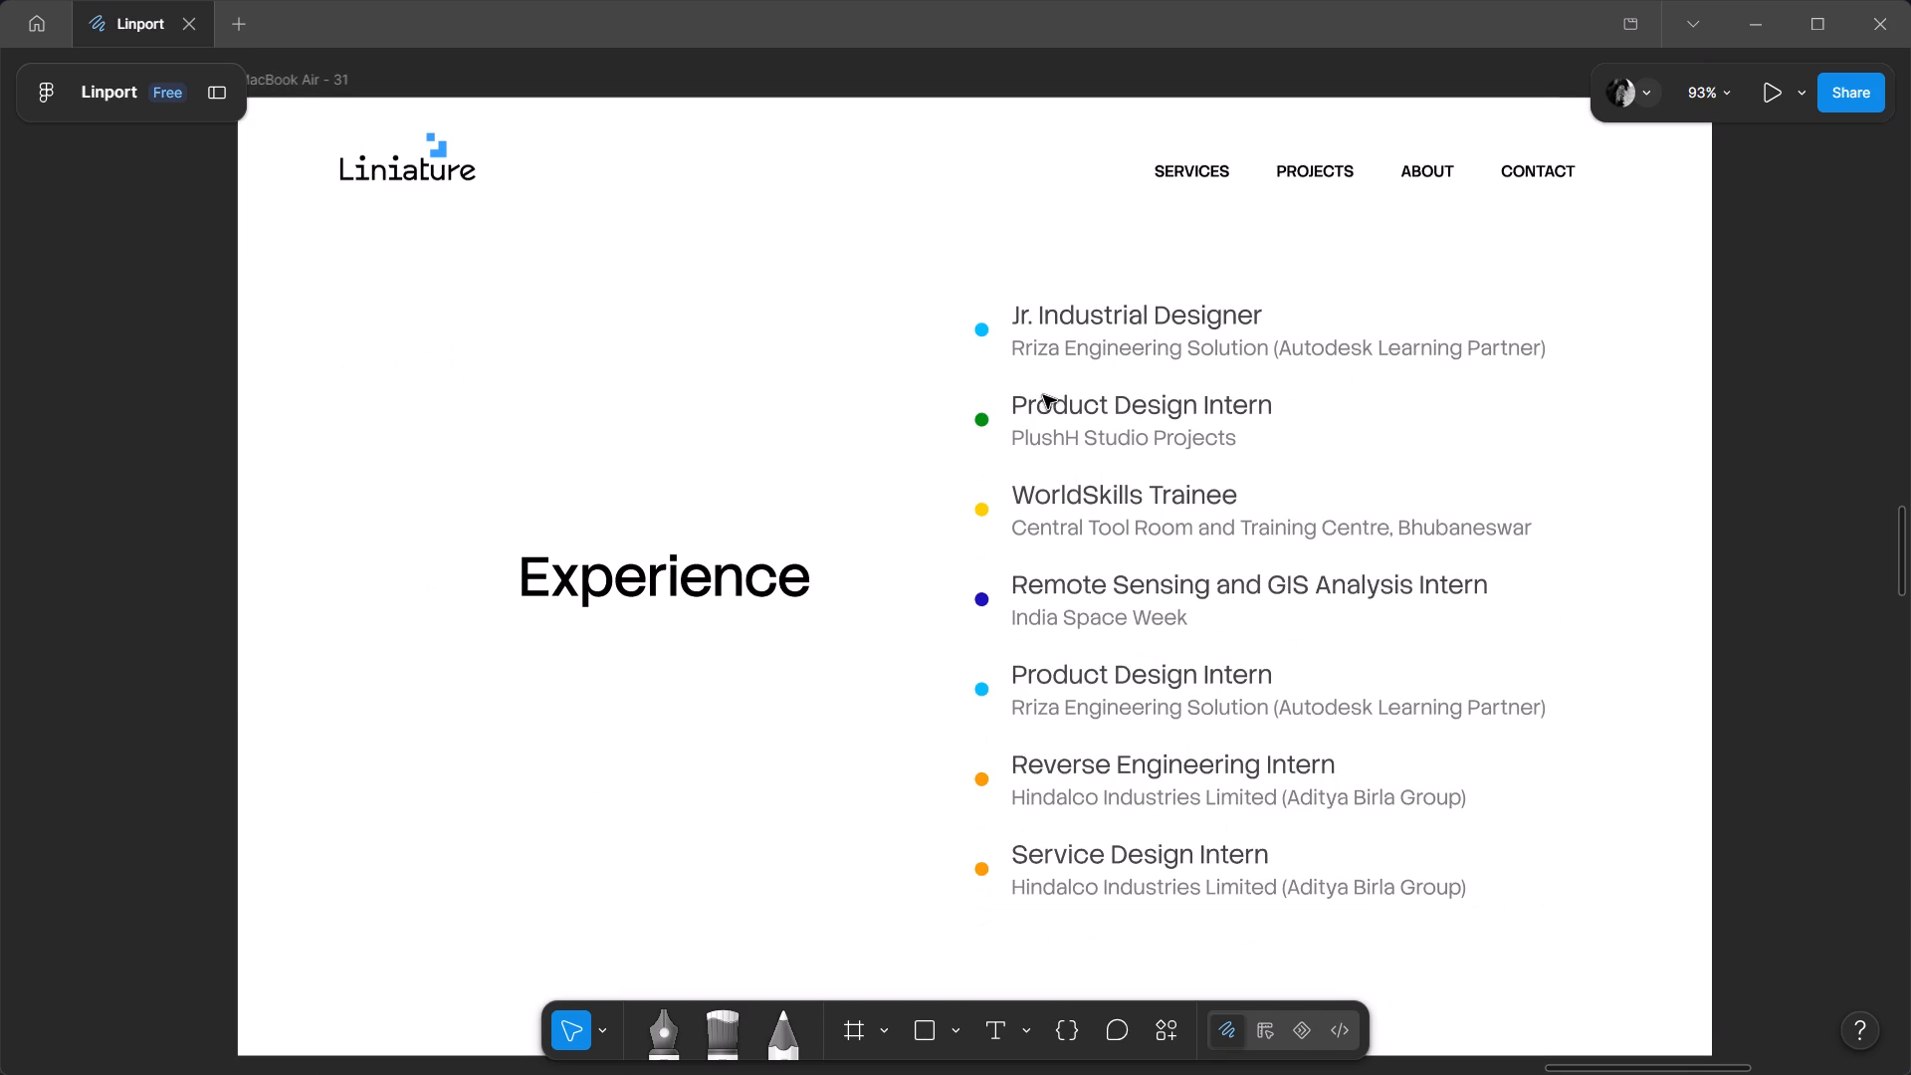
{"action": "scroll", "coordinate": [1745, 418], "scroll_direction": "down", "scroll_amount": 2}
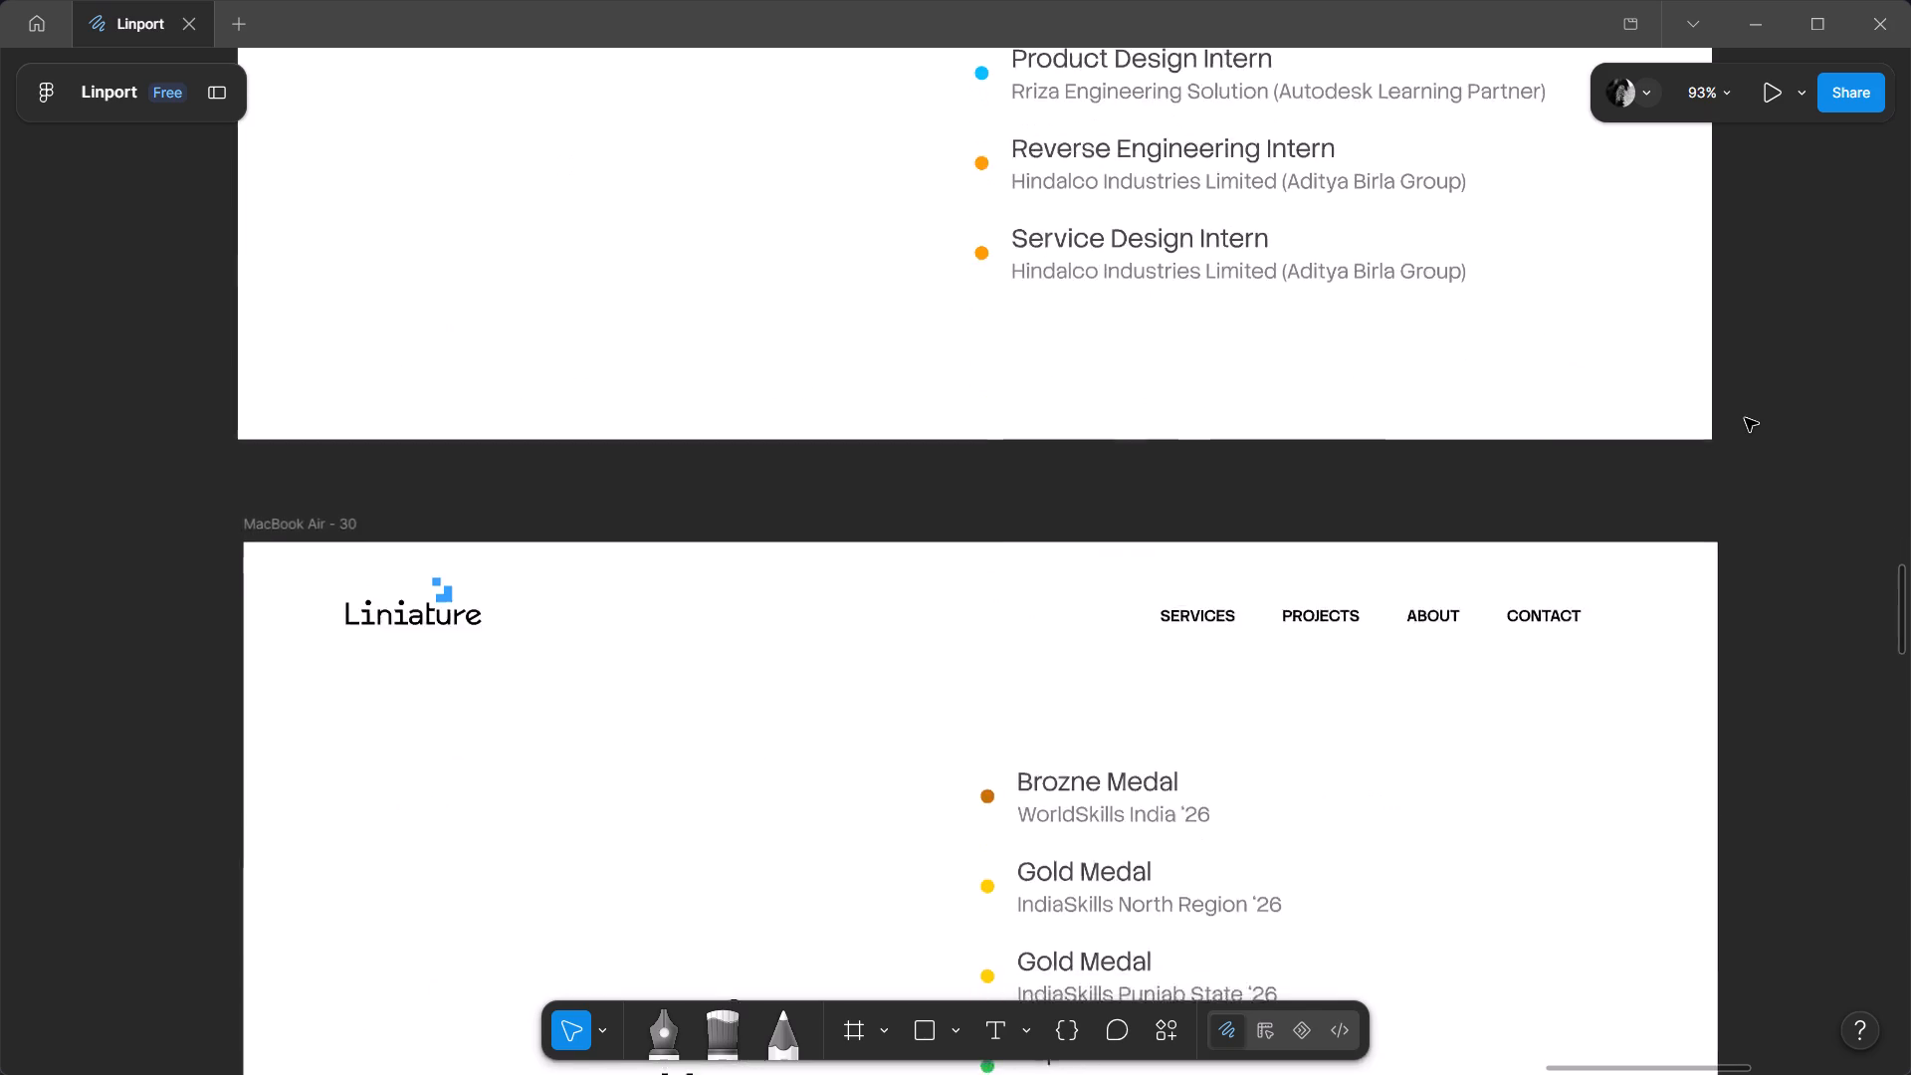
{"action": "scroll", "coordinate": [1745, 418], "scroll_direction": "down", "scroll_amount": 3}
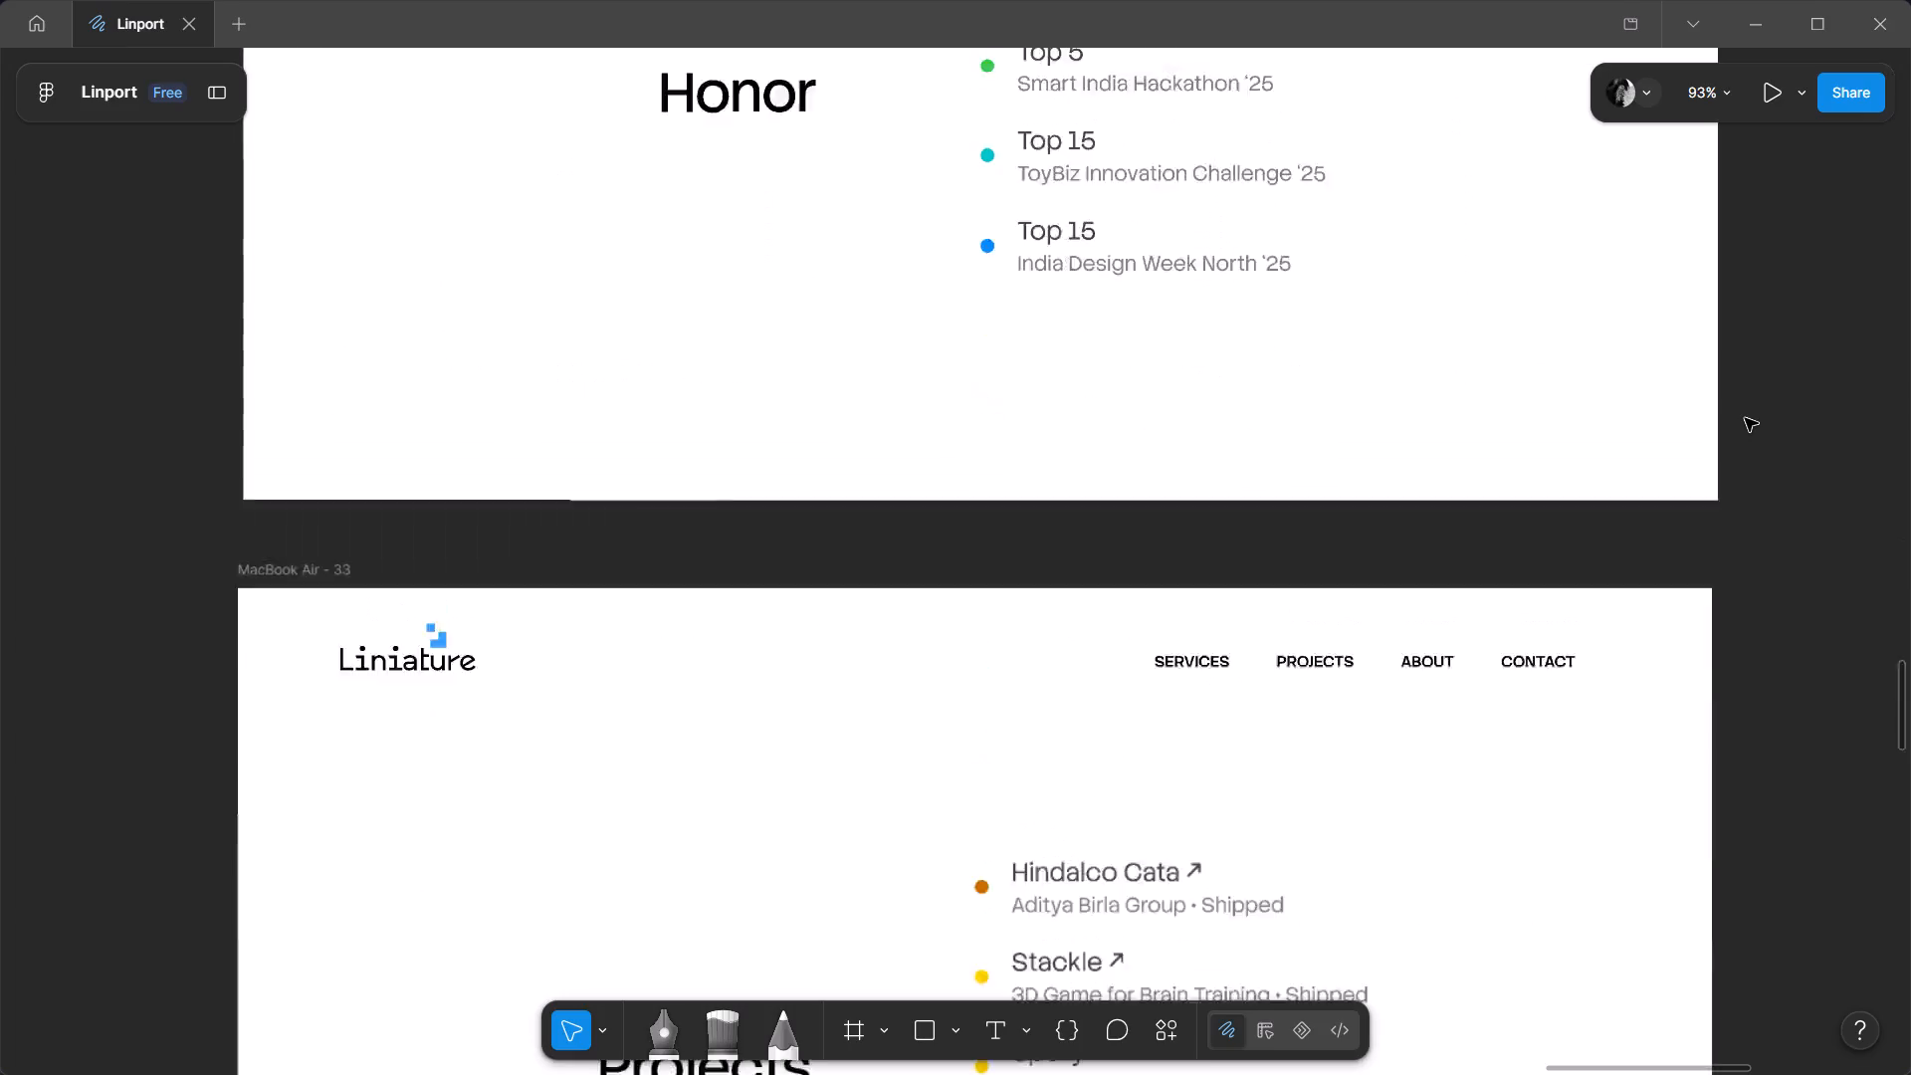
{"action": "scroll", "coordinate": [1745, 418], "scroll_direction": "down", "scroll_amount": 6}
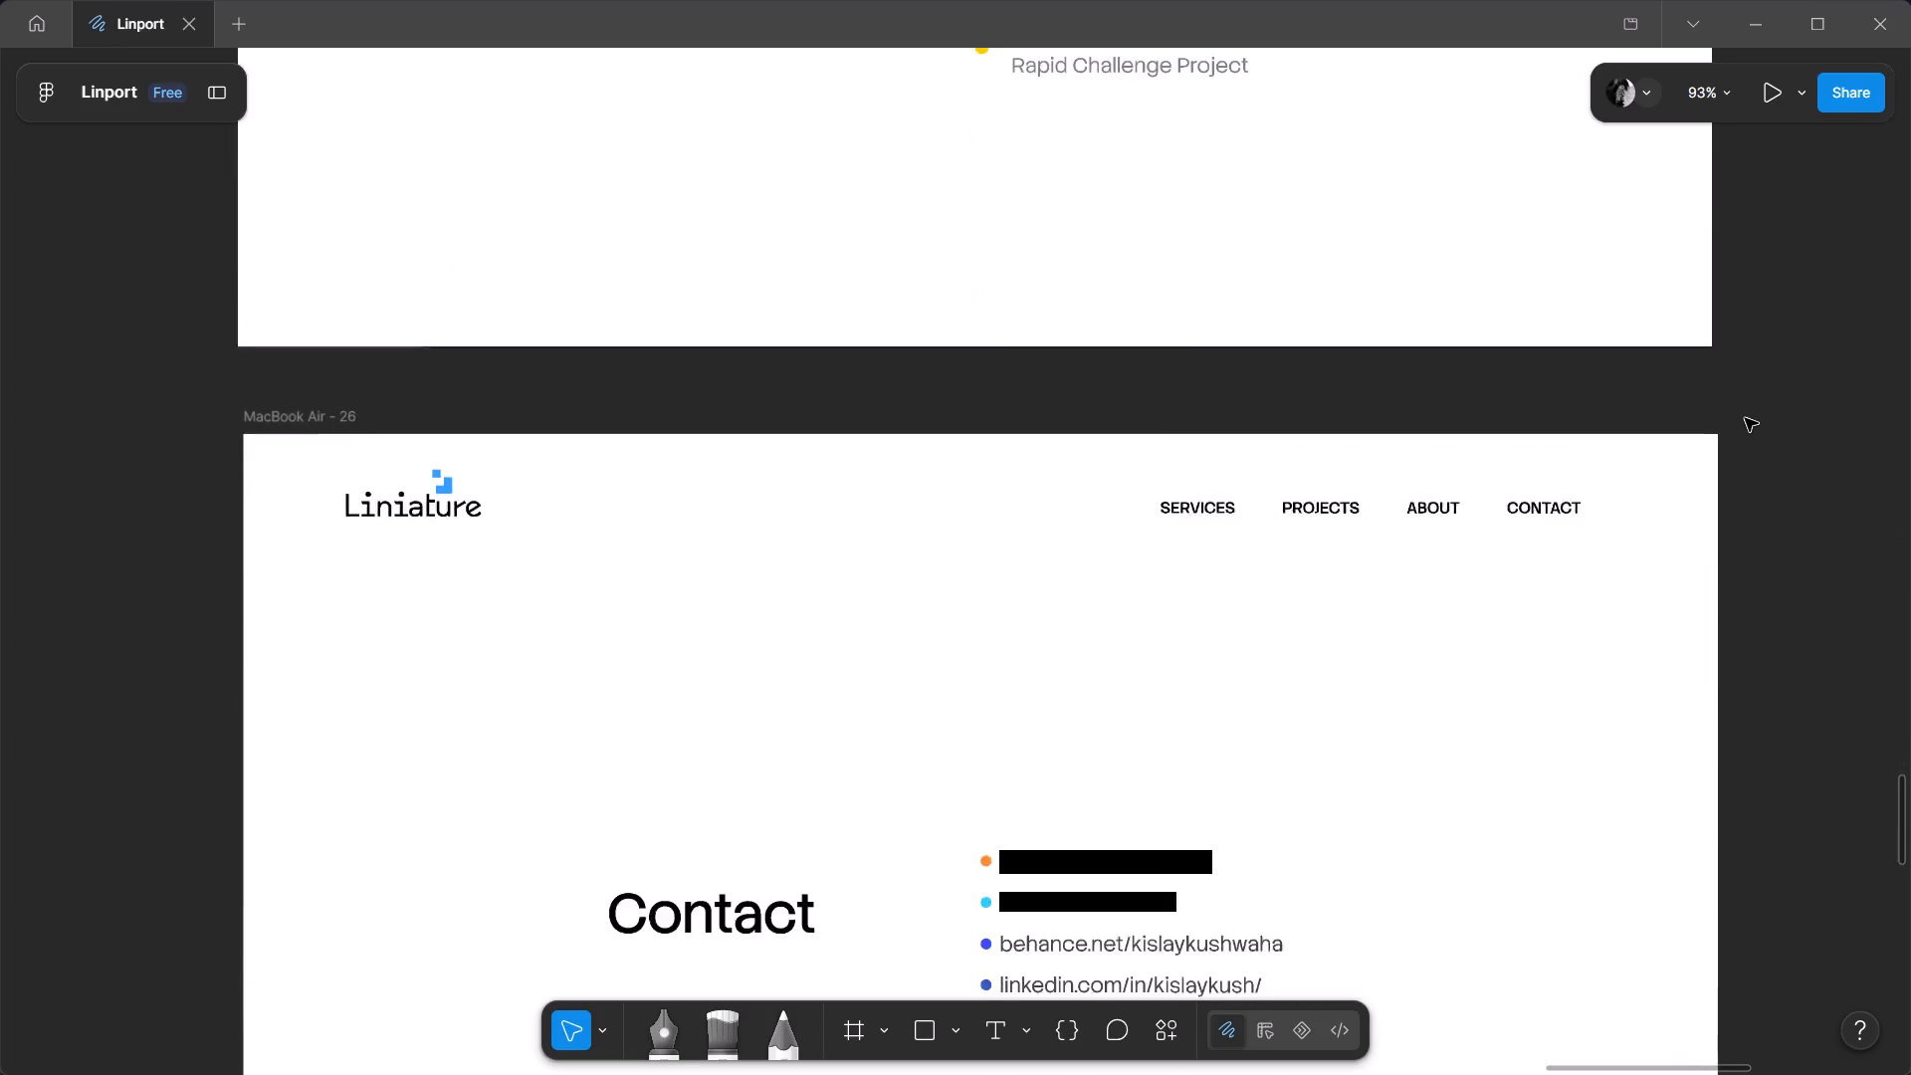
{"action": "scroll", "coordinate": [1745, 418], "scroll_direction": "down", "scroll_amount": 2}
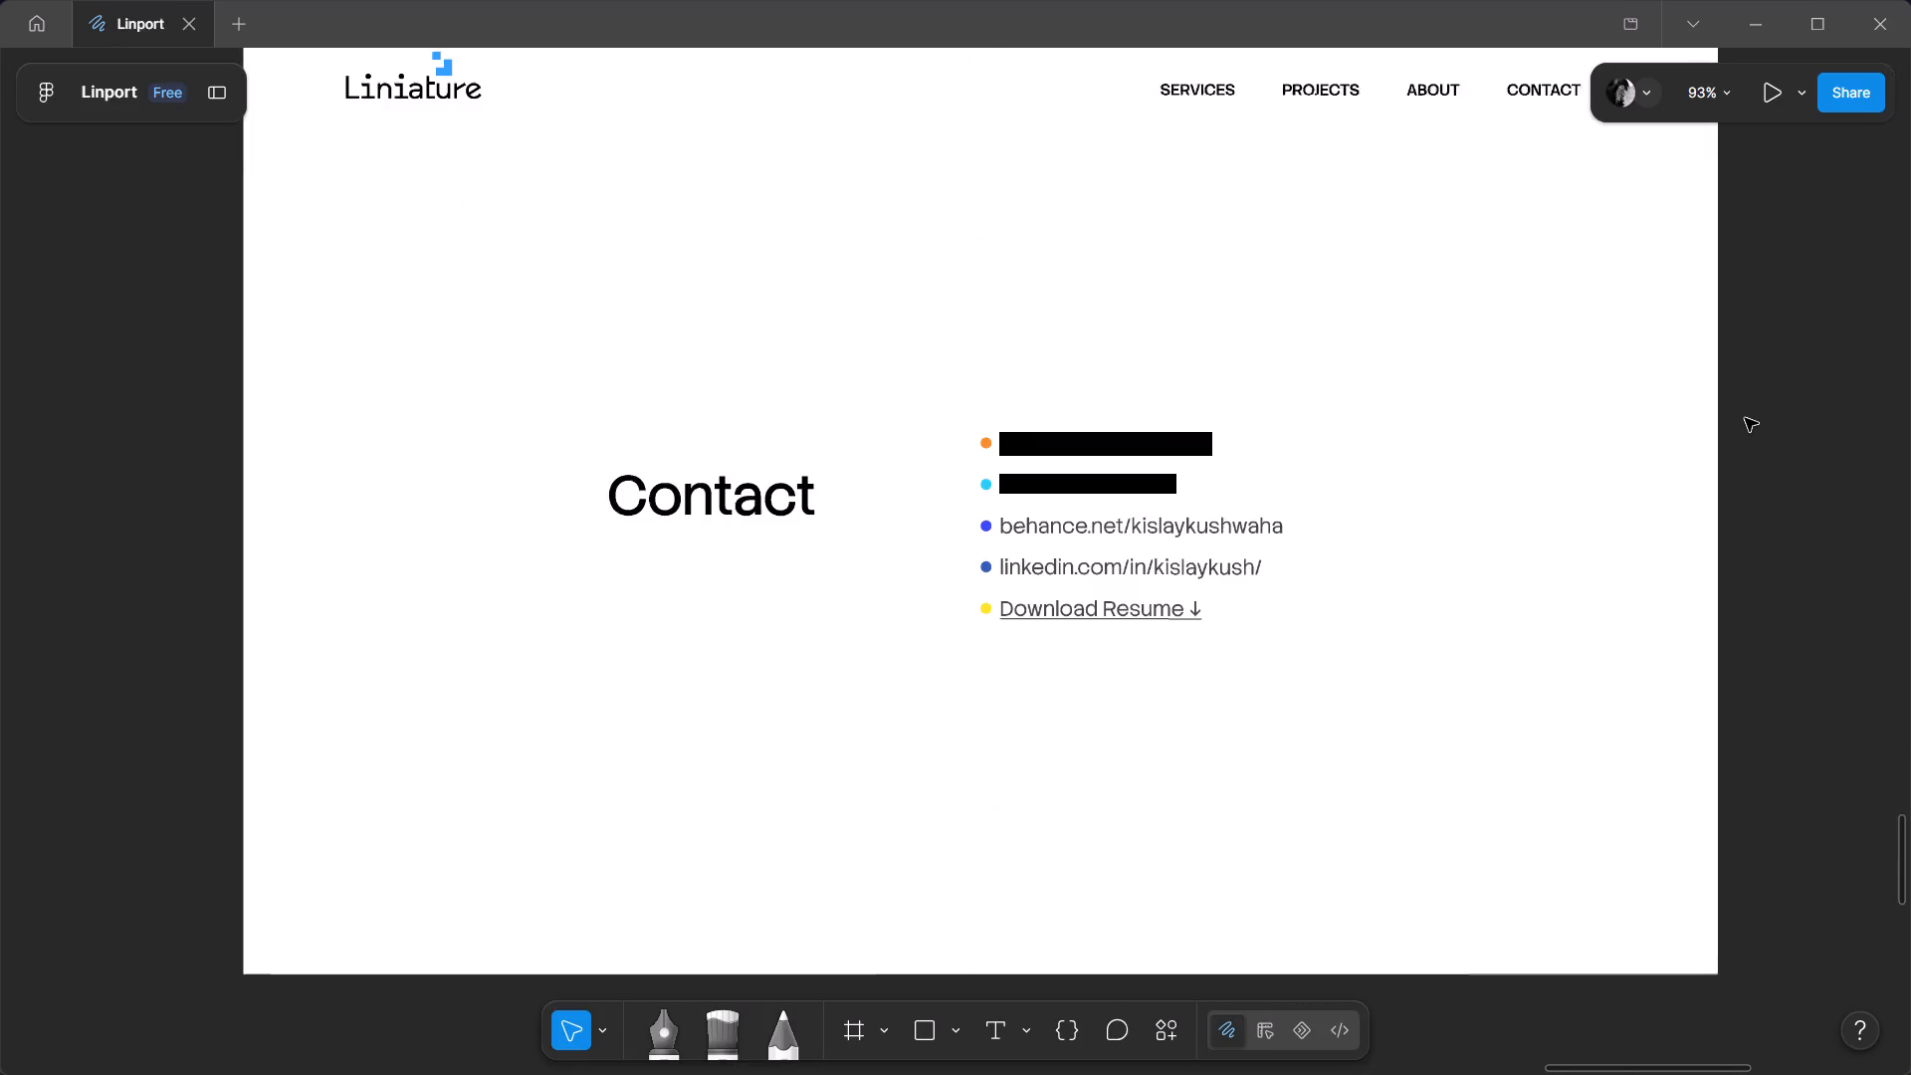
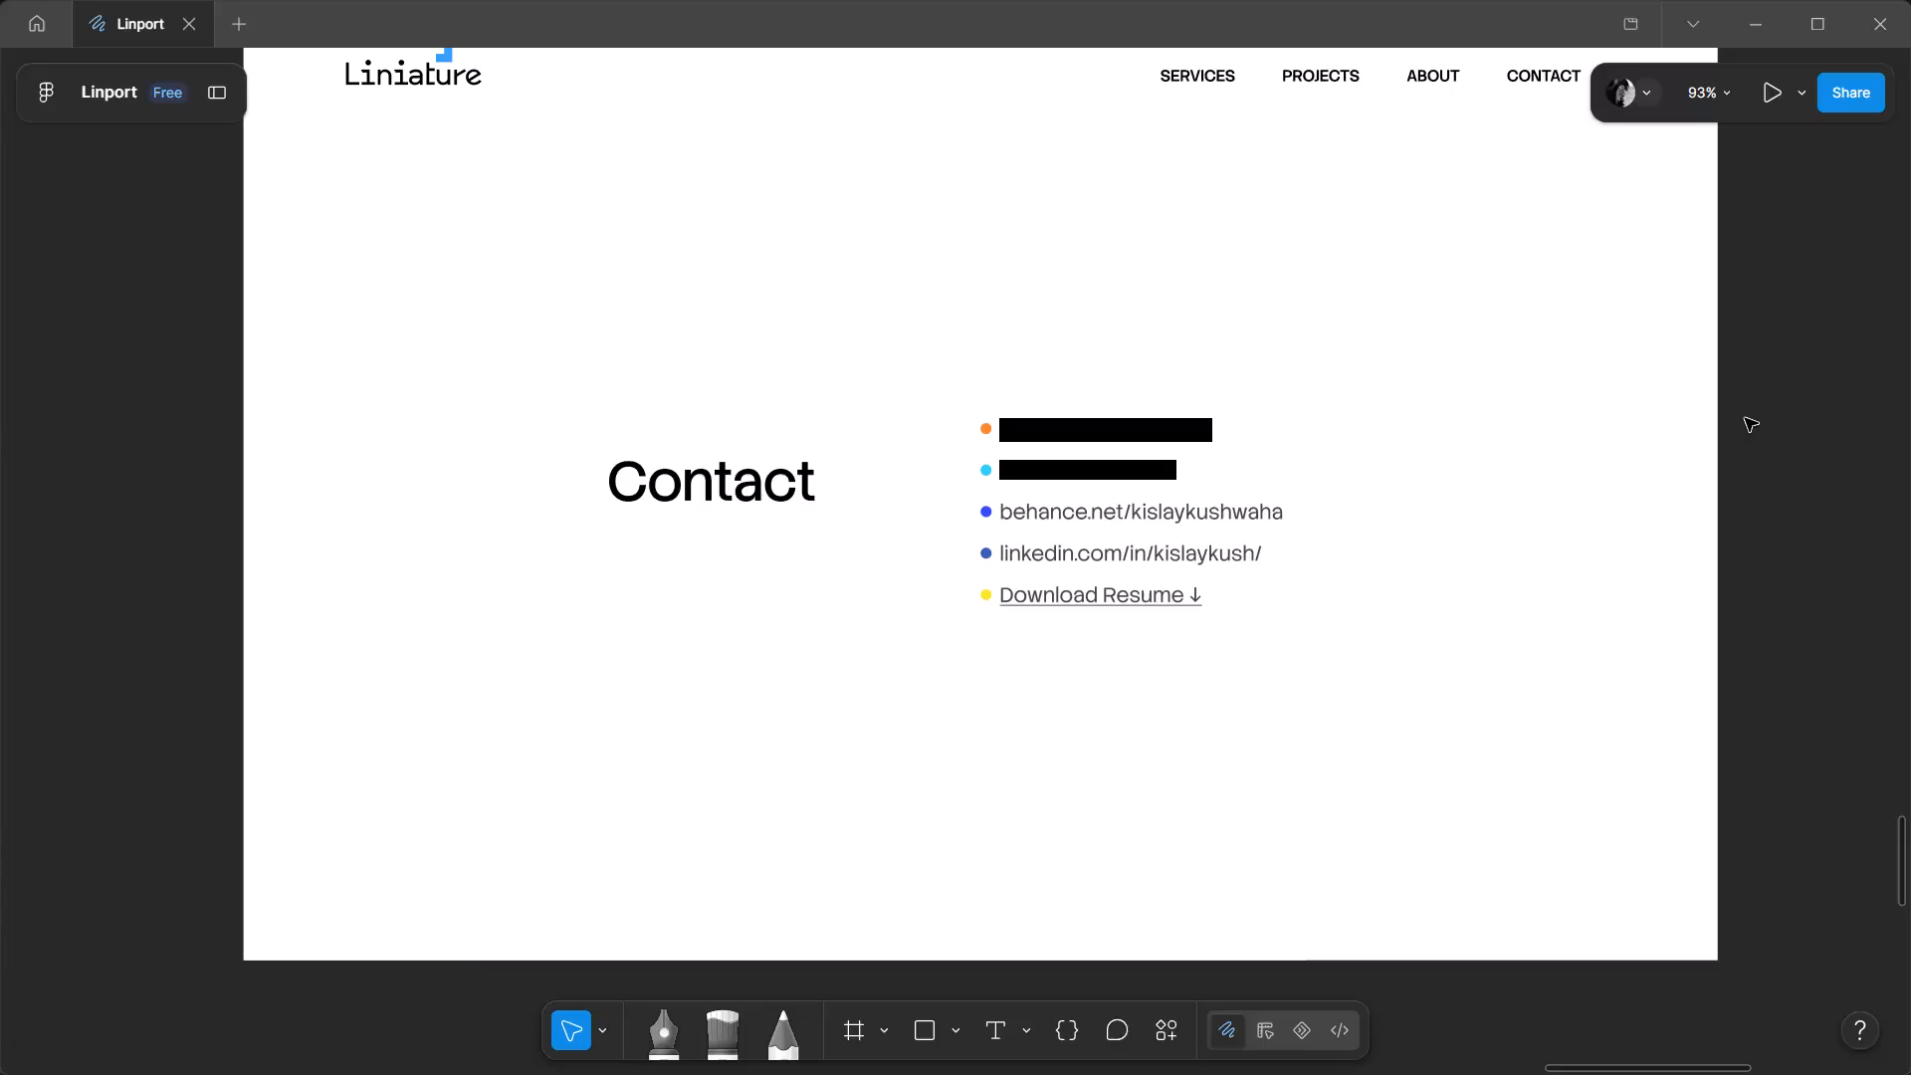
Review the Projects, Experience, Awards & Honor and Contact pages, comparing the layout and text size of their lists.
{"action": "scroll", "coordinate": [1353, 446], "scroll_direction": "down", "scroll_amount": 3, "text": "ctrl"}
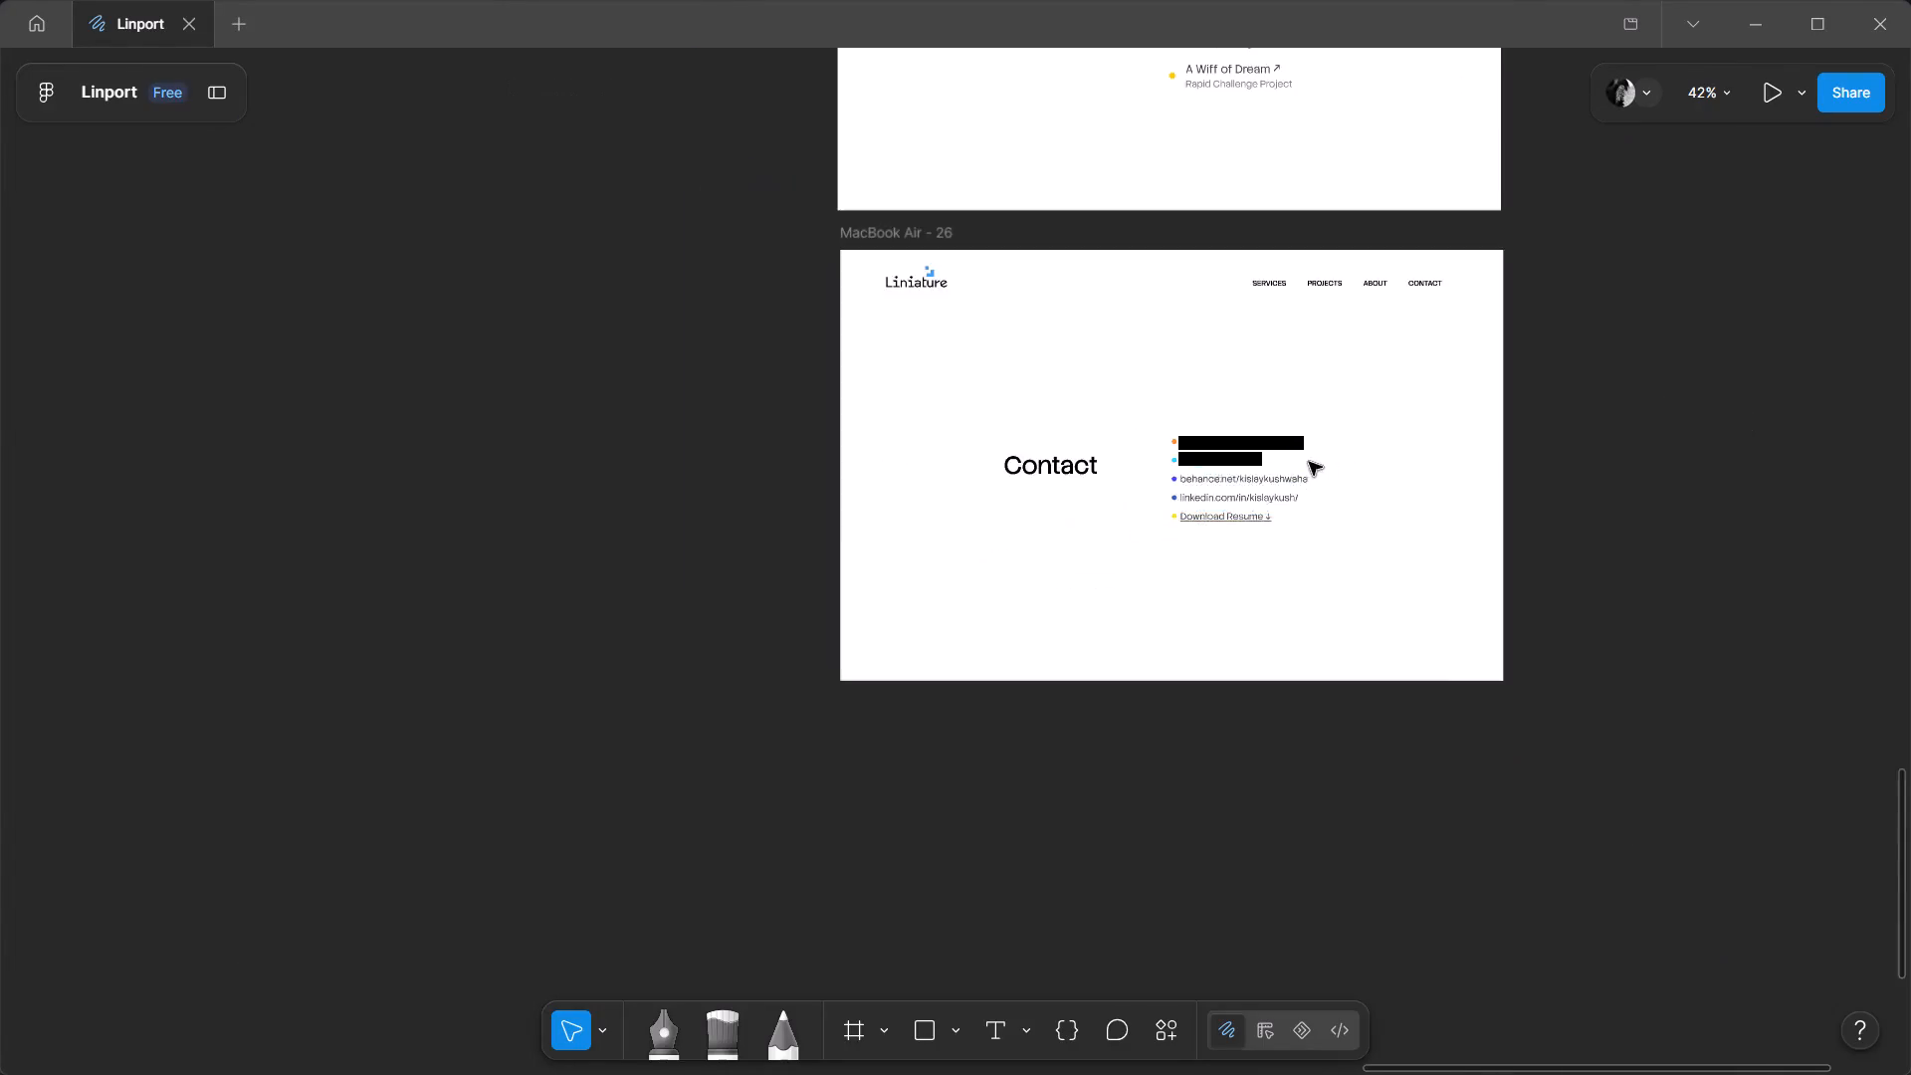
{"action": "scroll", "coordinate": [1463, 491], "scroll_direction": "up", "scroll_amount": 4}
{"action": "scroll", "coordinate": [1453, 500], "scroll_direction": "down", "scroll_amount": 1}
{"action": "scroll", "coordinate": [1276, 464], "scroll_direction": "up", "scroll_amount": 3, "text": "ctrl"}
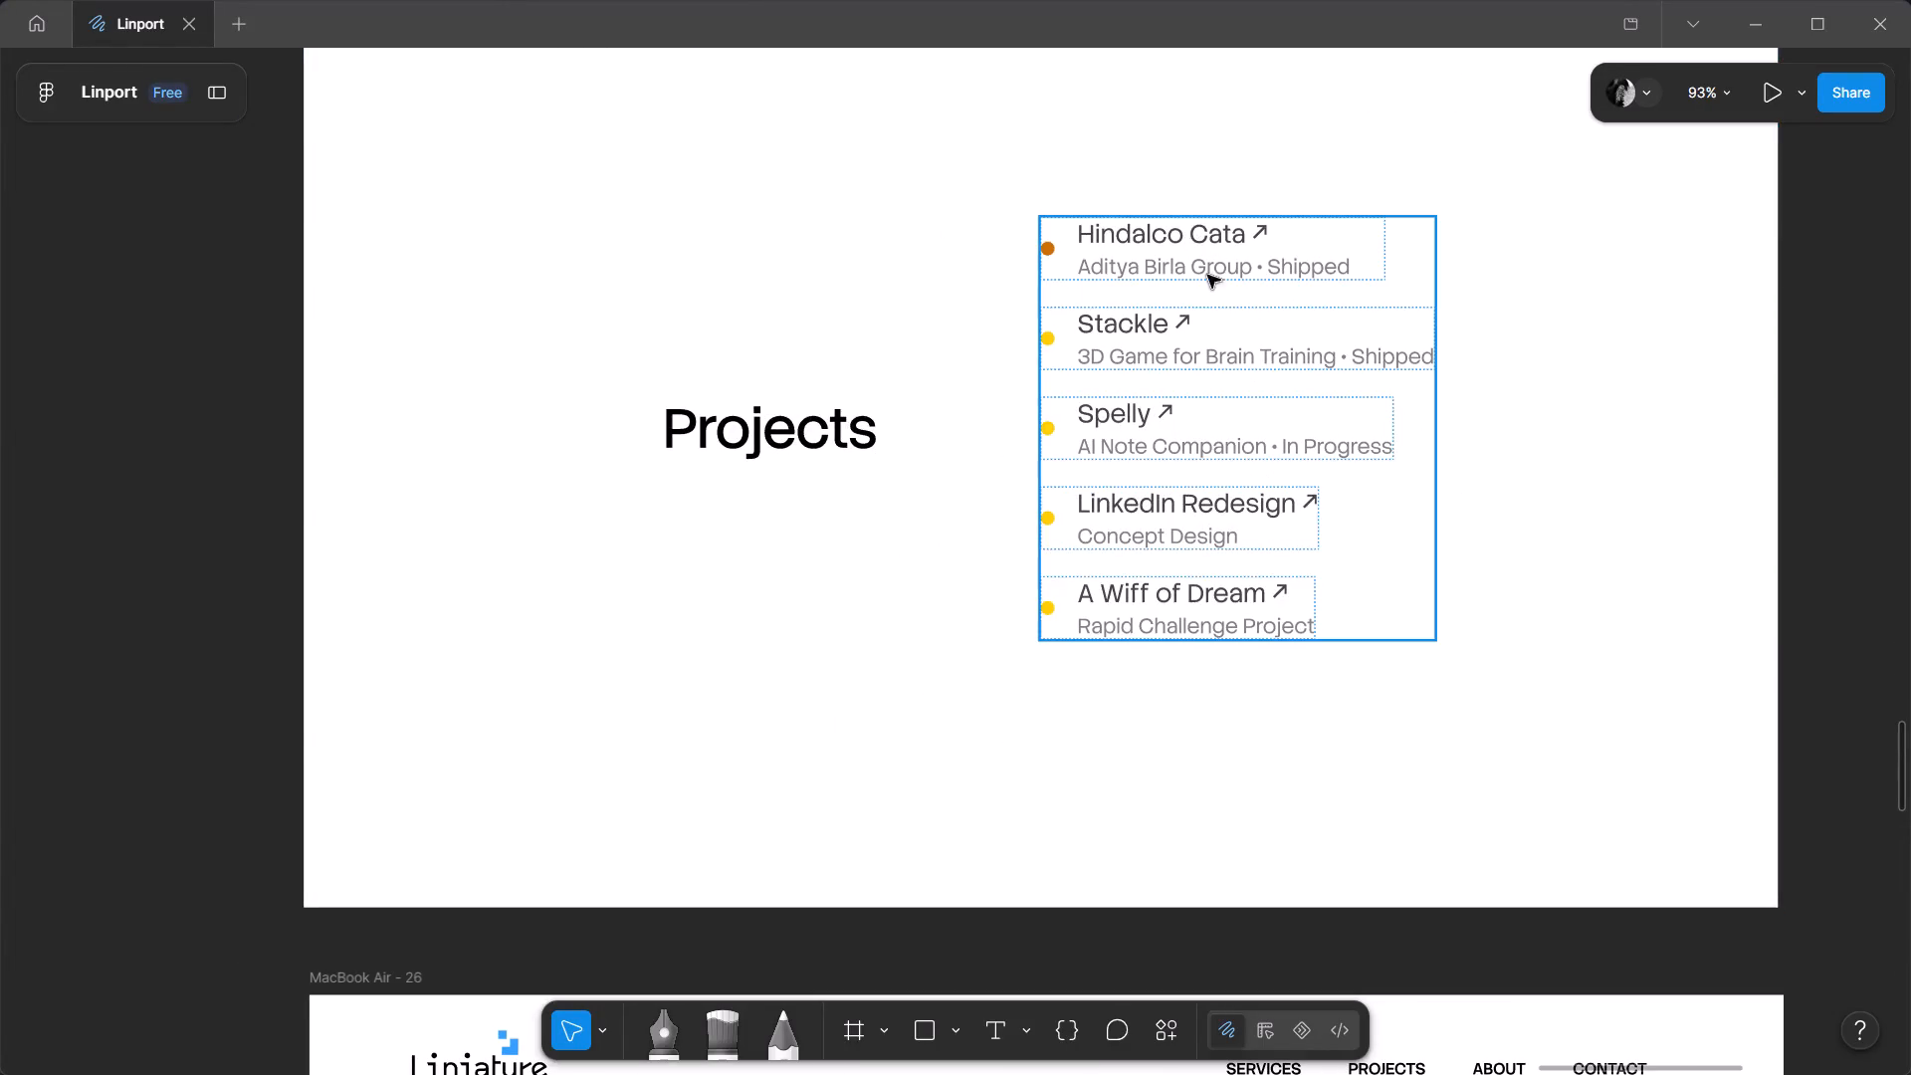
{"action": "scroll", "coordinate": [1398, 495], "scroll_direction": "up", "scroll_amount": 1, "text": "ctrl"}
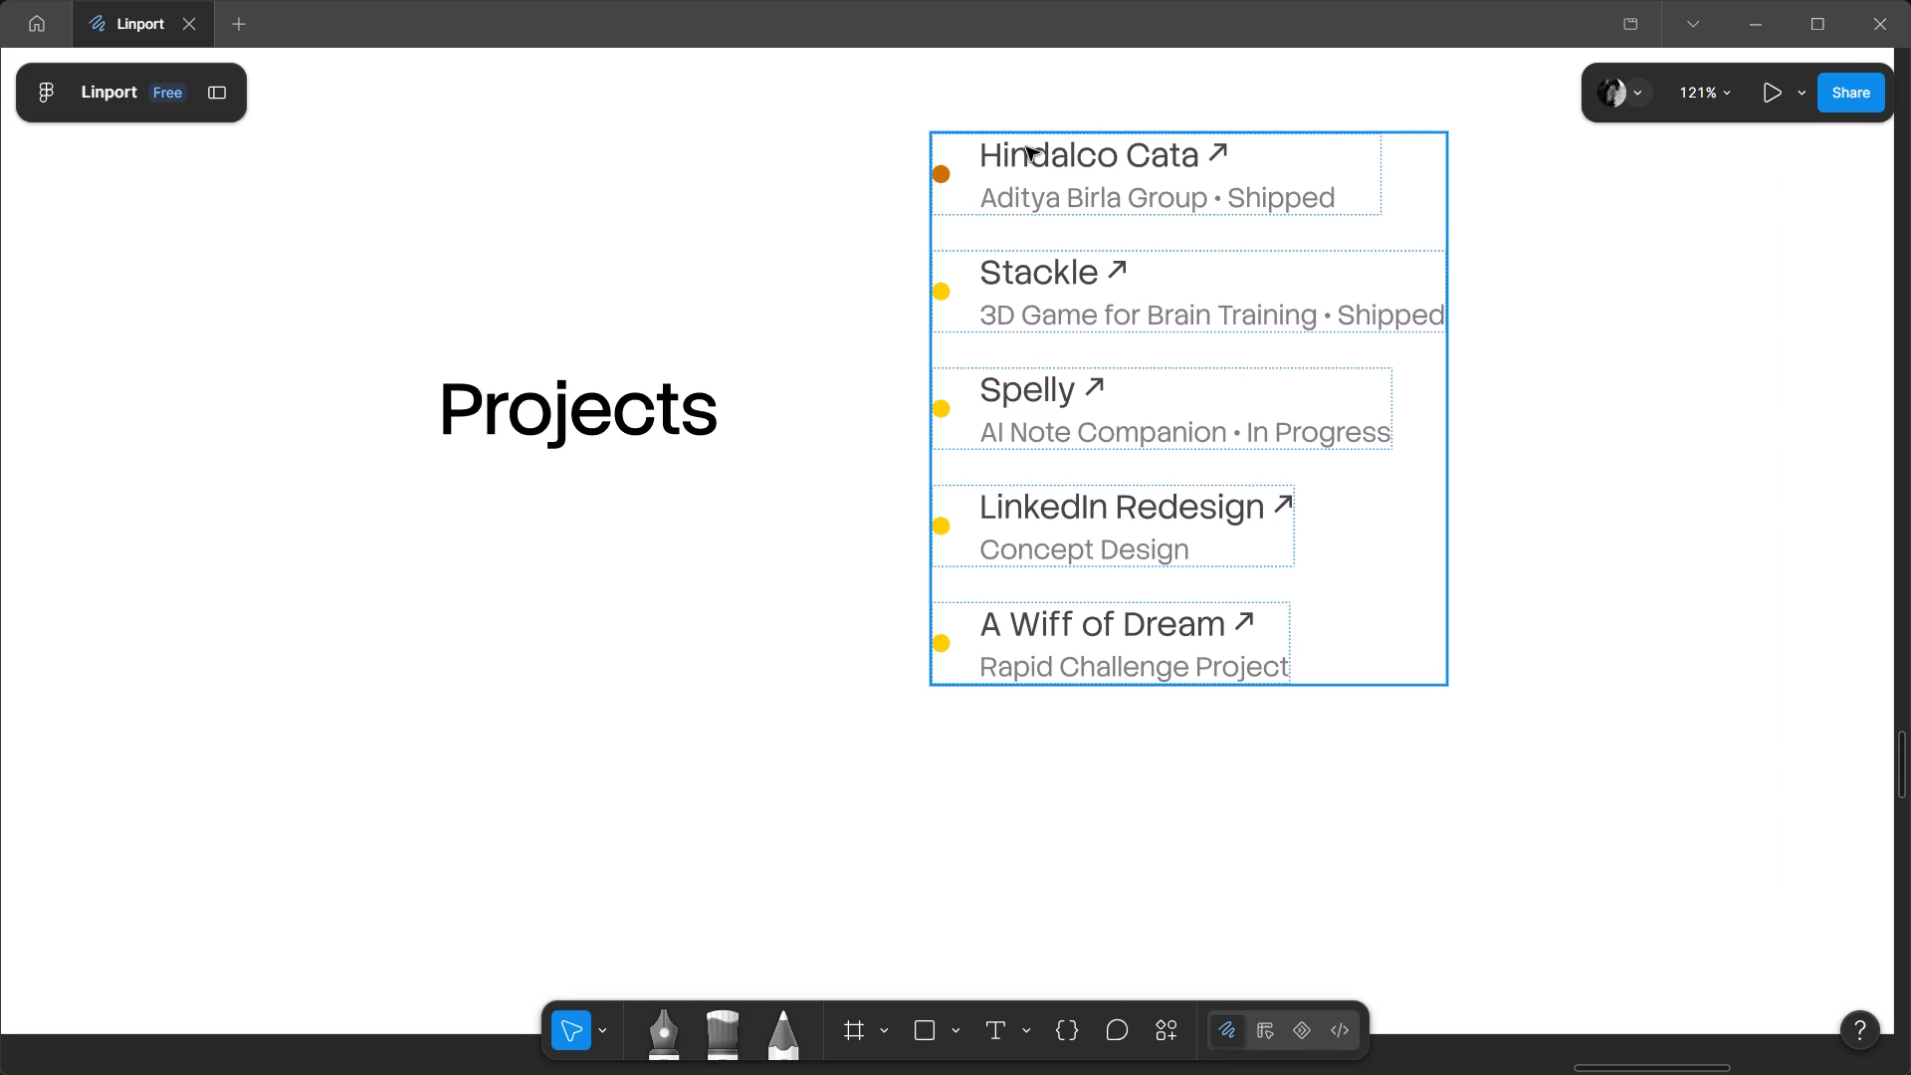
{"action": "scroll", "coordinate": [845, 449], "scroll_direction": "down", "scroll_amount": 1, "text": "ctrl"}
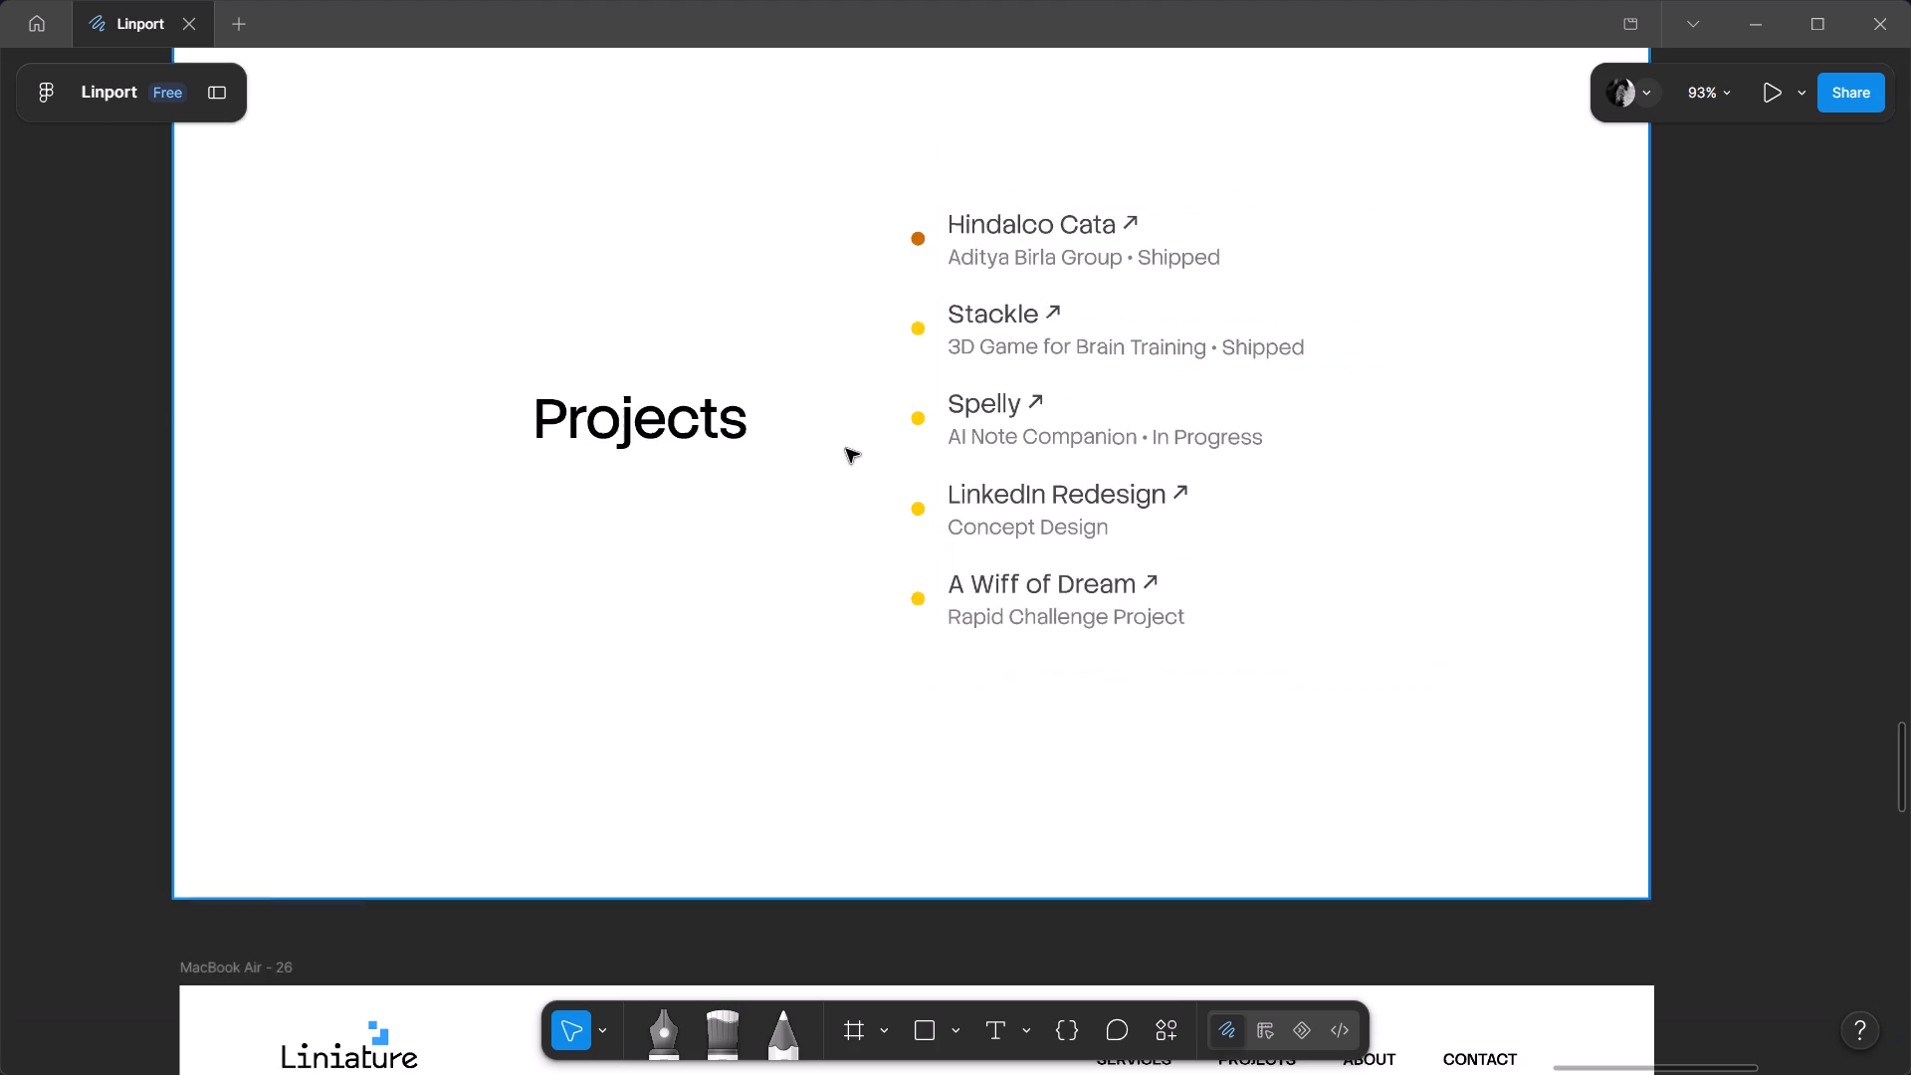
{"action": "scroll", "coordinate": [846, 449], "scroll_direction": "down", "scroll_amount": 1, "text": "ctrl"}
{"action": "scroll", "coordinate": [964, 385], "scroll_direction": "up", "scroll_amount": 4, "text": "ctrl"}
{"action": "scroll", "coordinate": [842, 400], "scroll_direction": "down", "scroll_amount": 2, "text": "ctrl"}
{"action": "scroll", "coordinate": [838, 404], "scroll_direction": "up", "scroll_amount": 7}
{"action": "scroll", "coordinate": [838, 404], "scroll_direction": "down", "scroll_amount": 2, "text": "ctrl"}
{"action": "scroll", "coordinate": [766, 495], "scroll_direction": "up", "scroll_amount": 7}
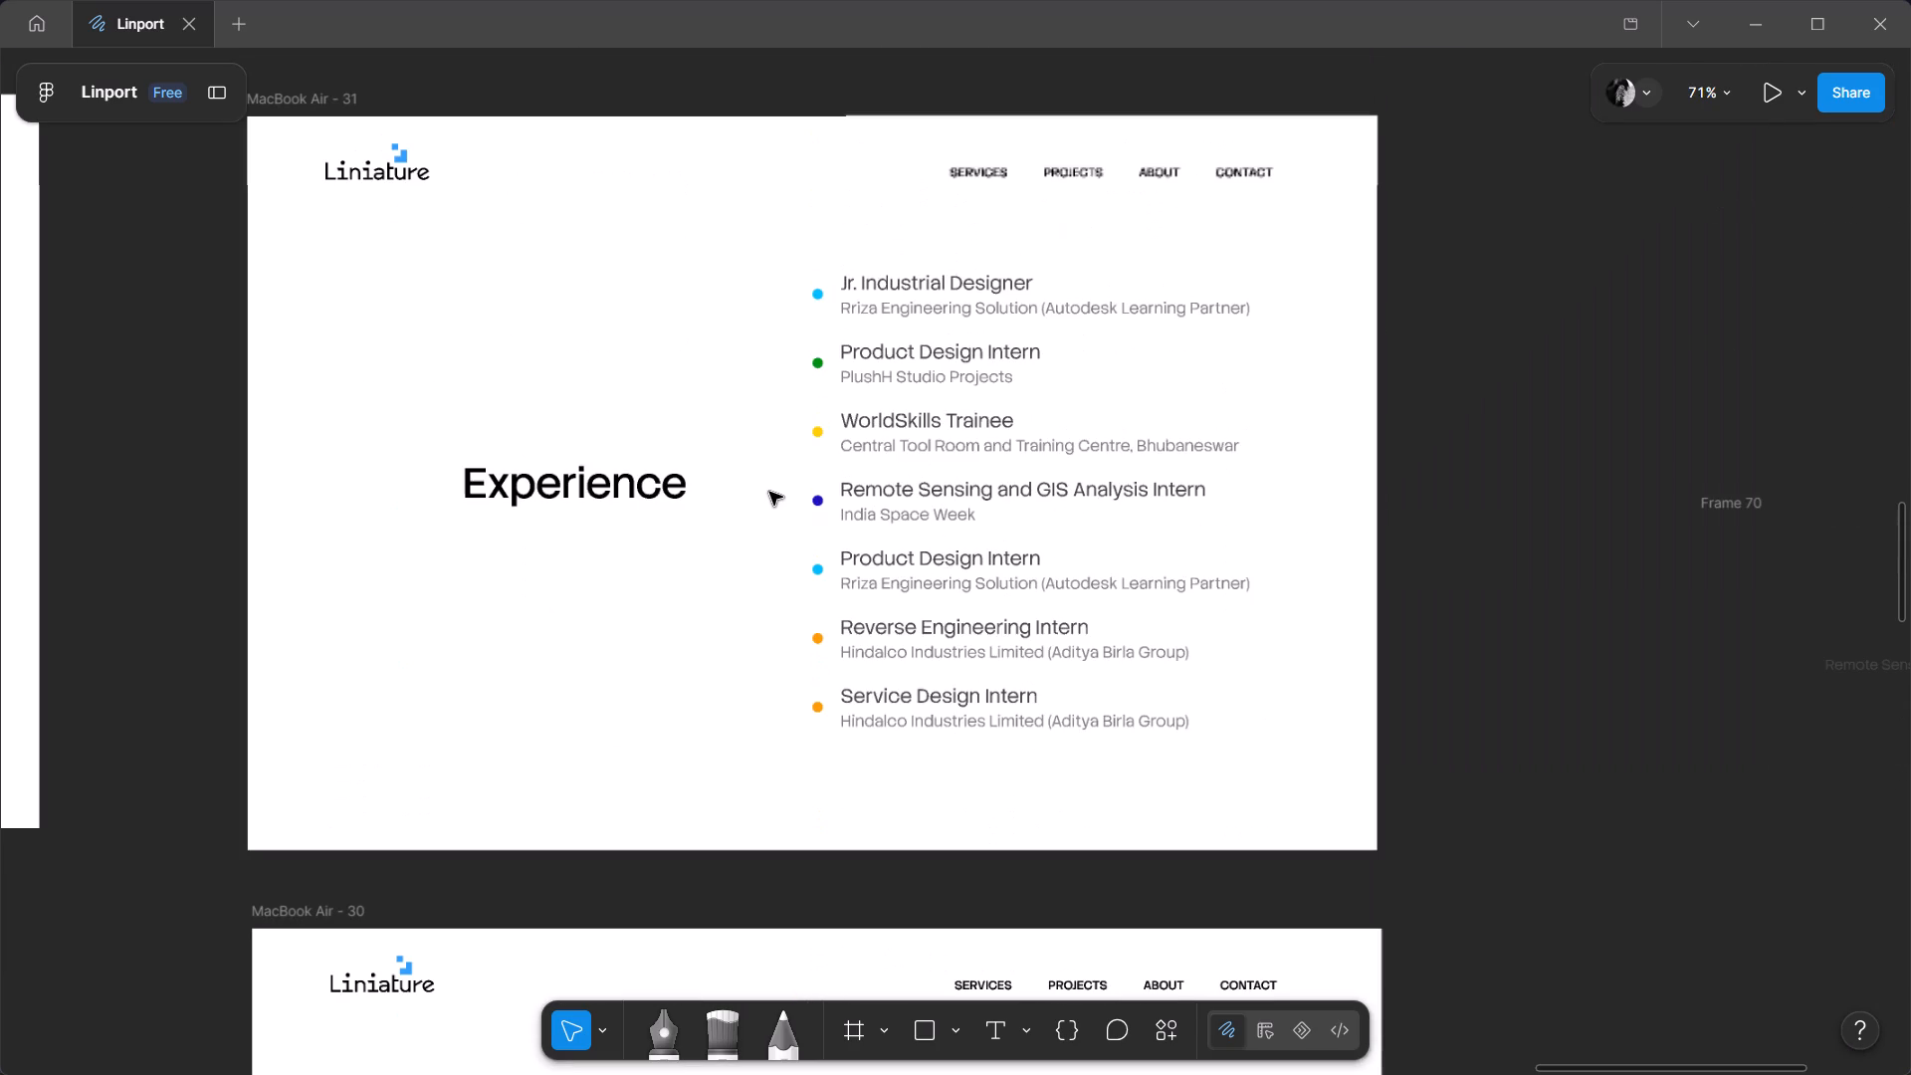
{"action": "scroll", "coordinate": [897, 439], "scroll_direction": "down", "scroll_amount": 3}
{"action": "scroll", "coordinate": [831, 696], "scroll_direction": "down", "scroll_amount": 3}
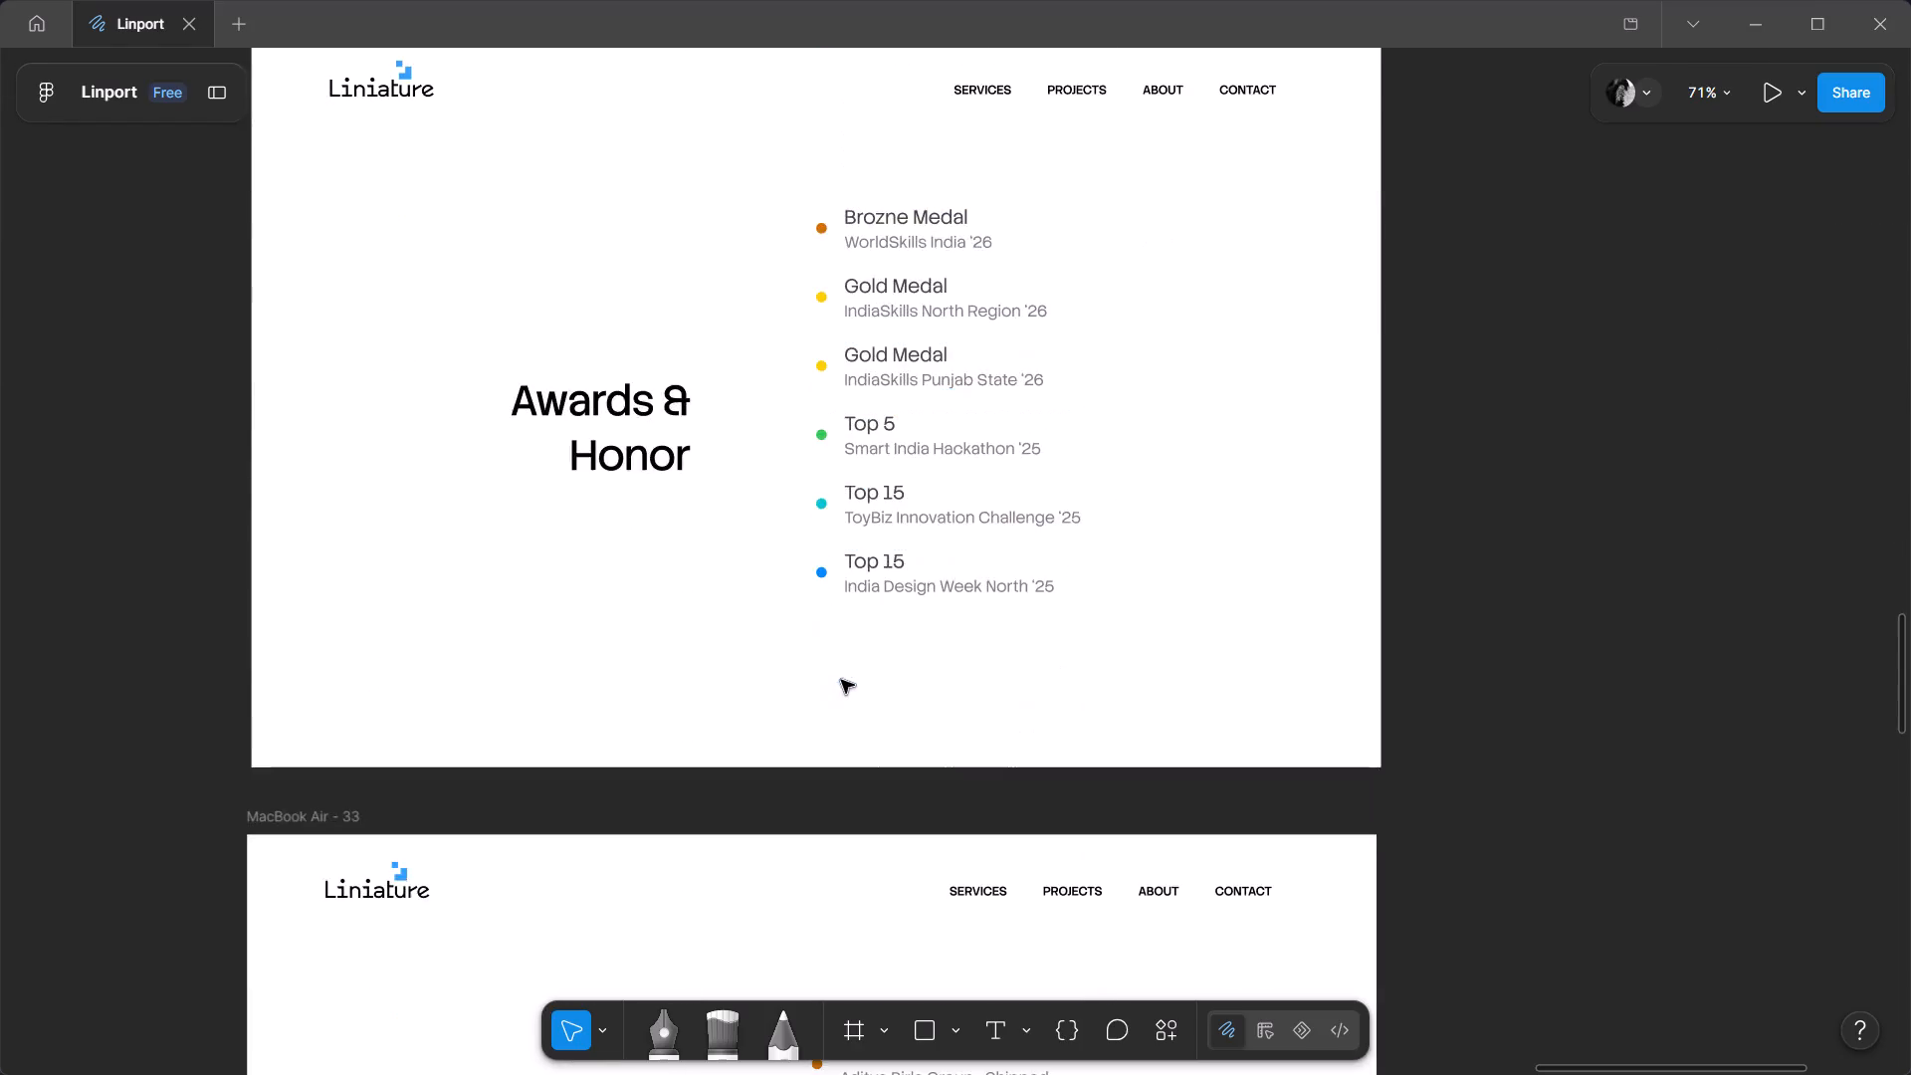
{"action": "scroll", "coordinate": [841, 680], "scroll_direction": "down", "scroll_amount": 4}
{"action": "scroll", "coordinate": [1069, 349], "scroll_direction": "down", "scroll_amount": 4}
{"action": "scroll", "coordinate": [888, 679], "scroll_direction": "down", "scroll_amount": 1}
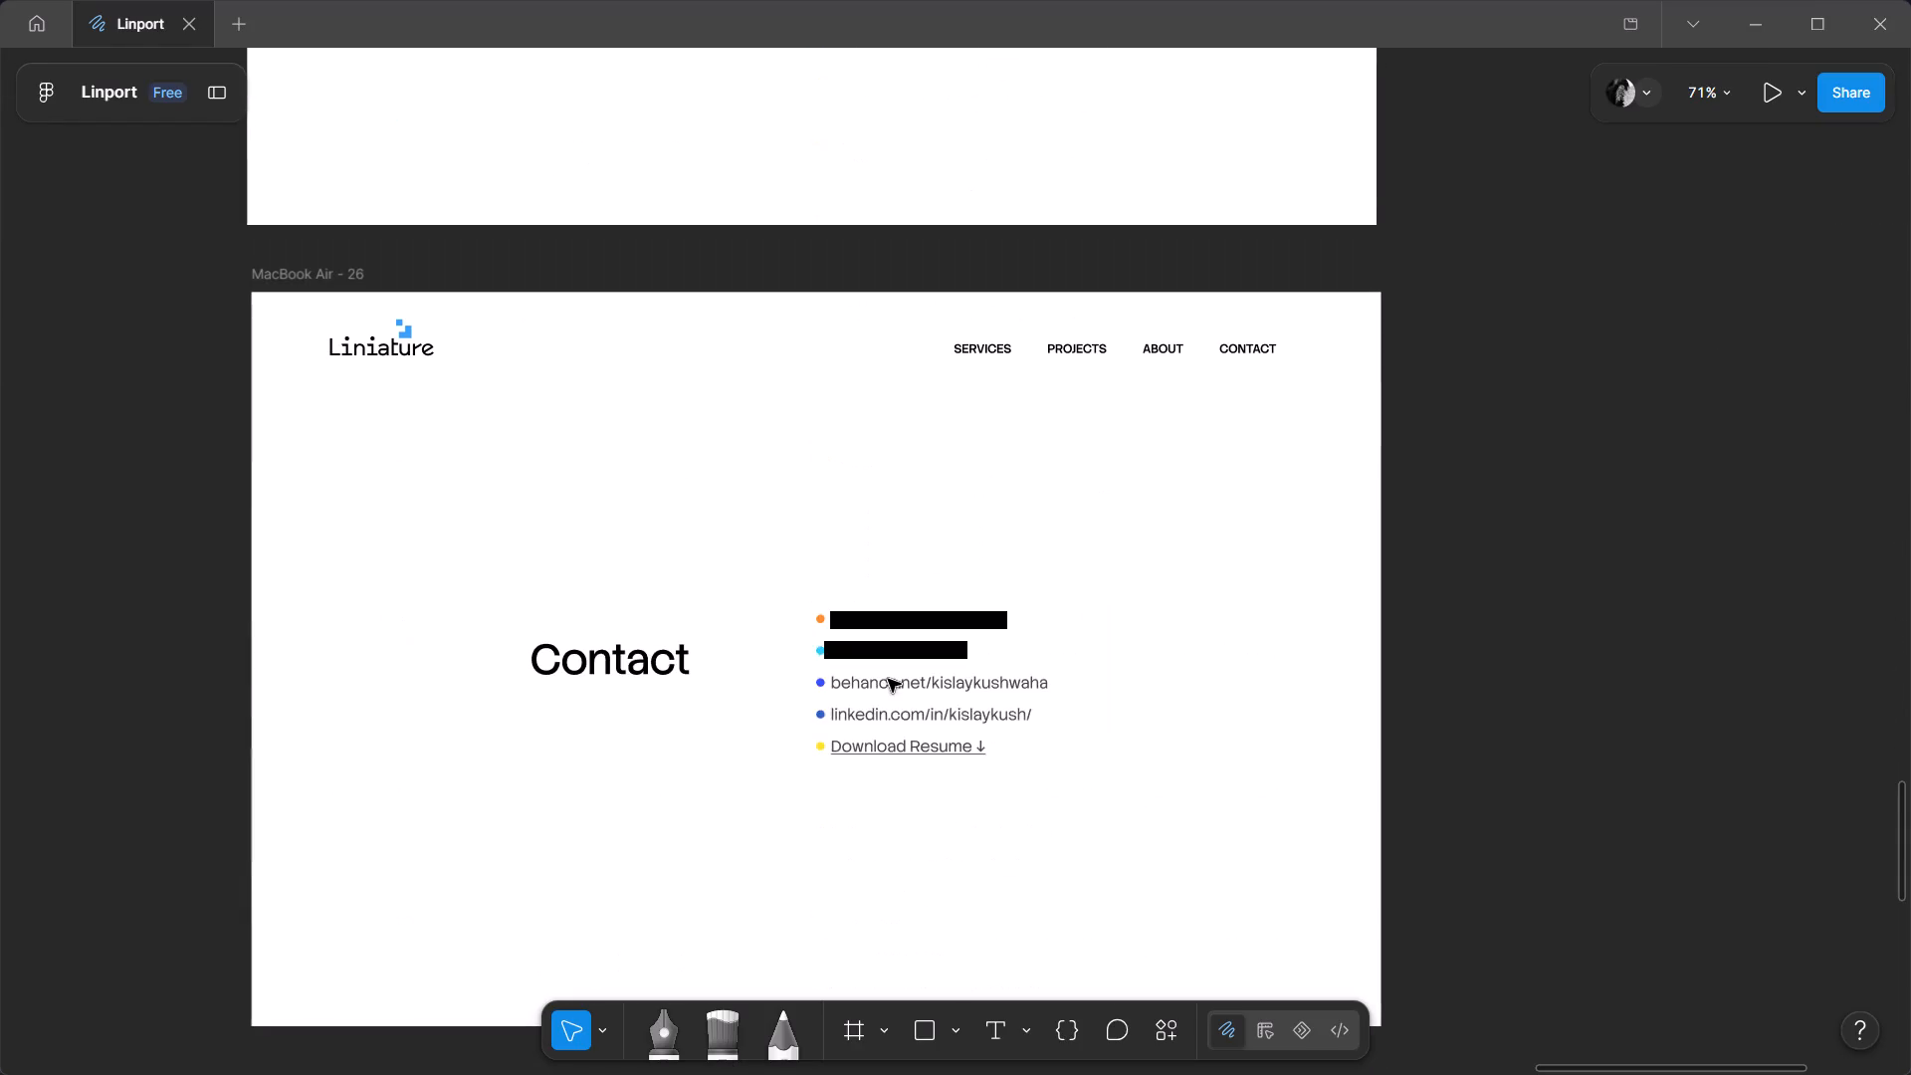
Set the font size of all five contact entry texts on the Contact page to 22.
{"action": "scroll", "coordinate": [907, 622], "scroll_direction": "up", "scroll_amount": 7, "text": "ctrl"}
{"action": "scroll", "coordinate": [907, 622], "scroll_direction": "down", "scroll_amount": 3, "text": "ctrl"}
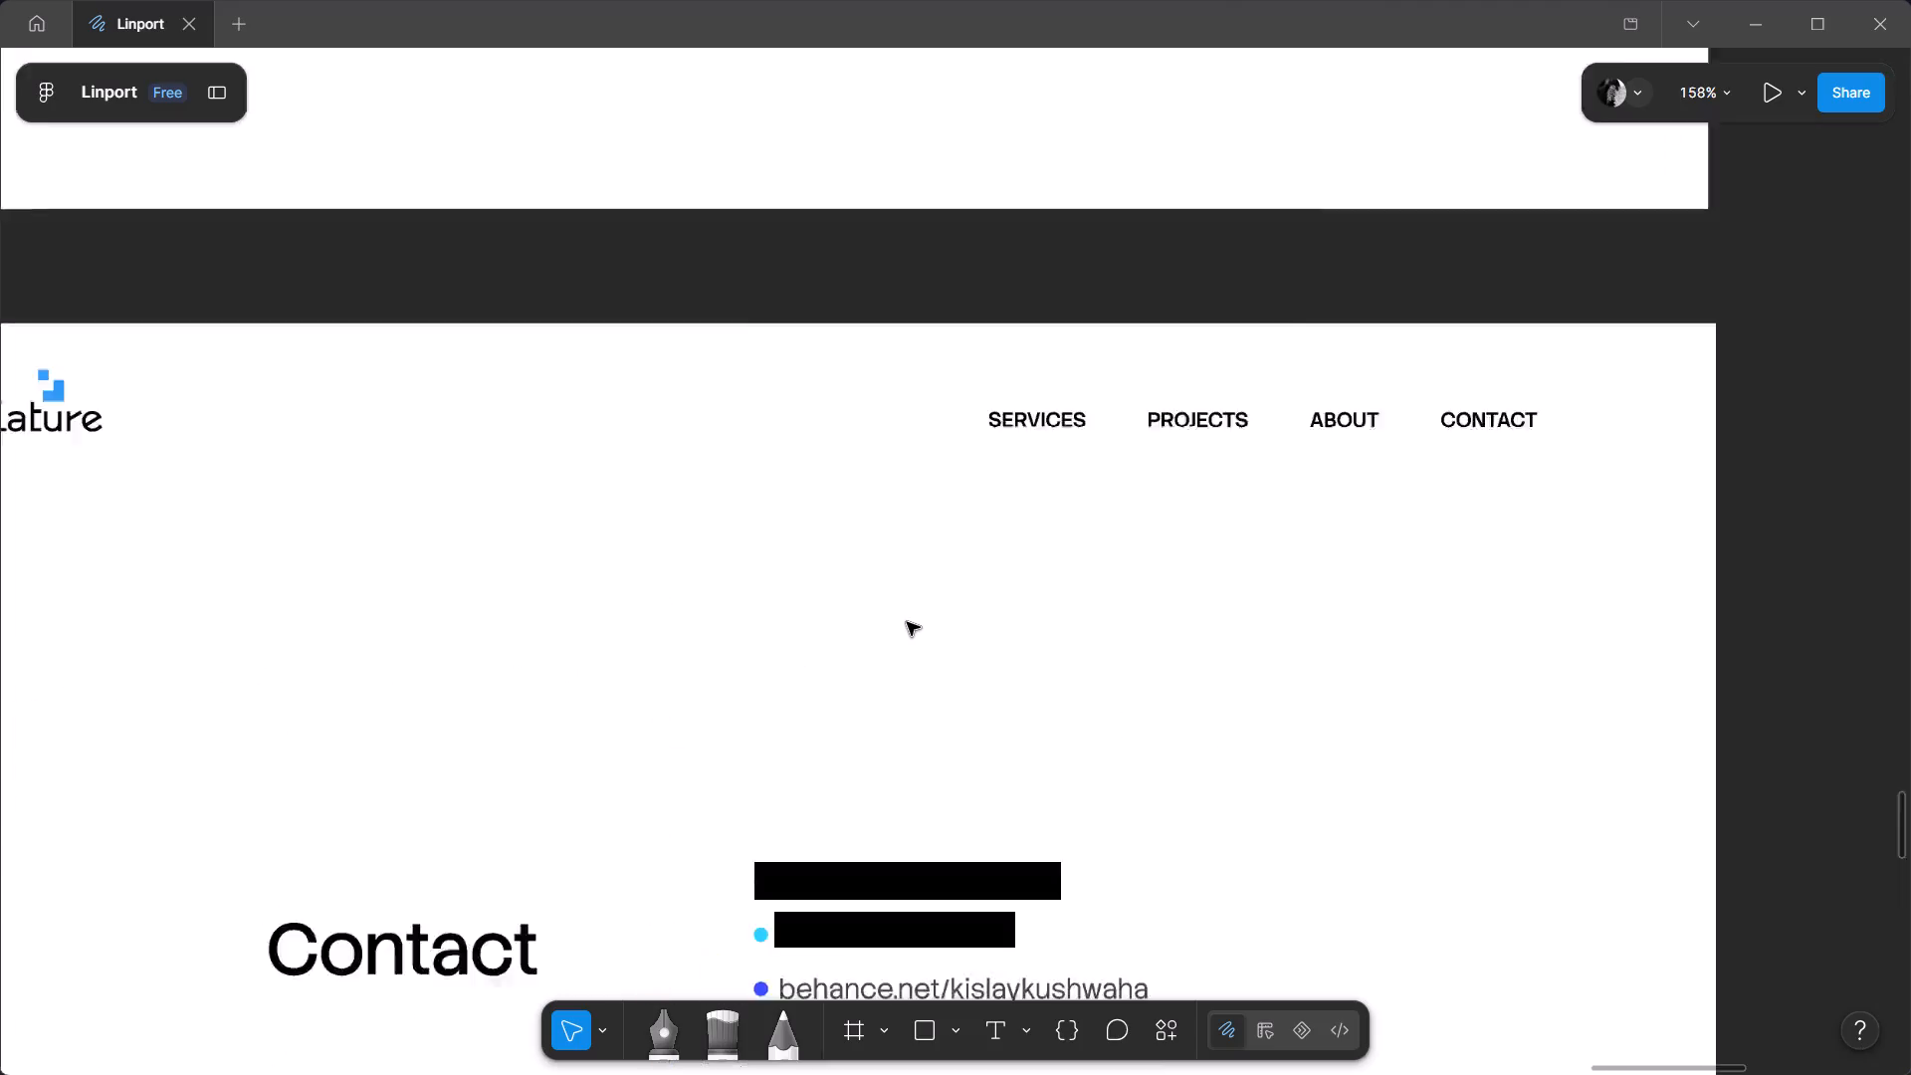
{"action": "scroll", "coordinate": [907, 622], "scroll_direction": "down", "scroll_amount": 2, "text": "ctrl"}
{"action": "scroll", "coordinate": [907, 622], "scroll_direction": "down", "scroll_amount": 2}
{"action": "scroll", "coordinate": [943, 489], "scroll_direction": "up", "scroll_amount": 3, "text": "ctrl"}
{"action": "left_click_drag", "start_coordinate": [1144, 800], "coordinate": [922, 506], "text": "ctrl+shift"}
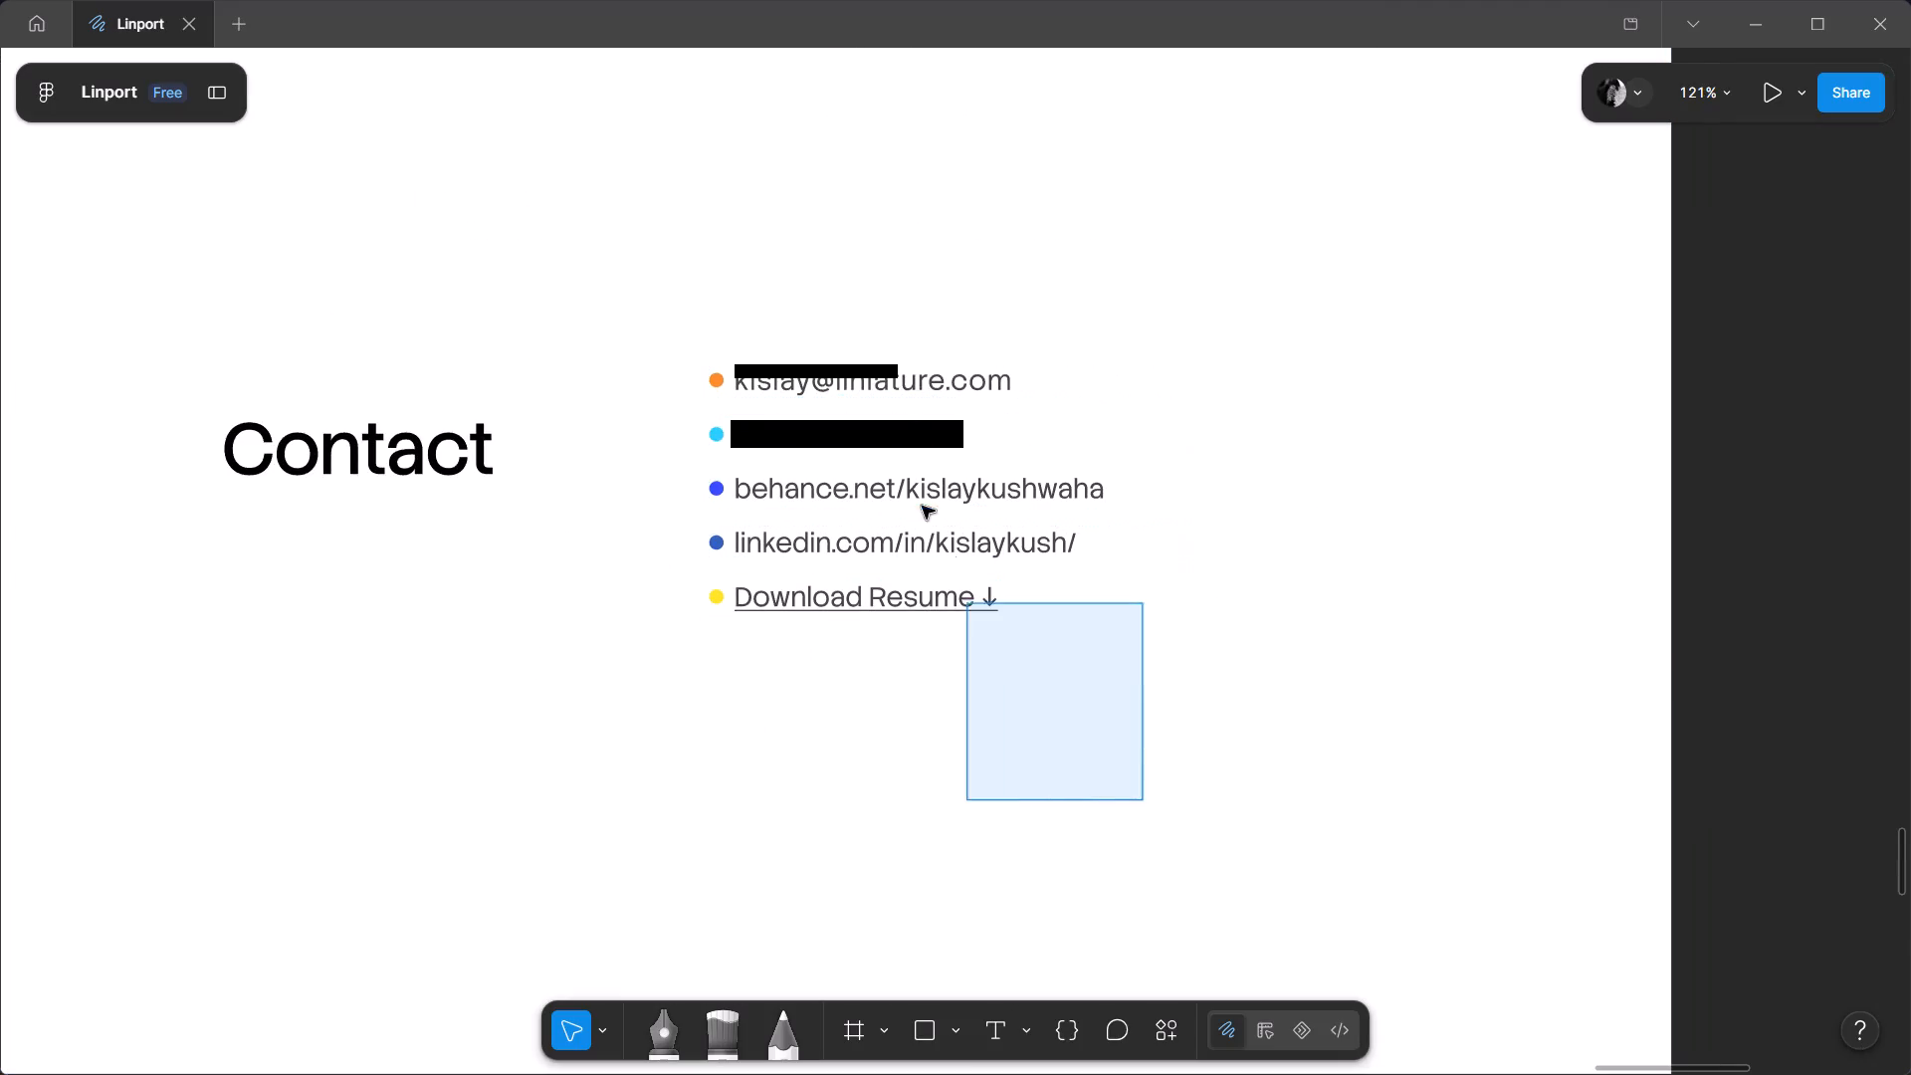
{"action": "left_click_drag", "start_coordinate": [922, 506], "coordinate": [805, 308], "text": "ctrl+shift"}
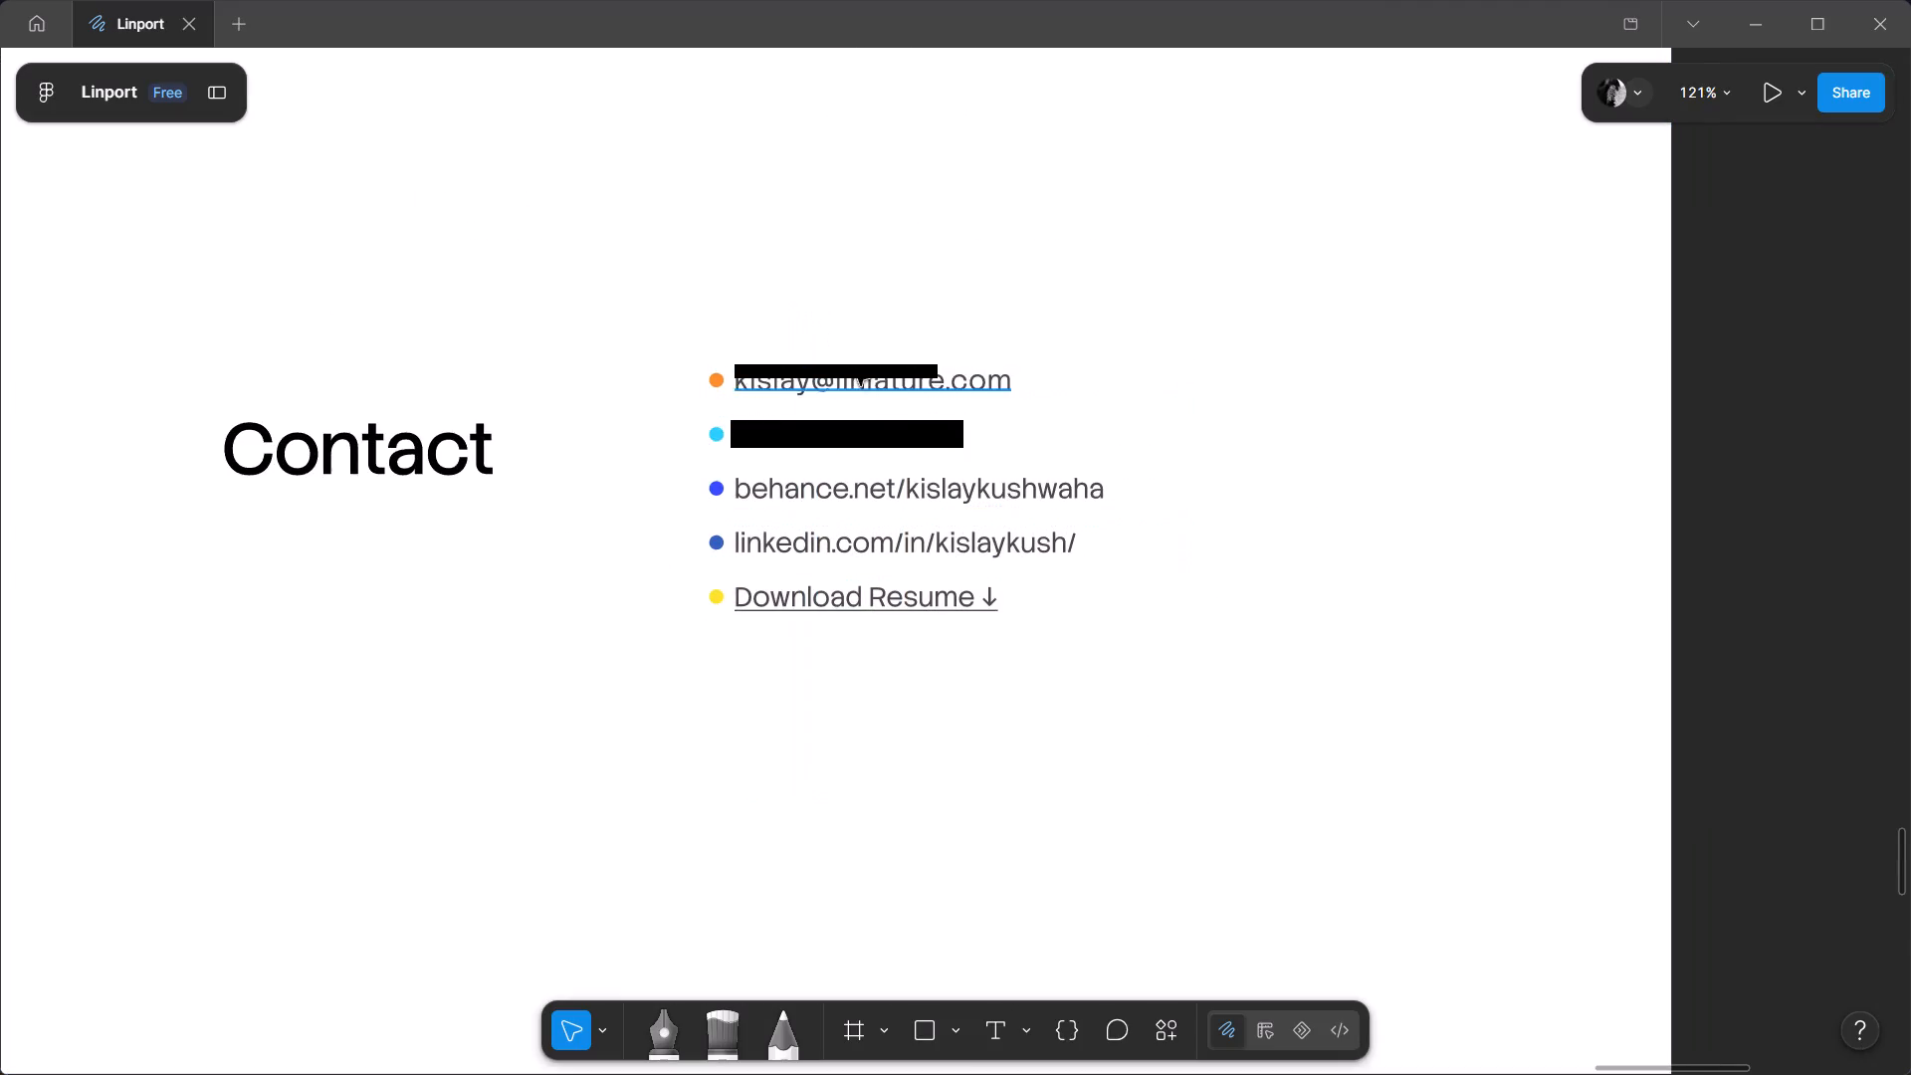
{"action": "left_click", "coordinate": [936, 379], "text": "ctrl+shift"}
{"action": "left_click", "coordinate": [925, 431], "text": "ctrl+shift"}
{"action": "left_click", "coordinate": [1003, 501], "text": "ctrl+shift"}
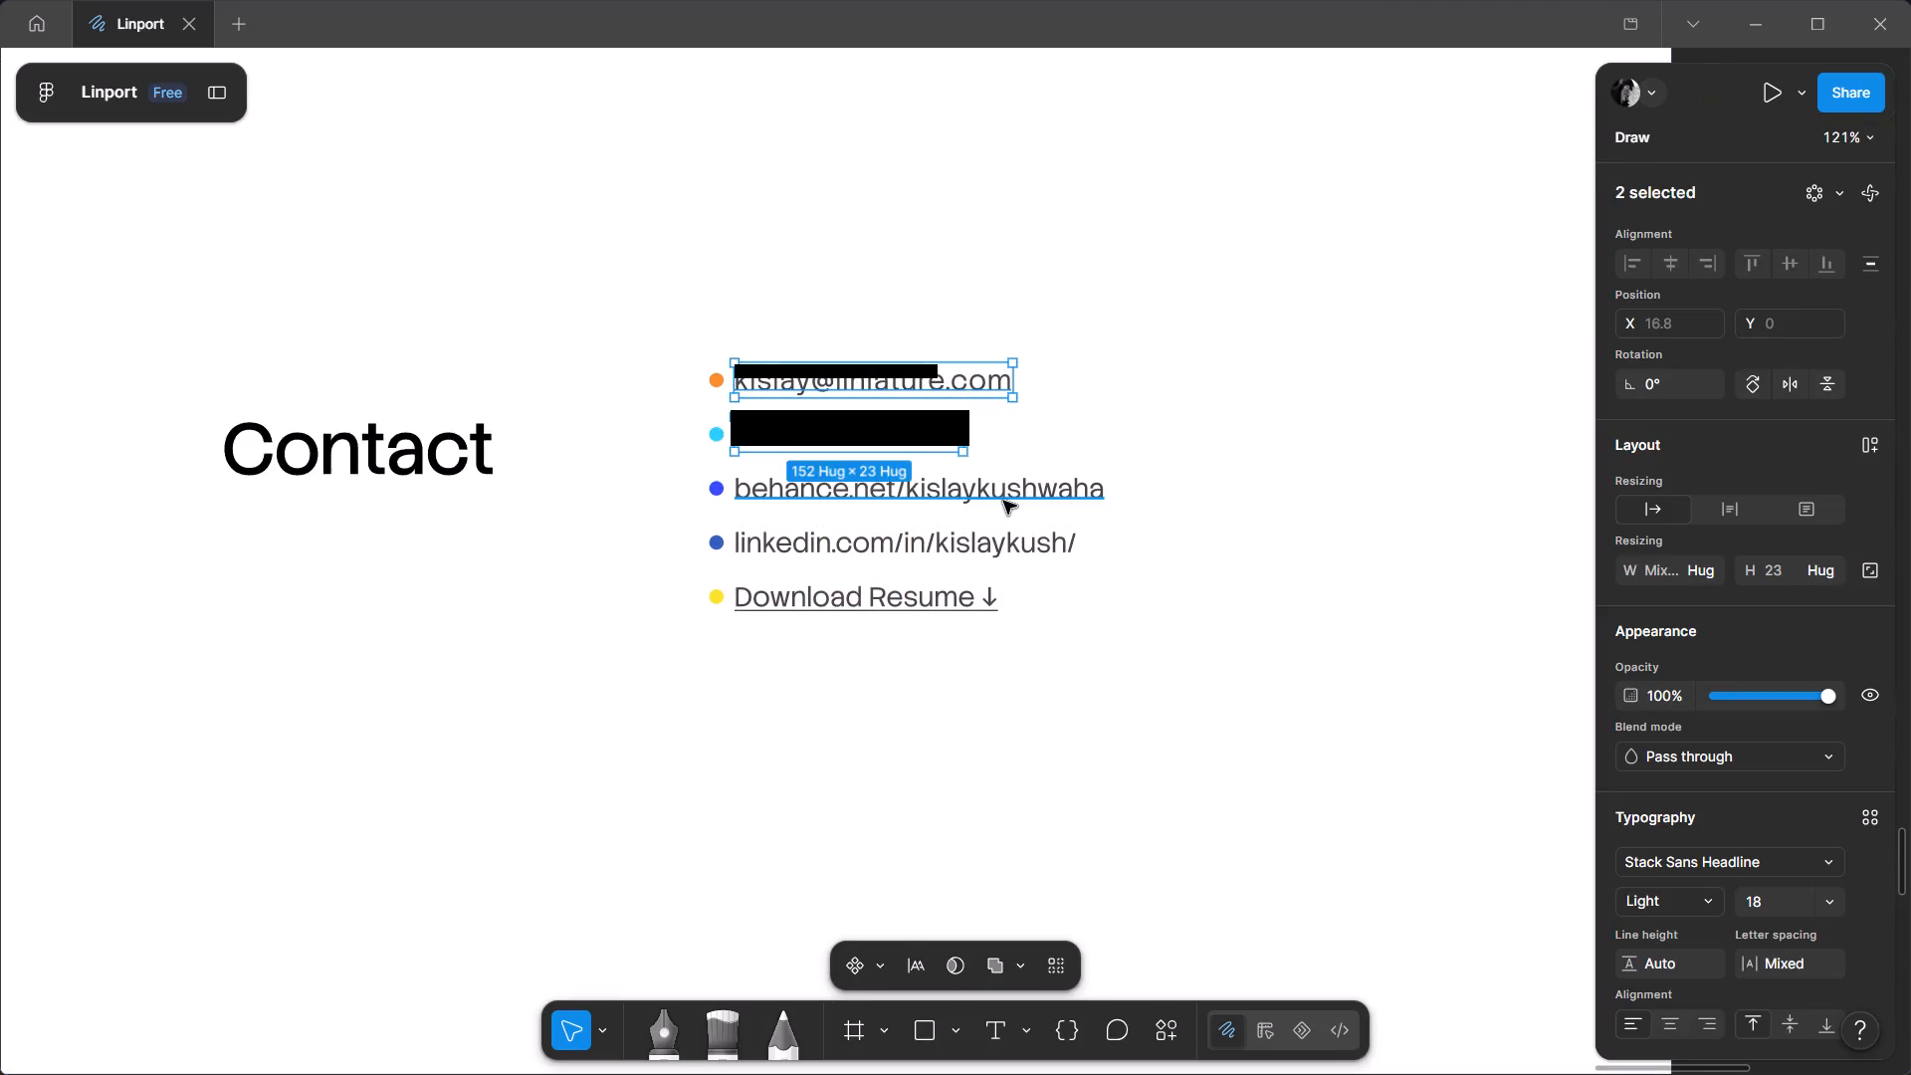
{"action": "left_click", "coordinate": [1007, 542], "text": "ctrl+shift"}
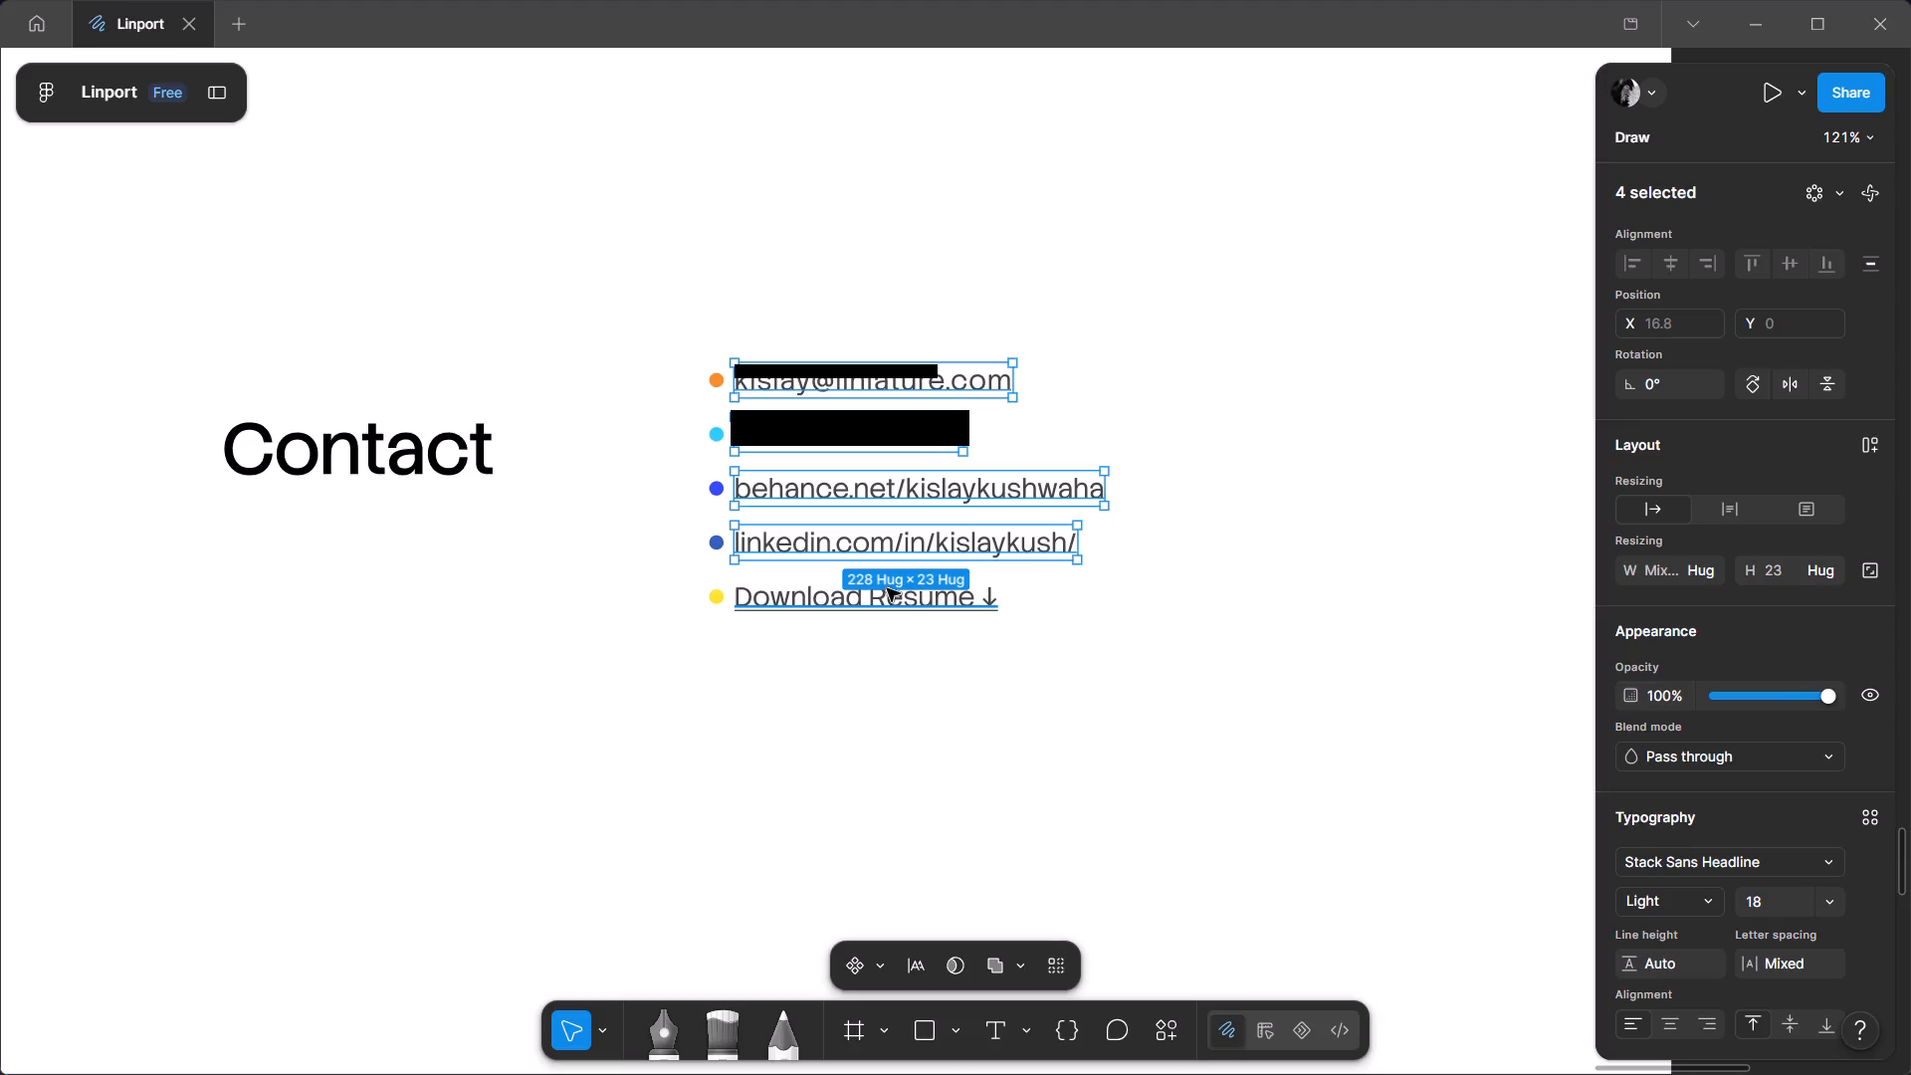
{"action": "left_click", "coordinate": [887, 588], "text": "ctrl+shift"}
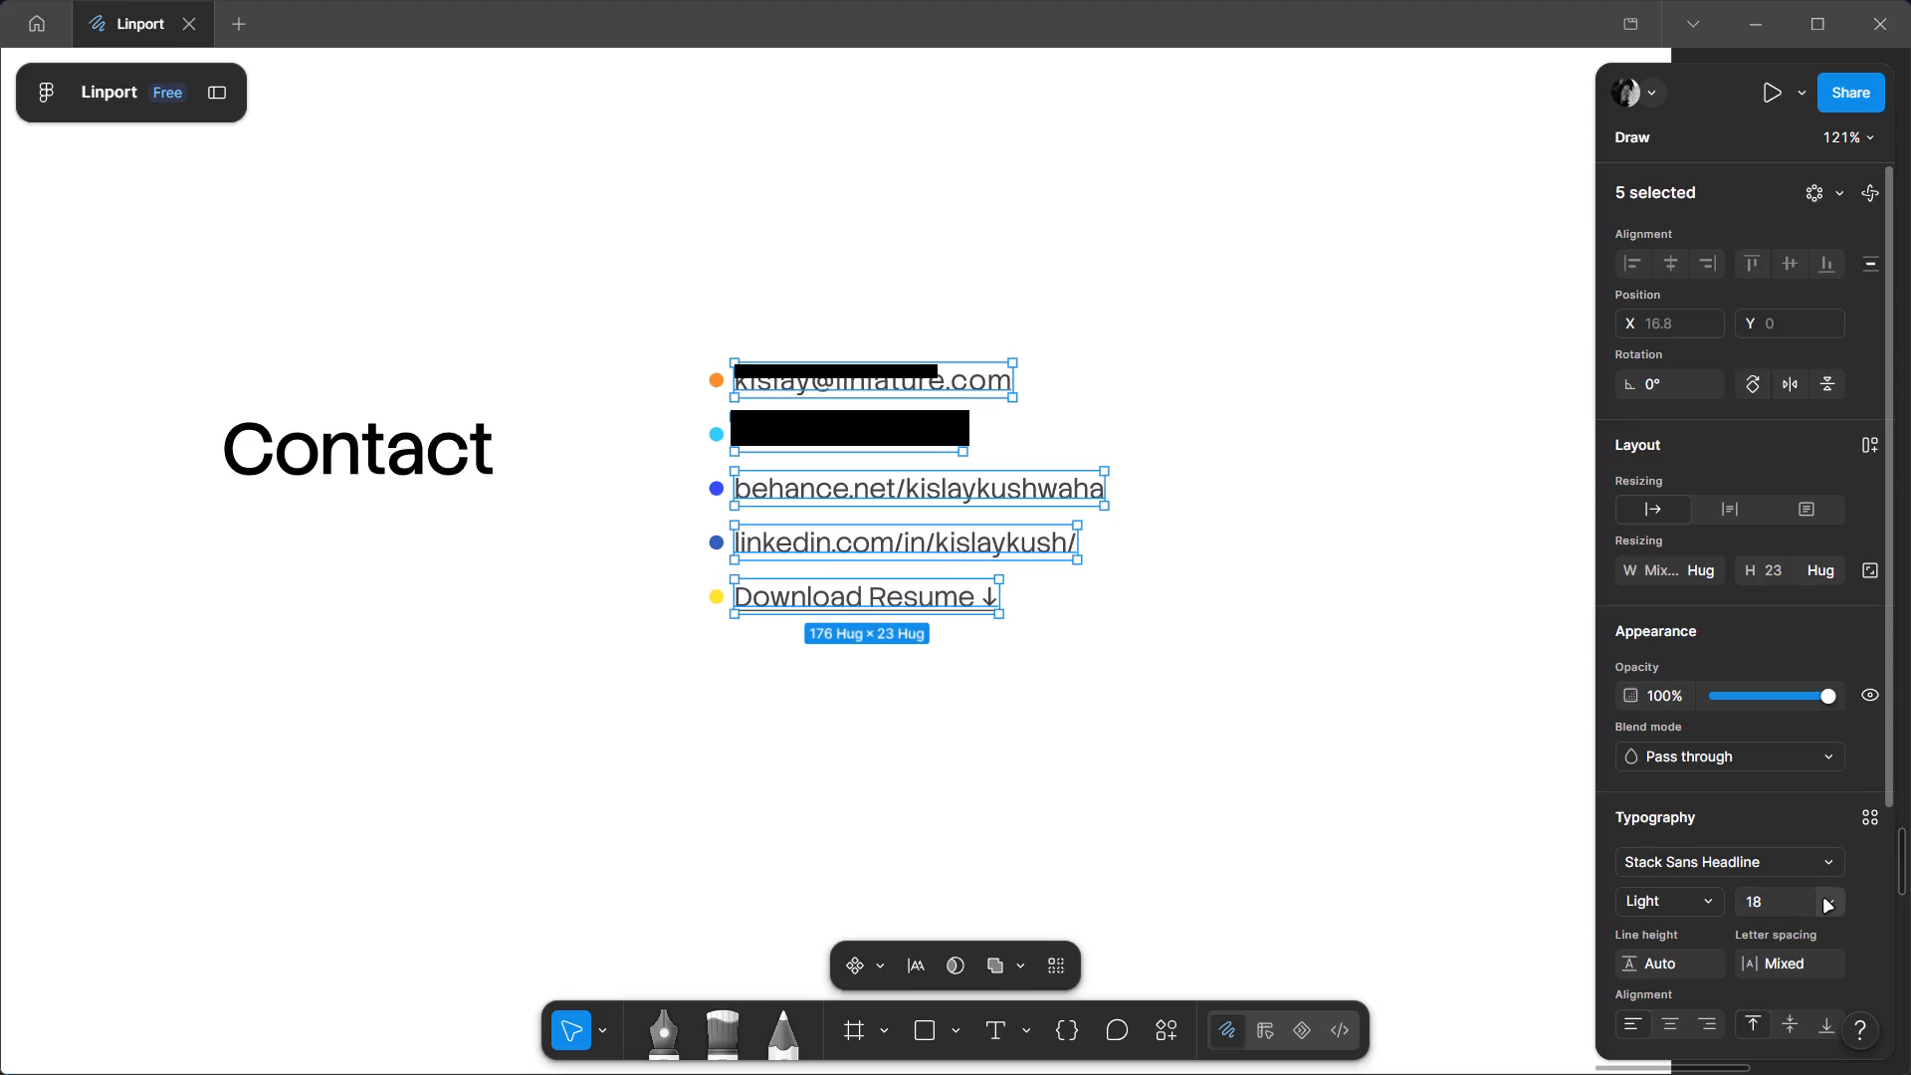
{"action": "left_click", "coordinate": [1826, 900]}
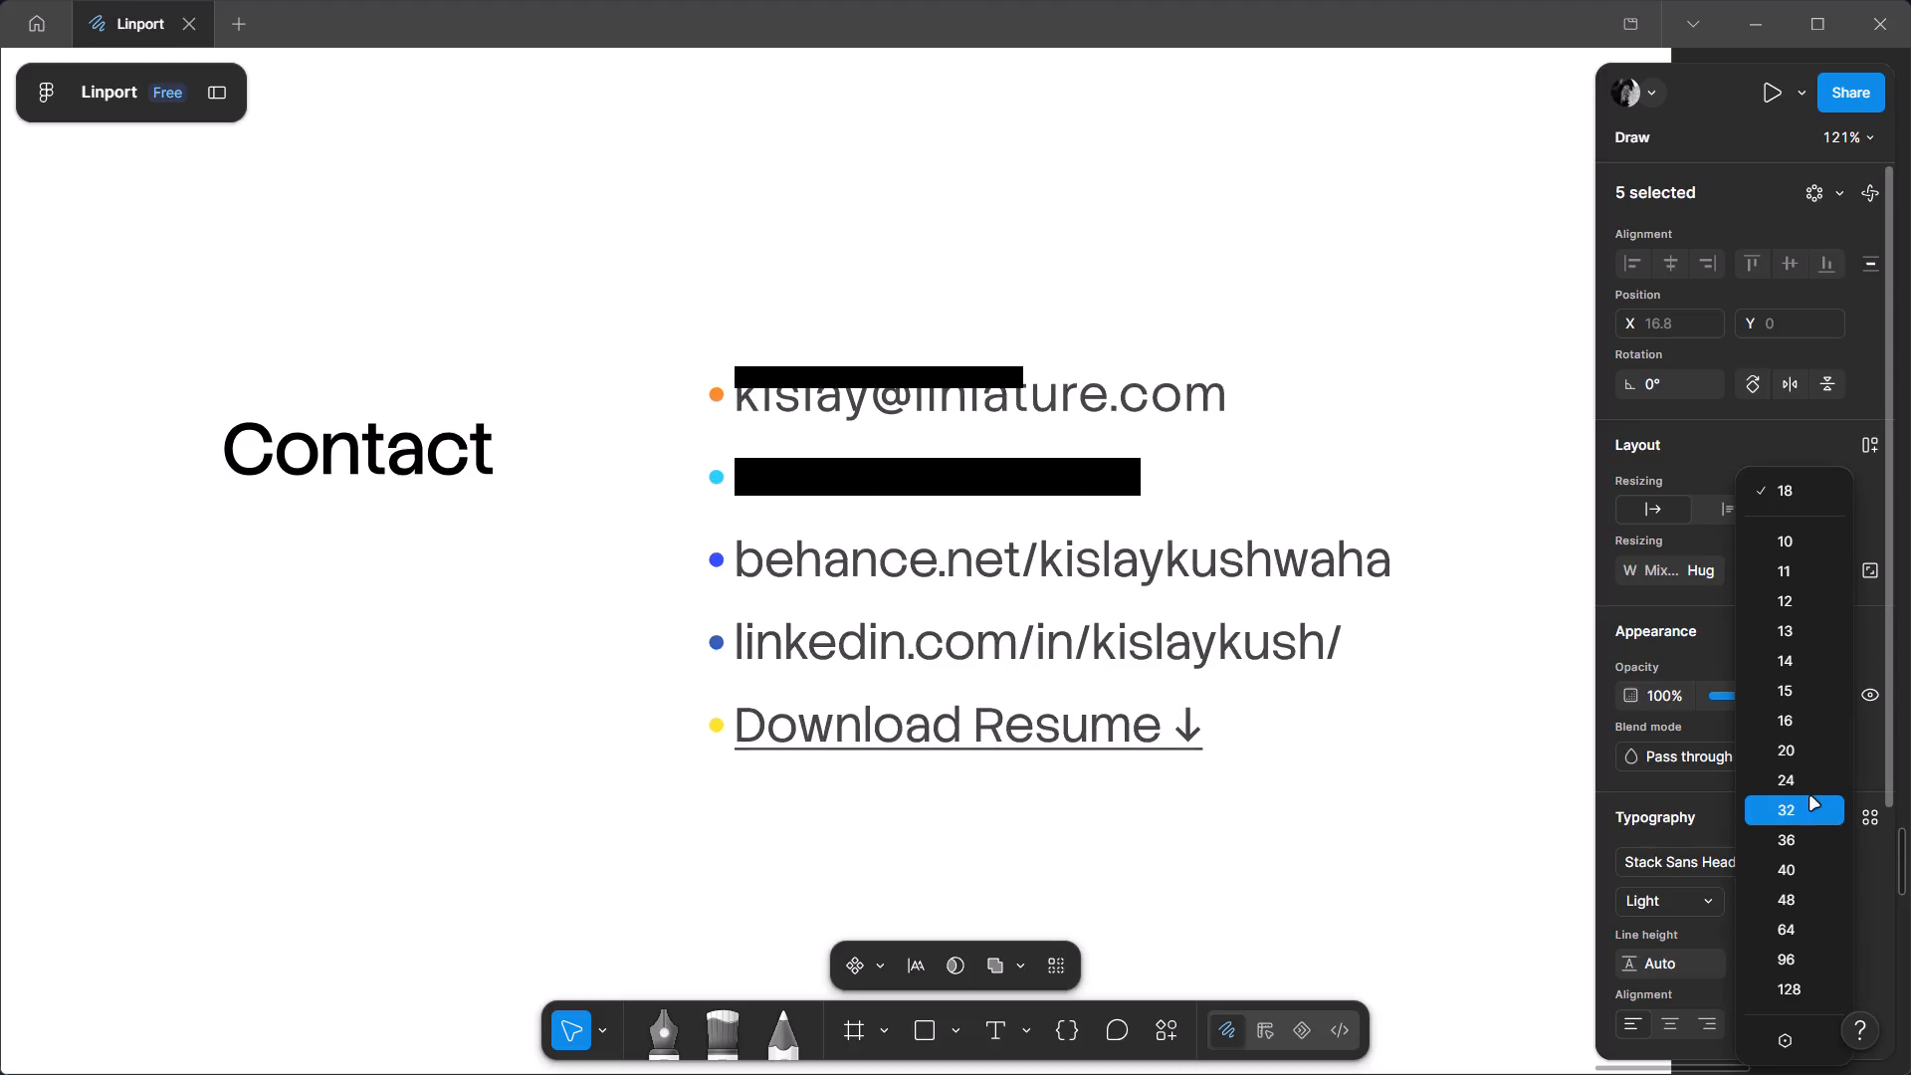
{"action": "left_click", "coordinate": [1810, 784]}
{"action": "left_click", "coordinate": [1761, 897]}
{"action": "key", "text": "Down"}
{"action": "key", "text": "Down"}
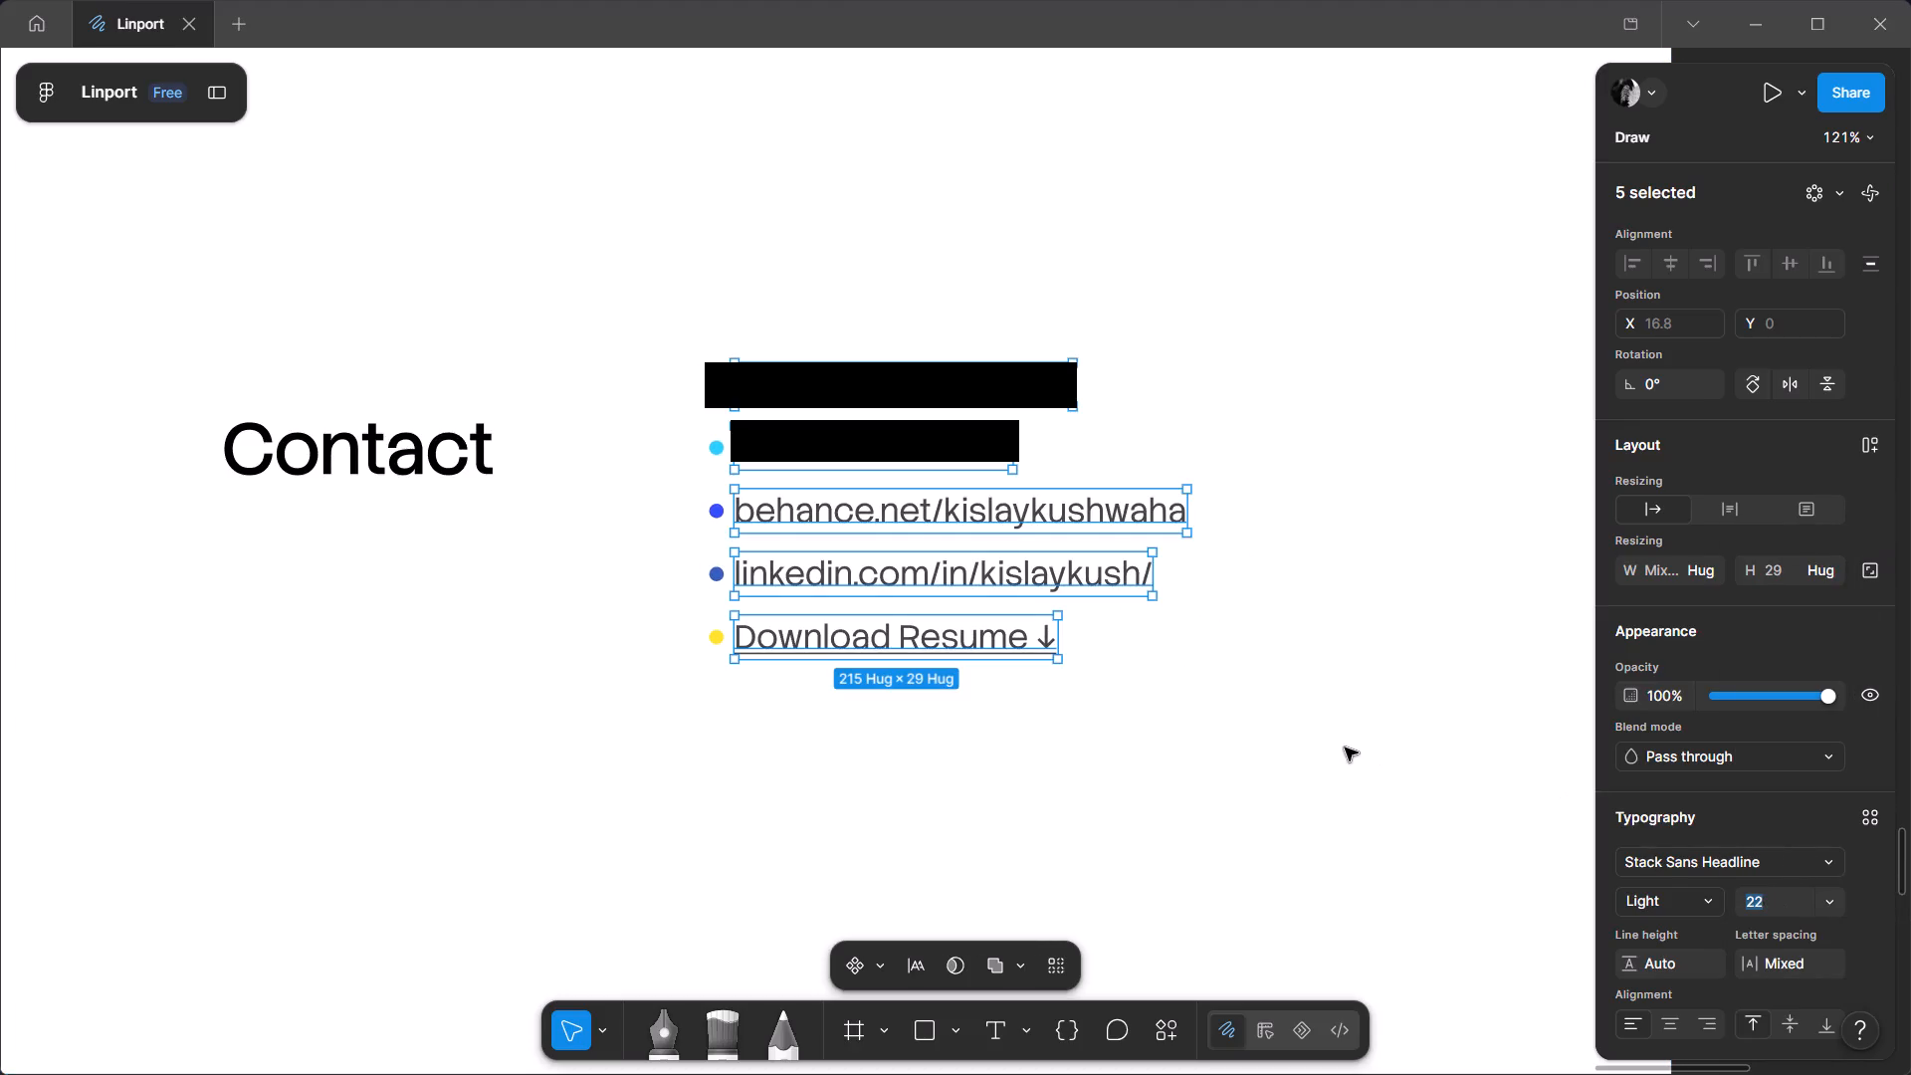
{"action": "left_click", "coordinate": [1336, 748]}
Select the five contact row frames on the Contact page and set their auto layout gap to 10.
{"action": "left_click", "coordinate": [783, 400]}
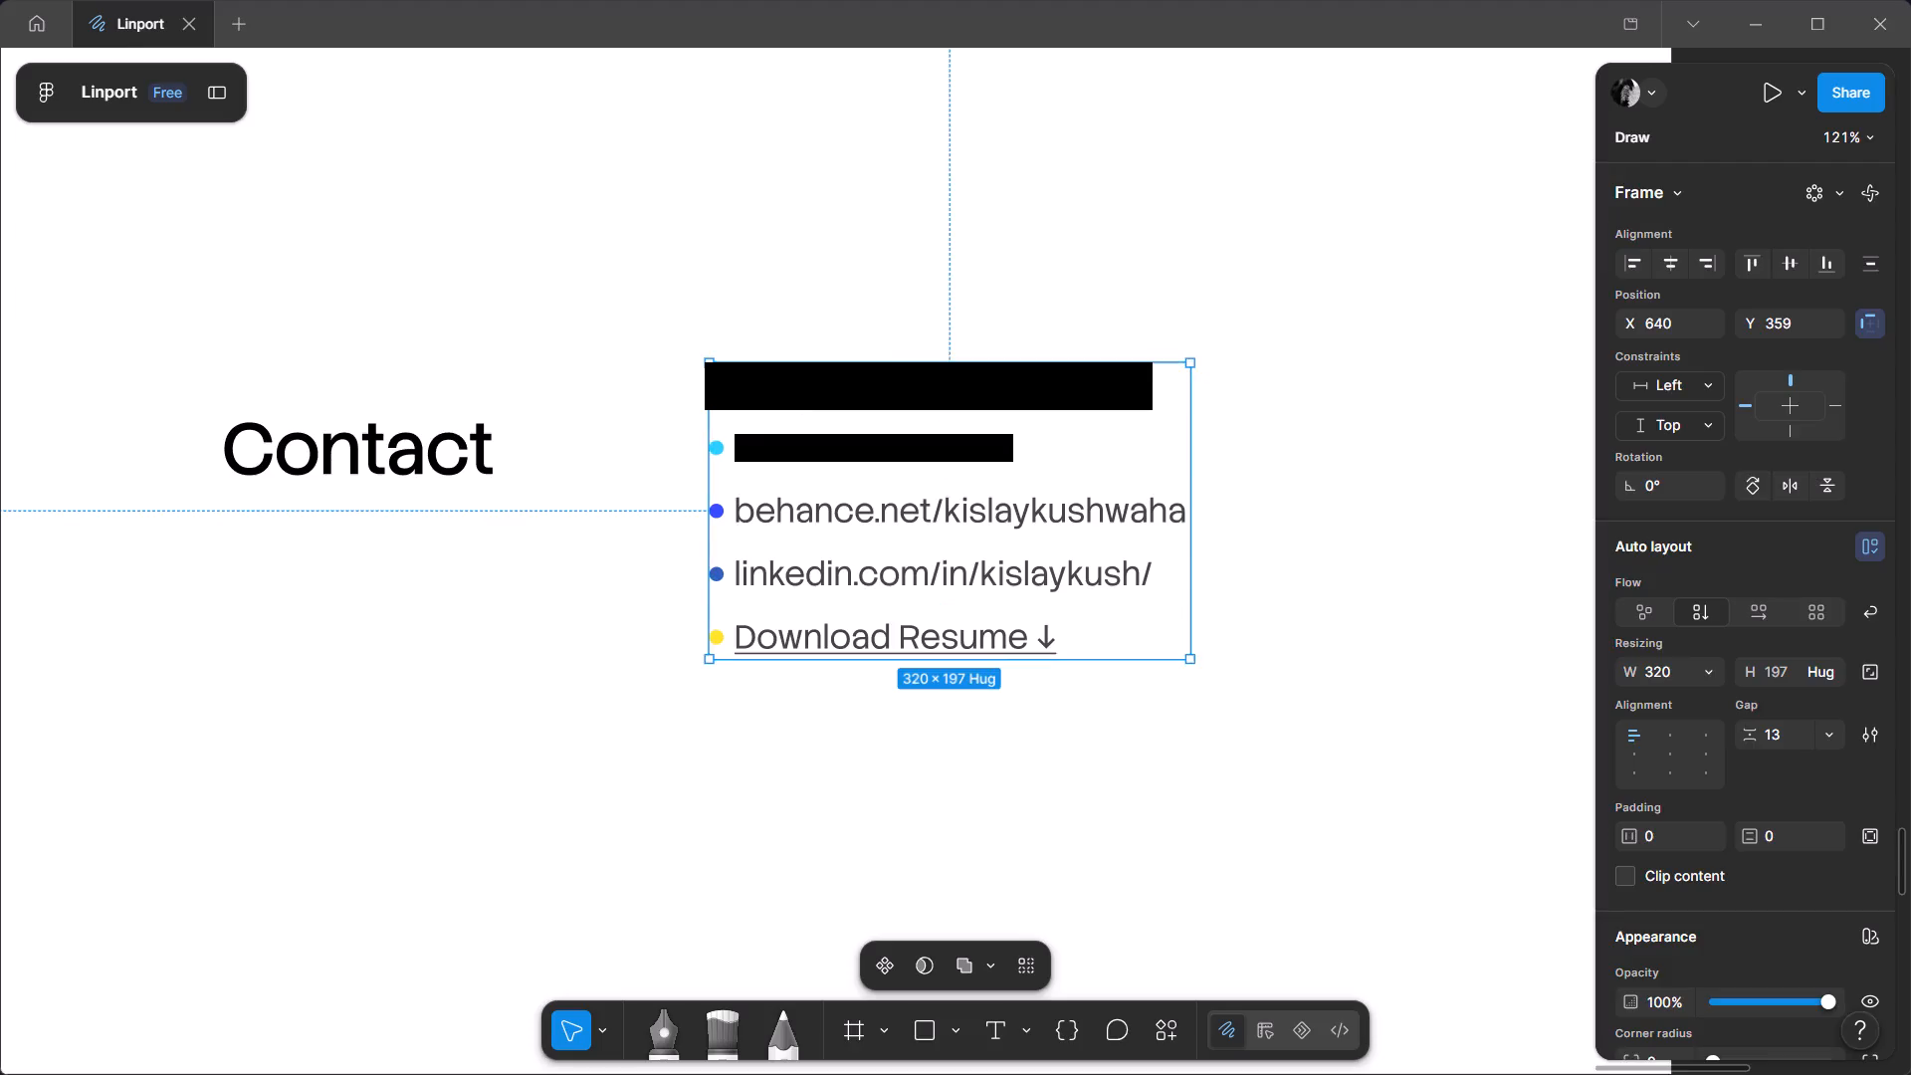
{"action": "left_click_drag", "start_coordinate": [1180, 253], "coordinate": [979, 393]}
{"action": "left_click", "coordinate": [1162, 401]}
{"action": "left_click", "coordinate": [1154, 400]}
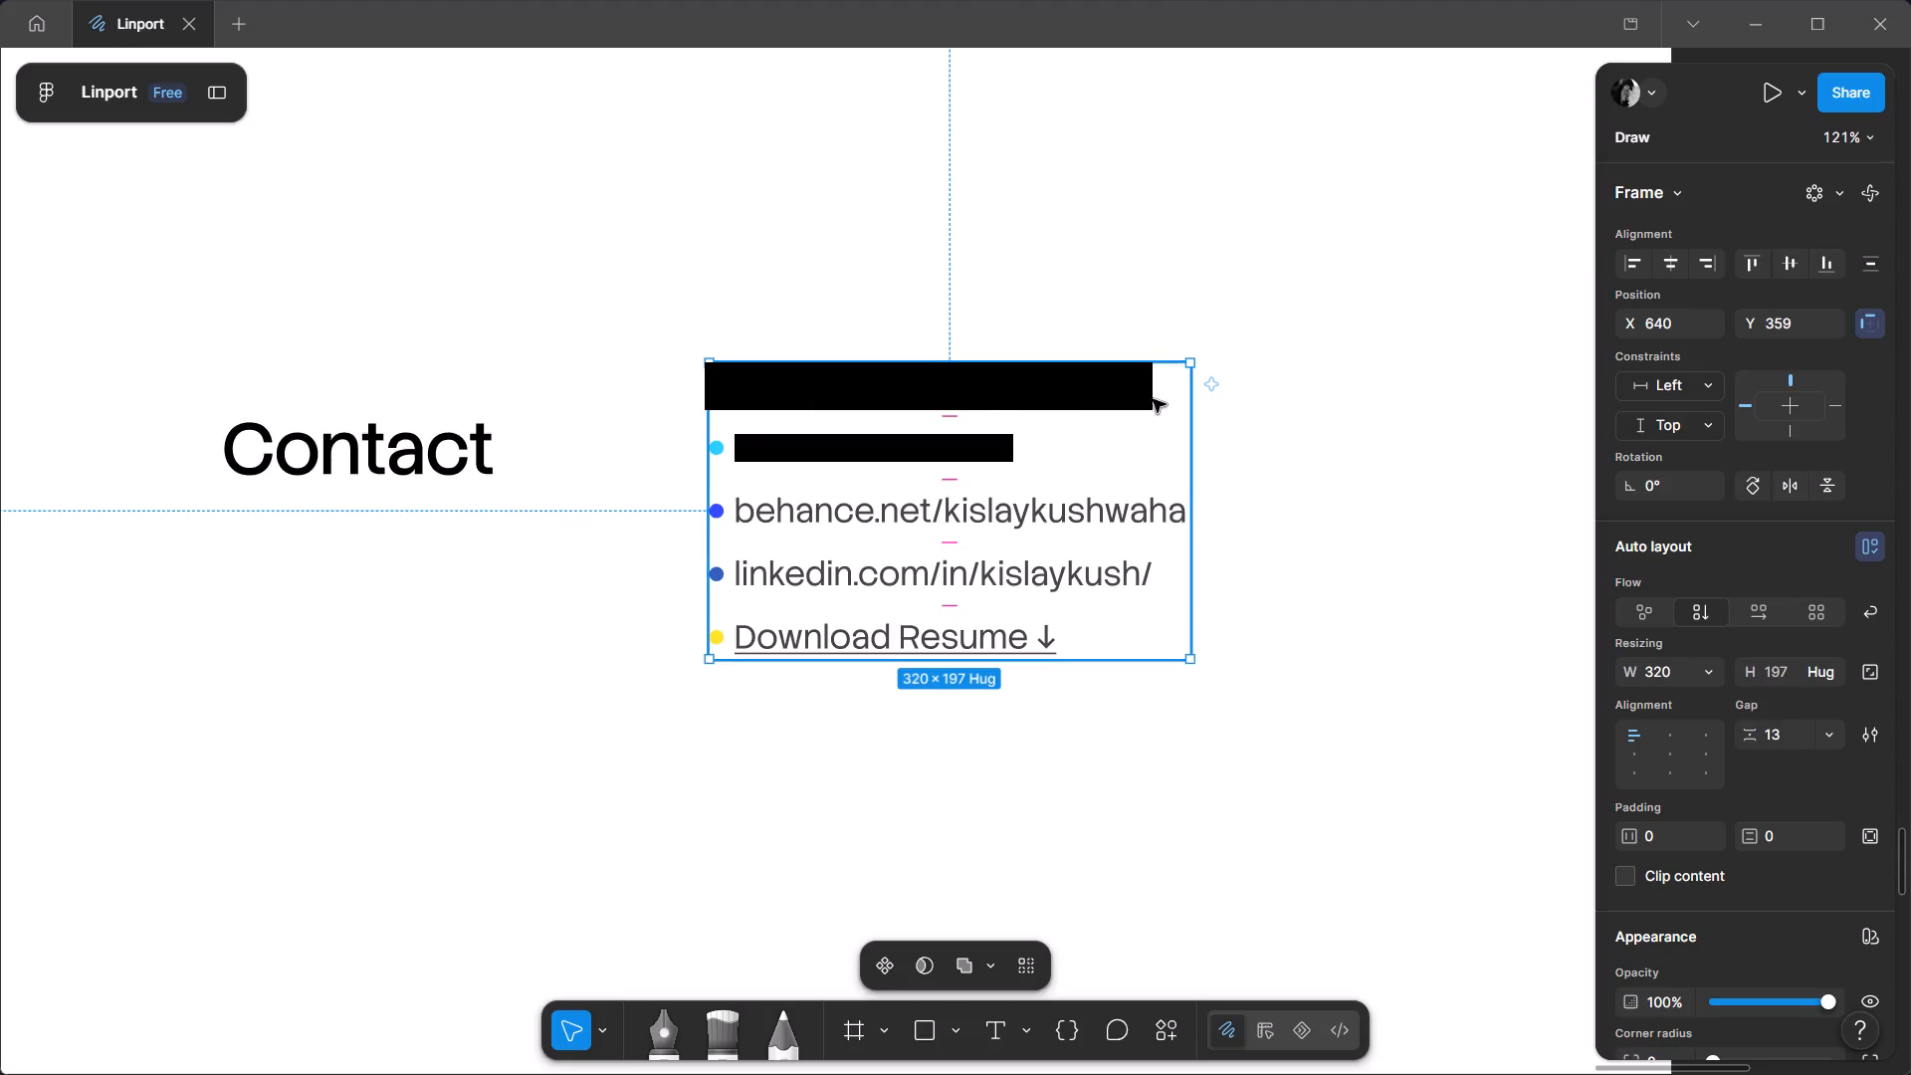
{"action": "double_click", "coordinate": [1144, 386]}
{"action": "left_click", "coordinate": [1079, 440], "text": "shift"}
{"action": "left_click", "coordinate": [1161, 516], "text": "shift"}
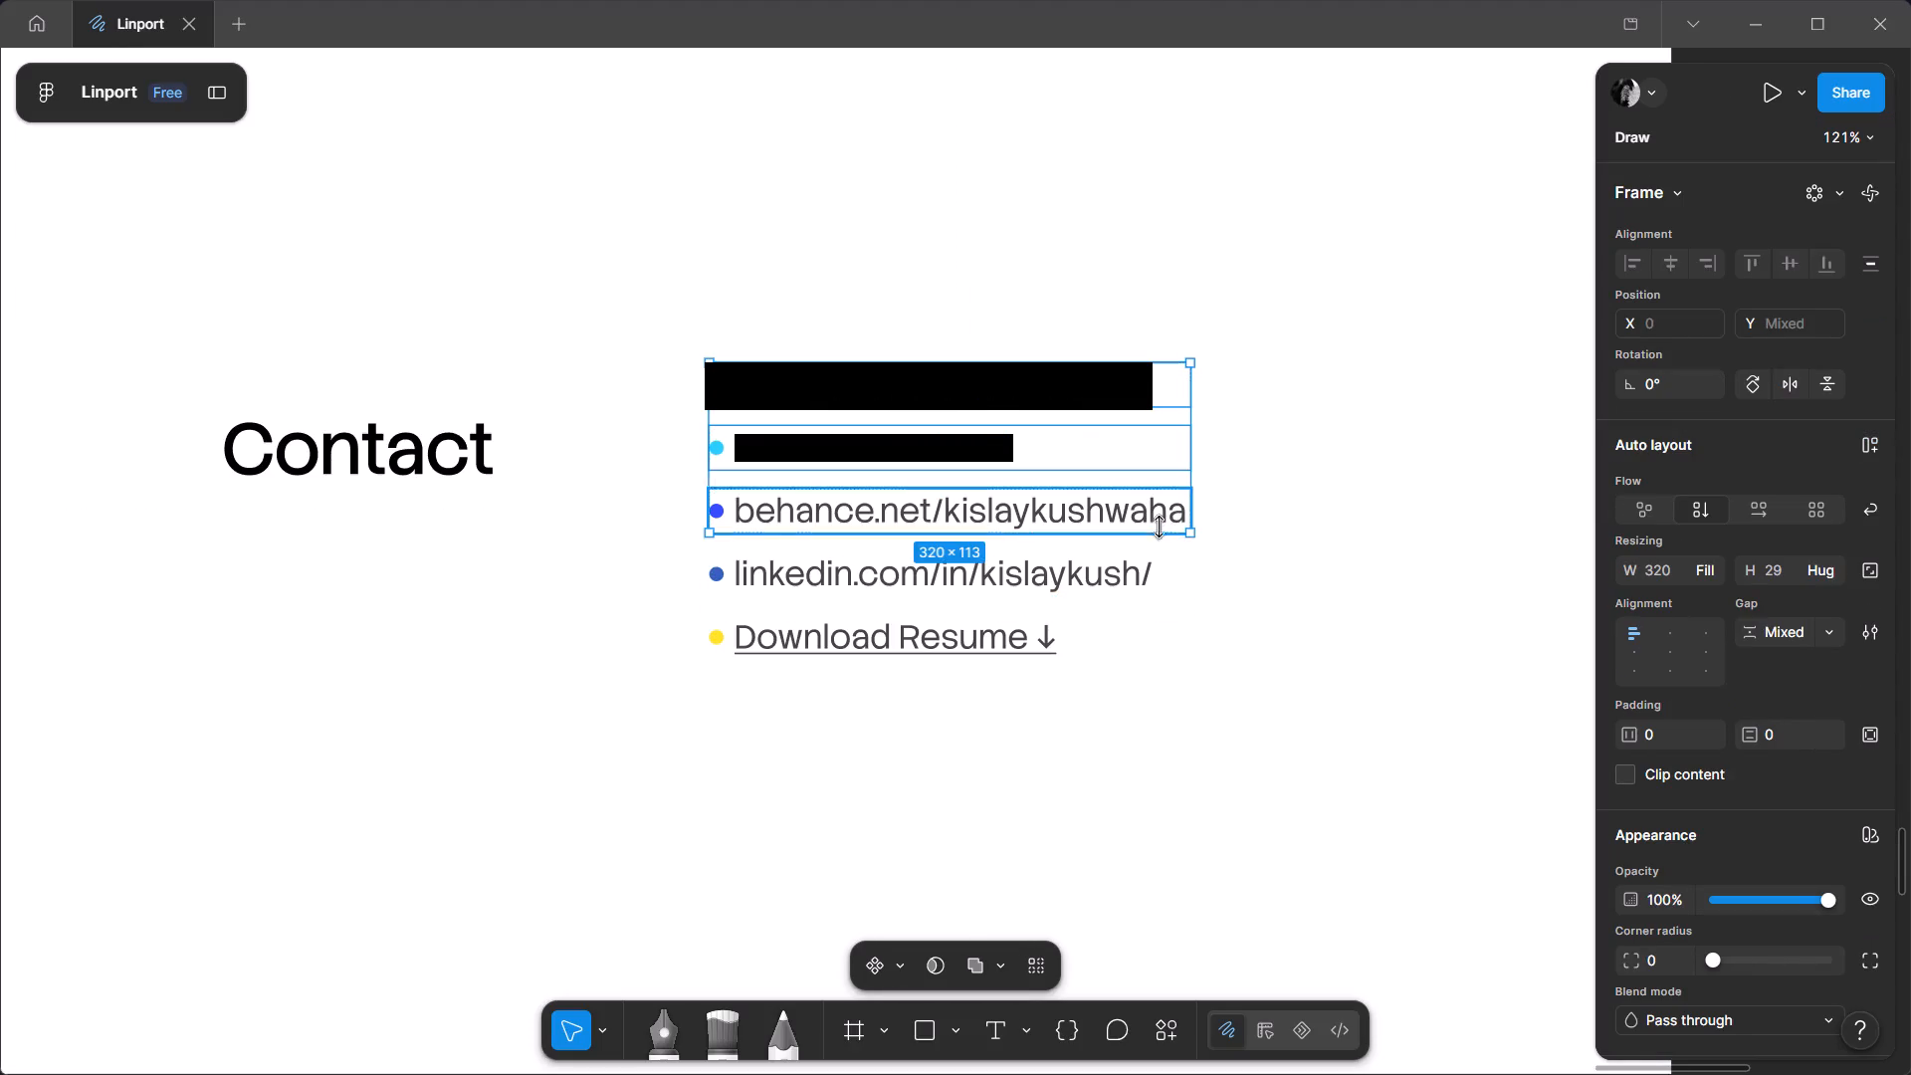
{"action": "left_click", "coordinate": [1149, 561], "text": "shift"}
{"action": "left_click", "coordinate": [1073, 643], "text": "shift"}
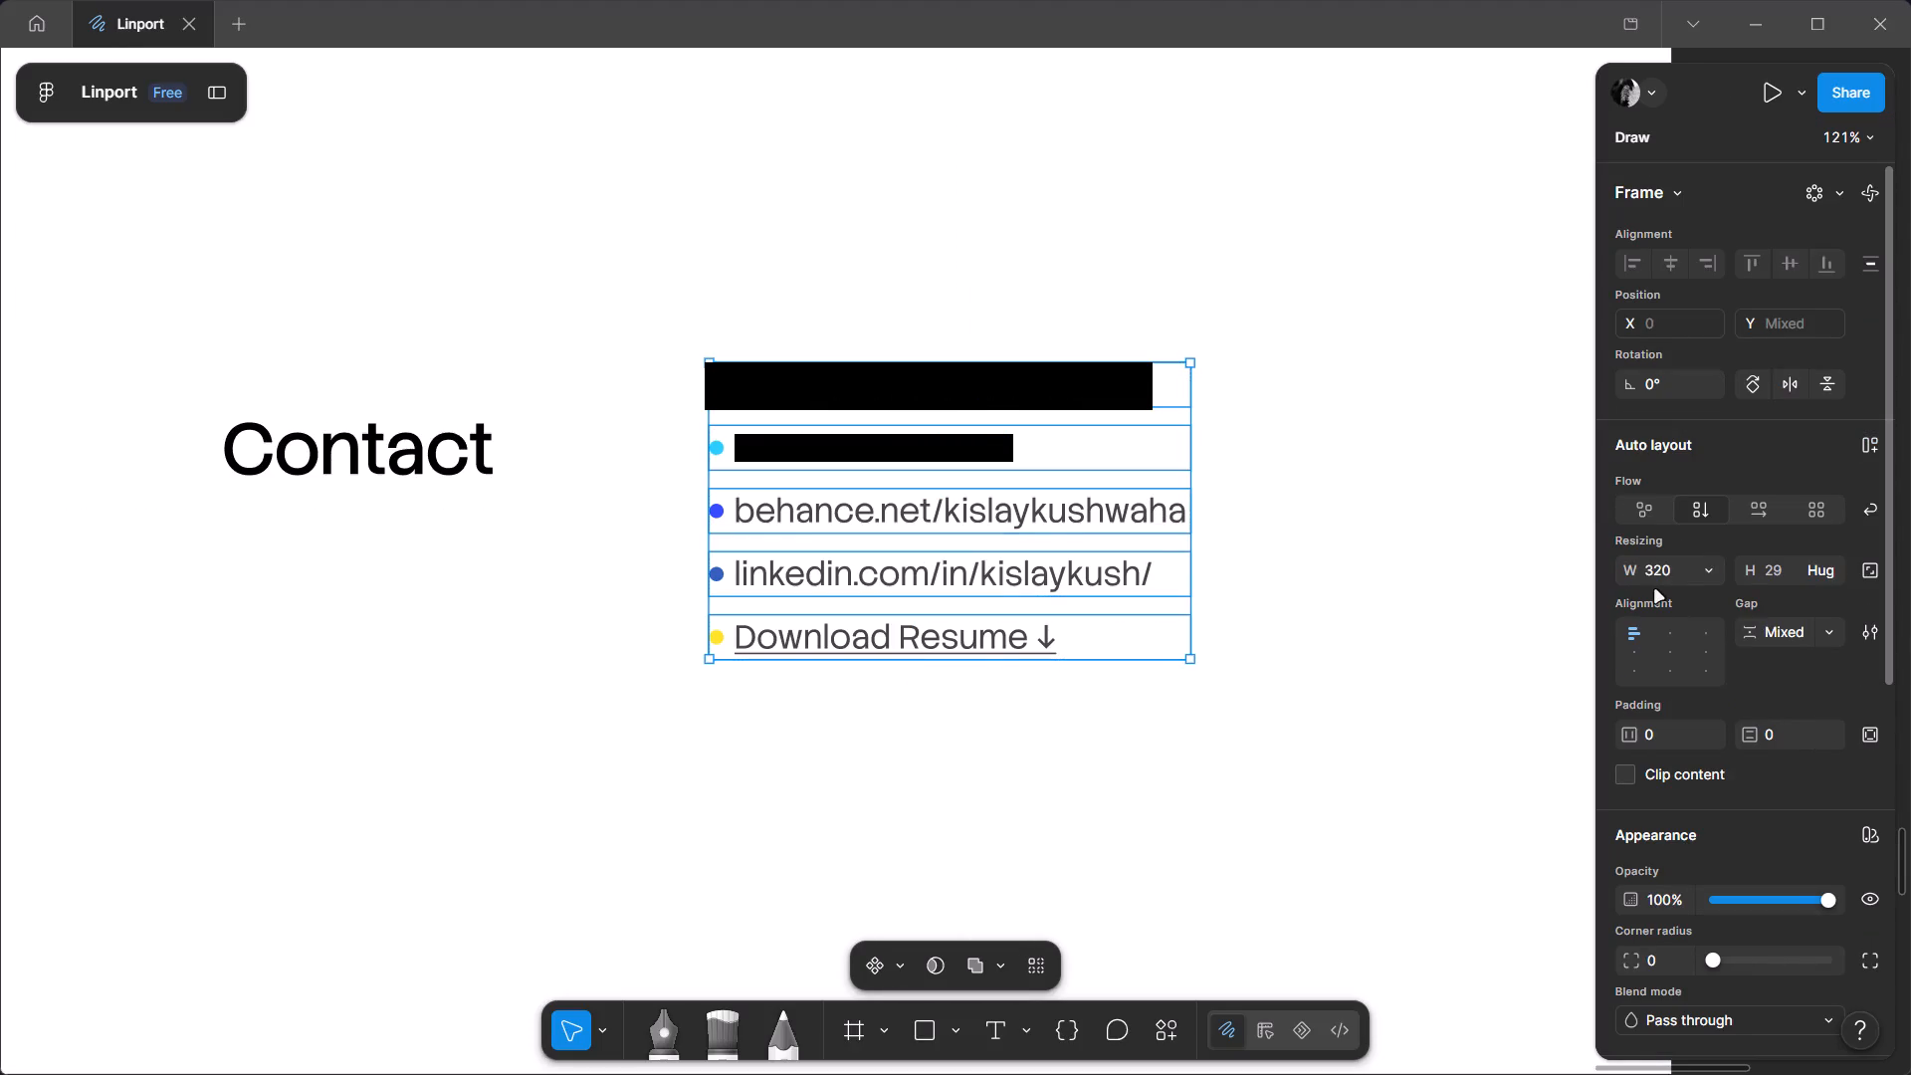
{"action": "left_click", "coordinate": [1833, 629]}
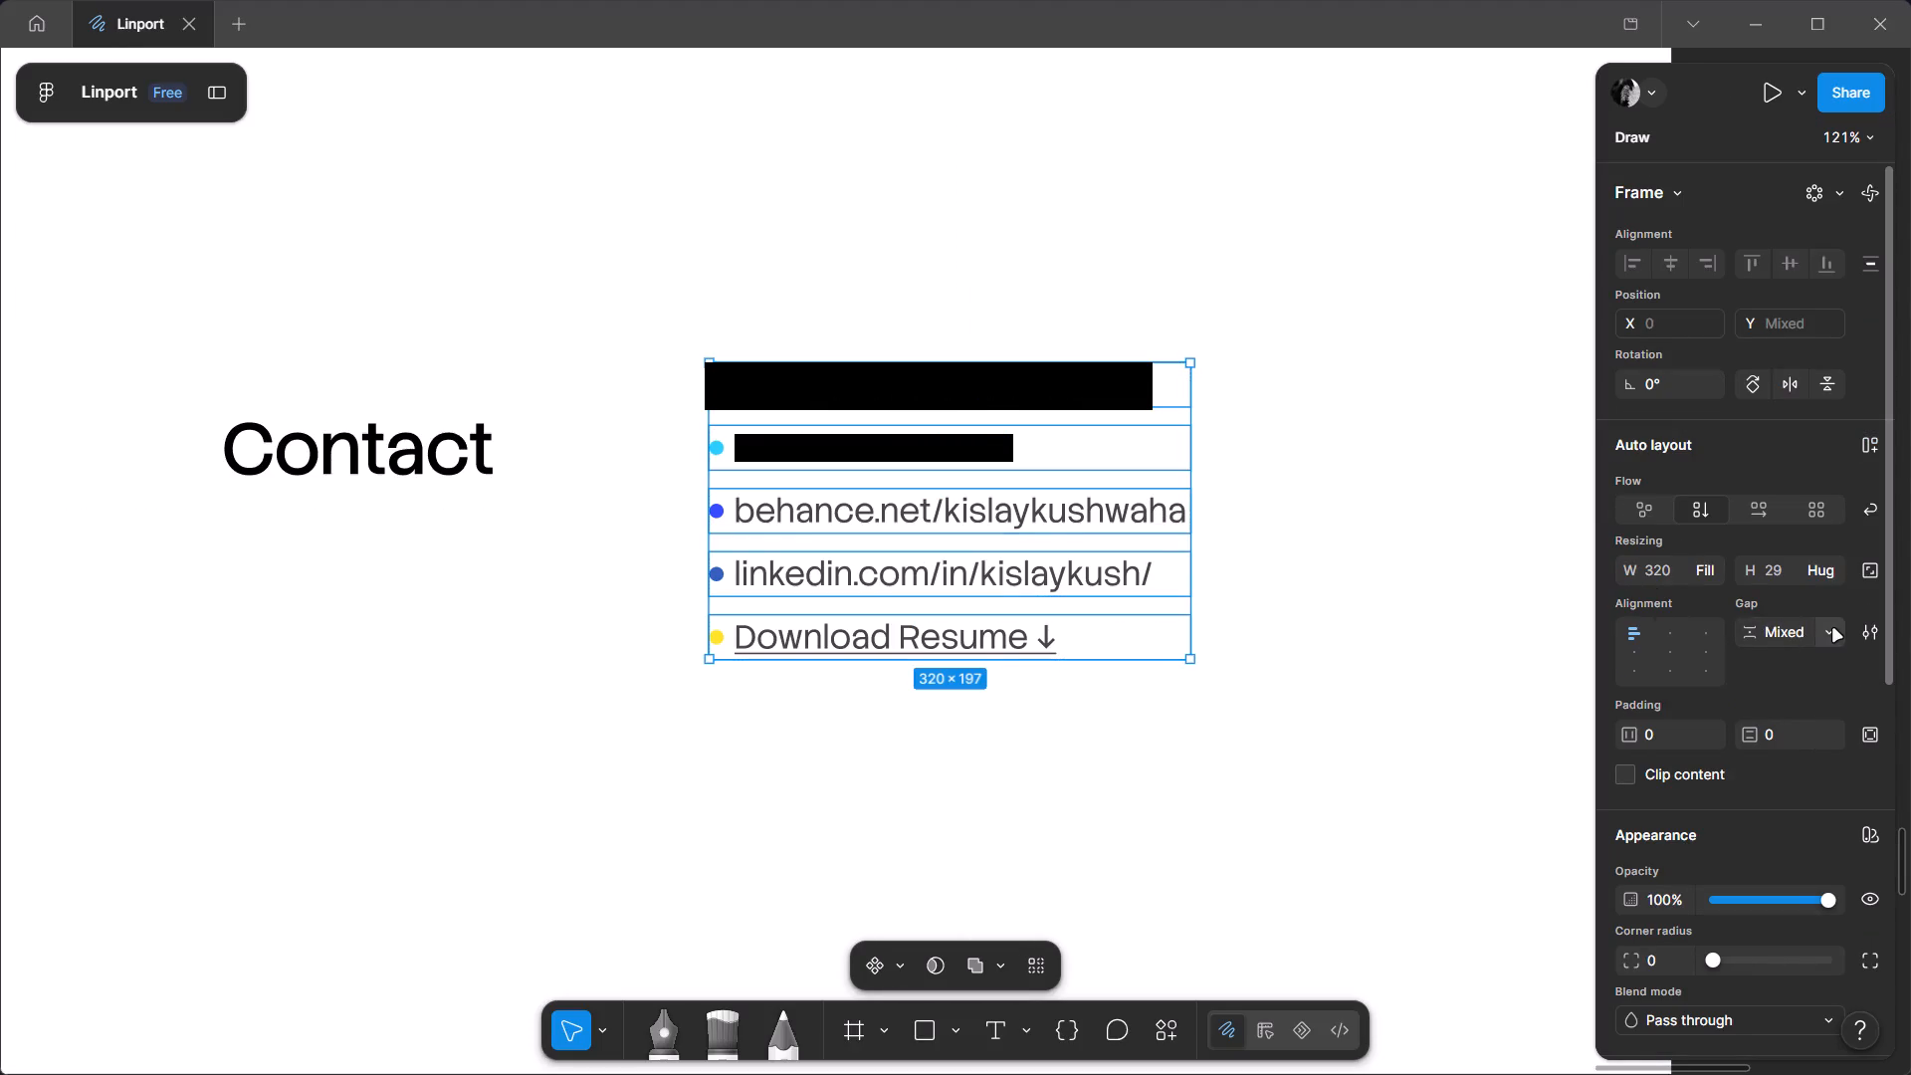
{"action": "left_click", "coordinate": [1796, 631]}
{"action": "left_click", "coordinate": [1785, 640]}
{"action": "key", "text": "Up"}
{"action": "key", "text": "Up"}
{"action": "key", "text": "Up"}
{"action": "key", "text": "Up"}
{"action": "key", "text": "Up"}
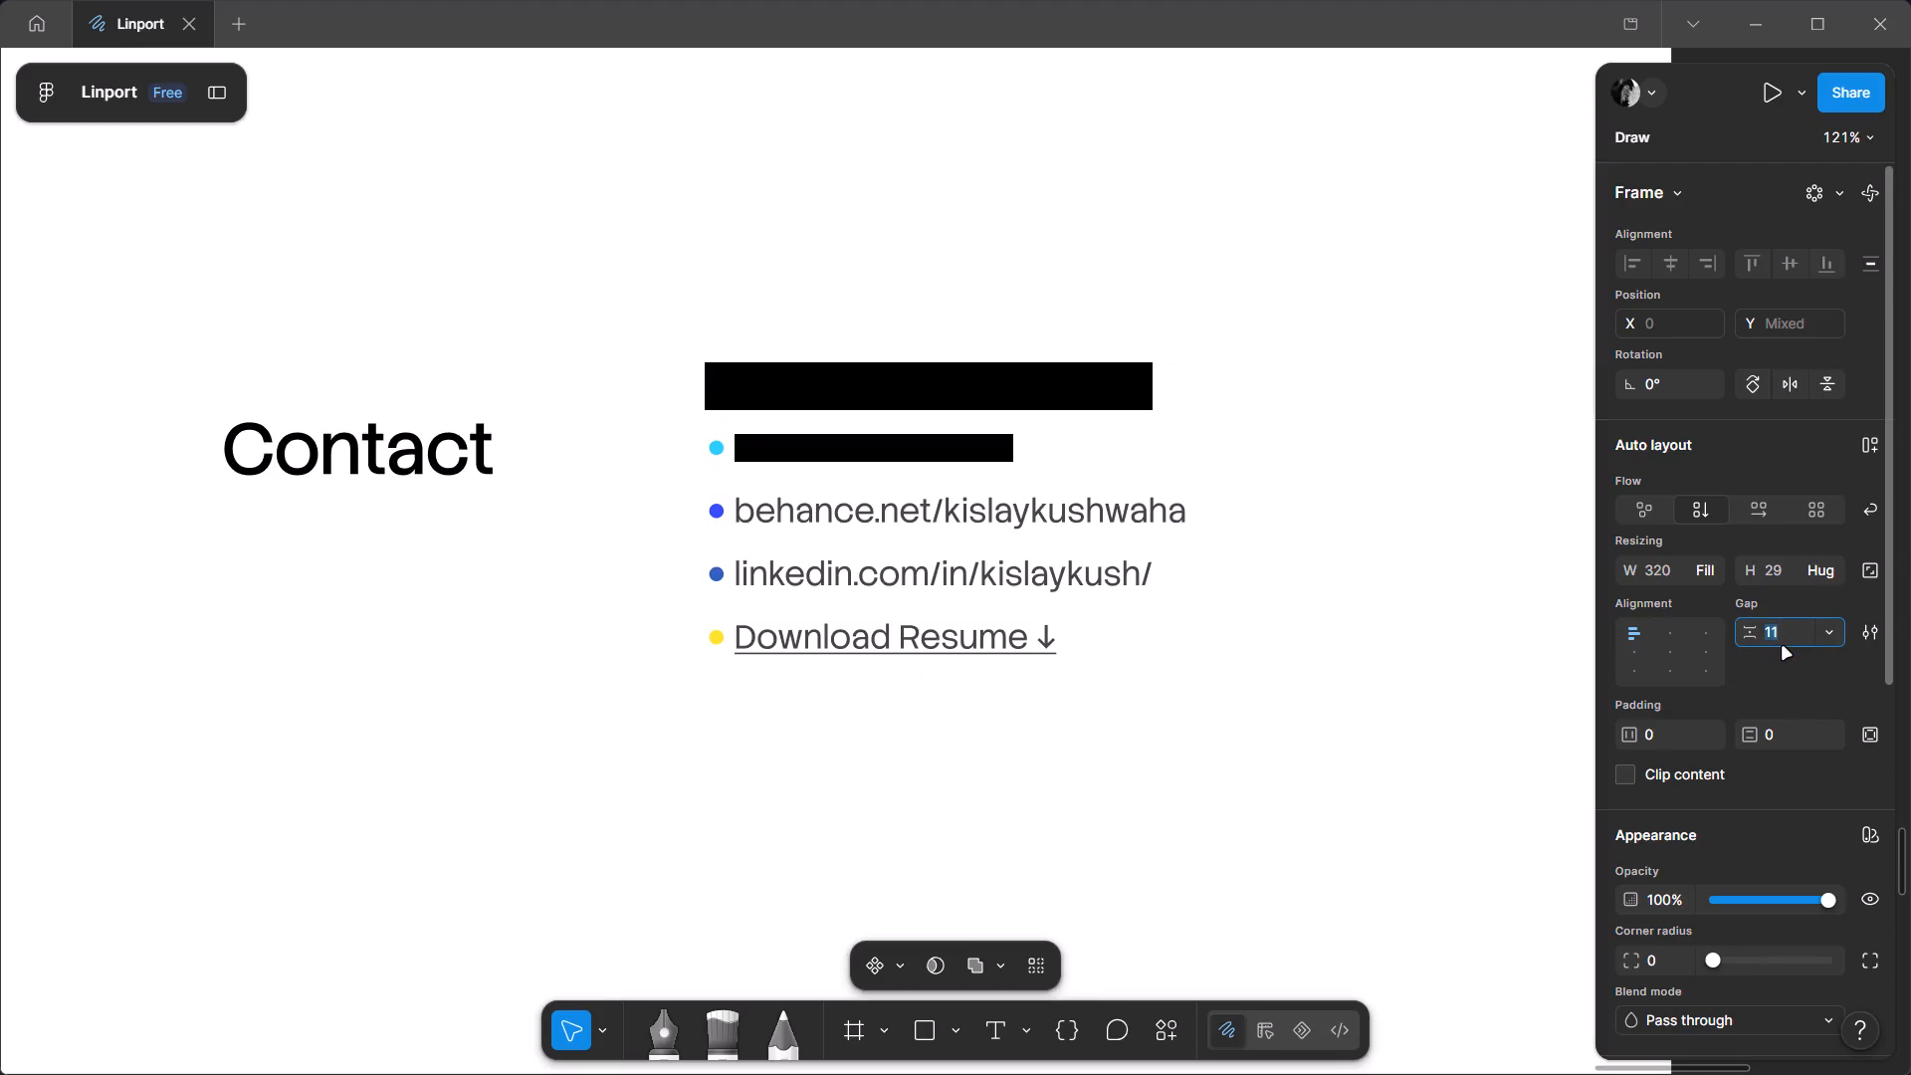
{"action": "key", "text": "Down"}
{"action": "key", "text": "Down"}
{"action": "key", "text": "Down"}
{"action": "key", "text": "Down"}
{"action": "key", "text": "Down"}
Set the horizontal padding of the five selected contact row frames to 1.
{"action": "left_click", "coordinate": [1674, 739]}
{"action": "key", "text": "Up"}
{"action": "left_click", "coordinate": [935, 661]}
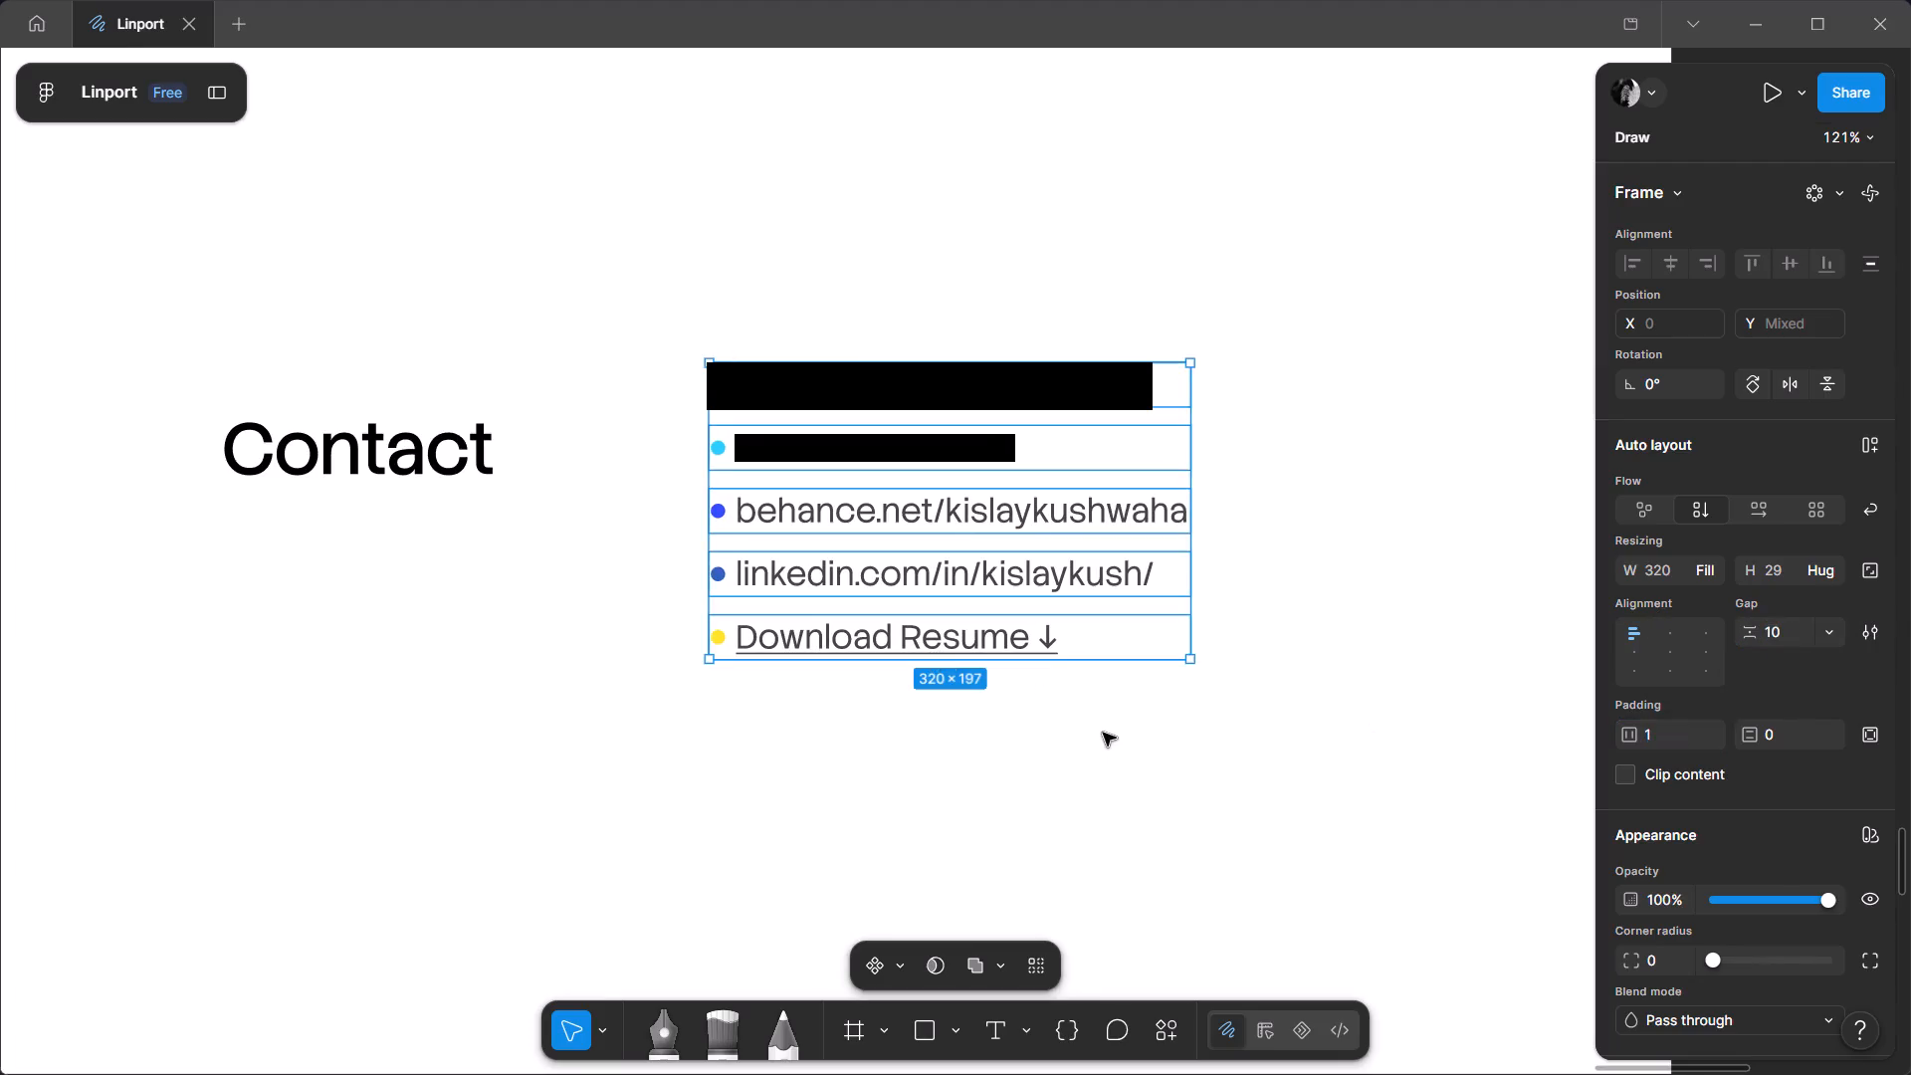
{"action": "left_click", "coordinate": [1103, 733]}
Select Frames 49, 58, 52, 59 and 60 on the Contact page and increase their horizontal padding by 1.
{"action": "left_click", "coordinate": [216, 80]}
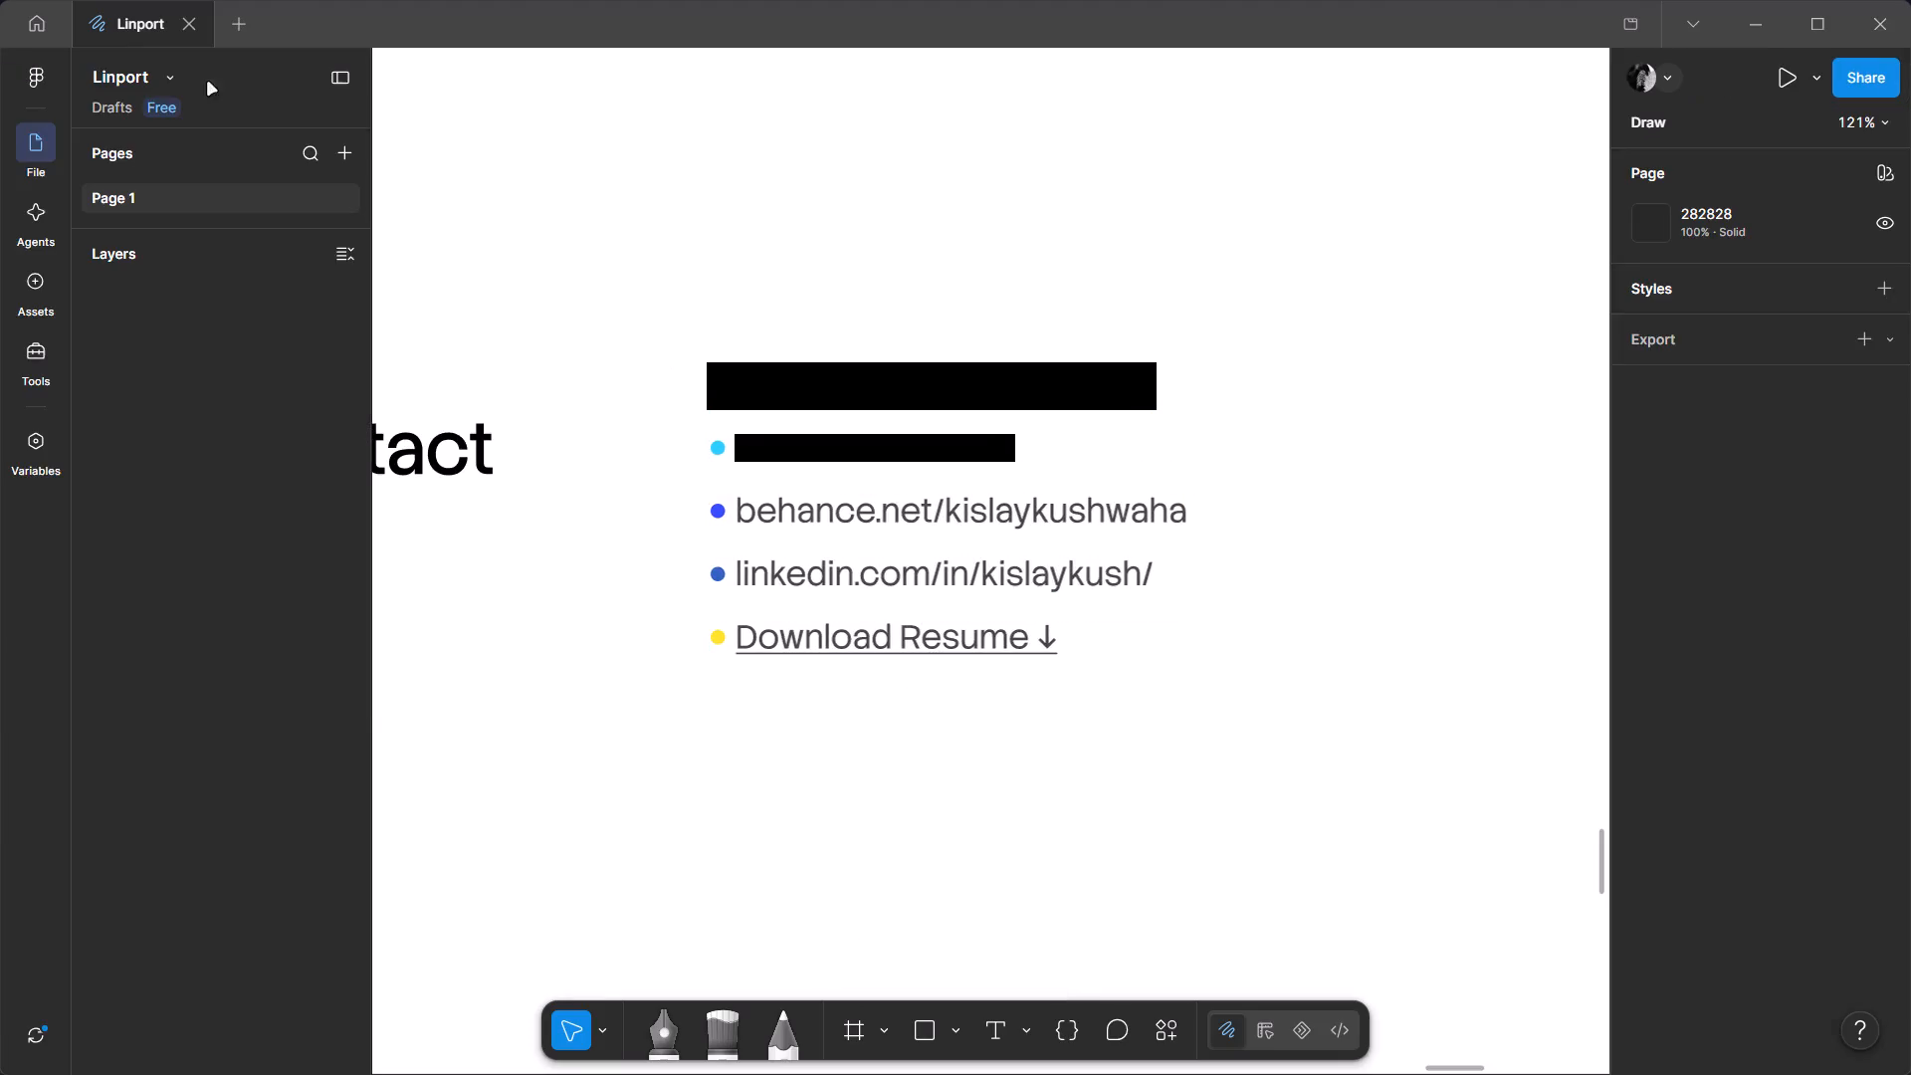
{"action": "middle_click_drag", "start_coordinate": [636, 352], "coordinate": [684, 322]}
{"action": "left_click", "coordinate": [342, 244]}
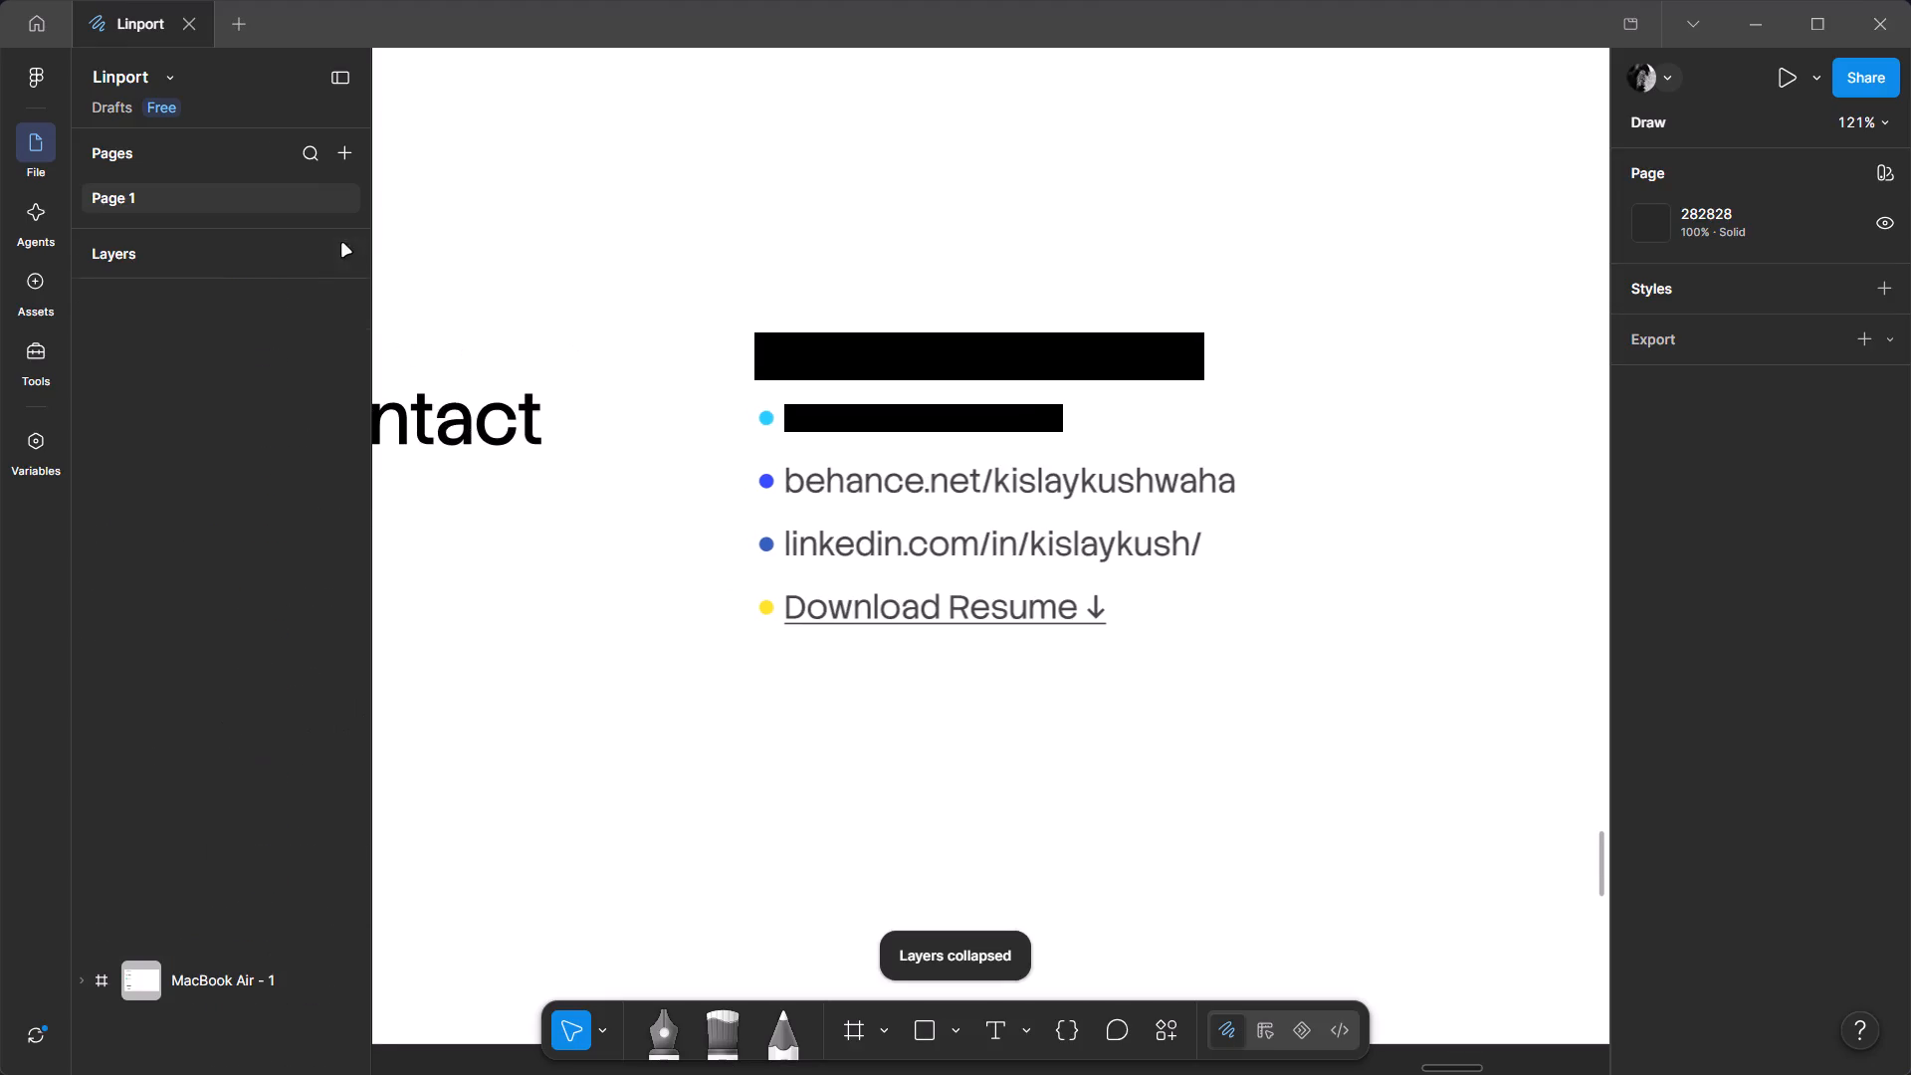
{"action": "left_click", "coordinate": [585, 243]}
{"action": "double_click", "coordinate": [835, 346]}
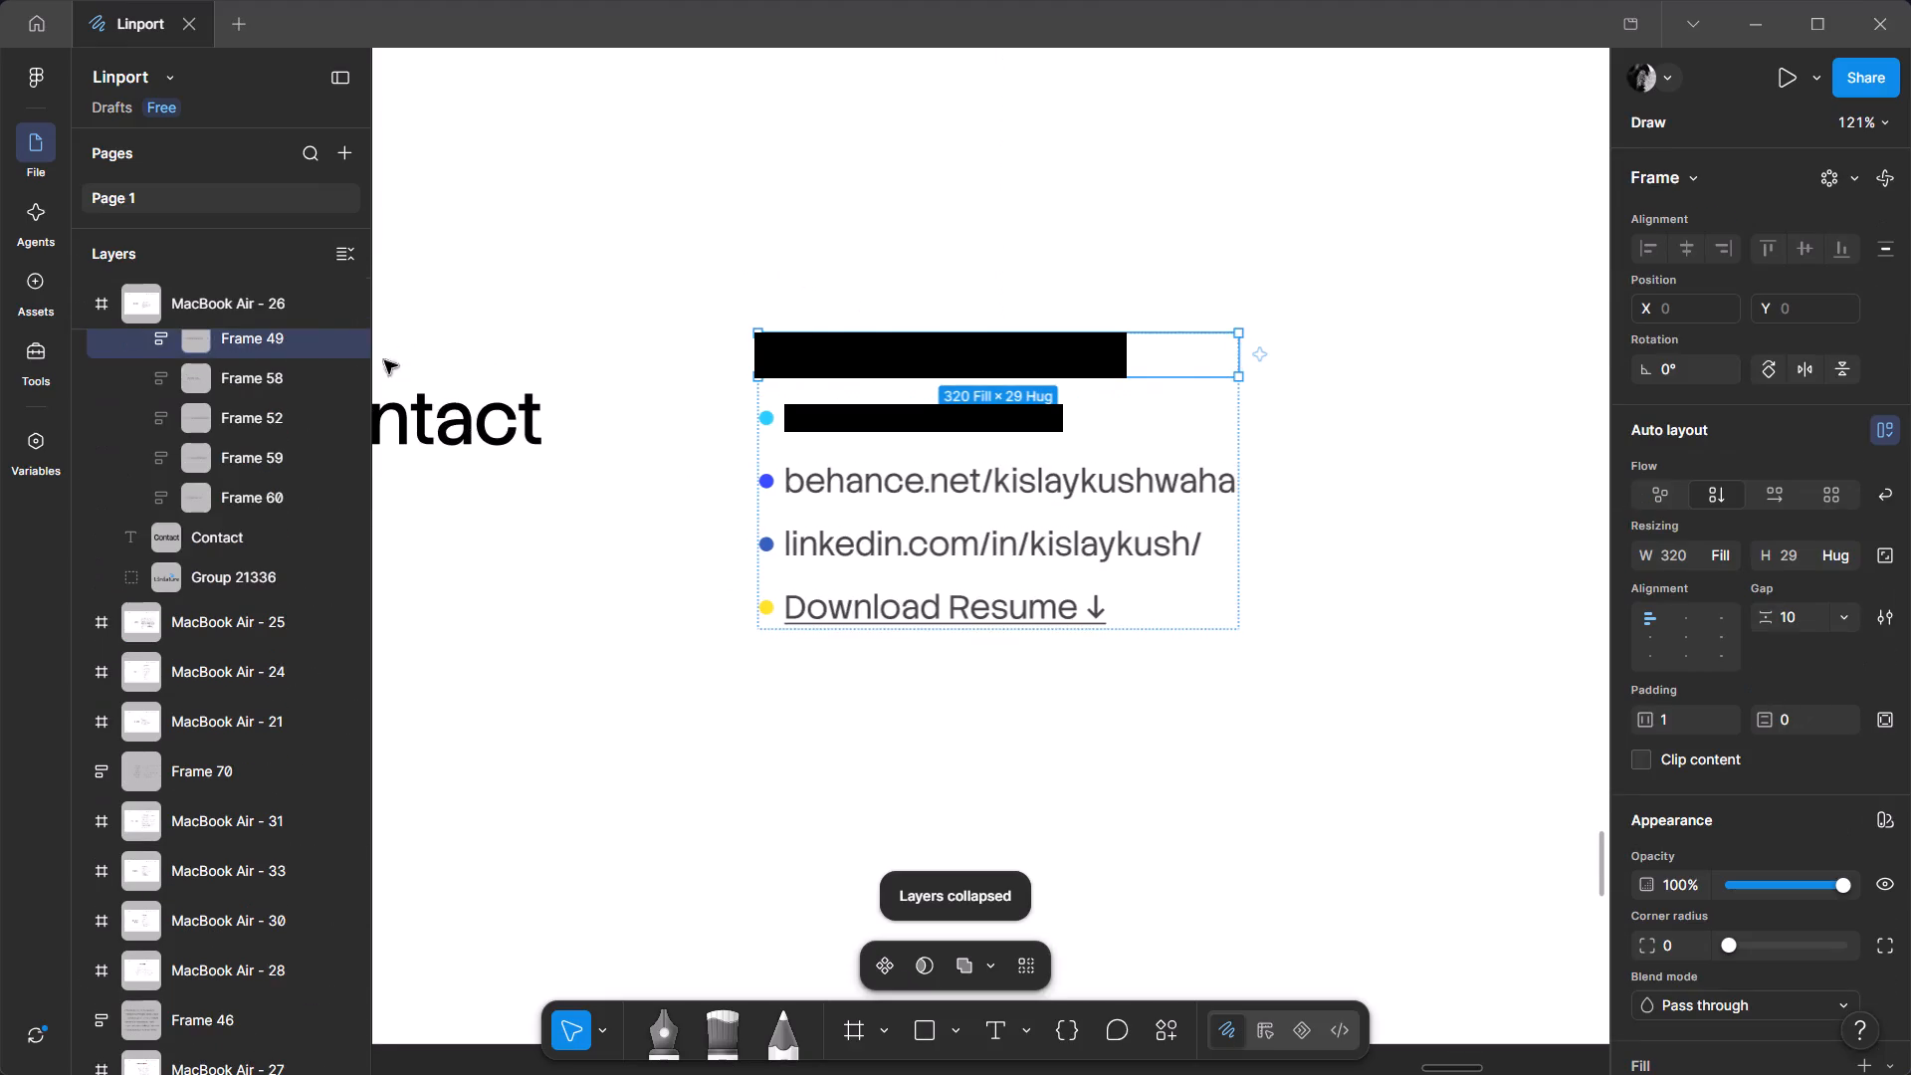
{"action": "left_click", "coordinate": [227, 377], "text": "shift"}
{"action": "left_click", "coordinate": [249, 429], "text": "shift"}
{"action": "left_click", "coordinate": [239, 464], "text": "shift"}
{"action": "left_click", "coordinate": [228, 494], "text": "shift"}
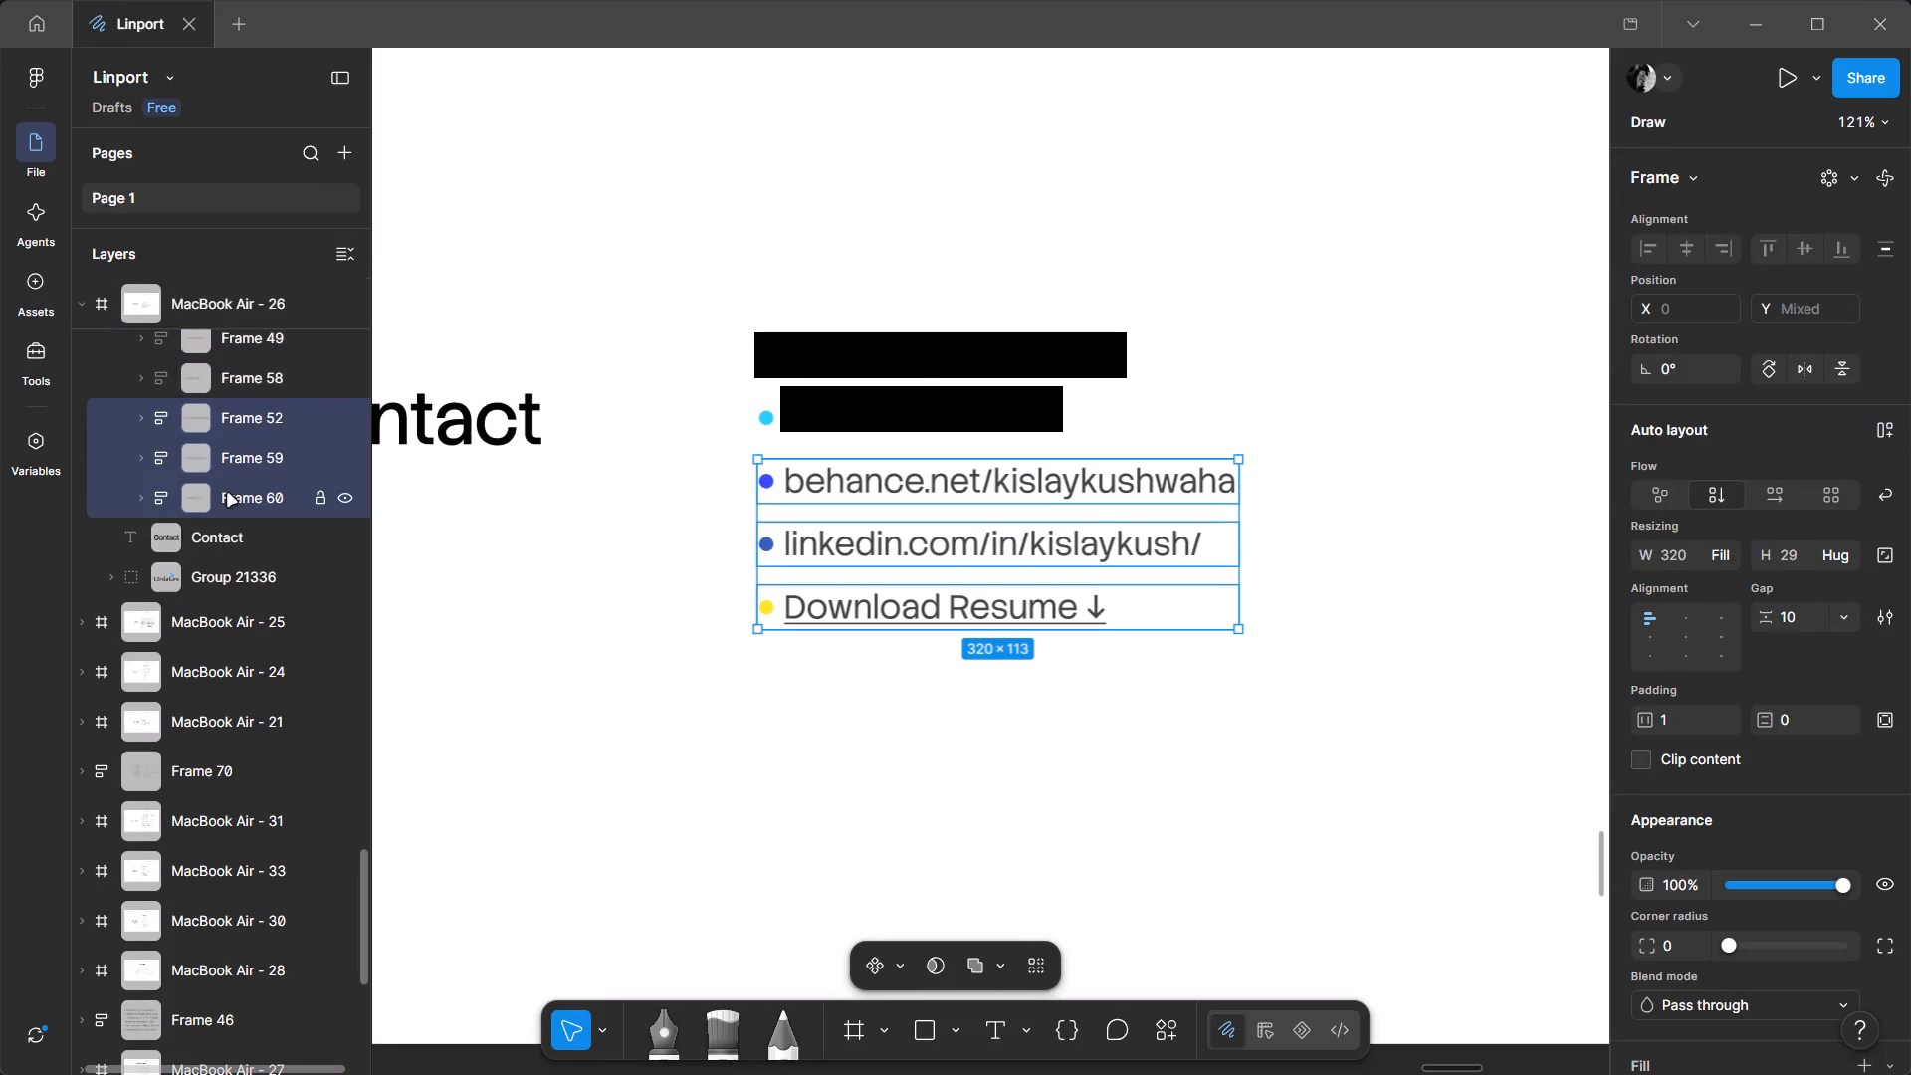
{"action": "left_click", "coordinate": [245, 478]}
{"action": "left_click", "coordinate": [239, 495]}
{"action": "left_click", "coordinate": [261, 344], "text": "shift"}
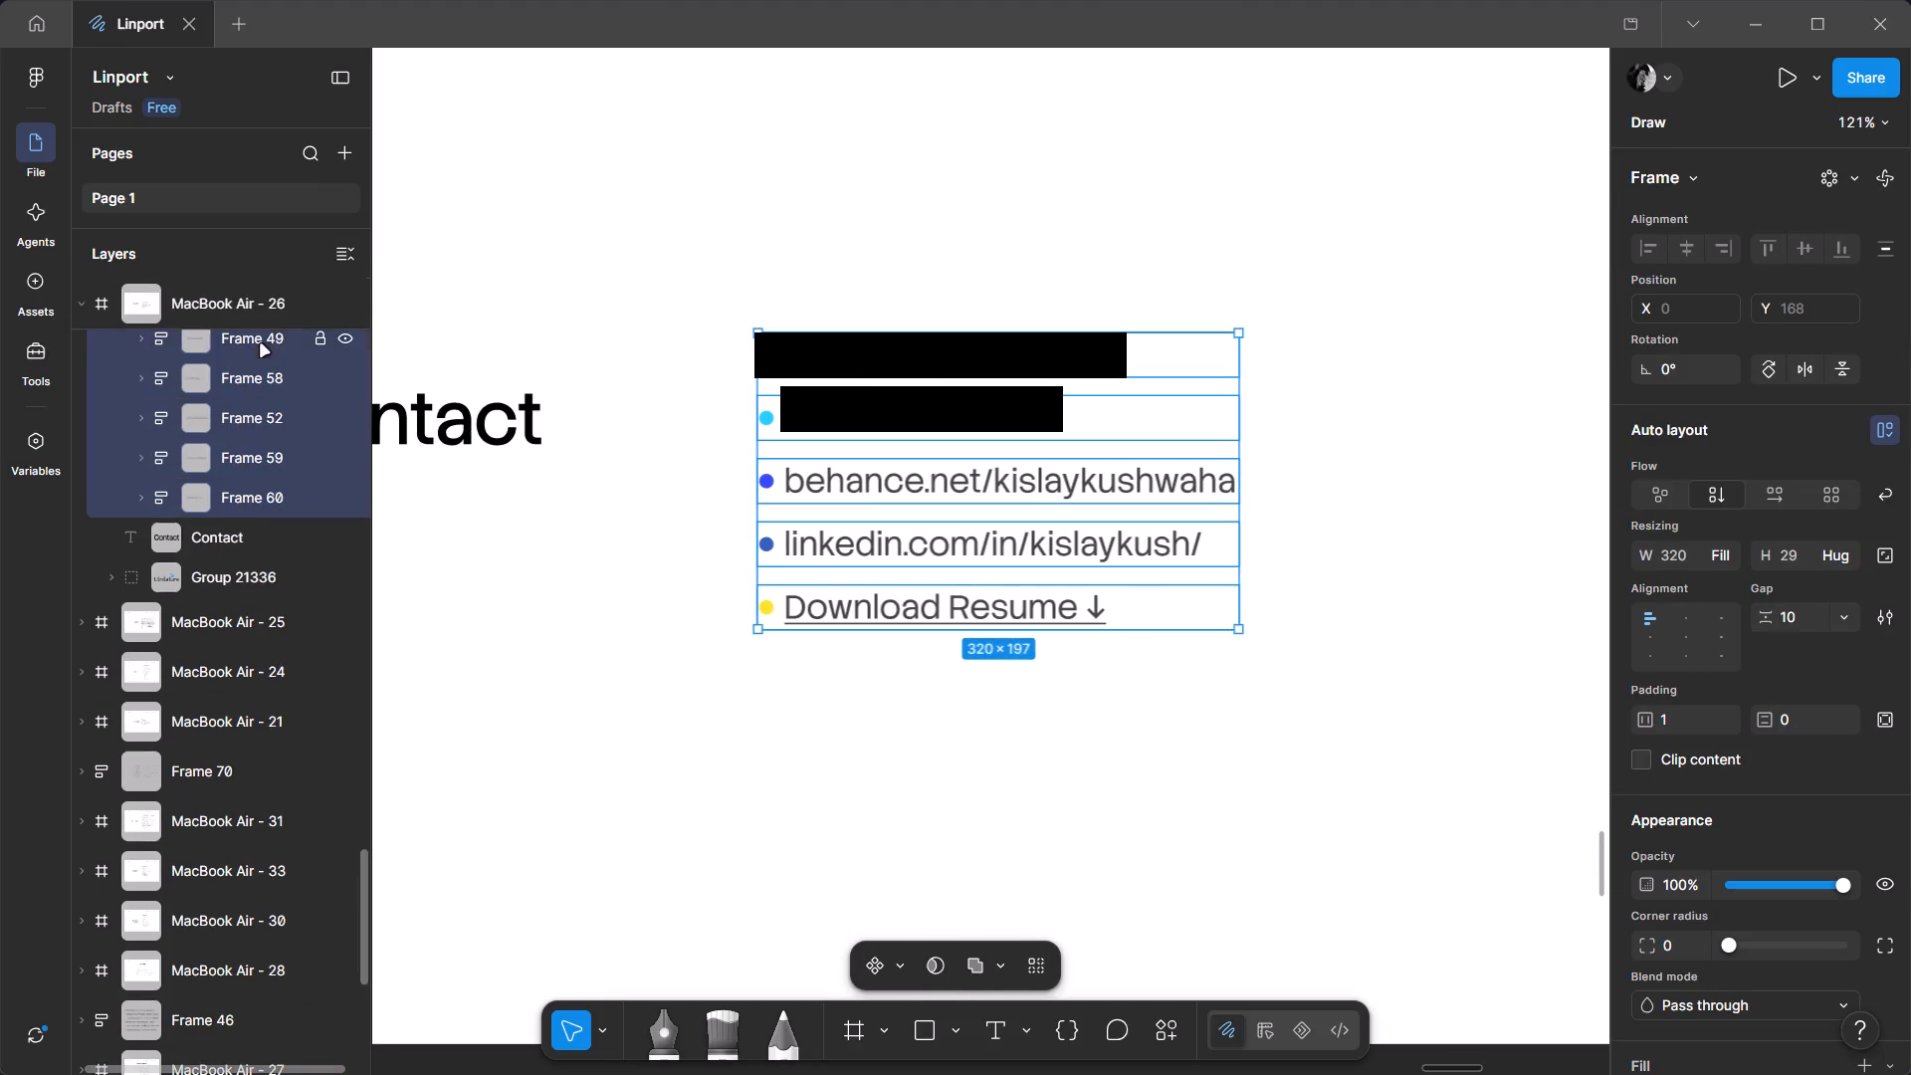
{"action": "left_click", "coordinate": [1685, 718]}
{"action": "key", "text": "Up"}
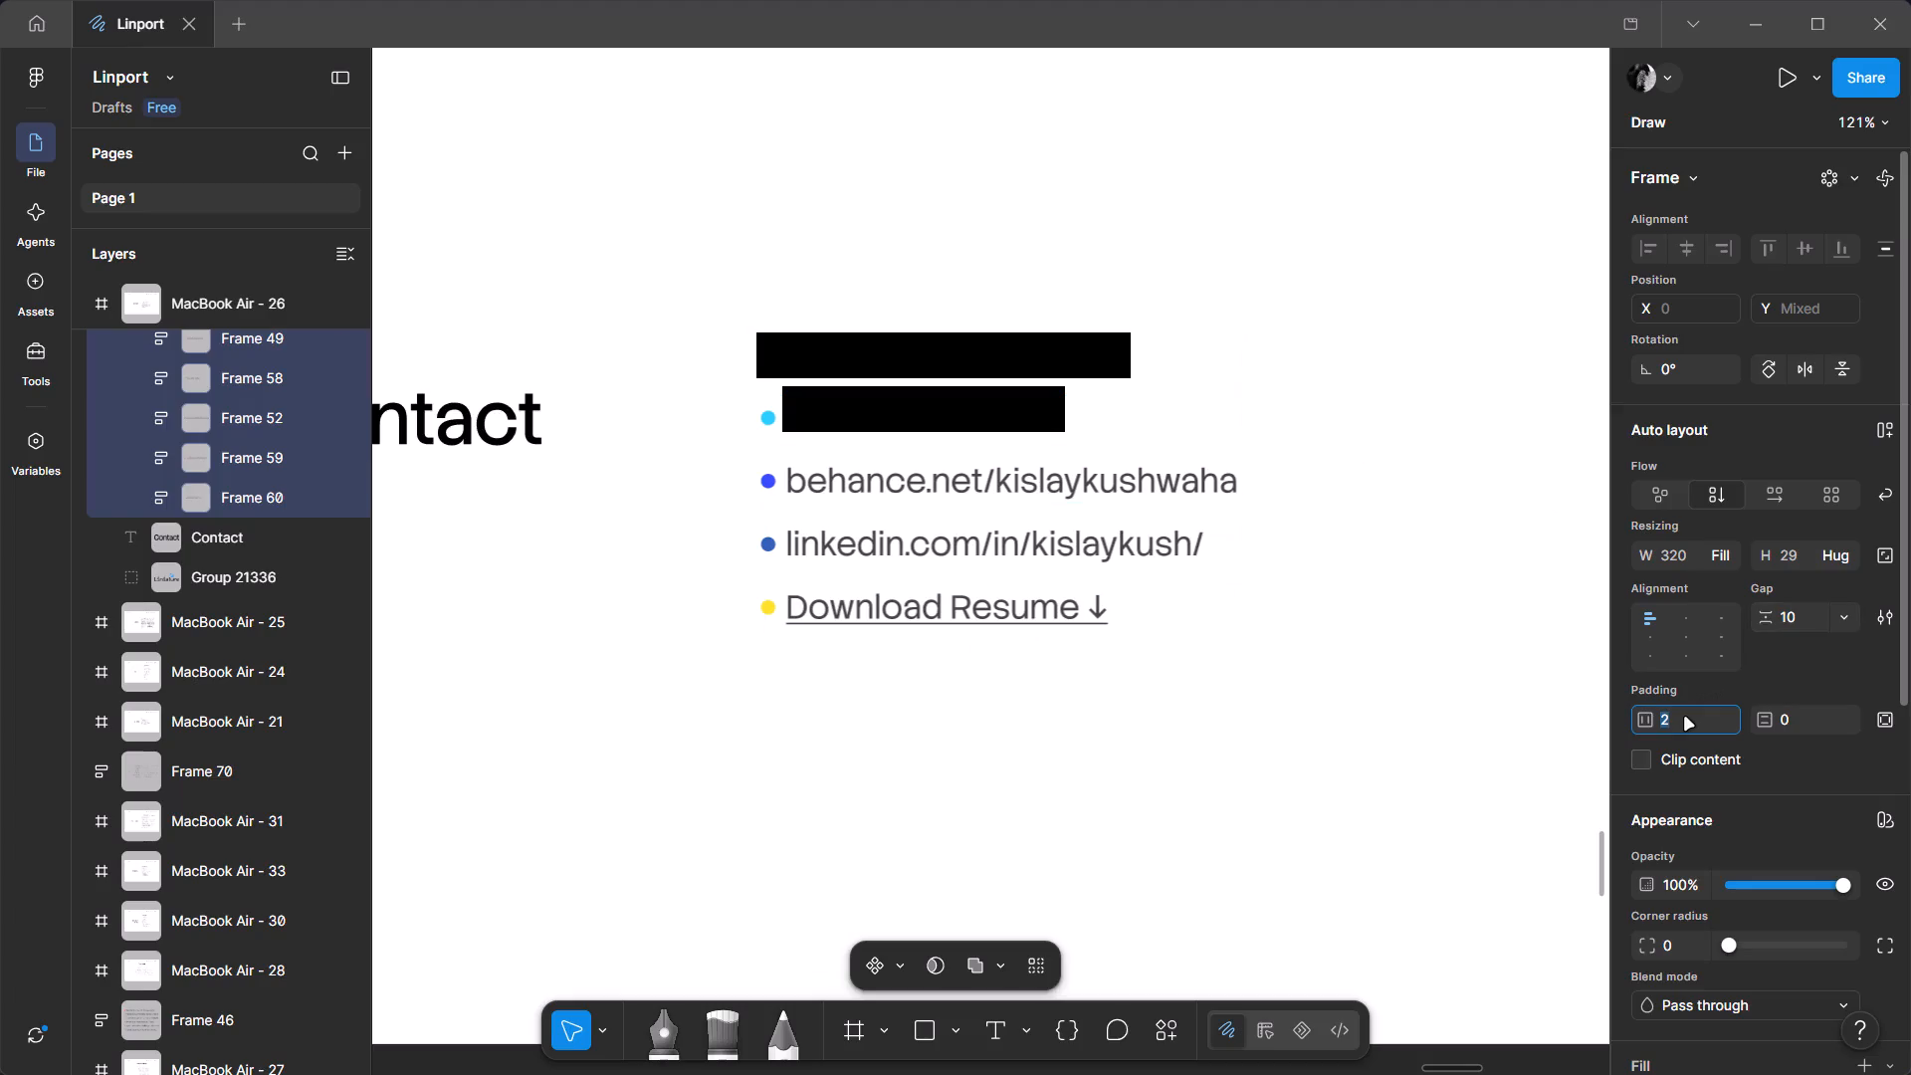
Set the horizontal padding of the five selected contact row frames to 0 and deselect them.
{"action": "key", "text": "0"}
{"action": "key", "text": "Return"}
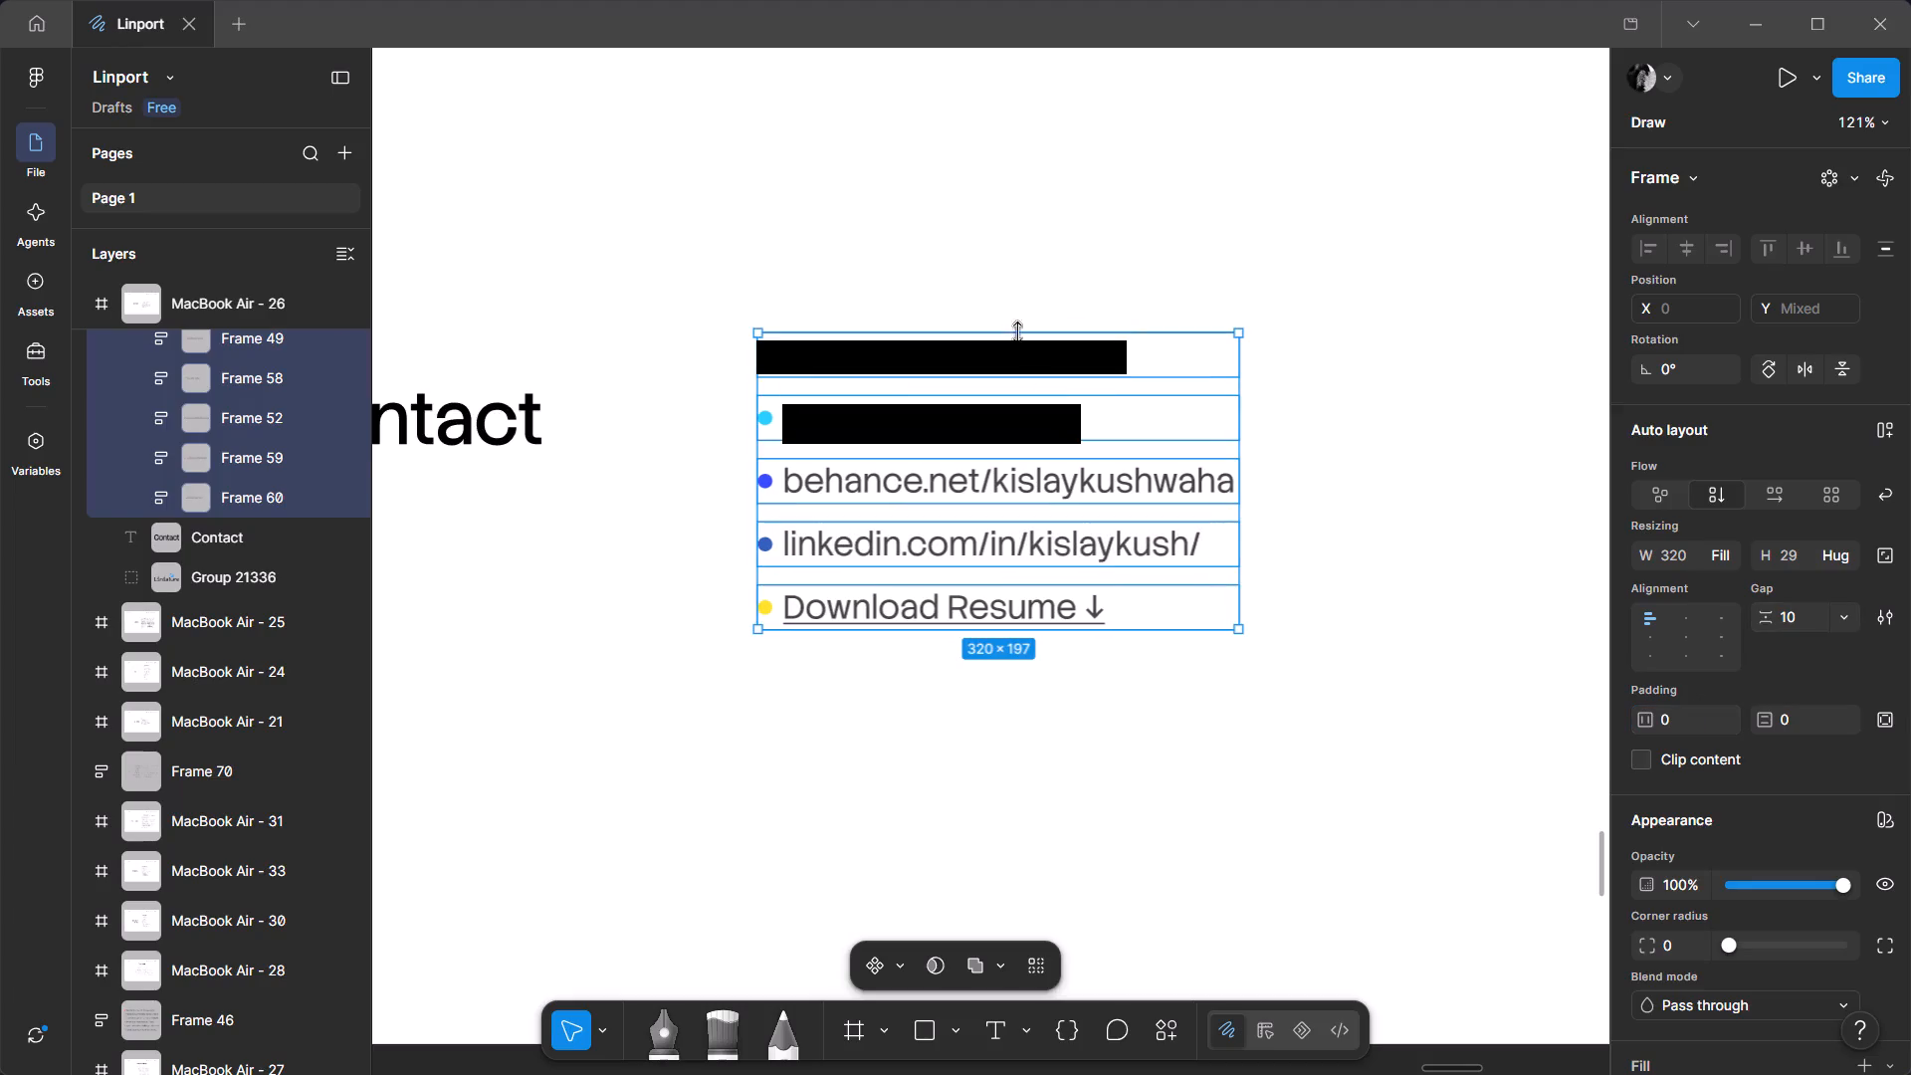
{"action": "left_click", "coordinate": [1013, 288]}
Ungroup the outer wrapper frame of each of the five contact rows inside Frame 85, one row at a time.
{"action": "double_click", "coordinate": [993, 358]}
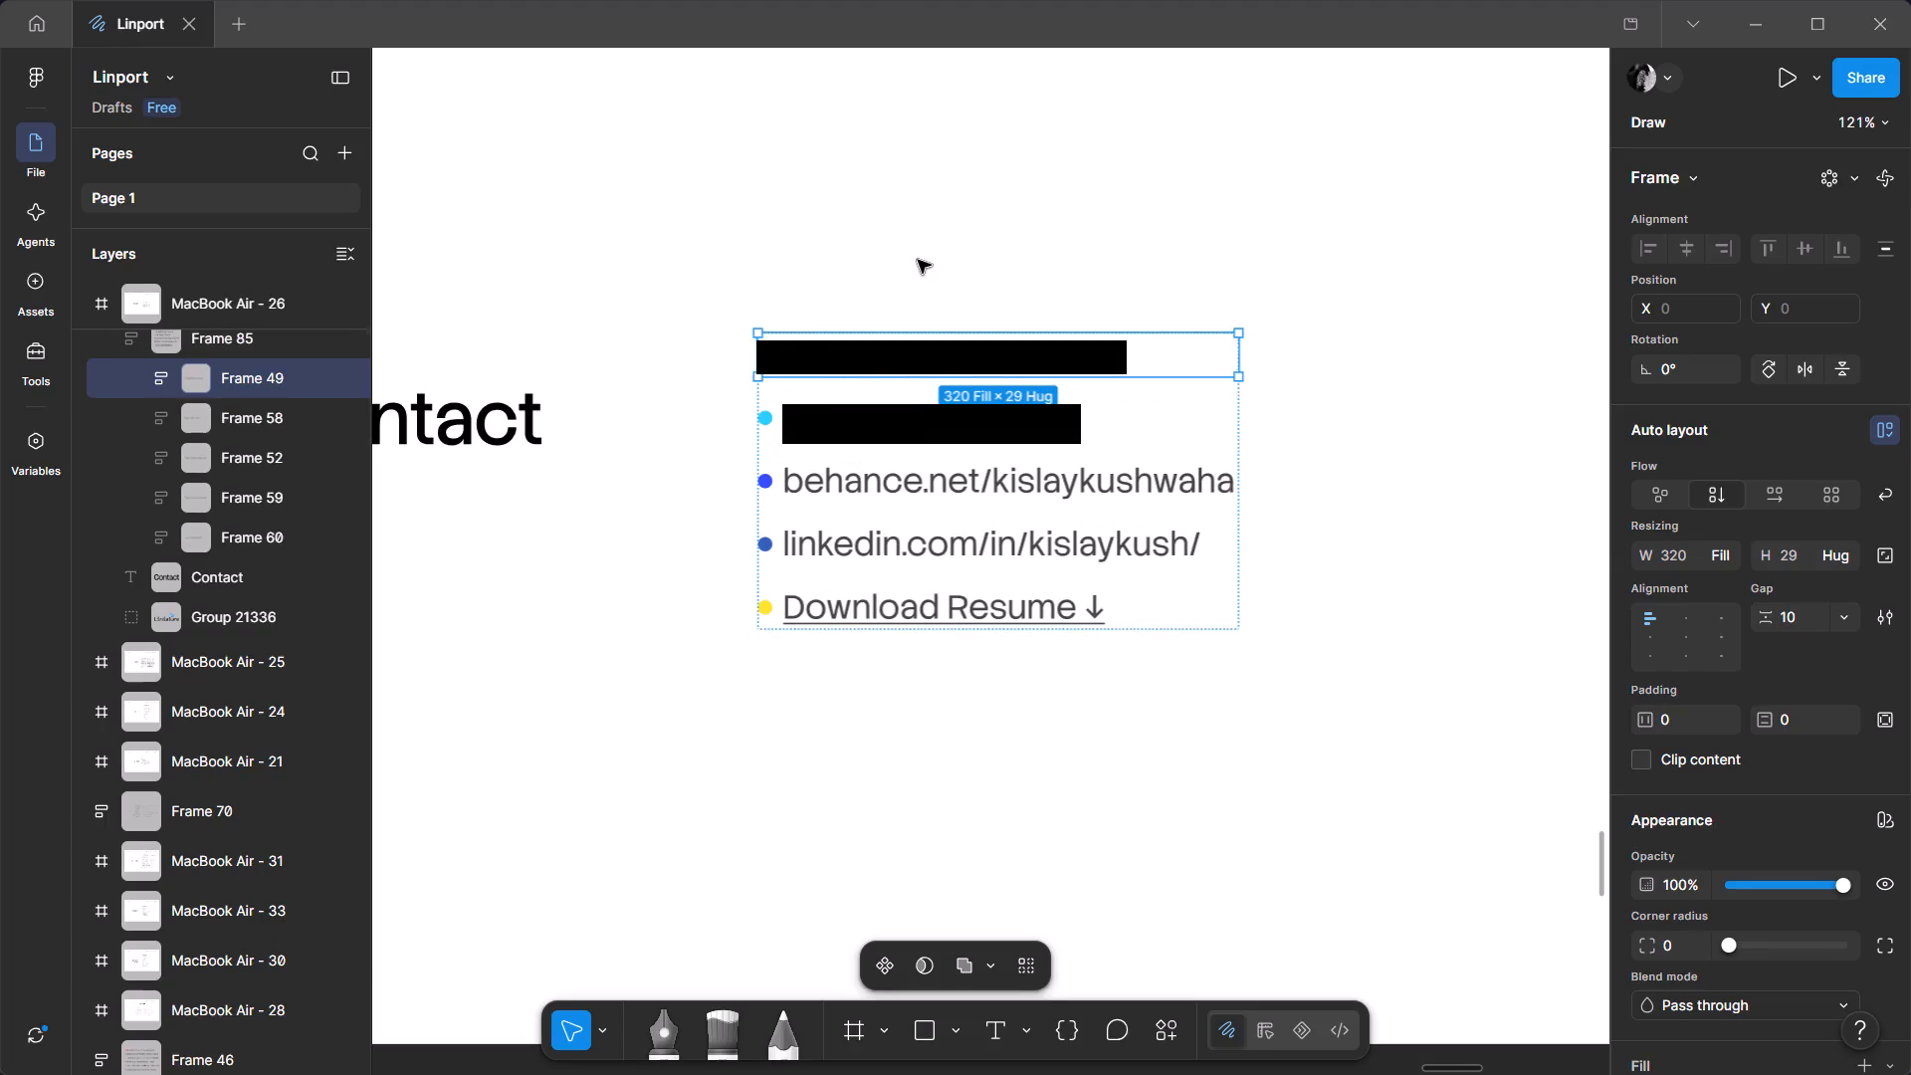
{"action": "double_click", "coordinate": [817, 347]}
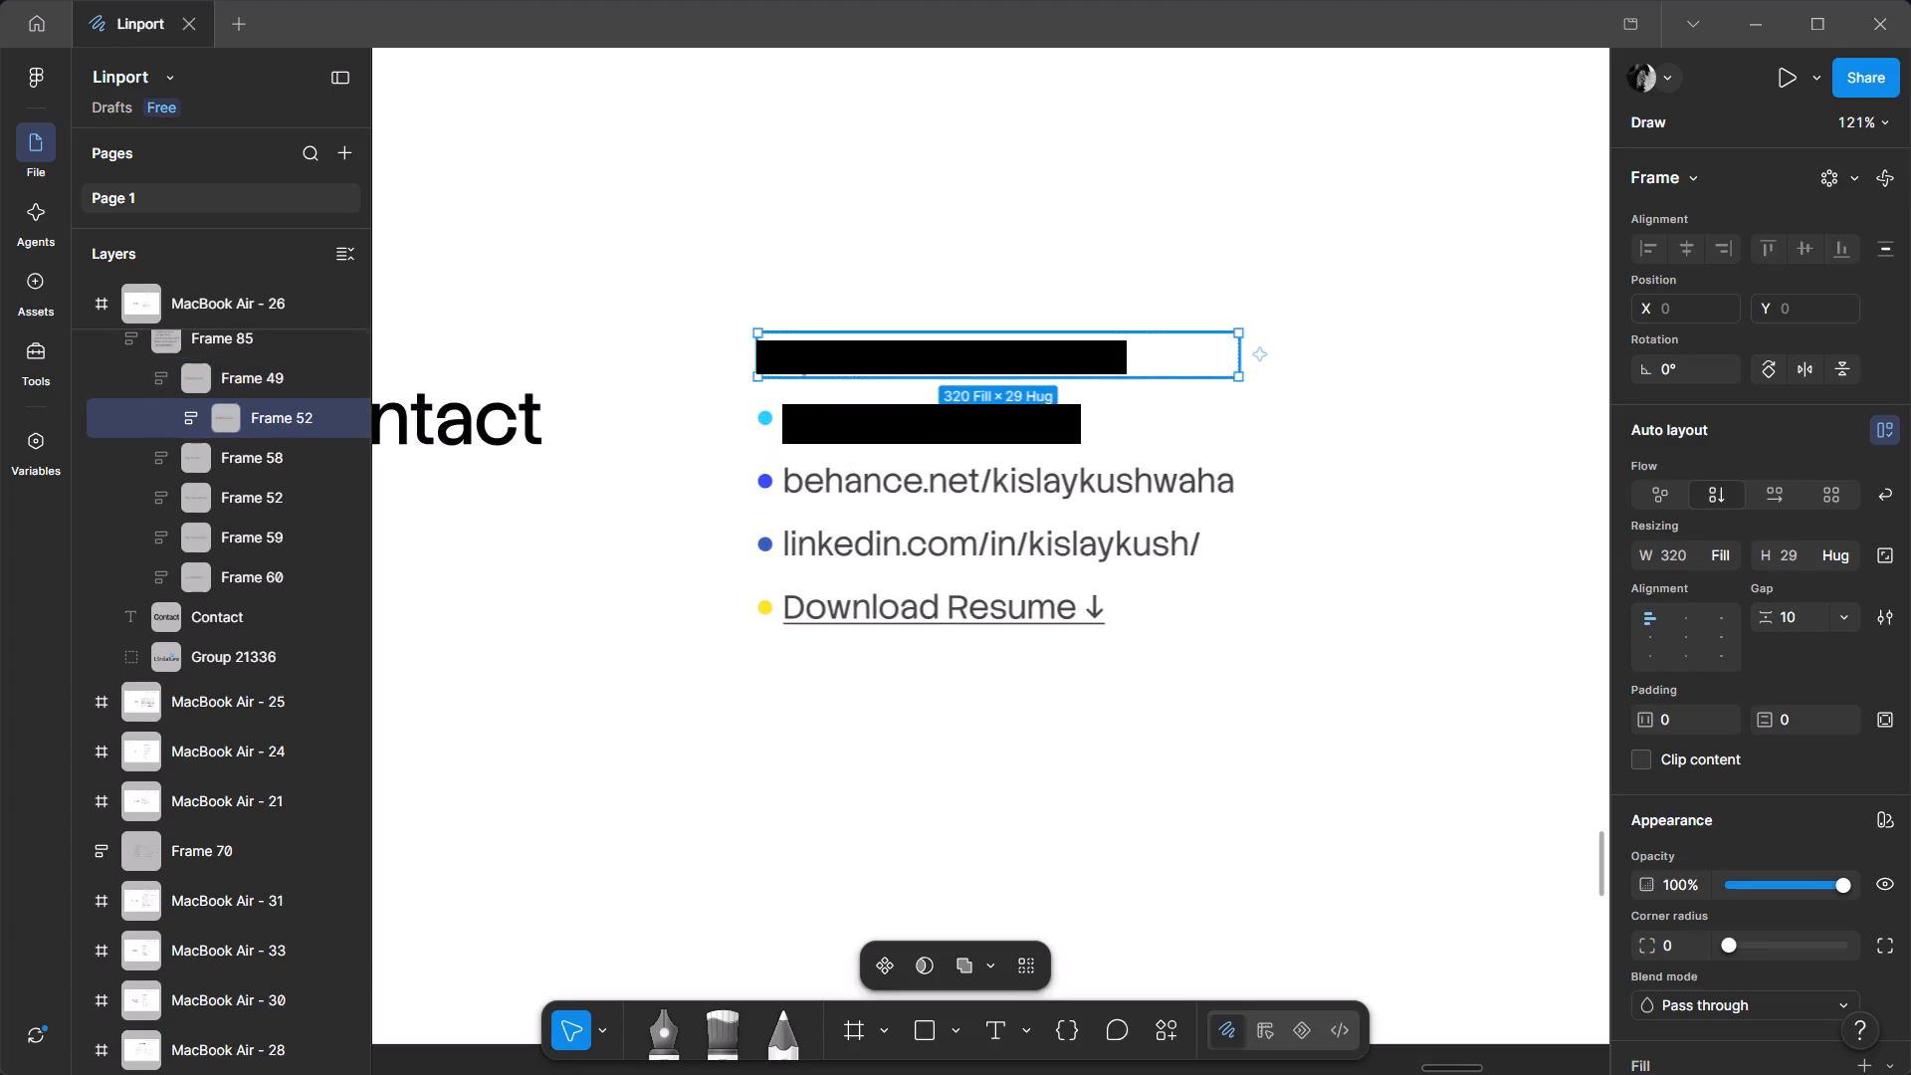
{"action": "left_click", "coordinate": [238, 388]}
{"action": "key", "text": "ctrl+shift+g"}
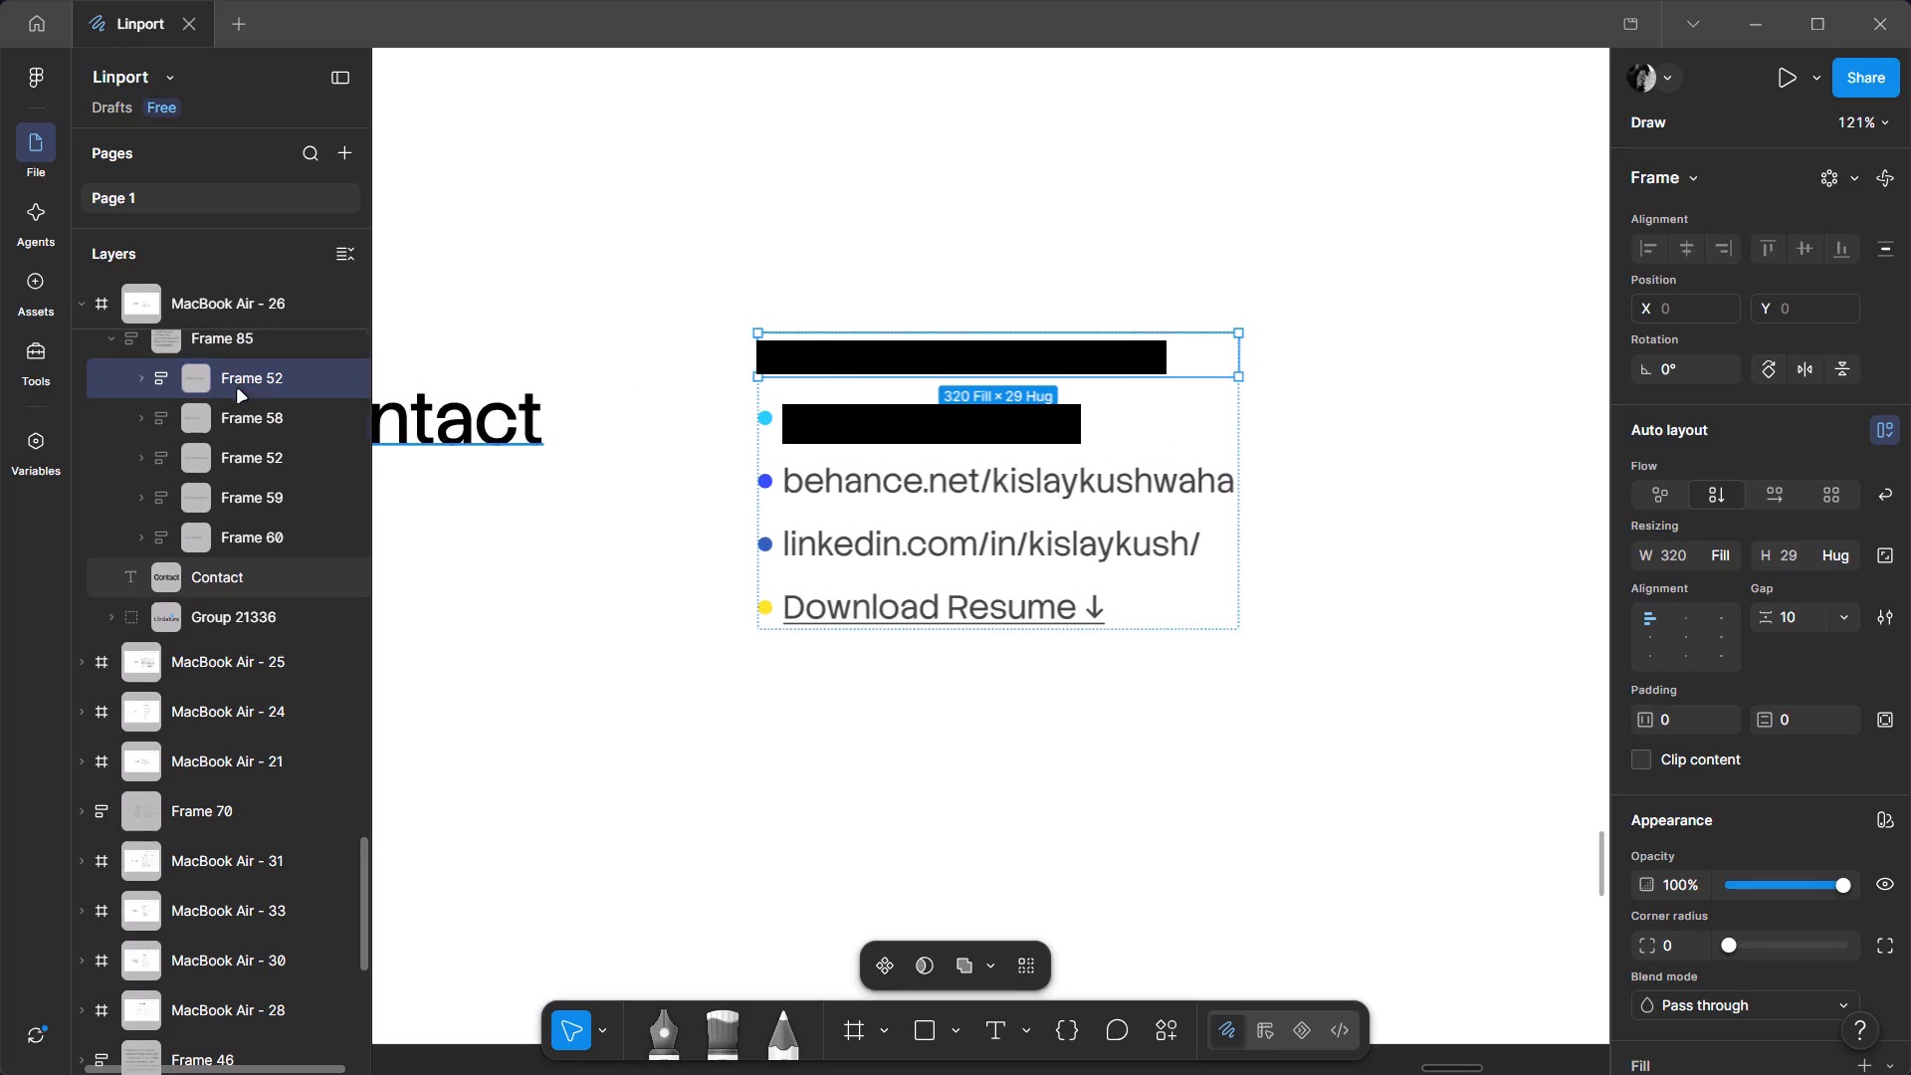
{"action": "left_click", "coordinate": [233, 405]}
{"action": "key", "text": "ctrl+shift+g"}
{"action": "left_click", "coordinate": [221, 454]}
{"action": "key", "text": "ctrl+shift+g"}
{"action": "left_click", "coordinate": [229, 481]}
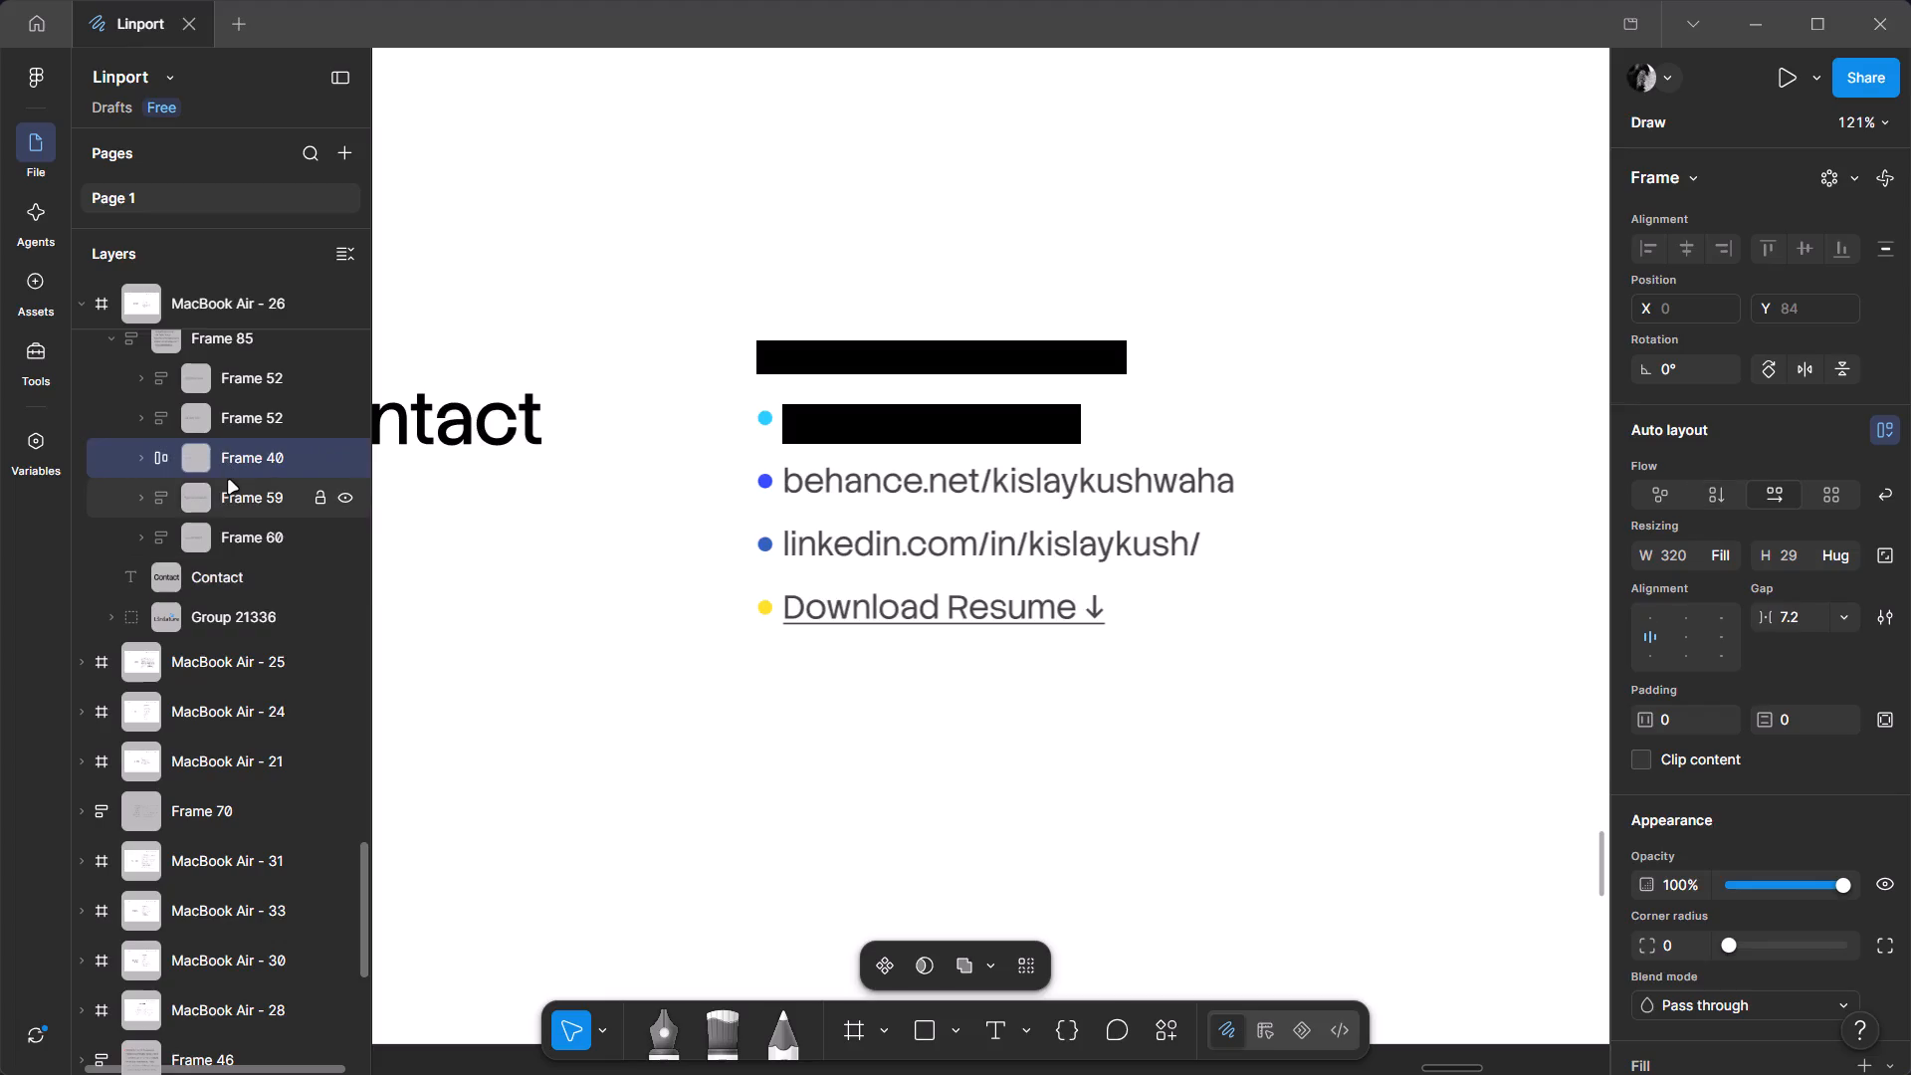
{"action": "key", "text": "ctrl+shift+g"}
{"action": "left_click", "coordinate": [244, 534]}
{"action": "key", "text": "ctrl+shift+g"}
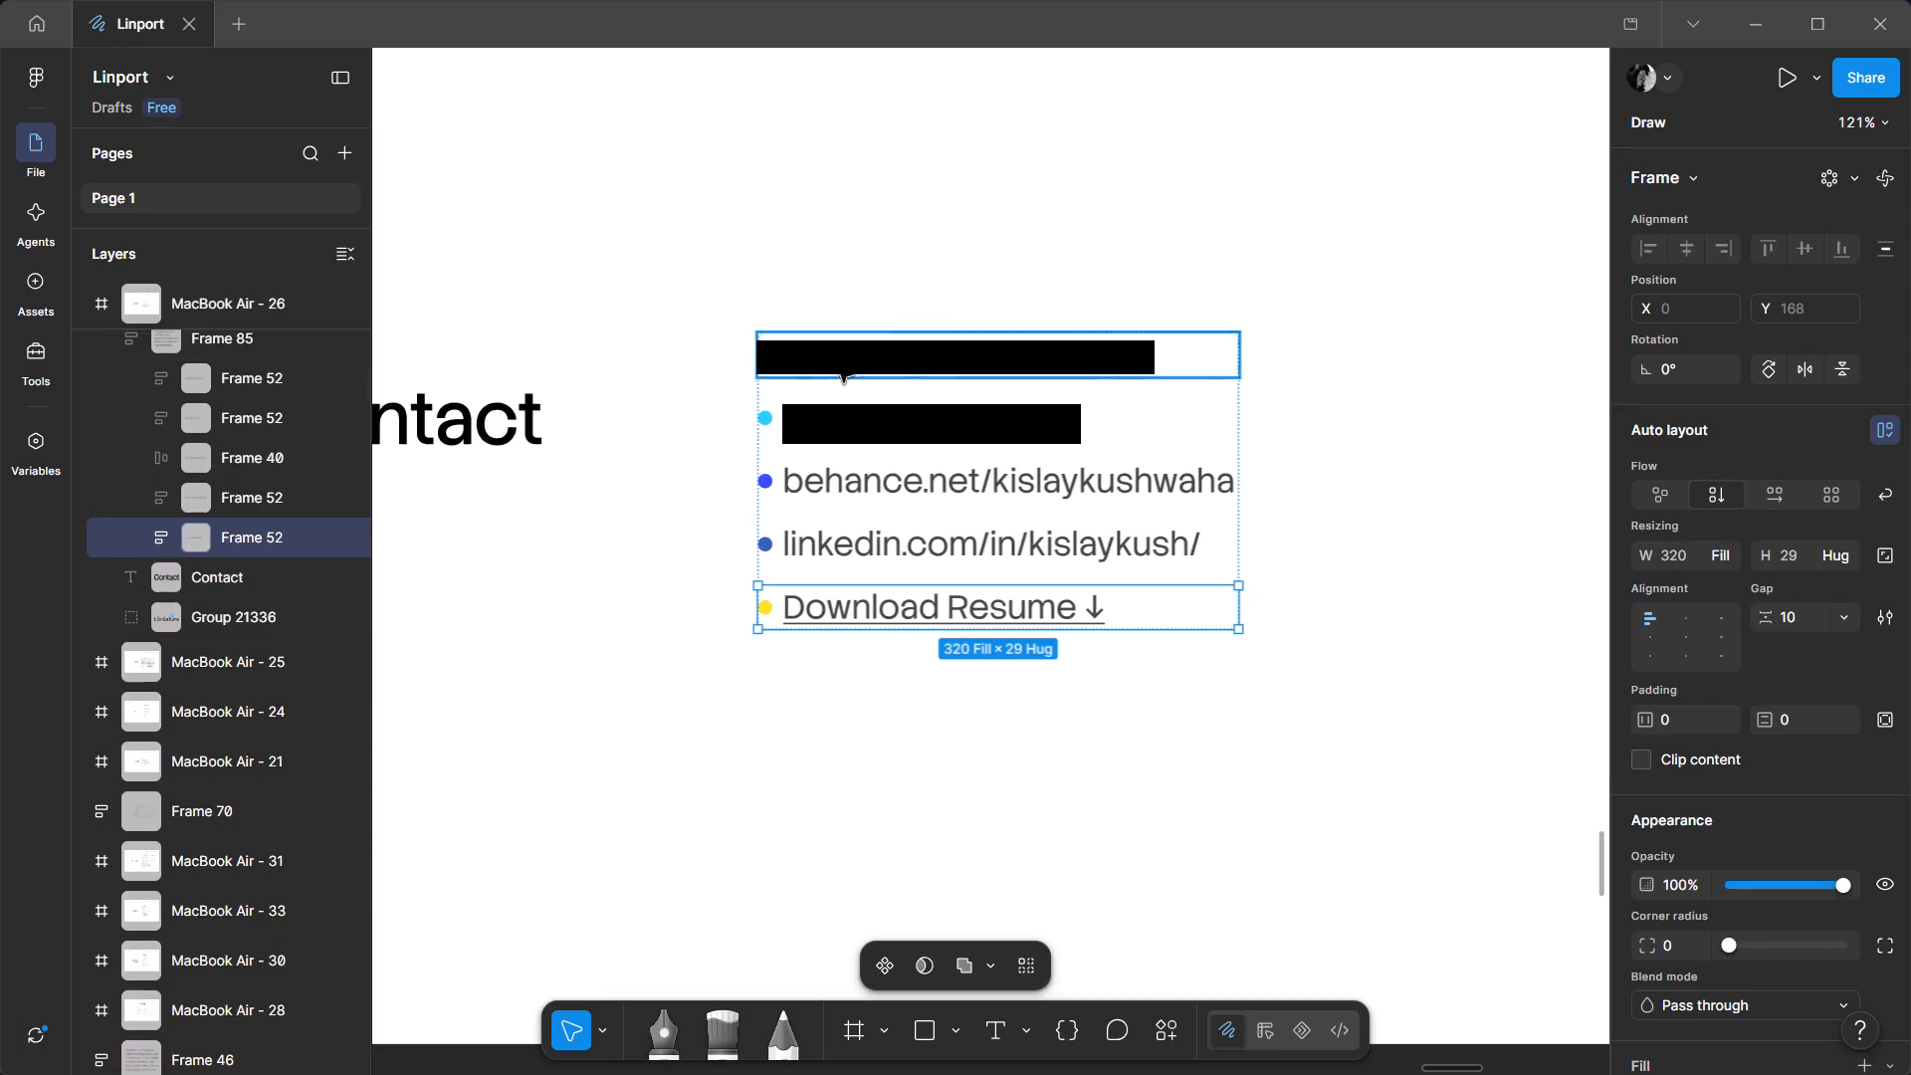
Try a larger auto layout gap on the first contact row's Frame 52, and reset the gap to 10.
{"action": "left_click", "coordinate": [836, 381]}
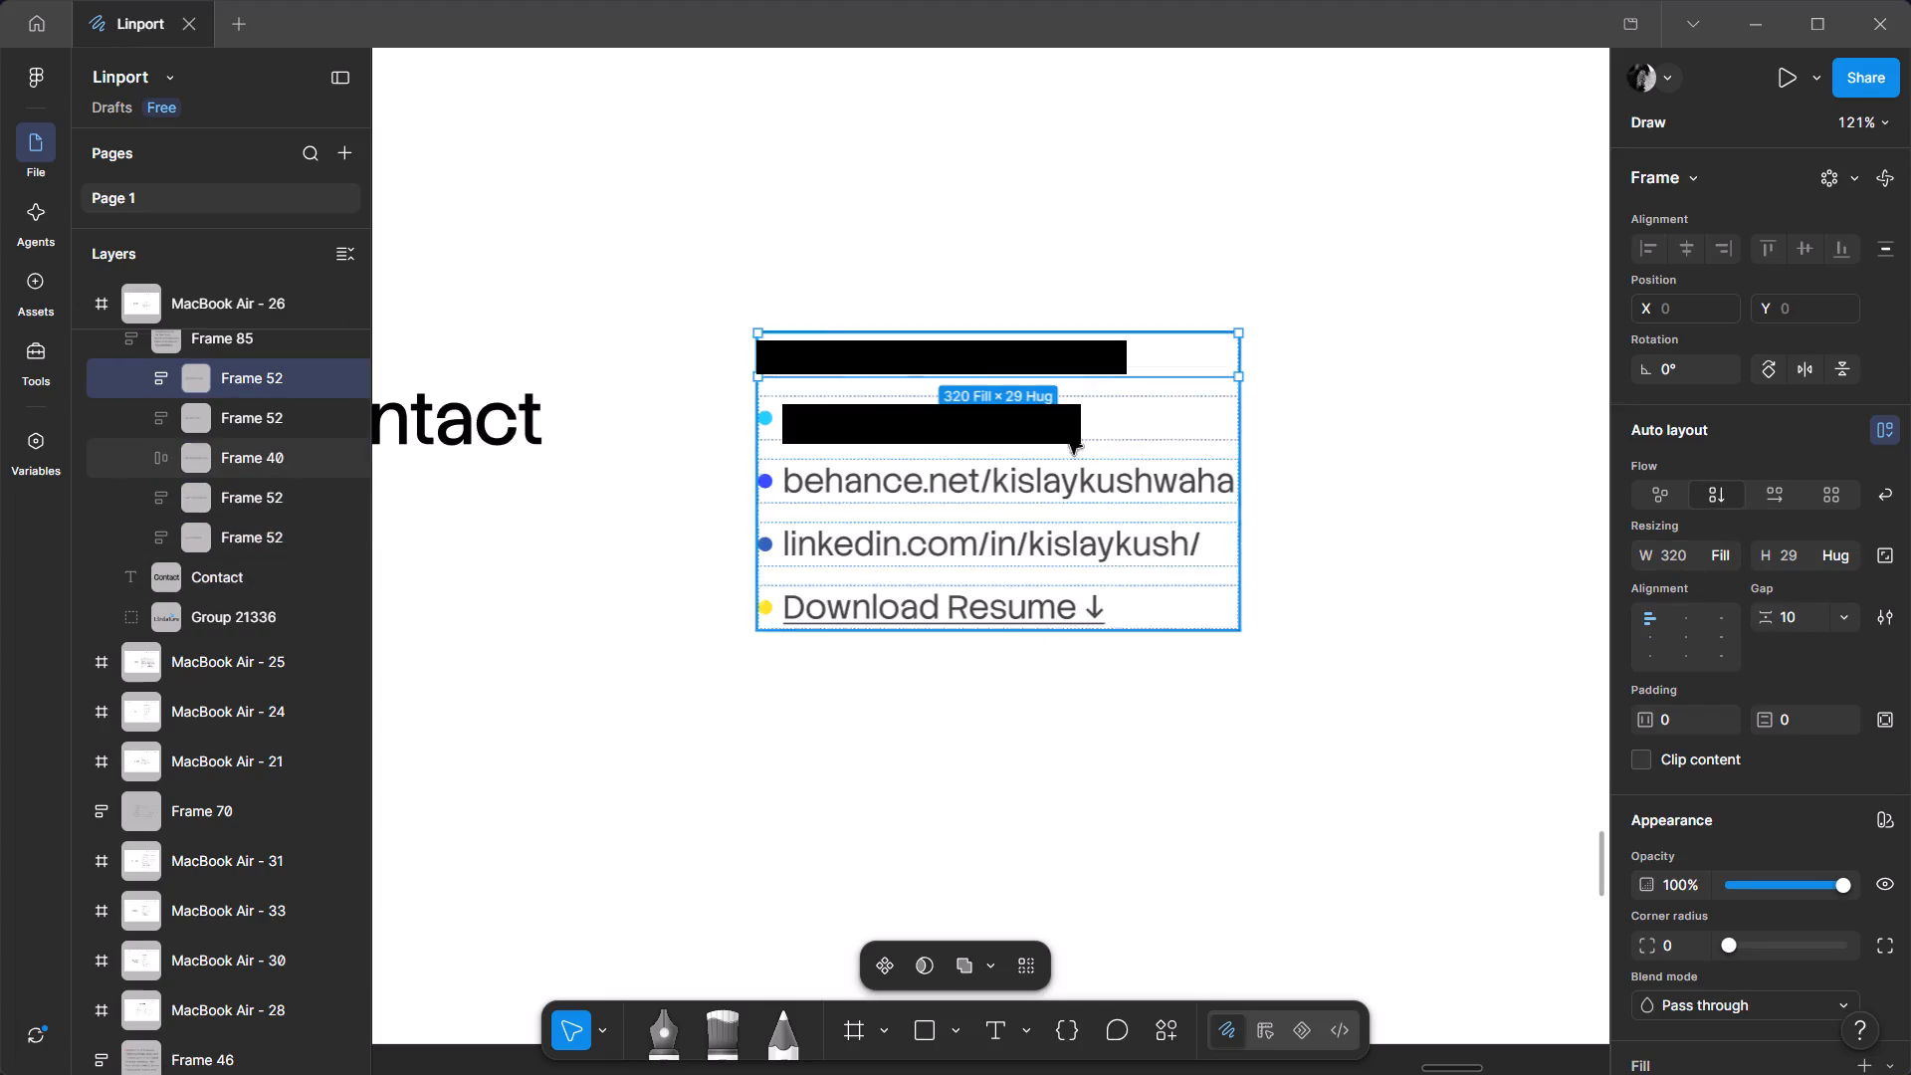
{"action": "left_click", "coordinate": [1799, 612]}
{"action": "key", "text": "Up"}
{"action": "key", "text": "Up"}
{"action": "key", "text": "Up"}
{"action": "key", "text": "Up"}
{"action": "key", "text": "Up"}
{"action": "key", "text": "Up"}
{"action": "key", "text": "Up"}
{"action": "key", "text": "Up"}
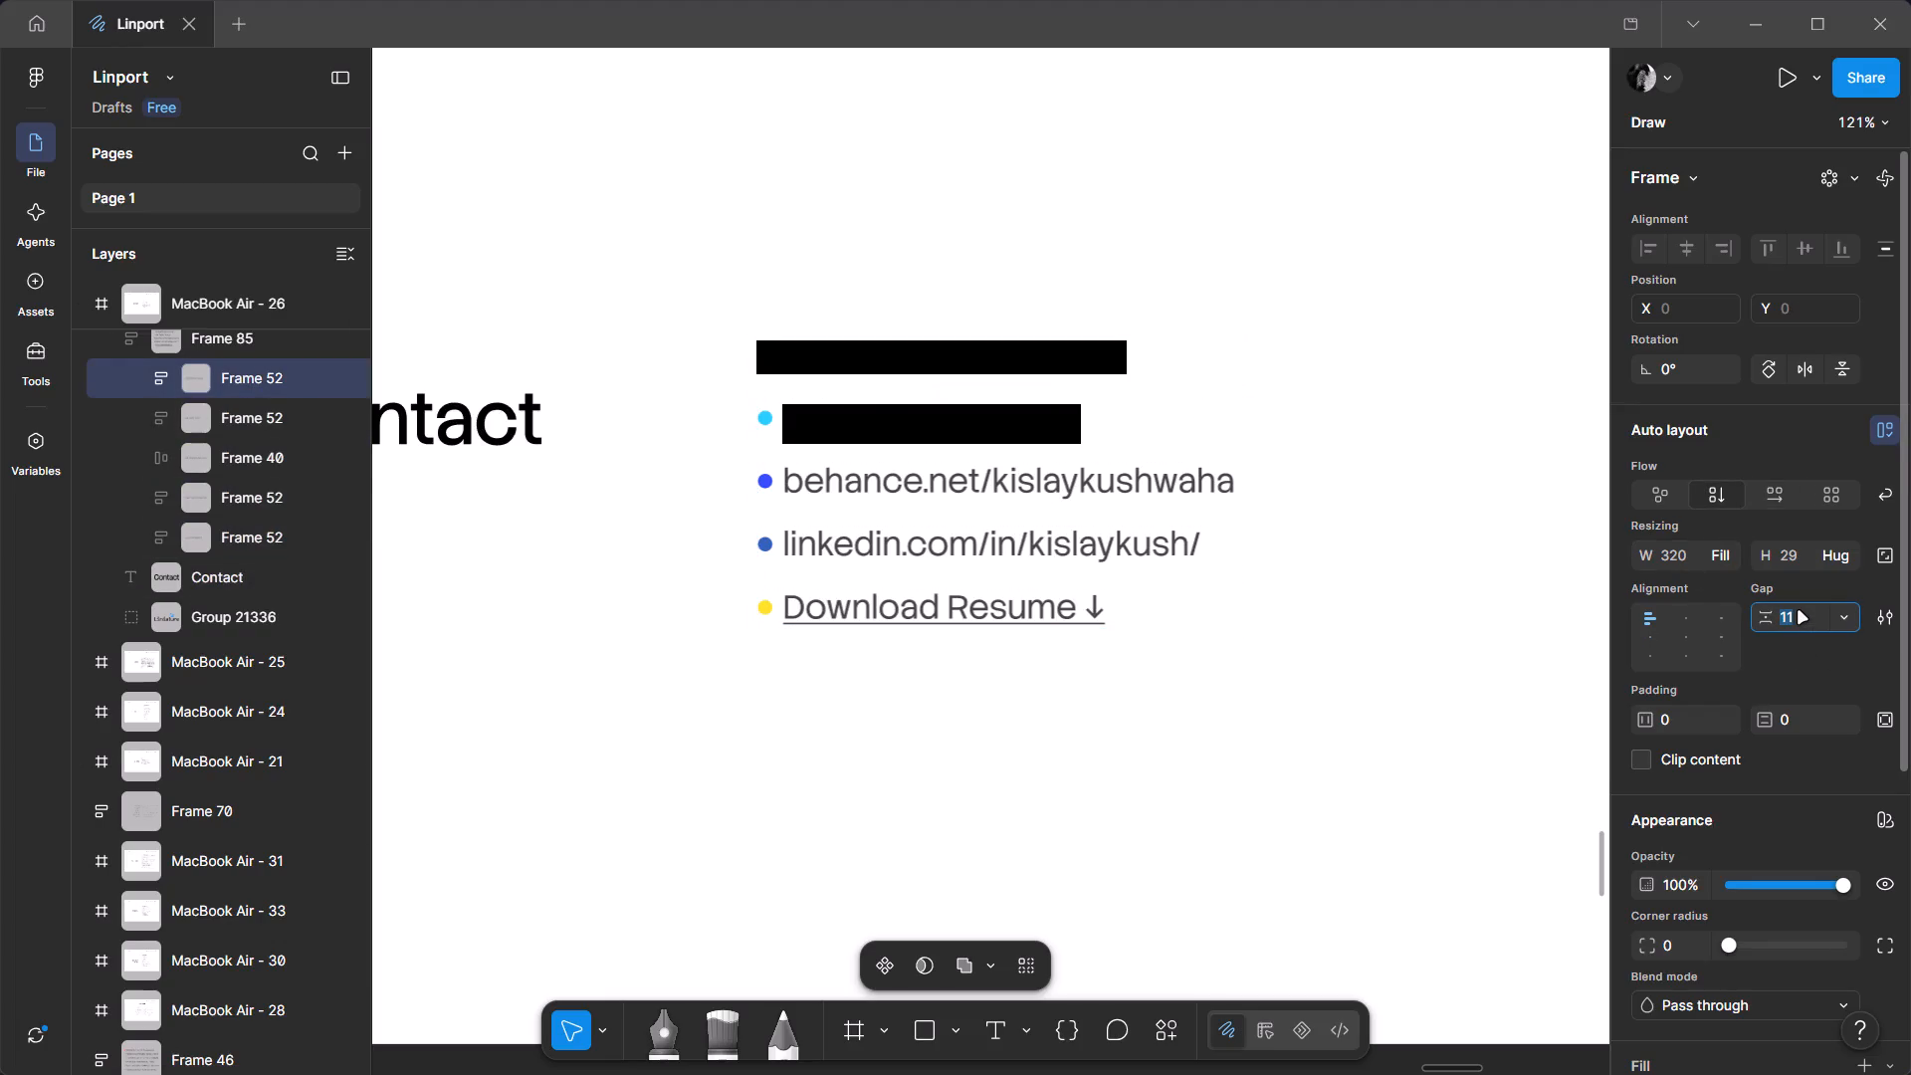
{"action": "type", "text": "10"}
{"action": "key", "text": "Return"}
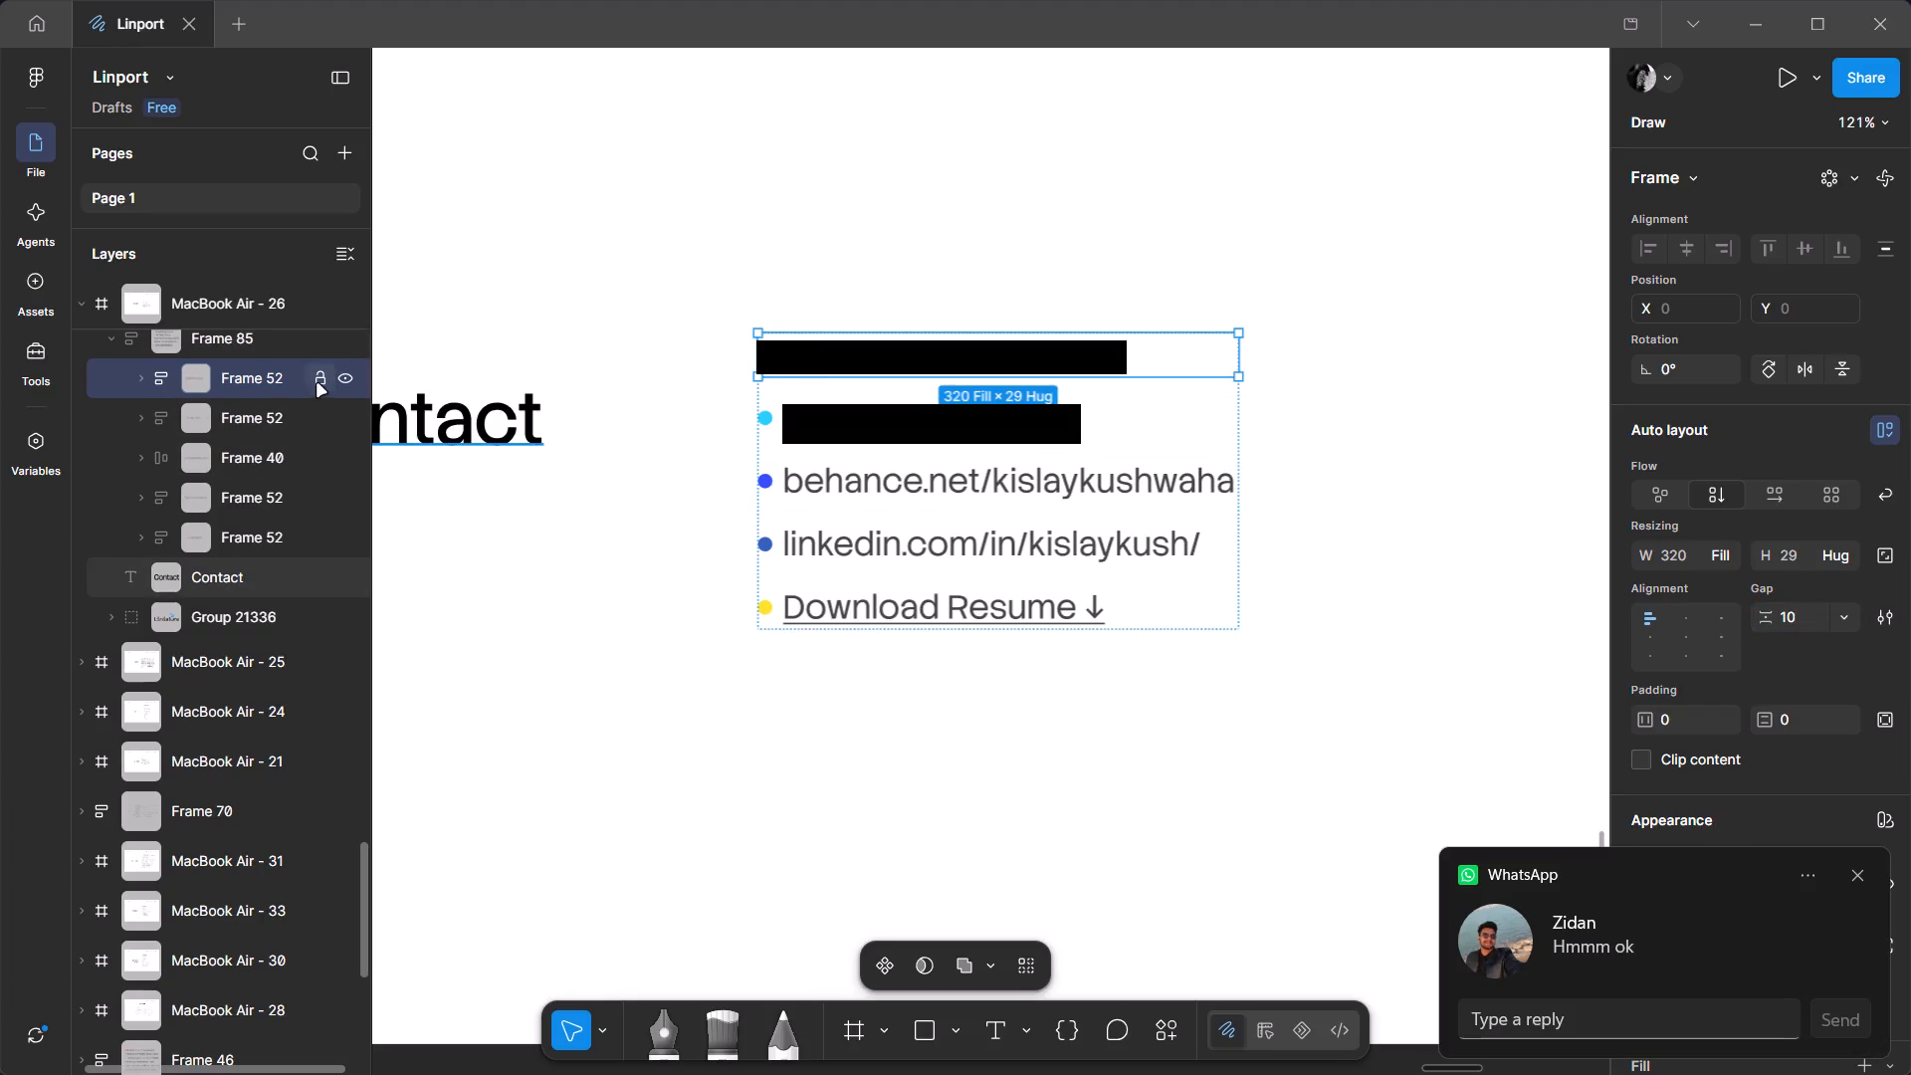
Ungroup the Frame 52 wrappers around the first and second contact rows, dismissing the chat notification.
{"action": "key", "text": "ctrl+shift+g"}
{"action": "left_click", "coordinate": [1860, 871]}
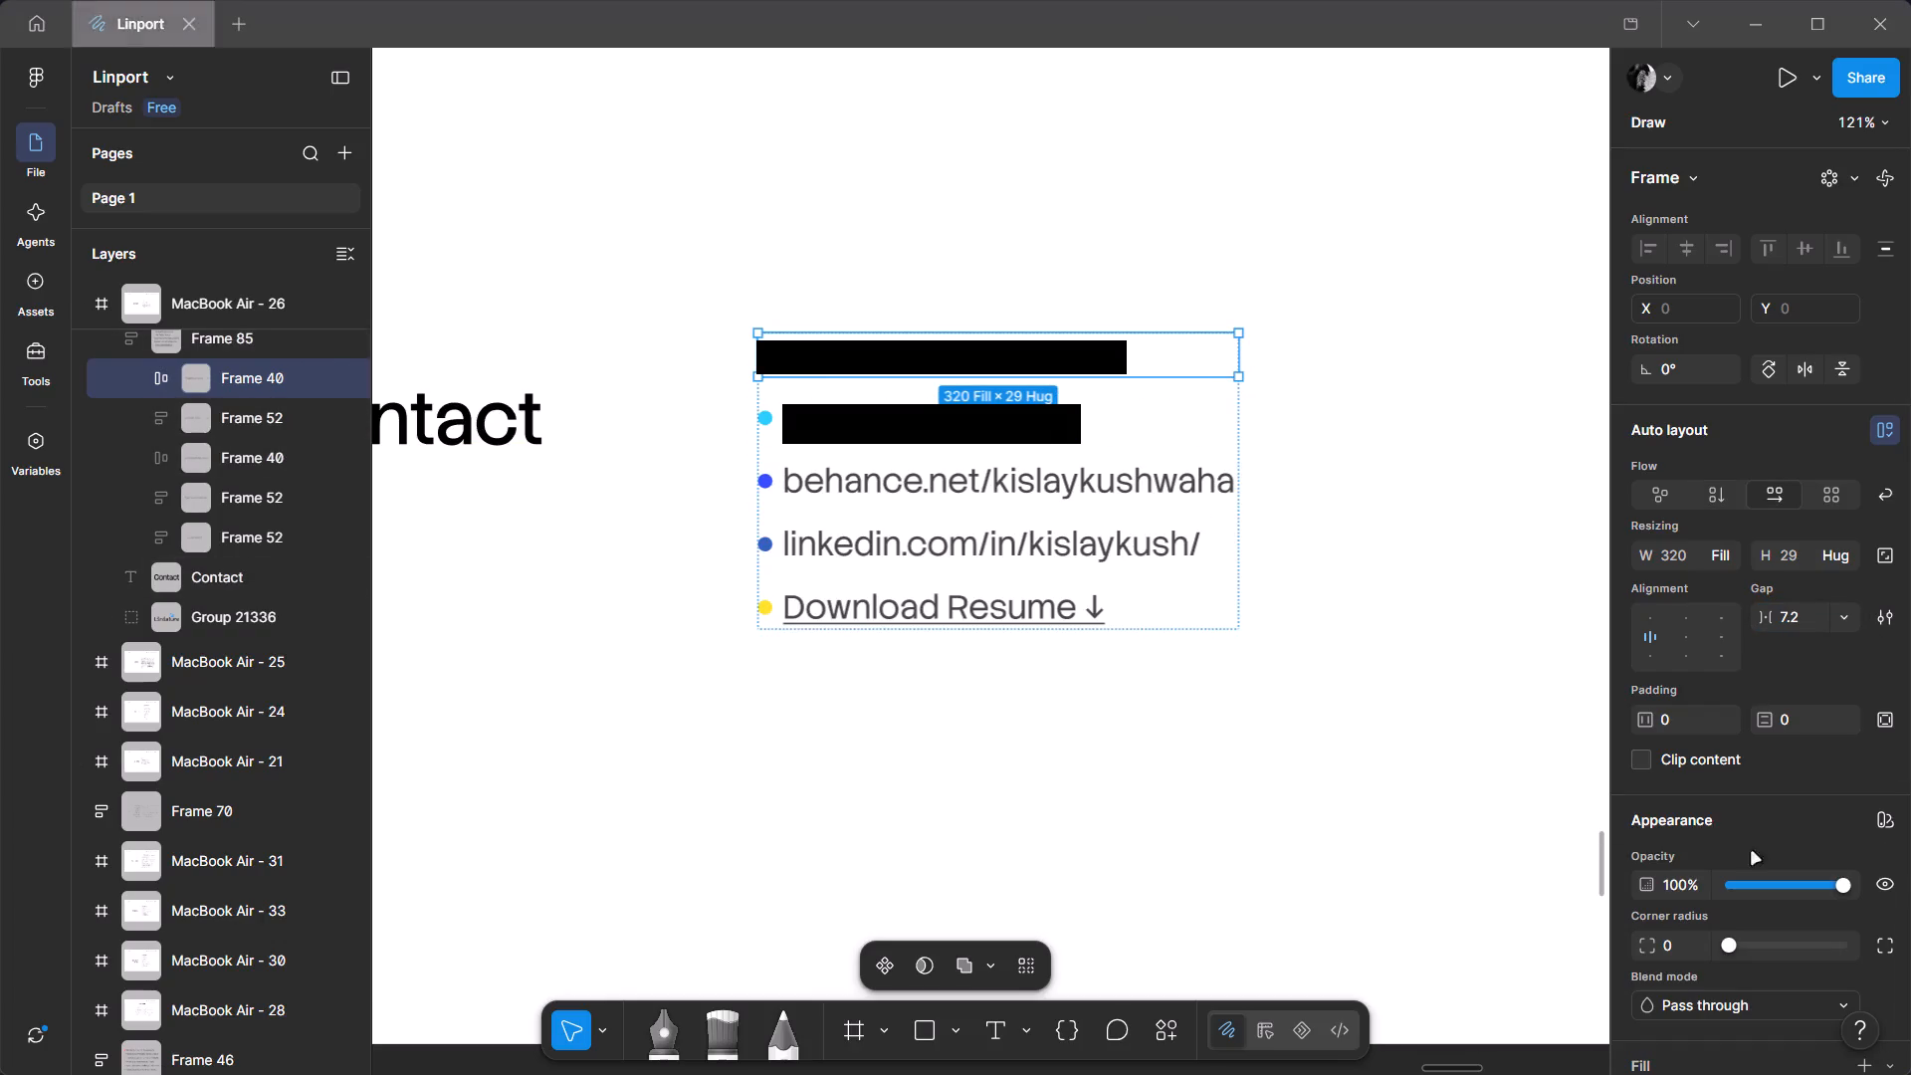
{"action": "left_click", "coordinate": [251, 410]}
{"action": "key", "text": "ctrl+shift+g"}
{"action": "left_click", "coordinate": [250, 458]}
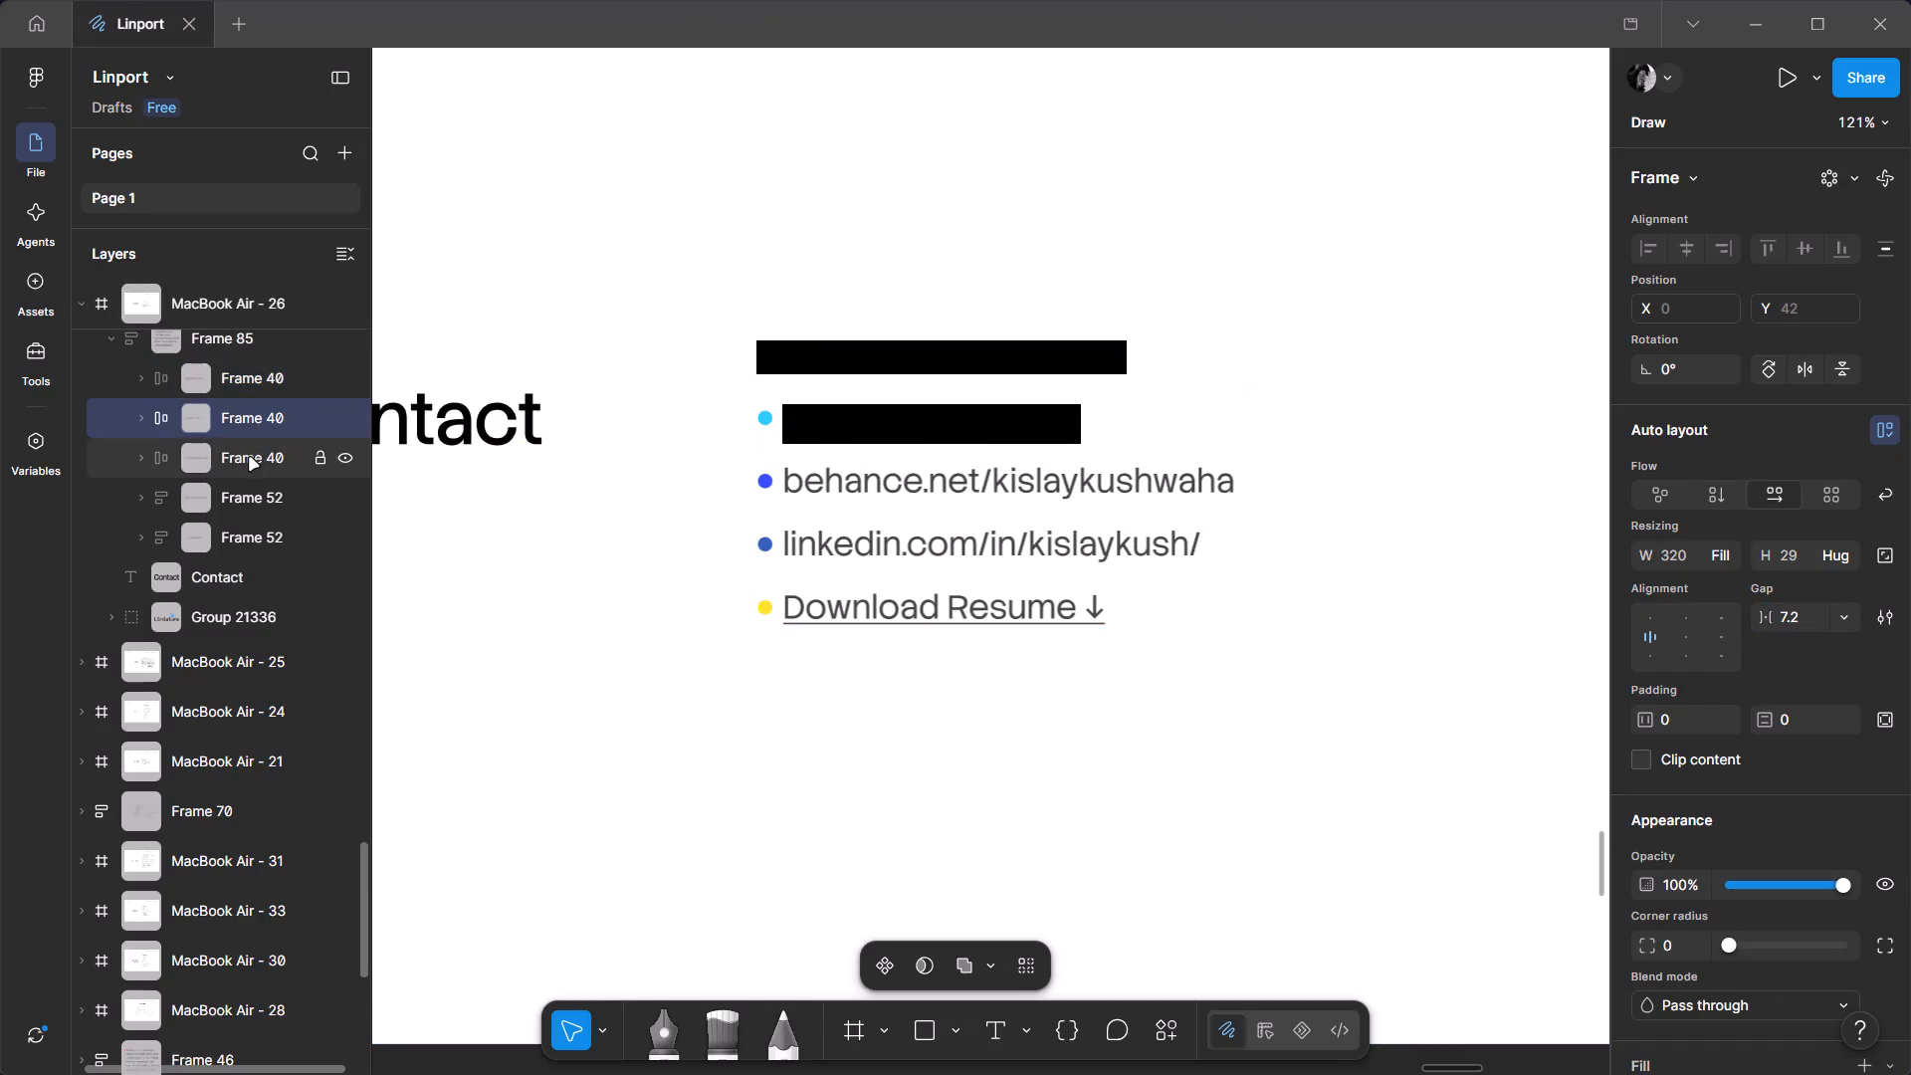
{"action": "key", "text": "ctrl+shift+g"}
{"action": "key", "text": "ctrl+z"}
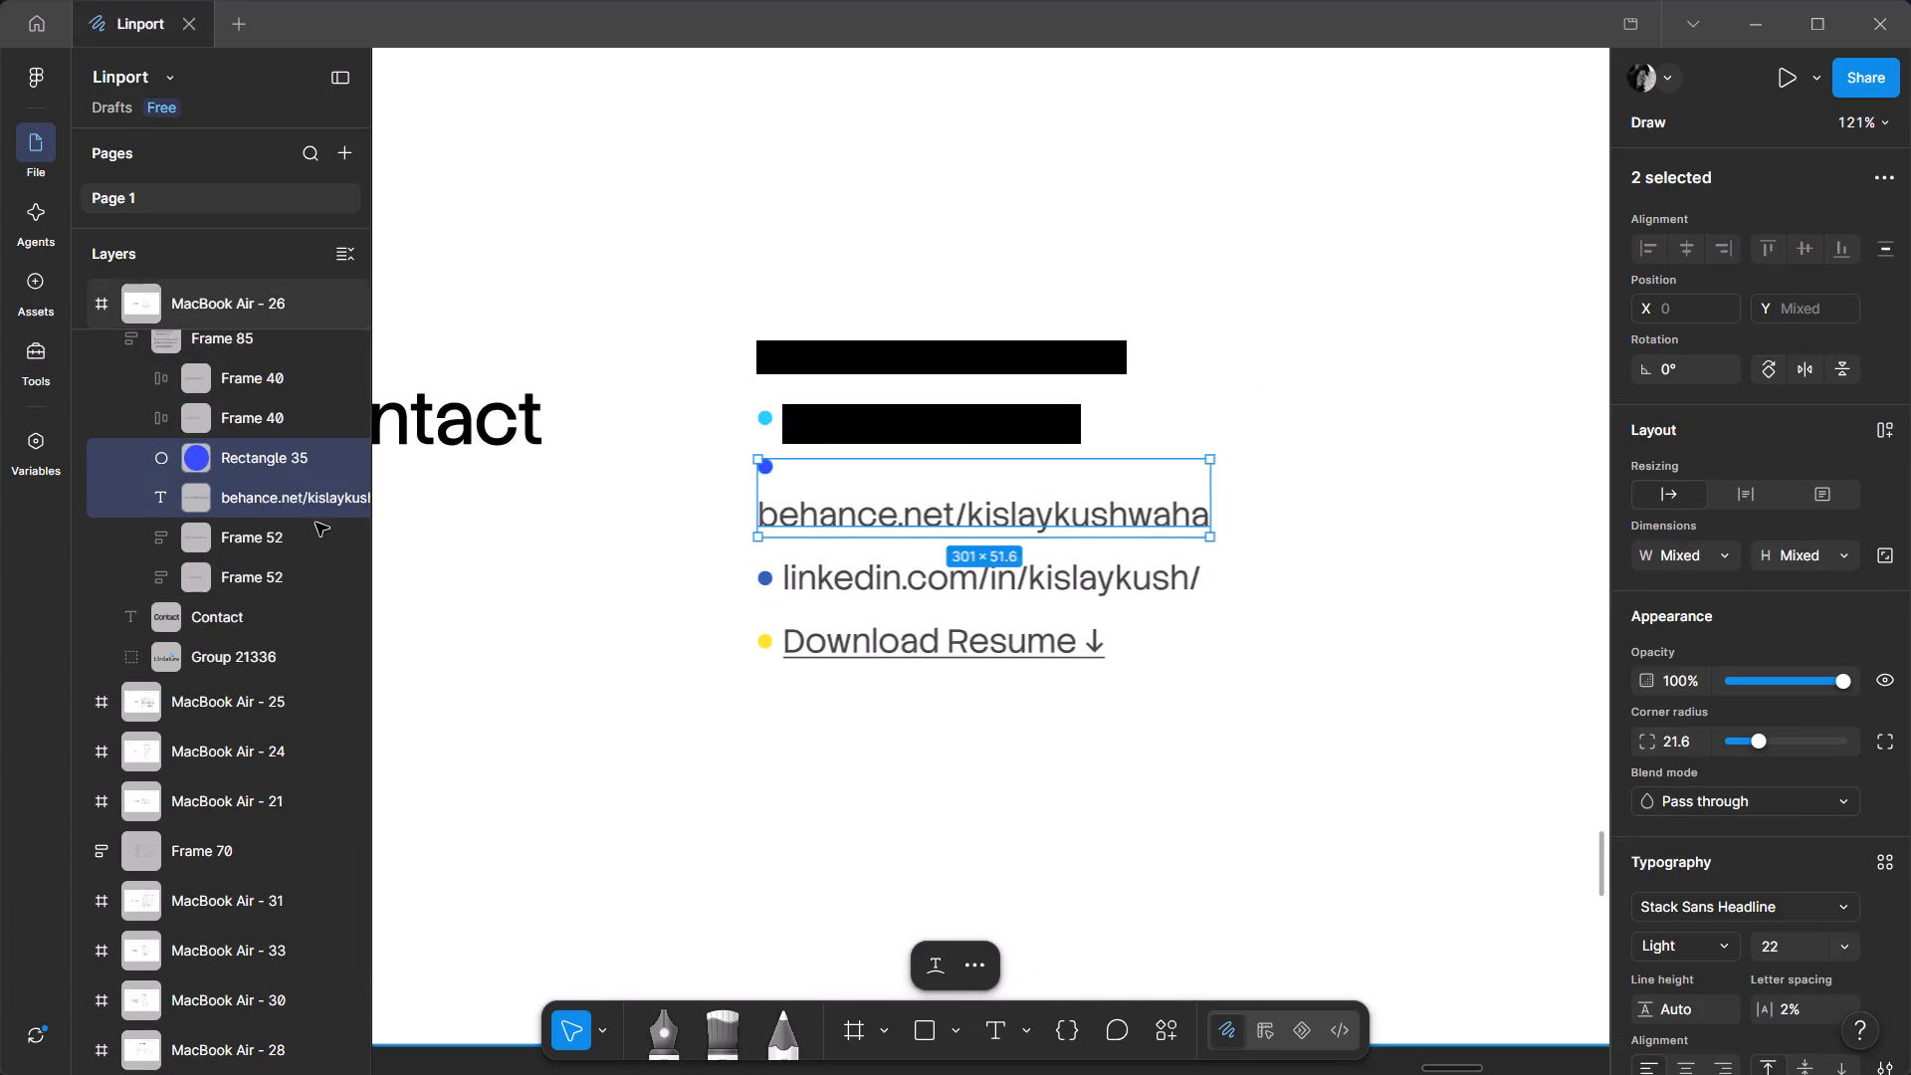
Ungroup the Frame 52 wrappers around the LinkedIn and Download Resume contact rows.
{"action": "left_click", "coordinate": [267, 517]}
{"action": "left_click", "coordinate": [270, 499]}
{"action": "key", "text": "ctrl+shift+g"}
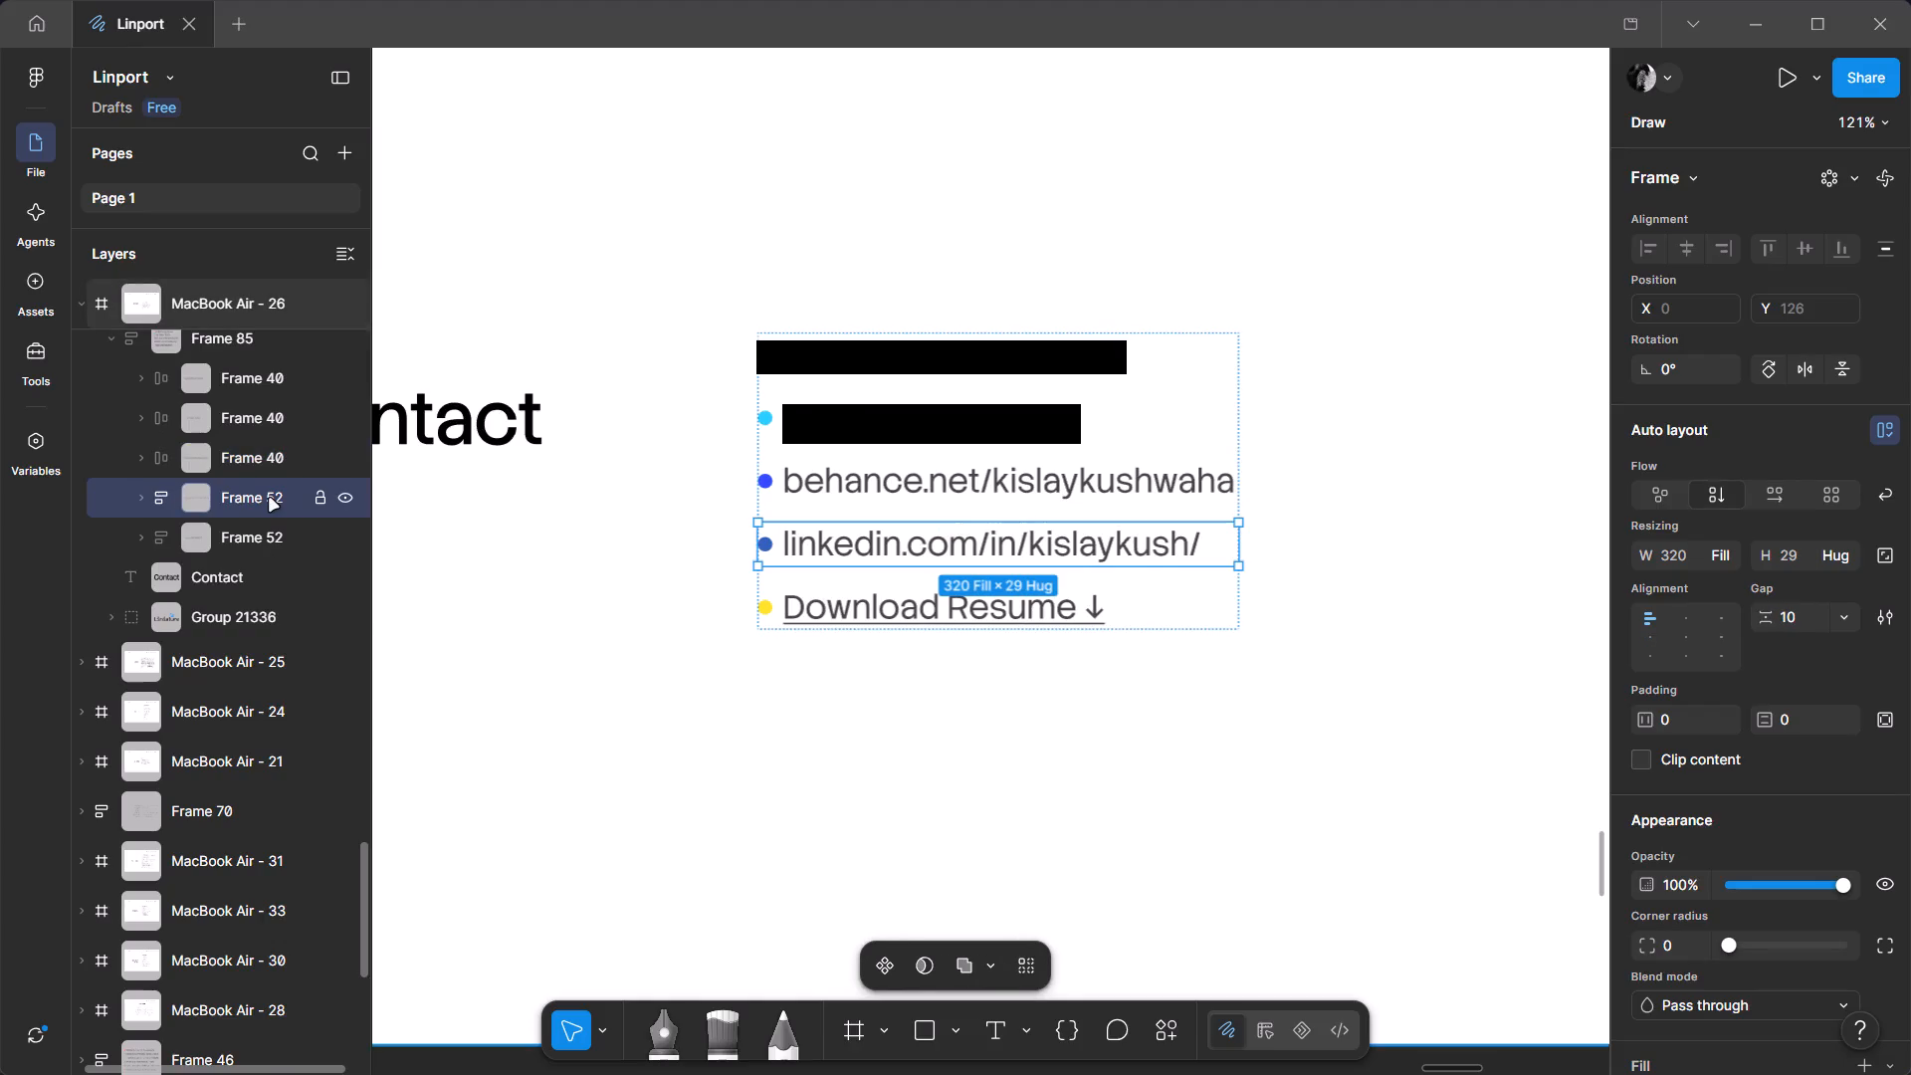
{"action": "left_click", "coordinate": [260, 522]}
{"action": "key", "text": "ctrl+shift+g"}
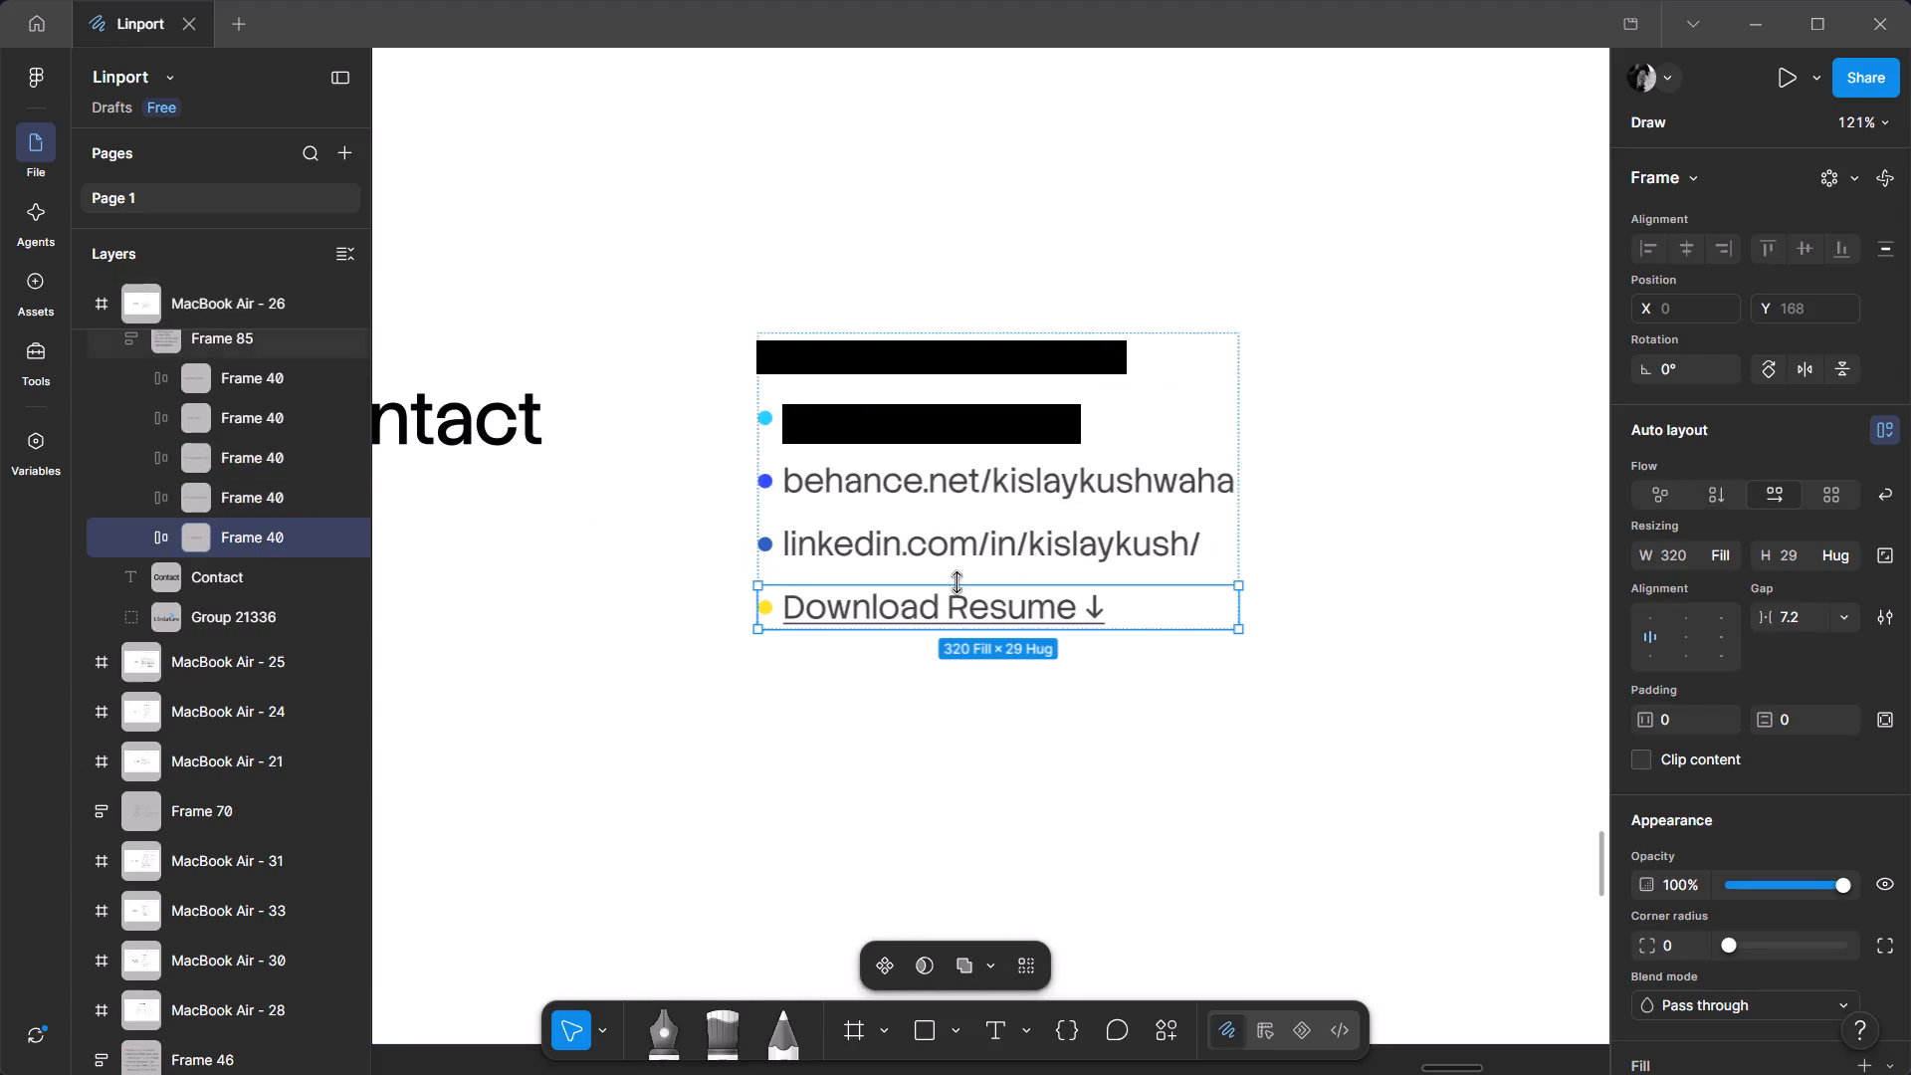
Select all five Frame 40 contact rows in Frame 85 together.
{"action": "left_click", "coordinate": [991, 540], "text": "shift"}
{"action": "left_click", "coordinate": [987, 478], "text": "shift"}
{"action": "left_click", "coordinate": [982, 427], "text": "shift"}
{"action": "left_click", "coordinate": [985, 360], "text": "shift"}
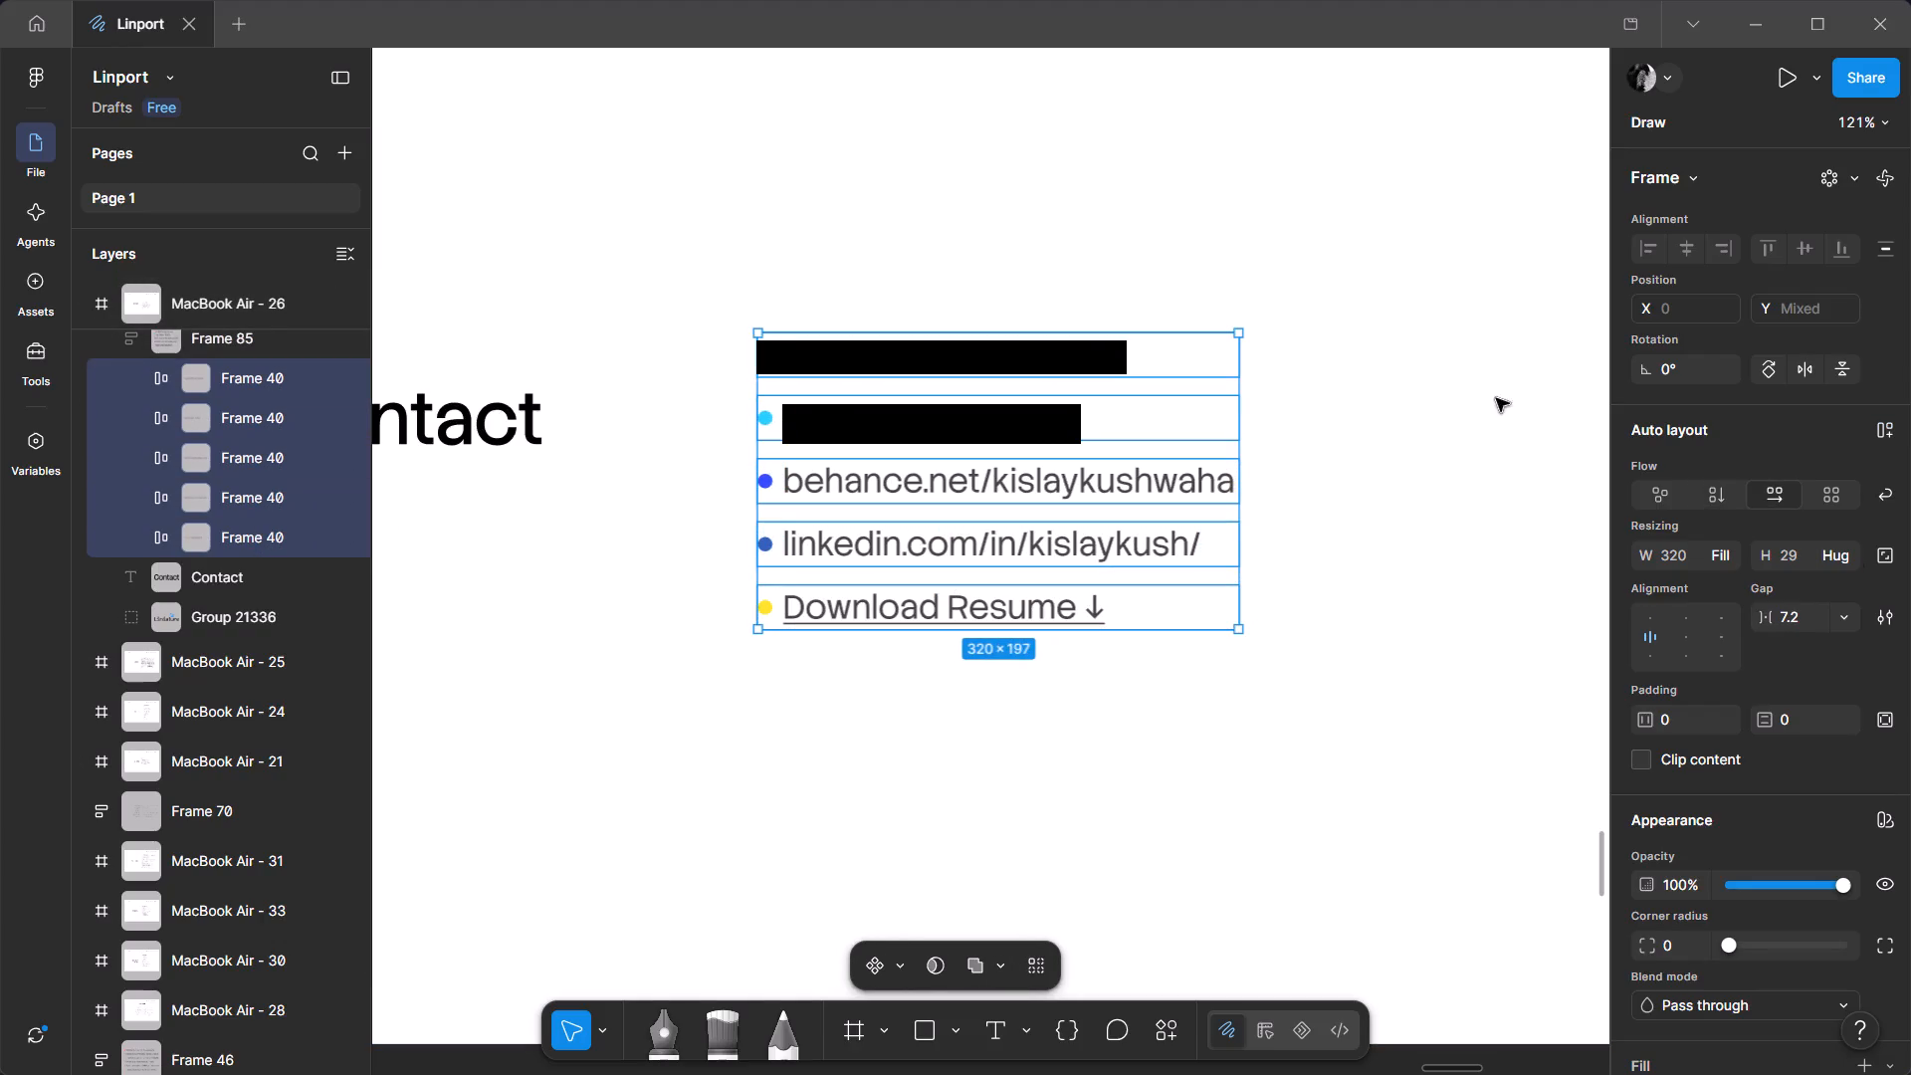
Set the gap between bullet and text to 10 in the five contact rows named Frame 40.
{"action": "left_click", "coordinate": [1807, 622]}
{"action": "type", "text": "10"}
{"action": "key", "text": "Return"}
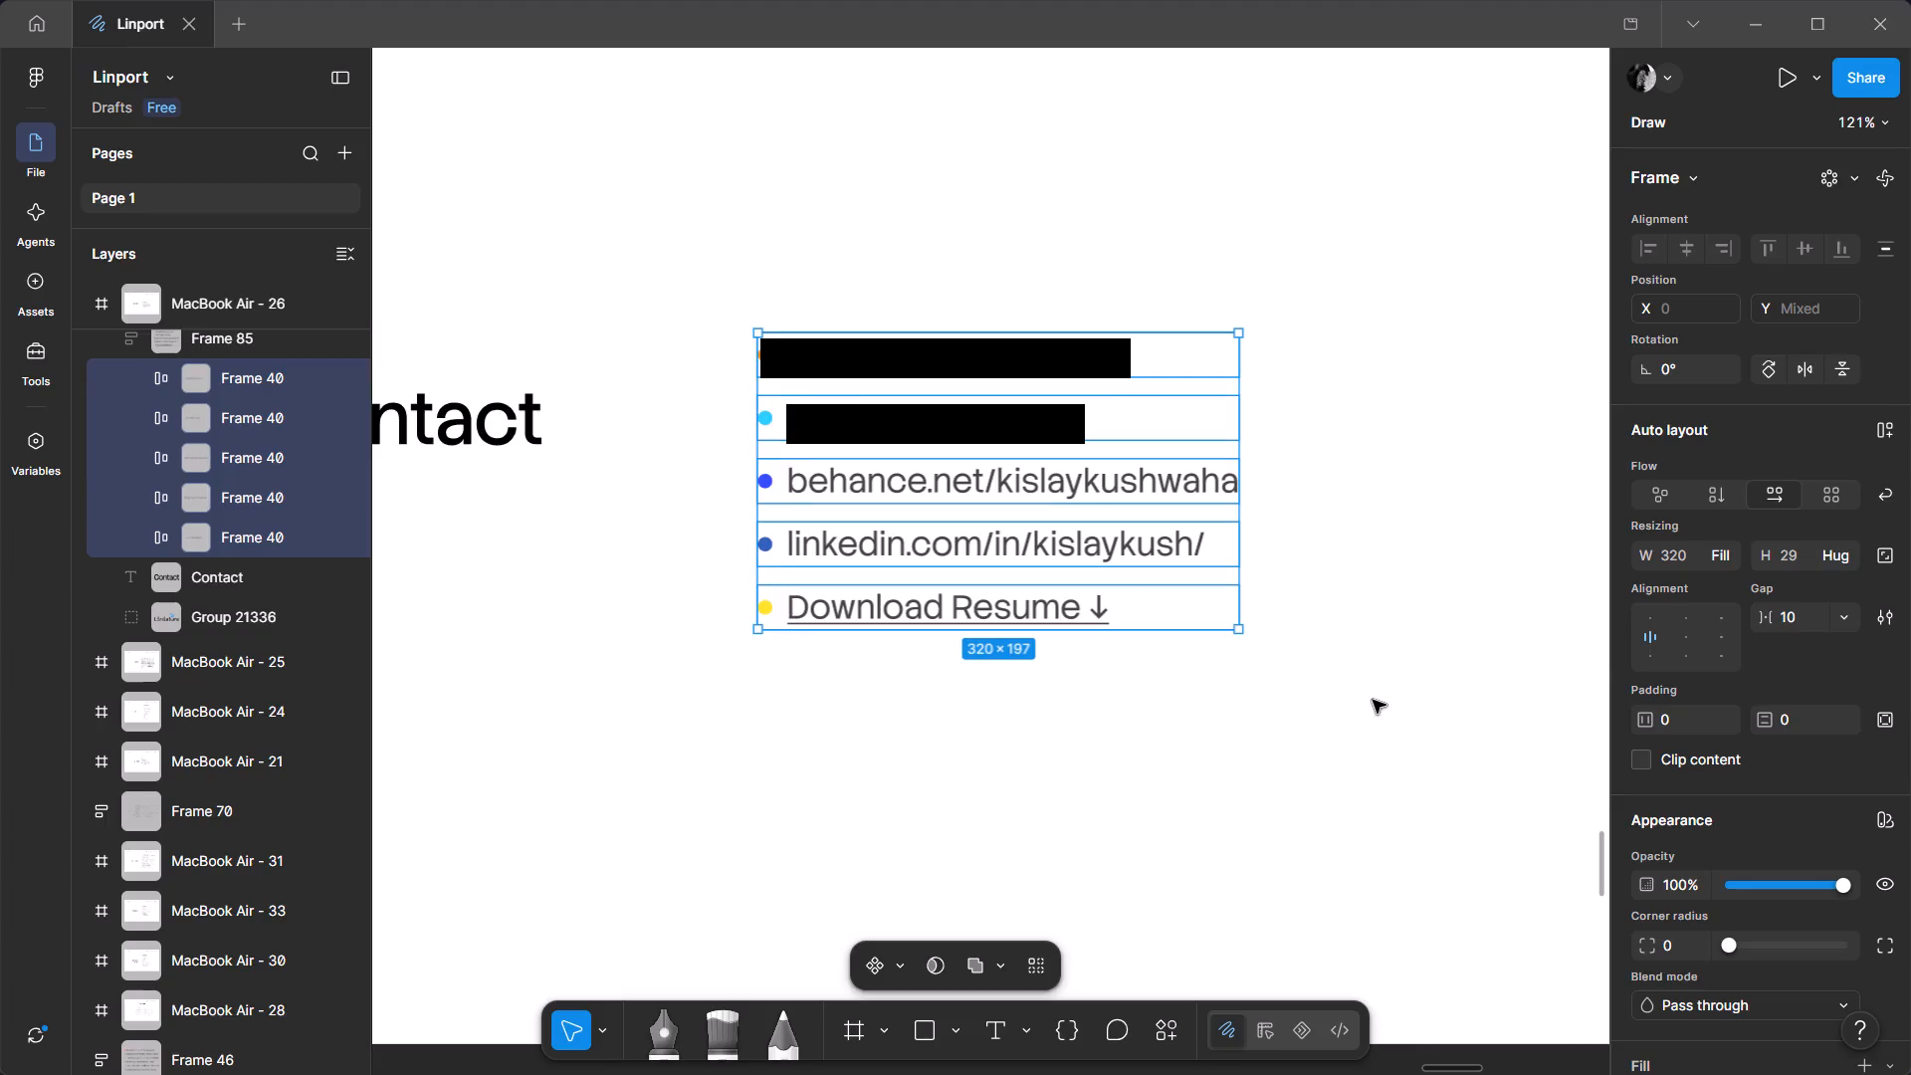
{"action": "scroll", "coordinate": [1685, 833], "scroll_direction": "down", "scroll_amount": 1}
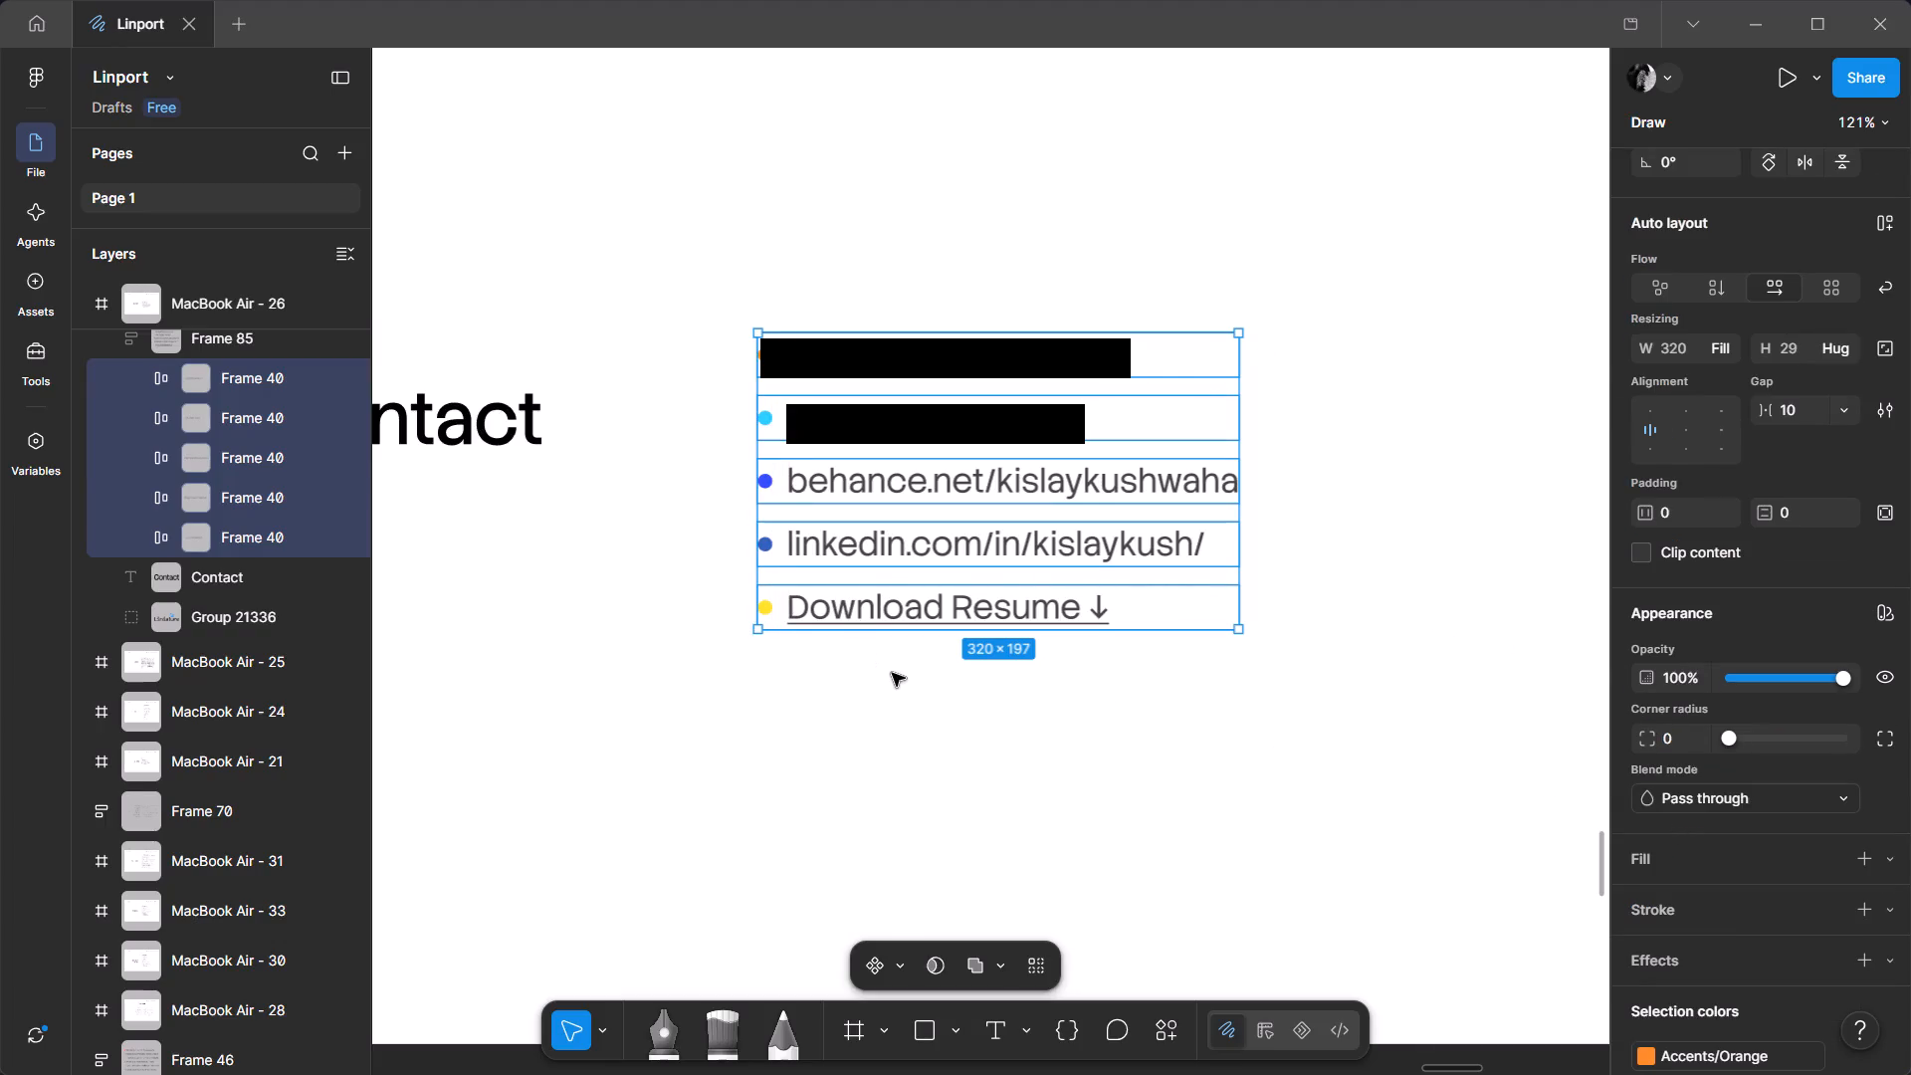
{"action": "left_click", "coordinate": [892, 673]}
Detach the Accents/Yellow style from the bullet beside Stackle on the Projects page and set its fill to 00C3FF.
{"action": "scroll", "coordinate": [1183, 345], "scroll_direction": "down", "scroll_amount": 4, "text": "ctrl"}
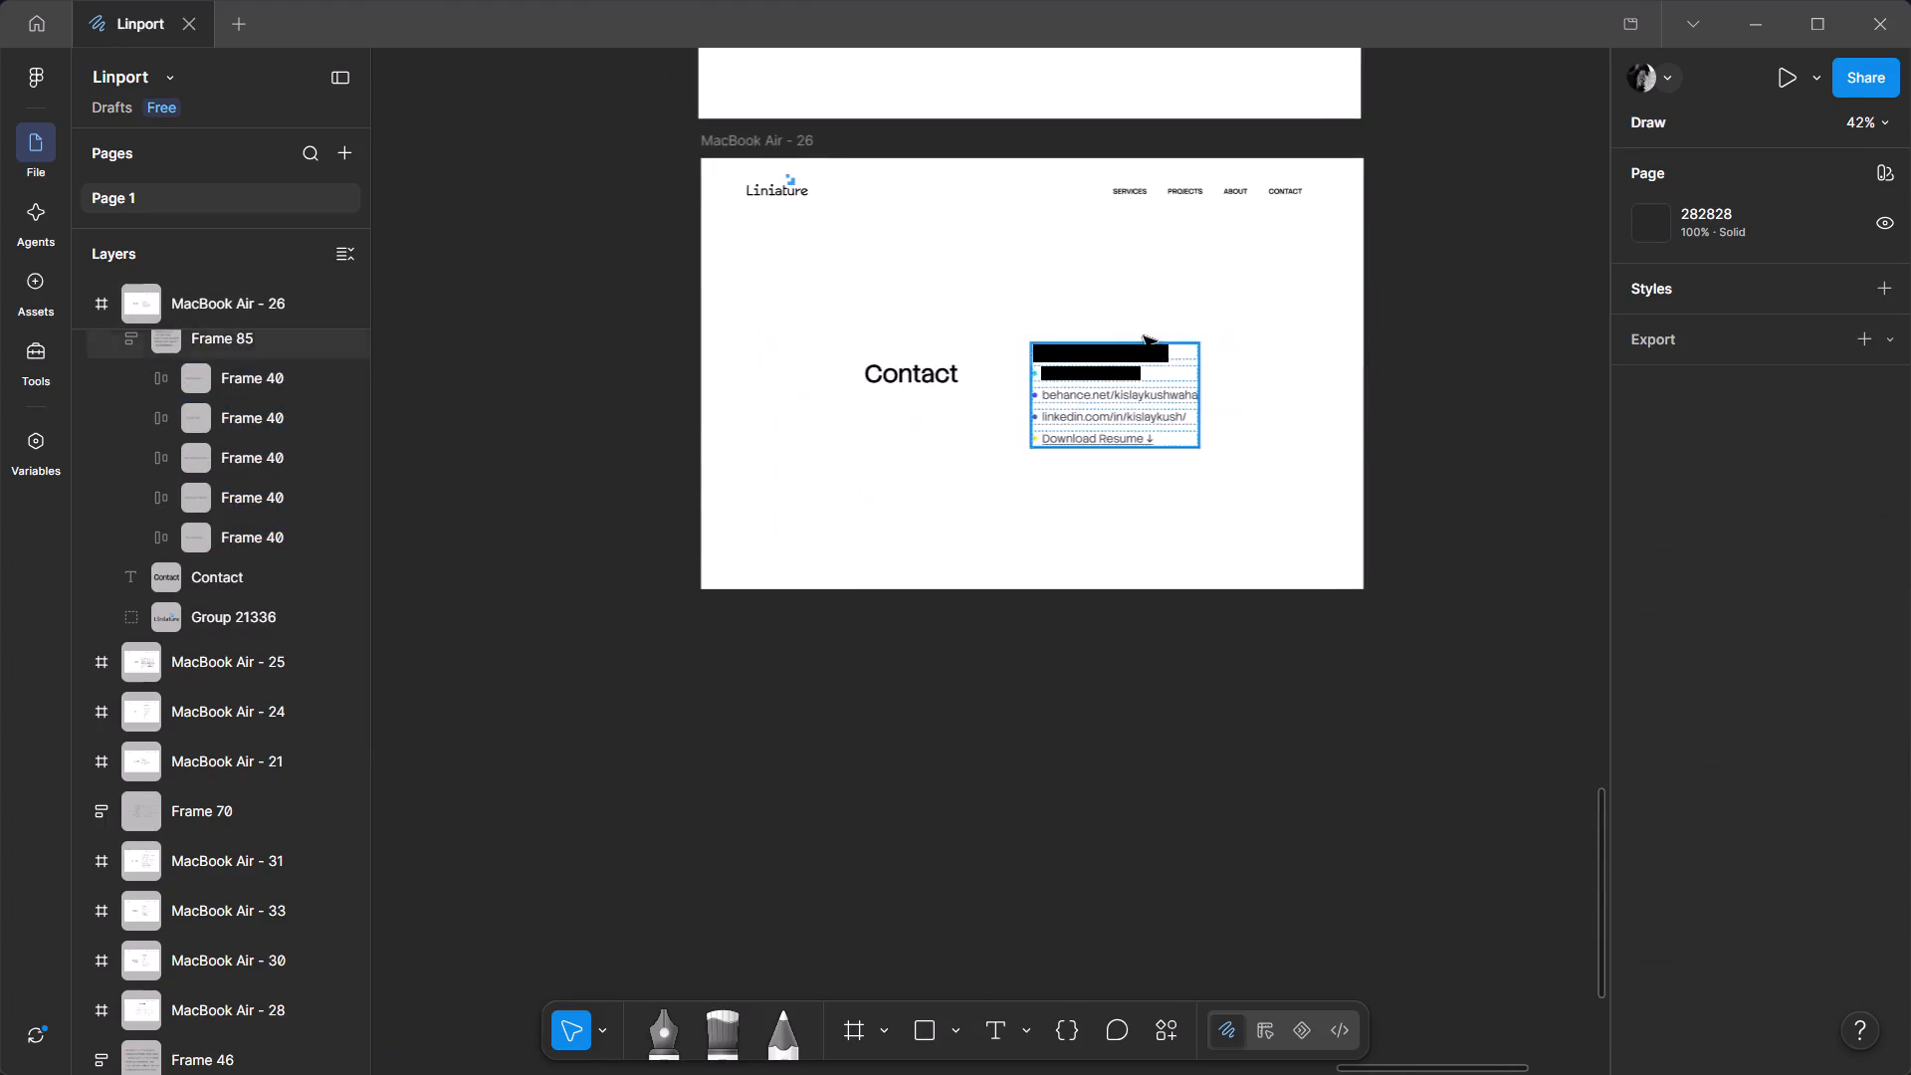
{"action": "scroll", "coordinate": [952, 291], "scroll_direction": "up", "scroll_amount": 3}
{"action": "scroll", "coordinate": [1167, 358], "scroll_direction": "up", "scroll_amount": 4}
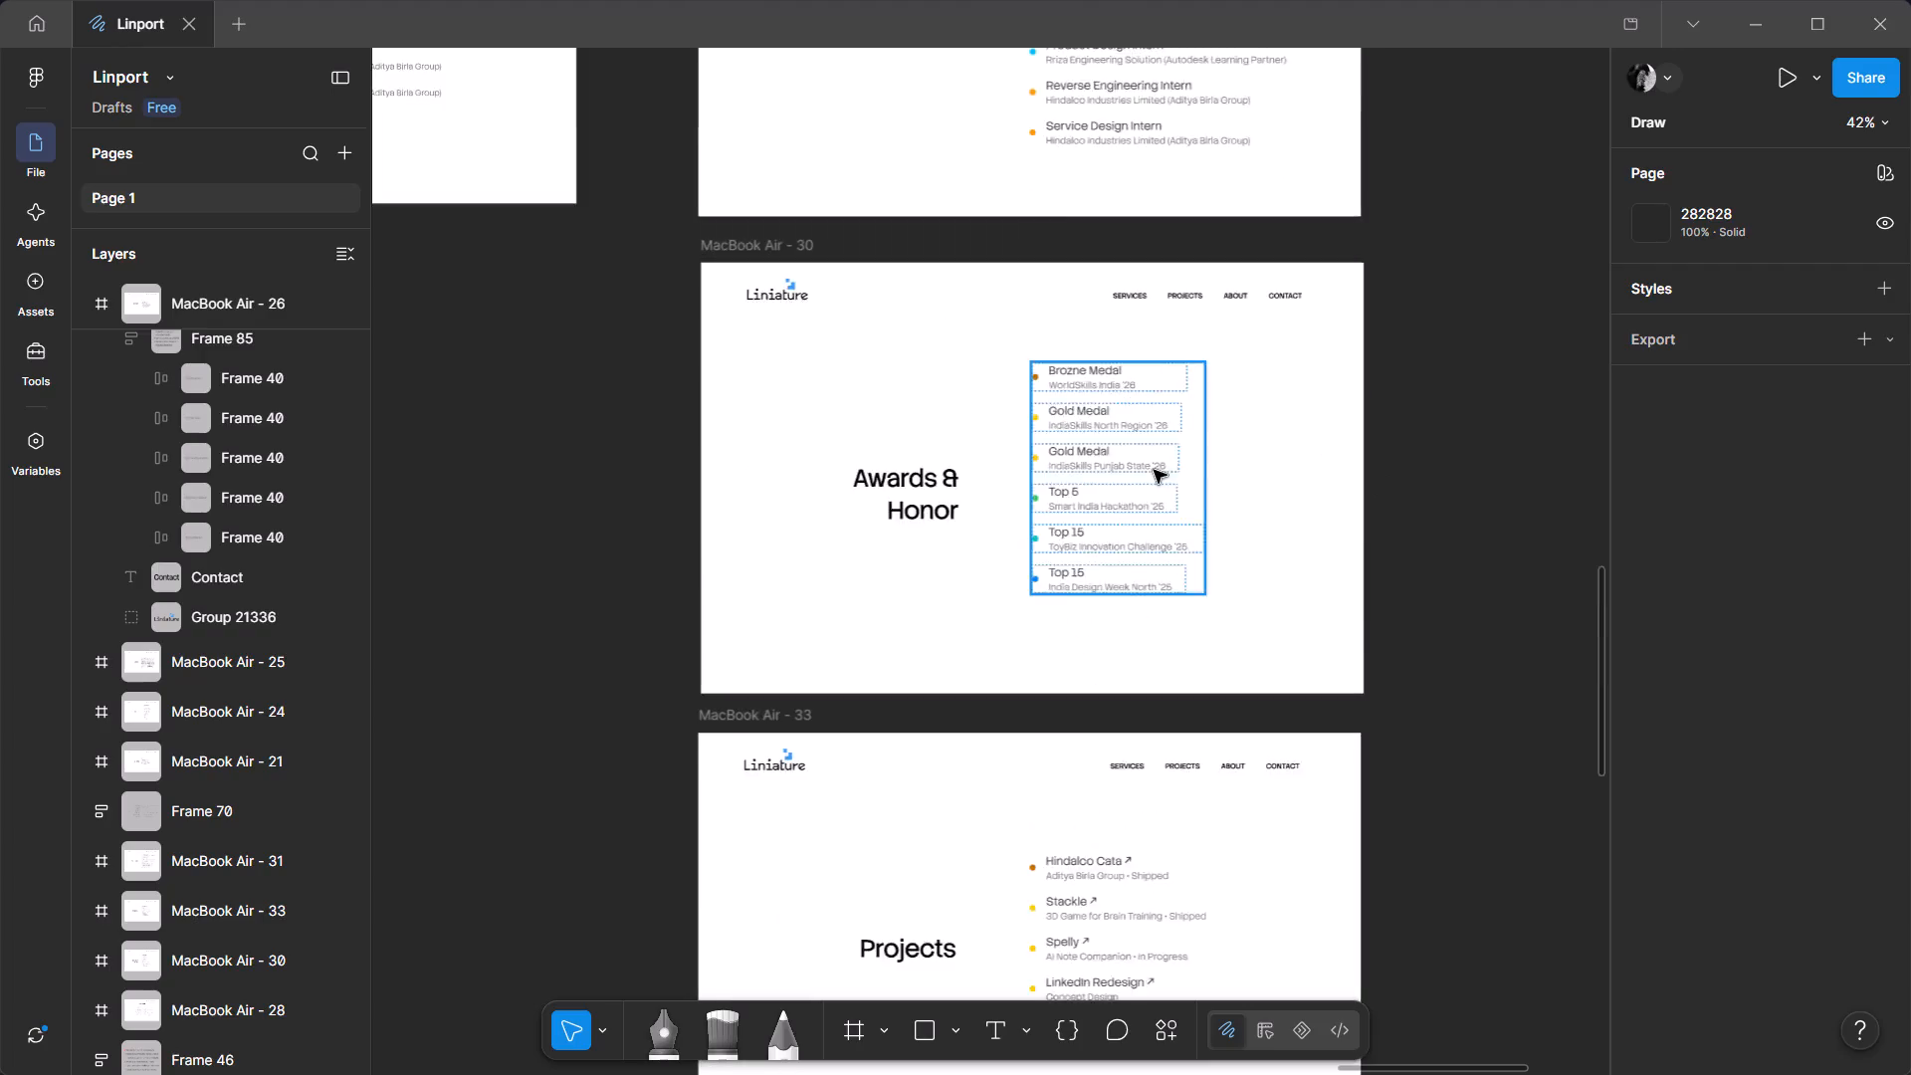
{"action": "scroll", "coordinate": [1154, 470], "scroll_direction": "down", "scroll_amount": 2}
{"action": "scroll", "coordinate": [1180, 635], "scroll_direction": "up", "scroll_amount": 4, "text": "ctrl"}
{"action": "scroll", "coordinate": [937, 517], "scroll_direction": "up", "scroll_amount": 2}
{"action": "scroll", "coordinate": [937, 517], "scroll_direction": "down", "scroll_amount": 3}
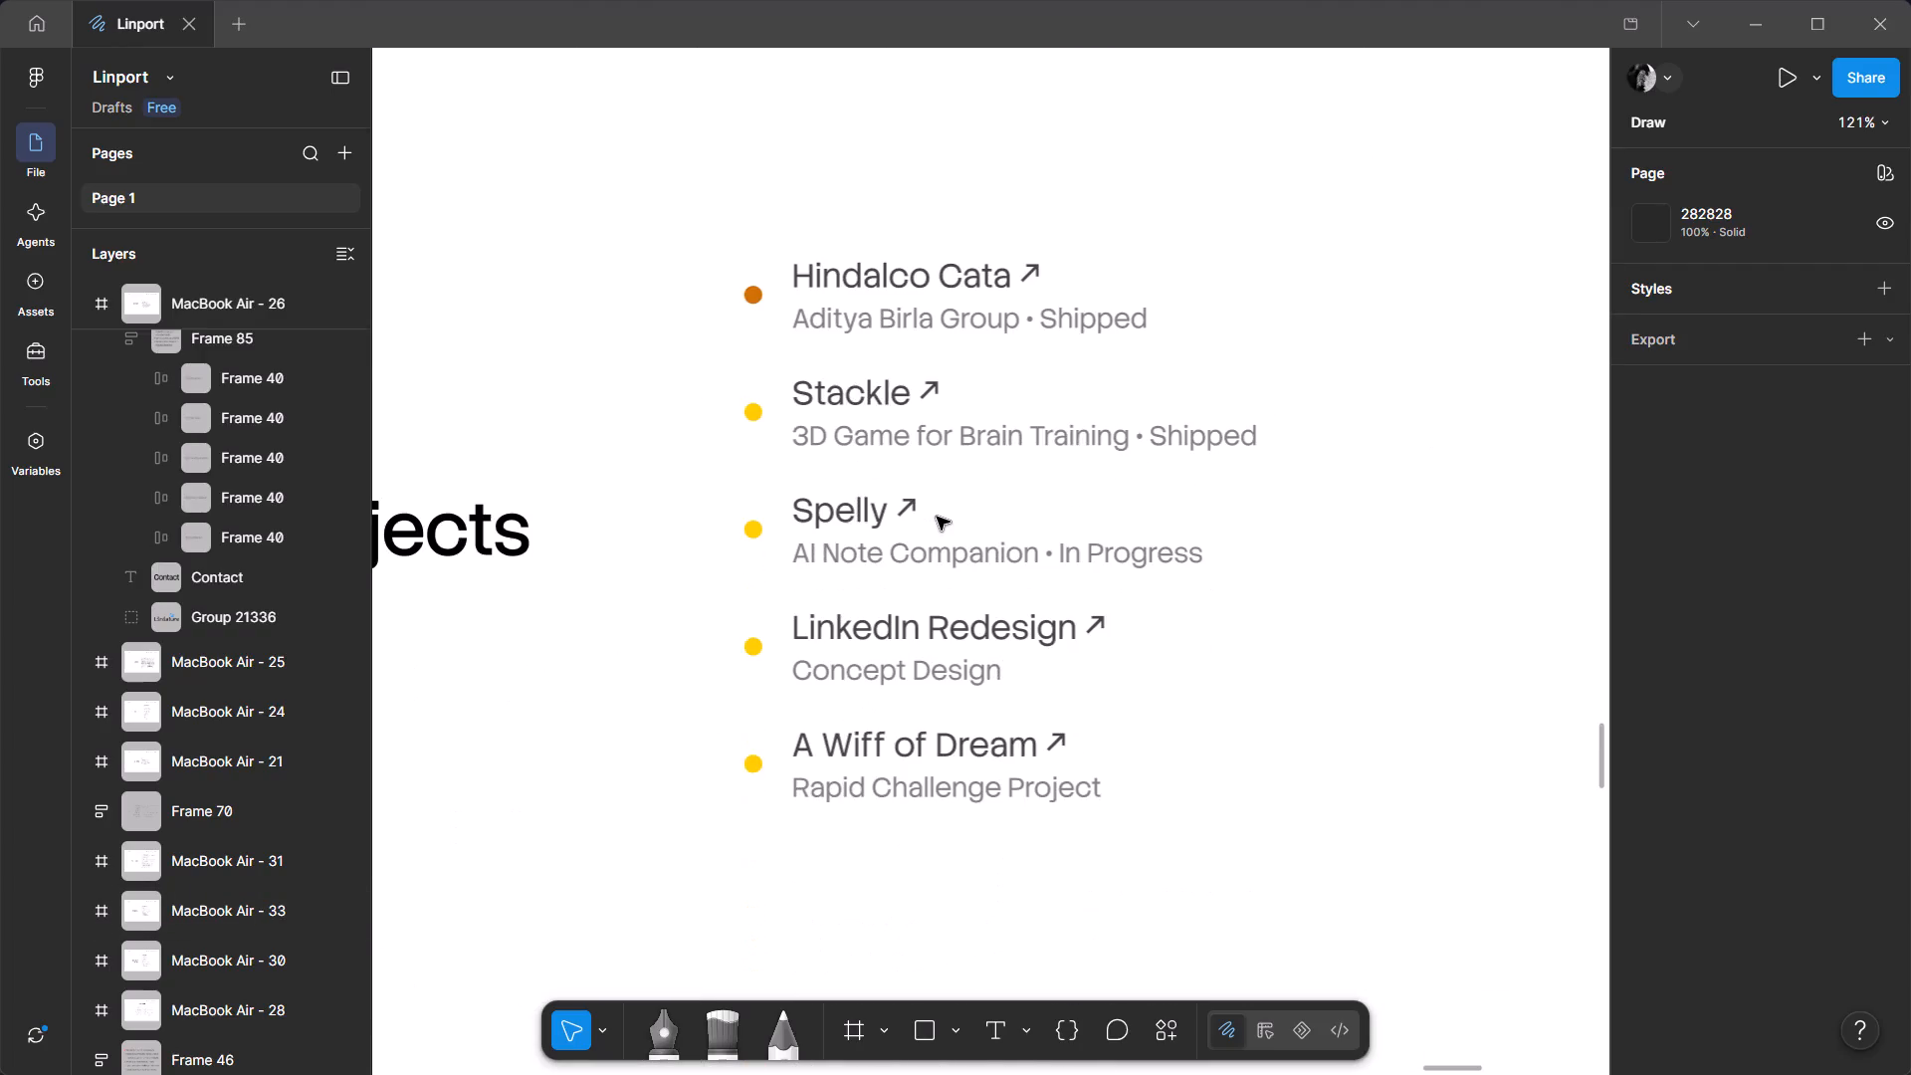
{"action": "scroll", "coordinate": [783, 398], "scroll_direction": "up", "scroll_amount": 1, "text": "ctrl"}
{"action": "left_click", "coordinate": [749, 422], "text": "ctrl"}
{"action": "scroll", "coordinate": [1783, 814], "scroll_direction": "down", "scroll_amount": 2}
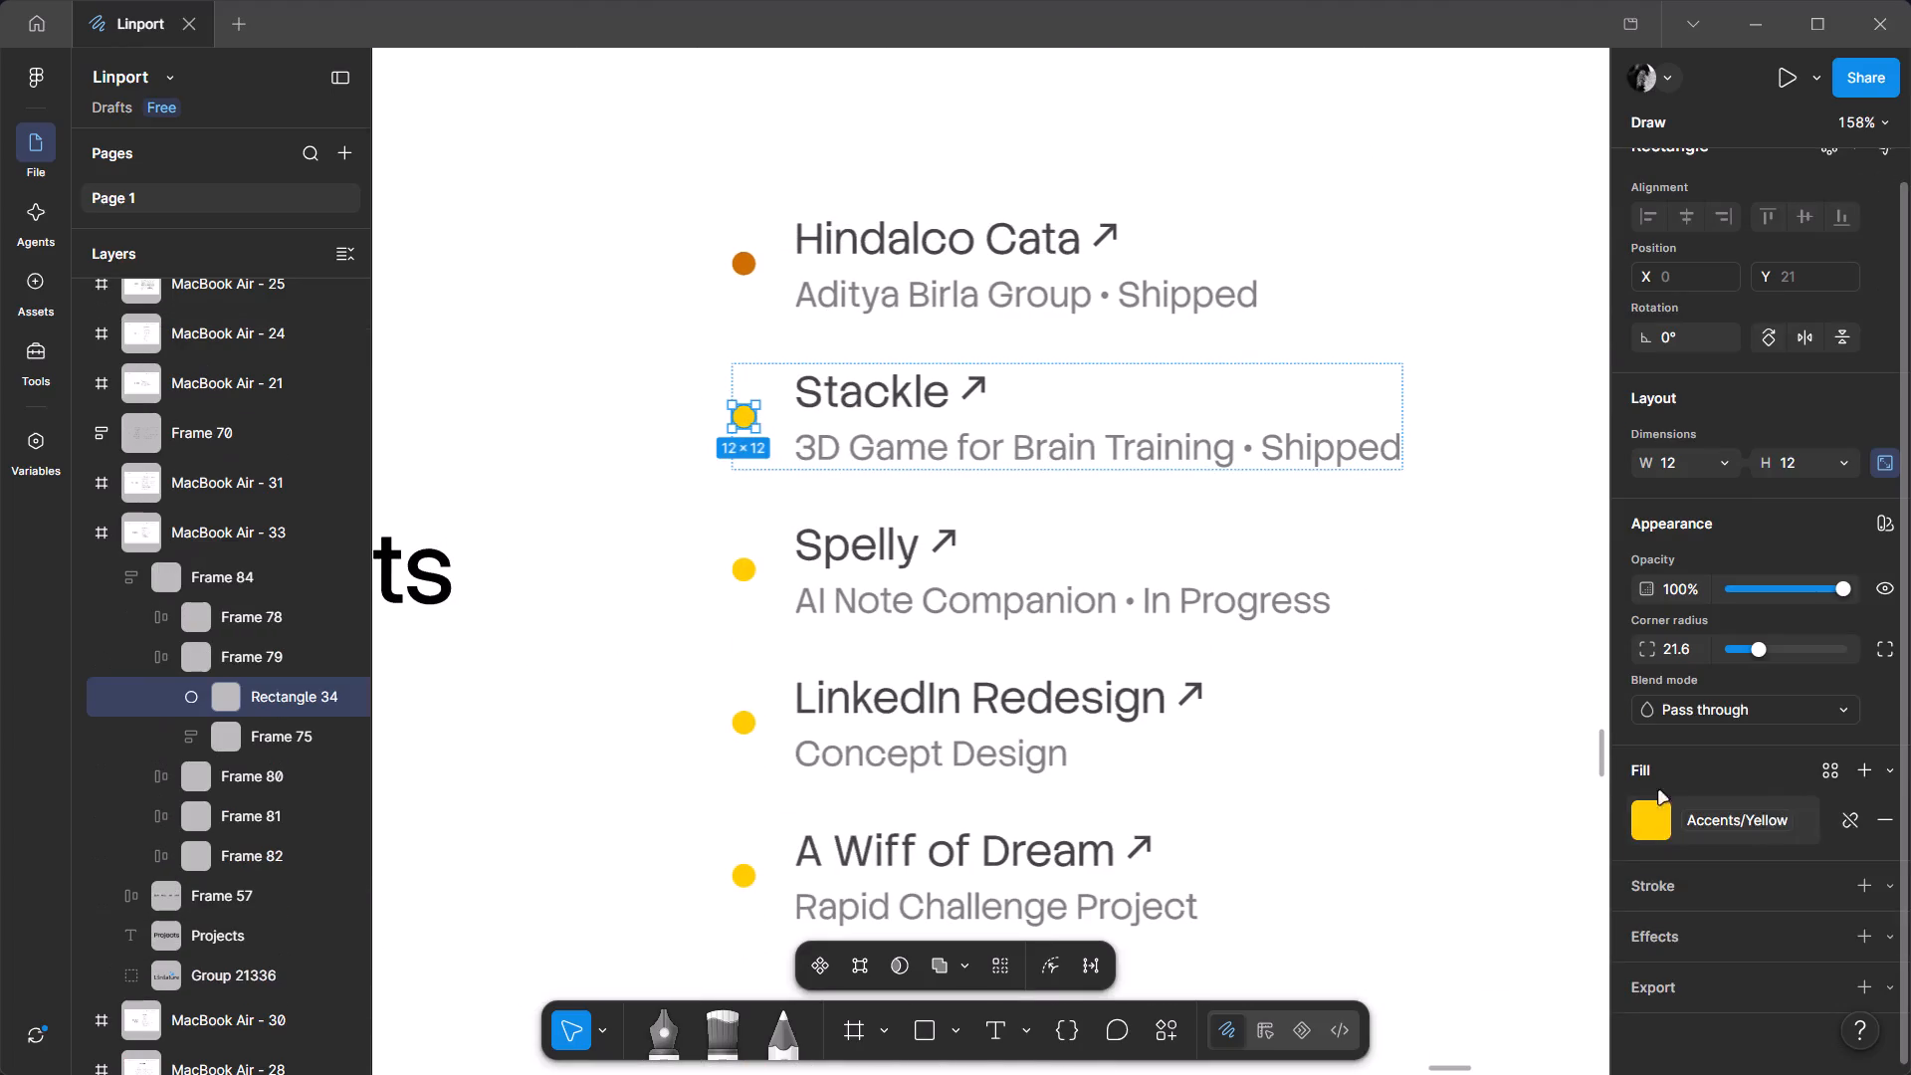
{"action": "left_click", "coordinate": [1837, 813]}
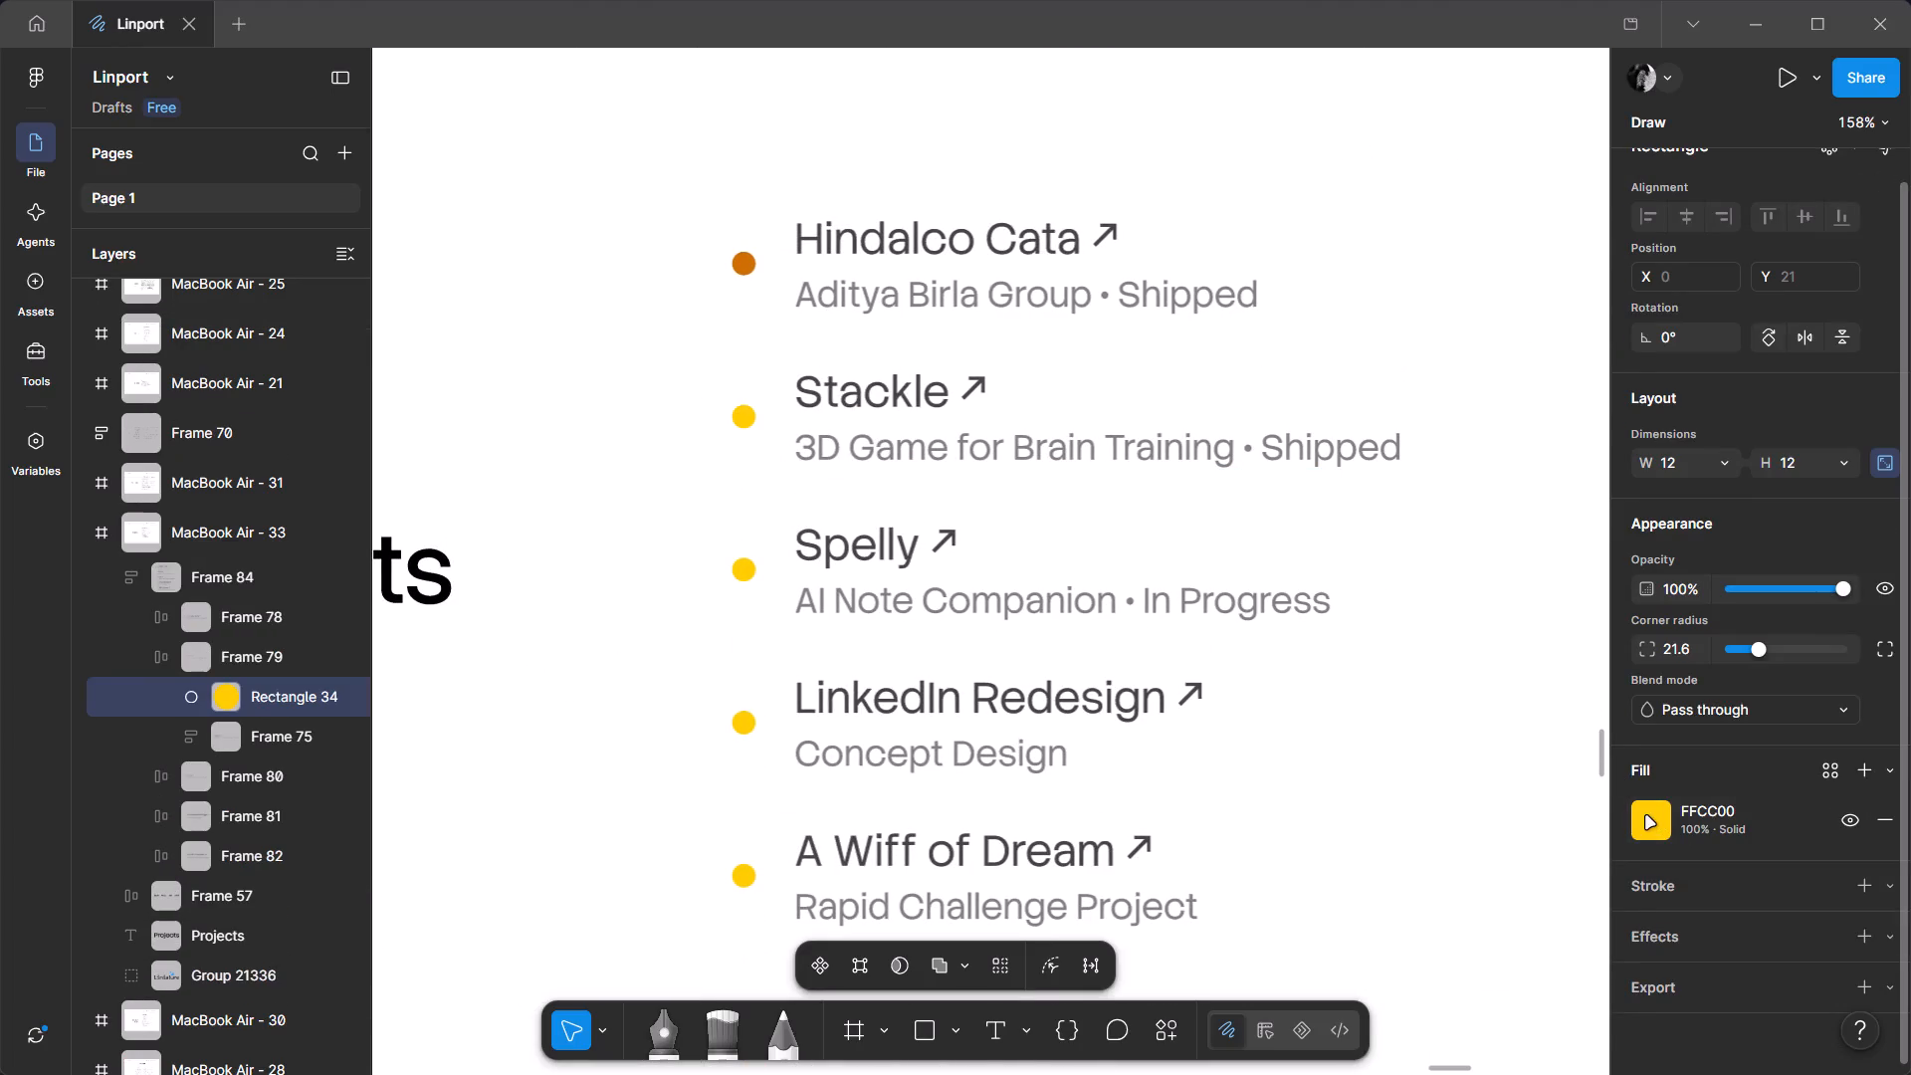
{"action": "left_click", "coordinate": [1646, 816]}
{"action": "left_click", "coordinate": [1490, 791]}
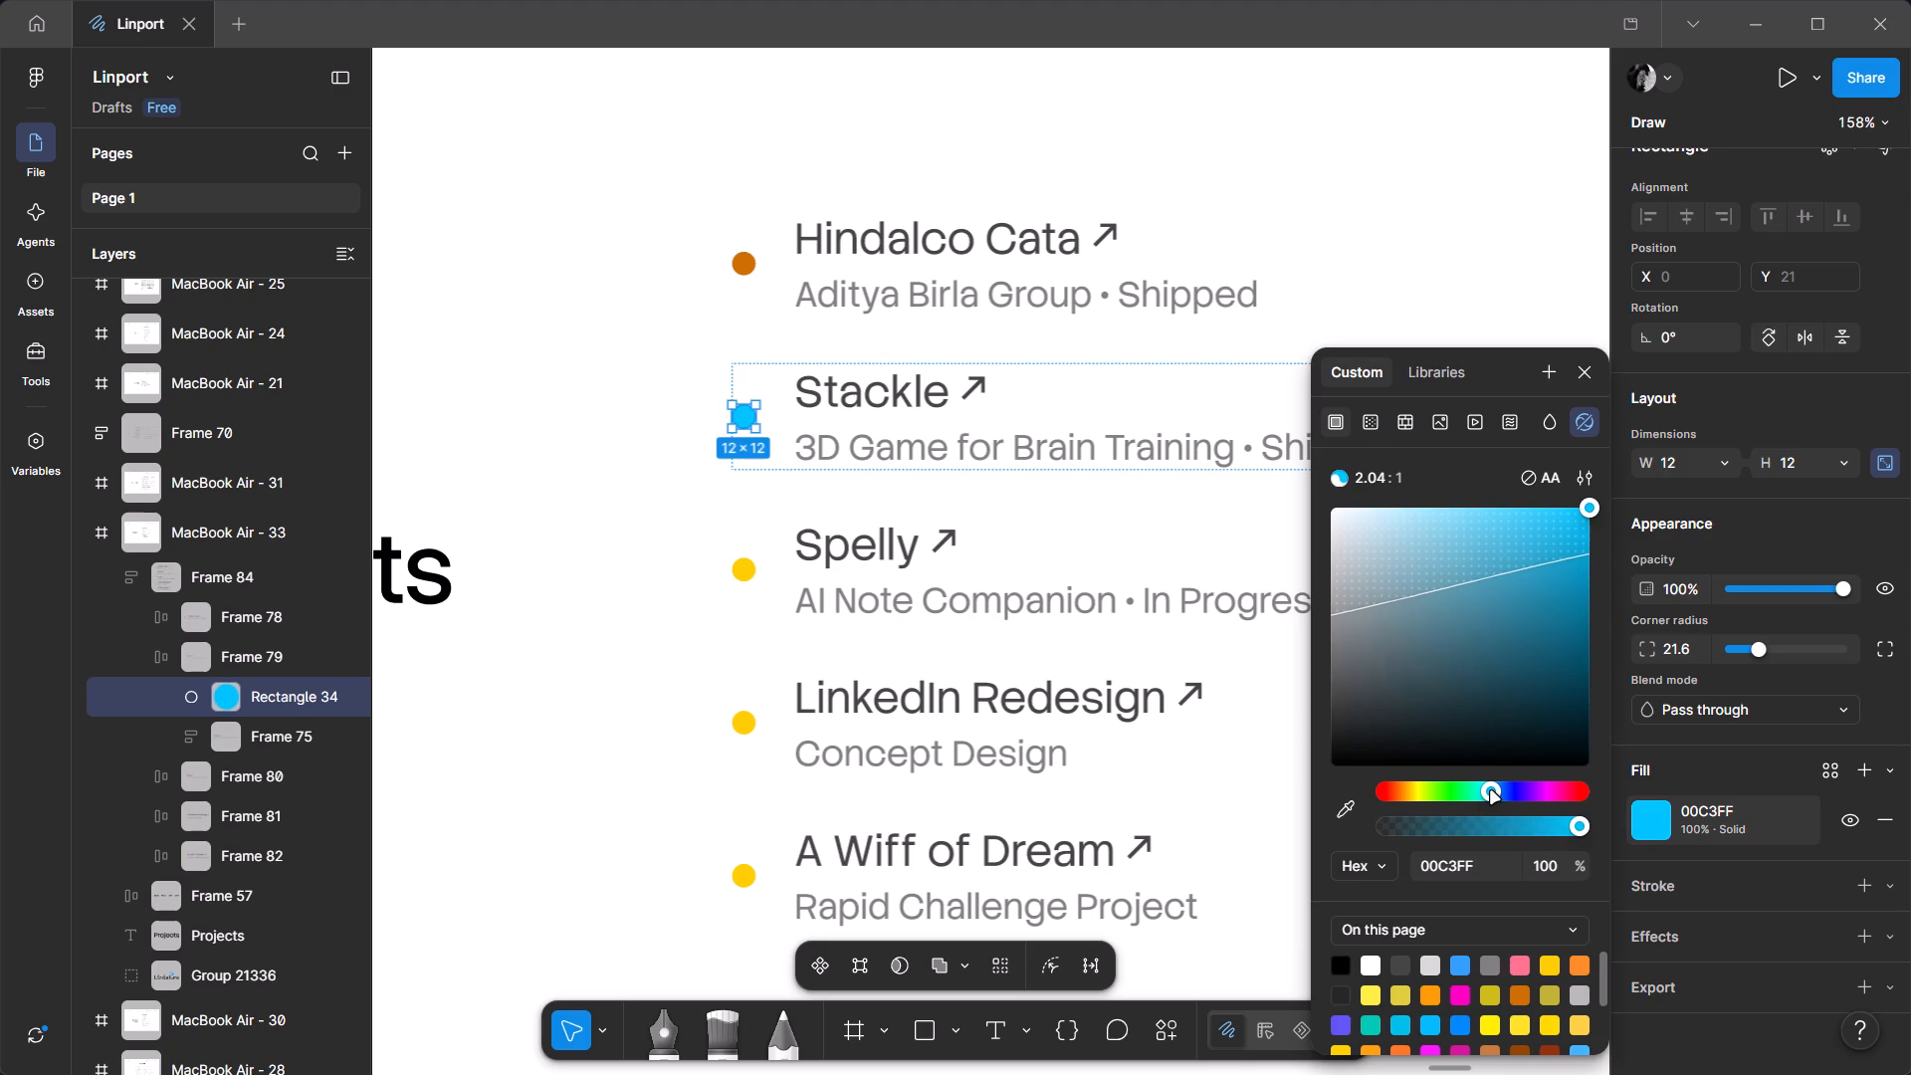
Select the bullet beside the Spelly entry on the Projects page.
{"action": "left_click", "coordinate": [750, 568], "text": "ctrl"}
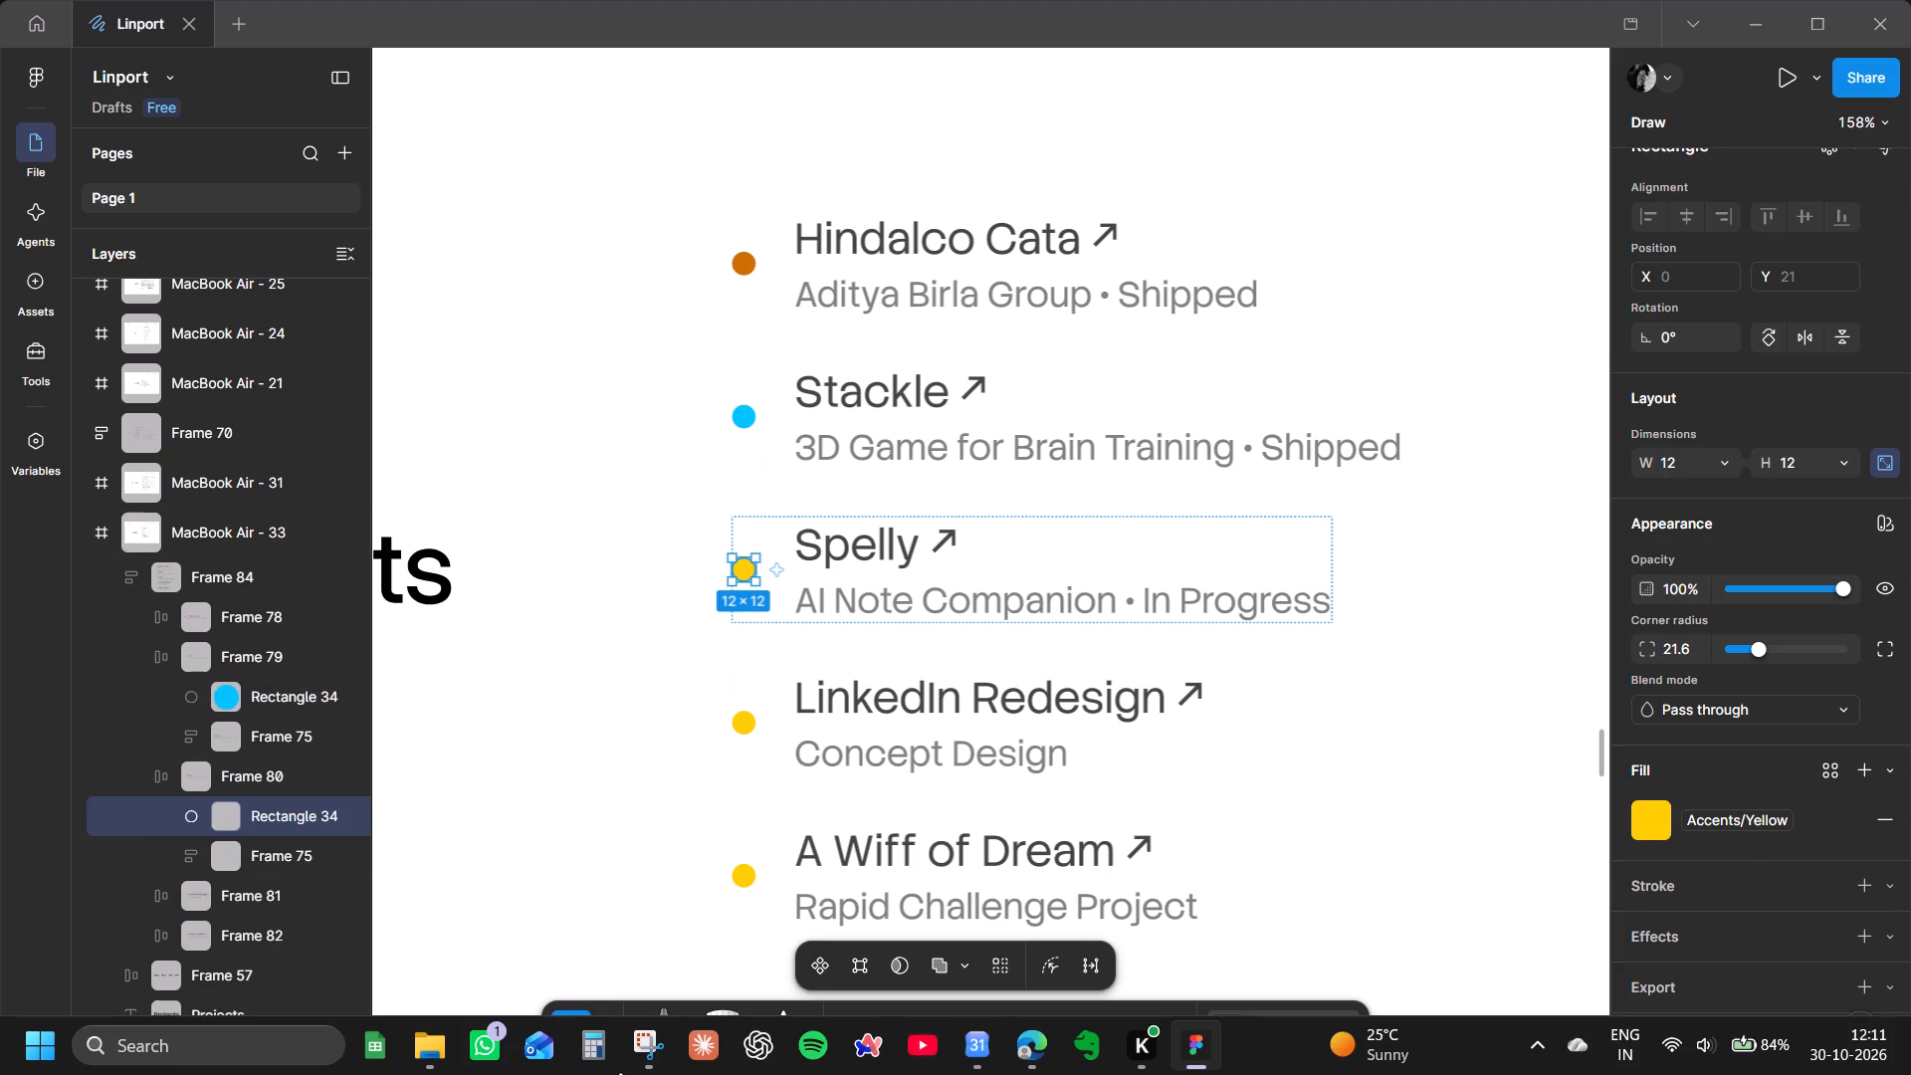
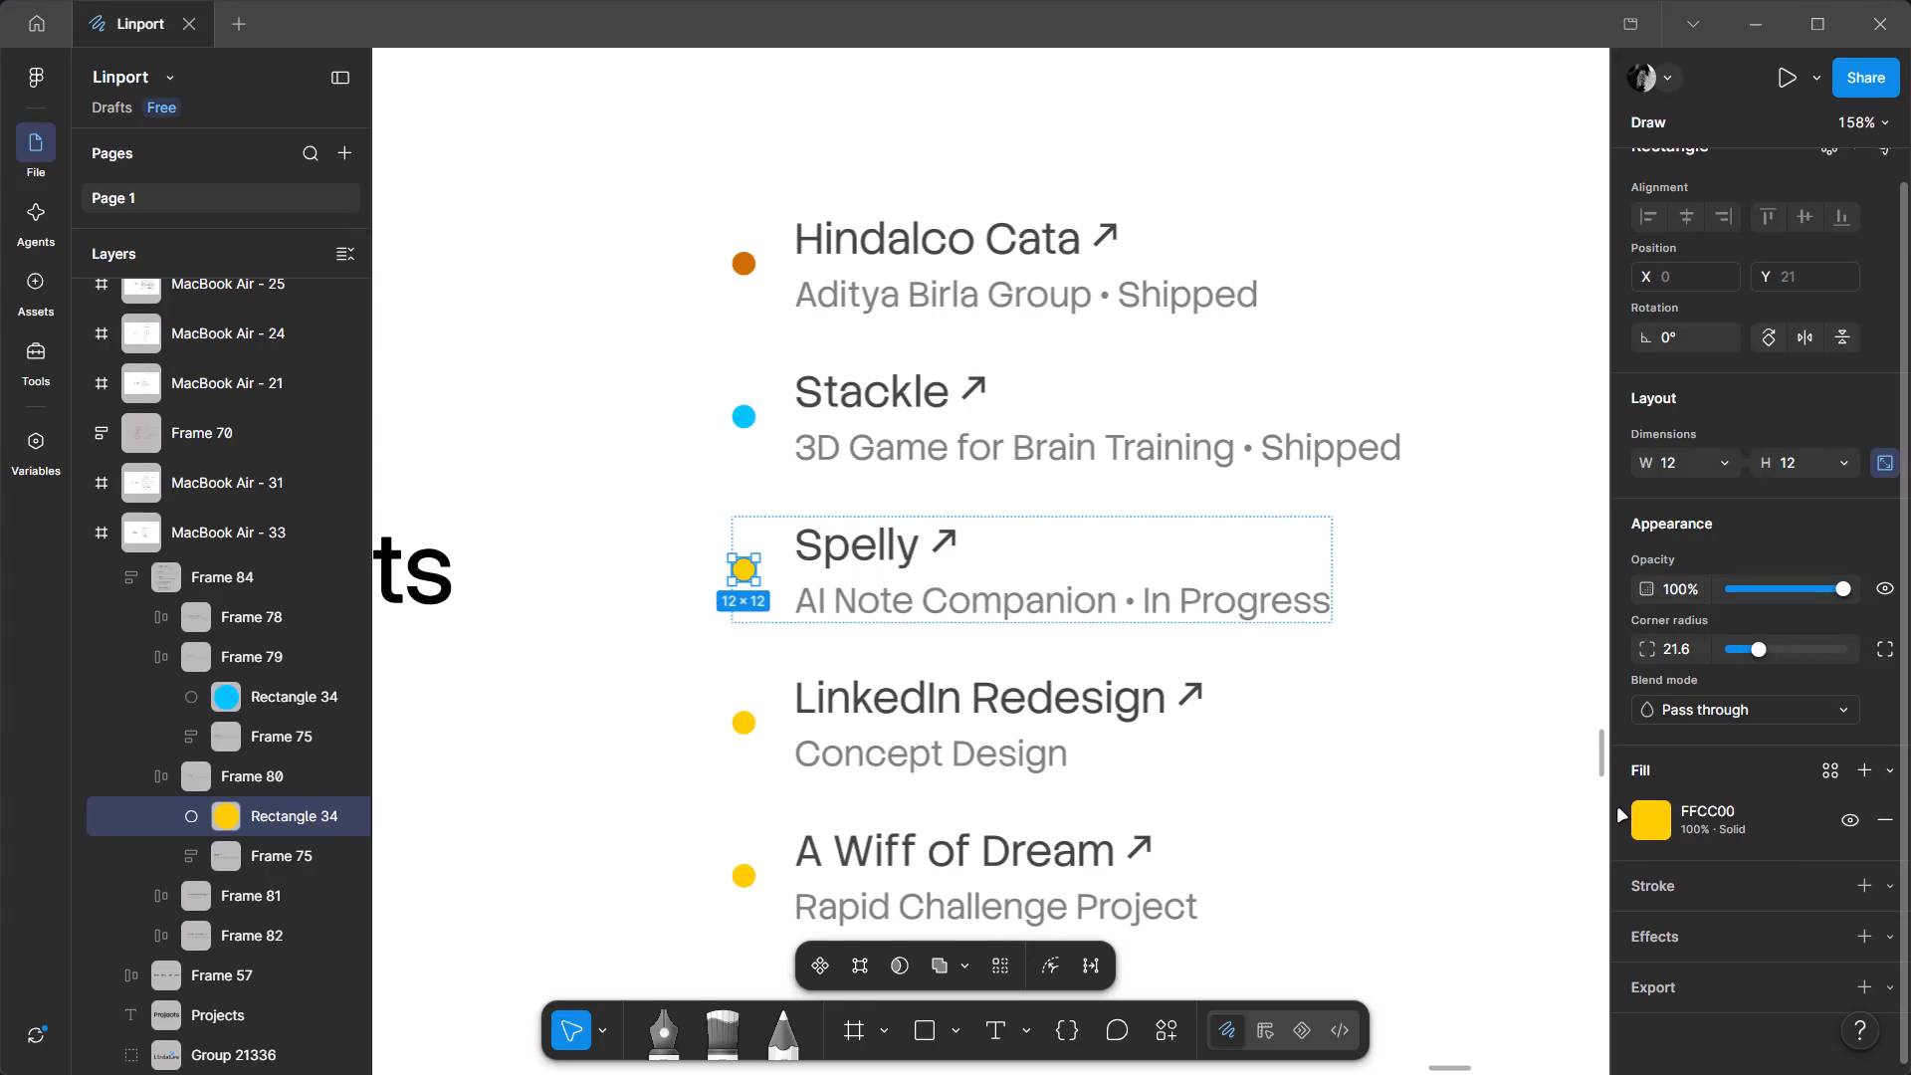
Set the fill of the bullet beside Spelly on the Projects page to grey AEAEAE.
{"action": "left_click", "coordinate": [1618, 809]}
{"action": "left_click", "coordinate": [1631, 808]}
{"action": "left_click_drag", "start_coordinate": [1420, 697], "coordinate": [1346, 576]}
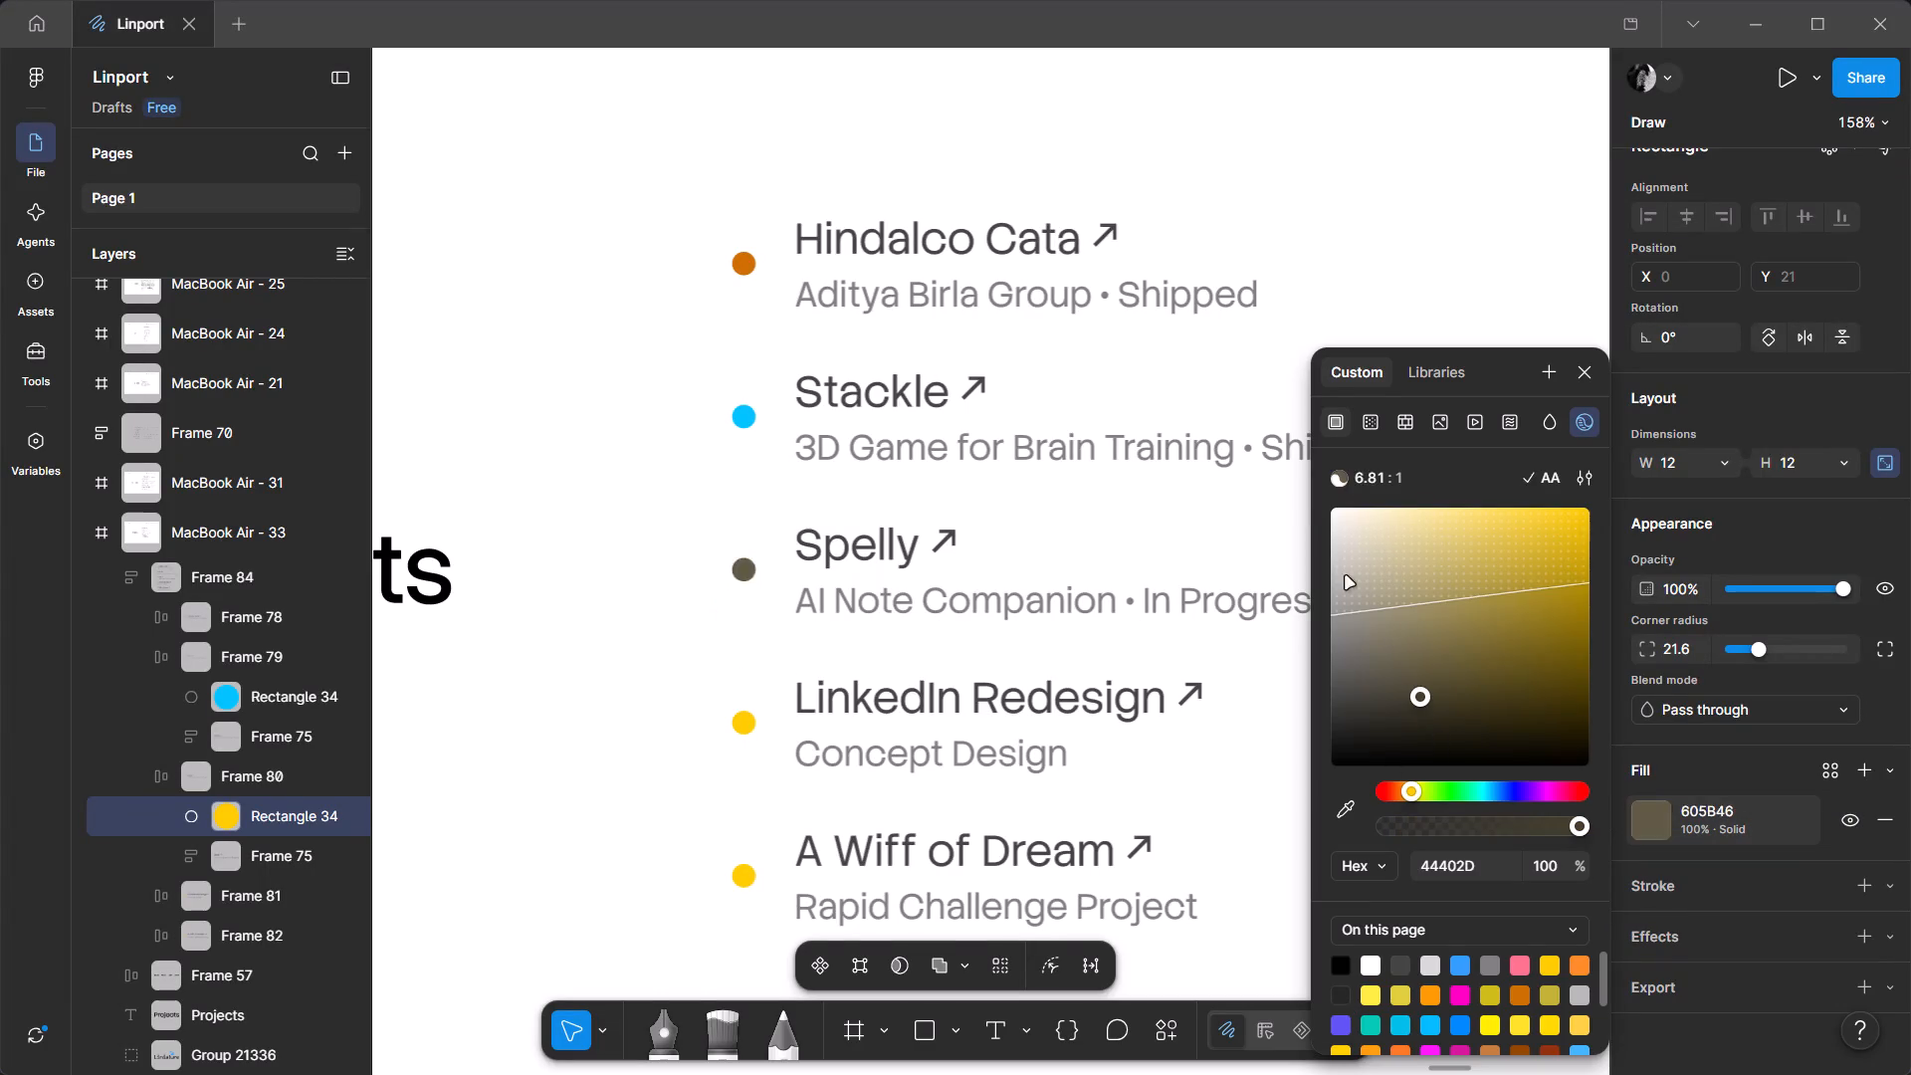
{"action": "left_click_drag", "start_coordinate": [1346, 576], "coordinate": [1199, 568]}
{"action": "left_click_drag", "start_coordinate": [1339, 608], "coordinate": [1266, 589]}
{"action": "scroll", "coordinate": [397, 474], "scroll_direction": "down", "scroll_amount": 3}
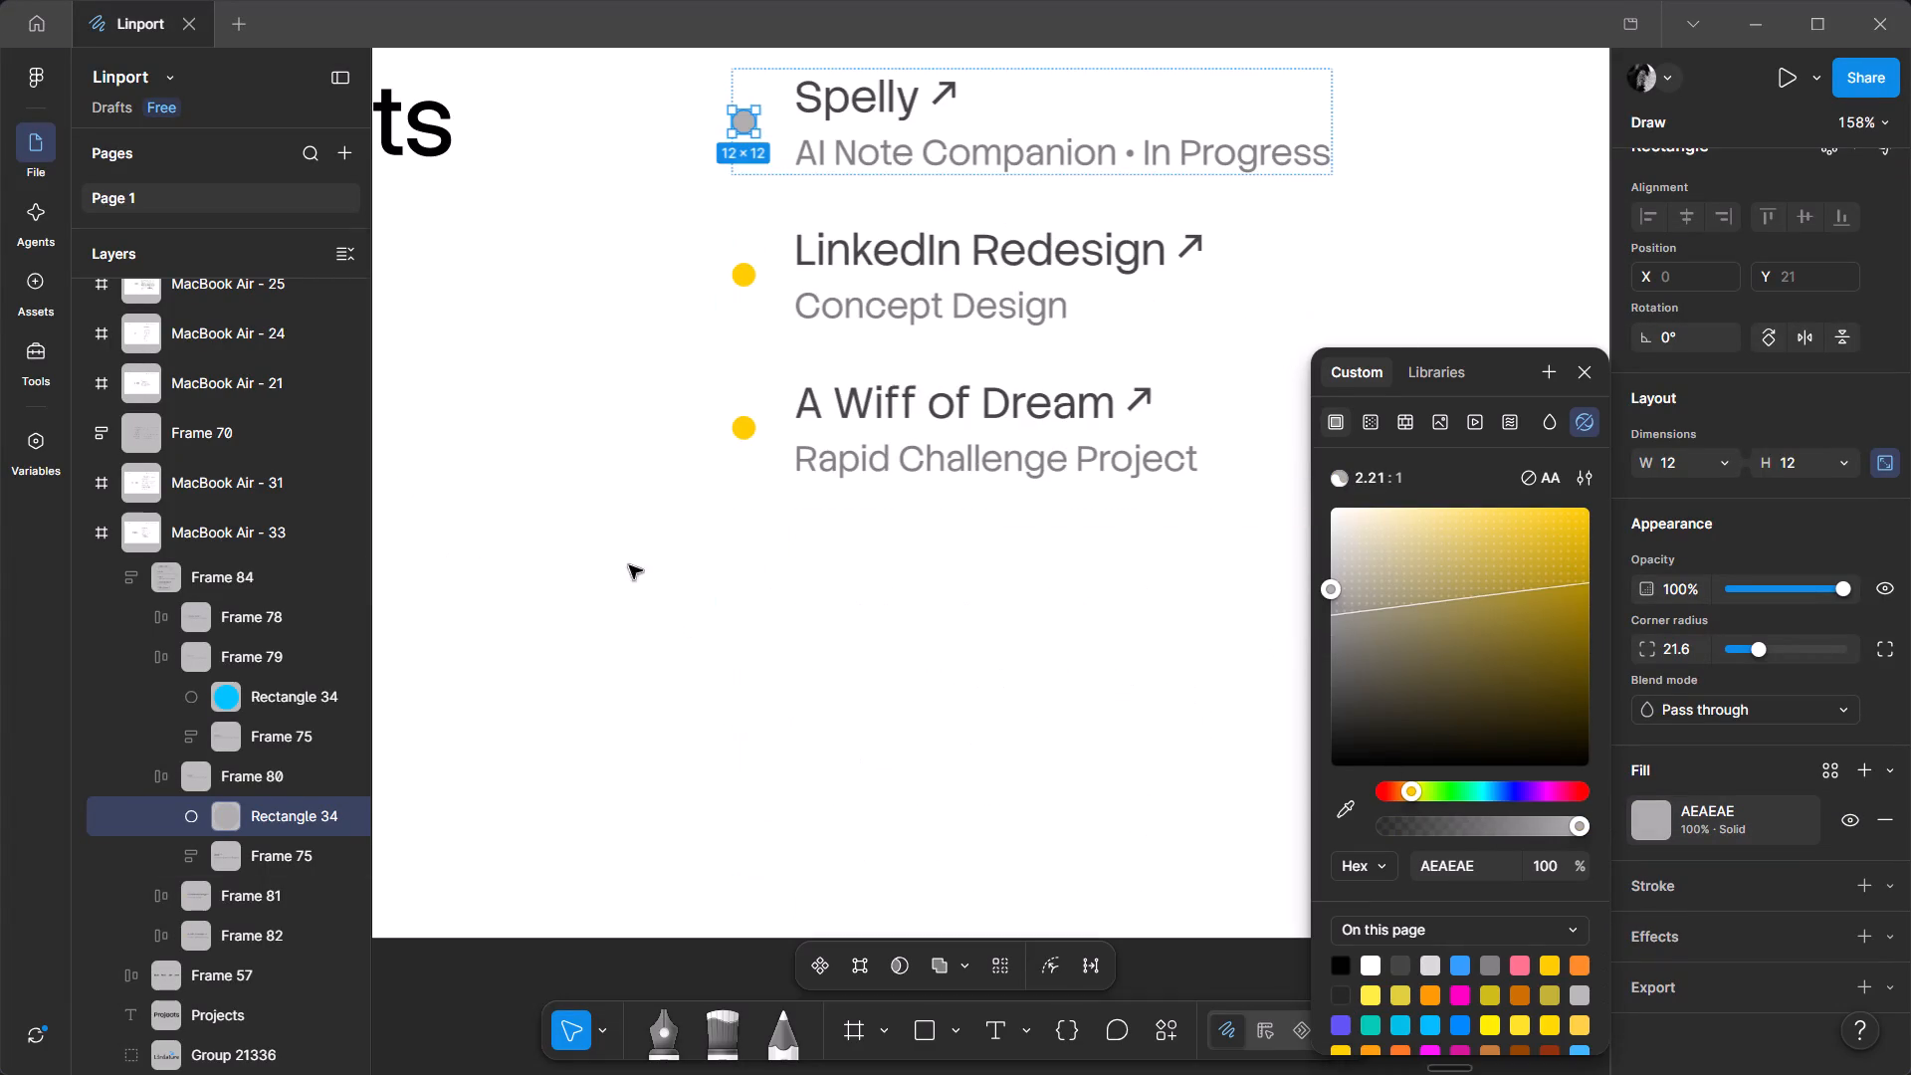
{"action": "left_click", "coordinate": [661, 568]}
Select the LinkedIn Redesign entry's frame on the Projects page.
{"action": "scroll", "coordinate": [895, 562], "scroll_direction": "up", "scroll_amount": 2}
{"action": "left_click", "coordinate": [873, 645]}
{"action": "double_click", "coordinate": [879, 630]}
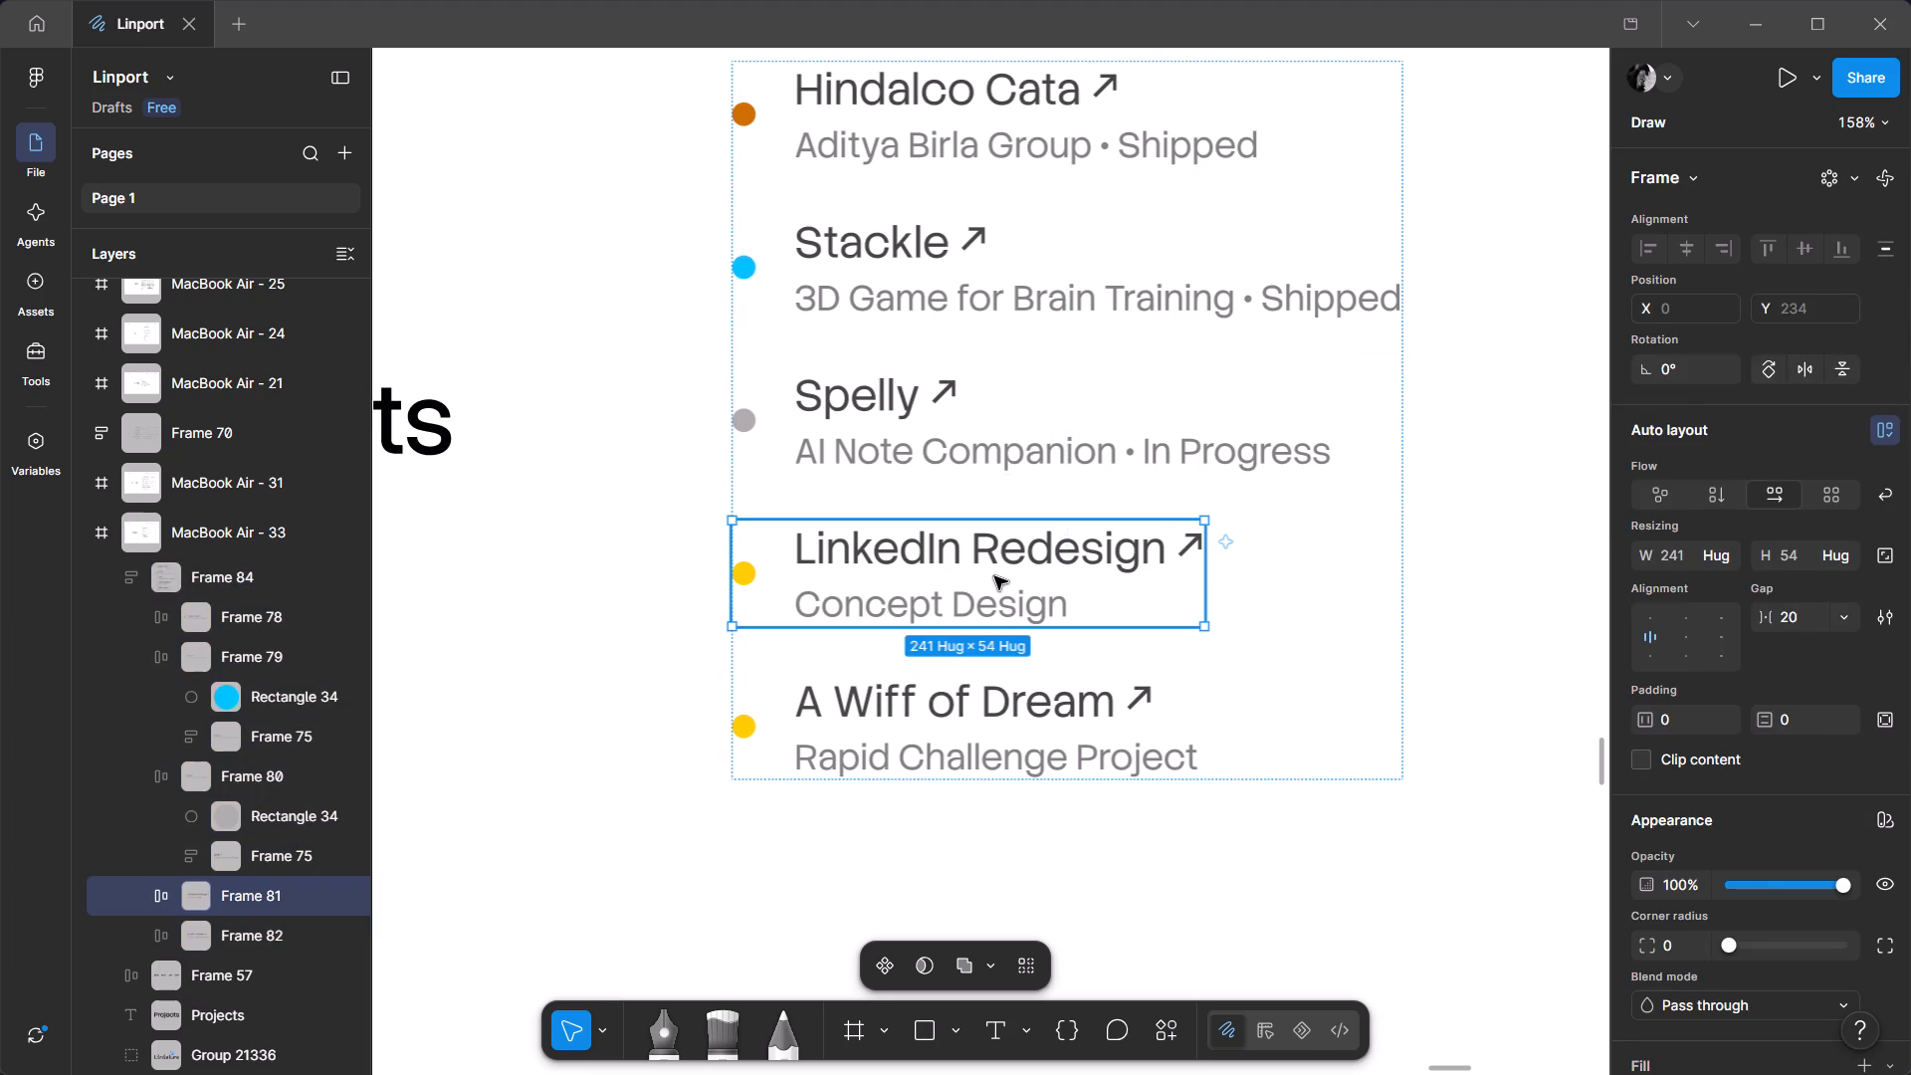
{"action": "scroll", "coordinate": [1735, 741], "scroll_direction": "down", "scroll_amount": 2}
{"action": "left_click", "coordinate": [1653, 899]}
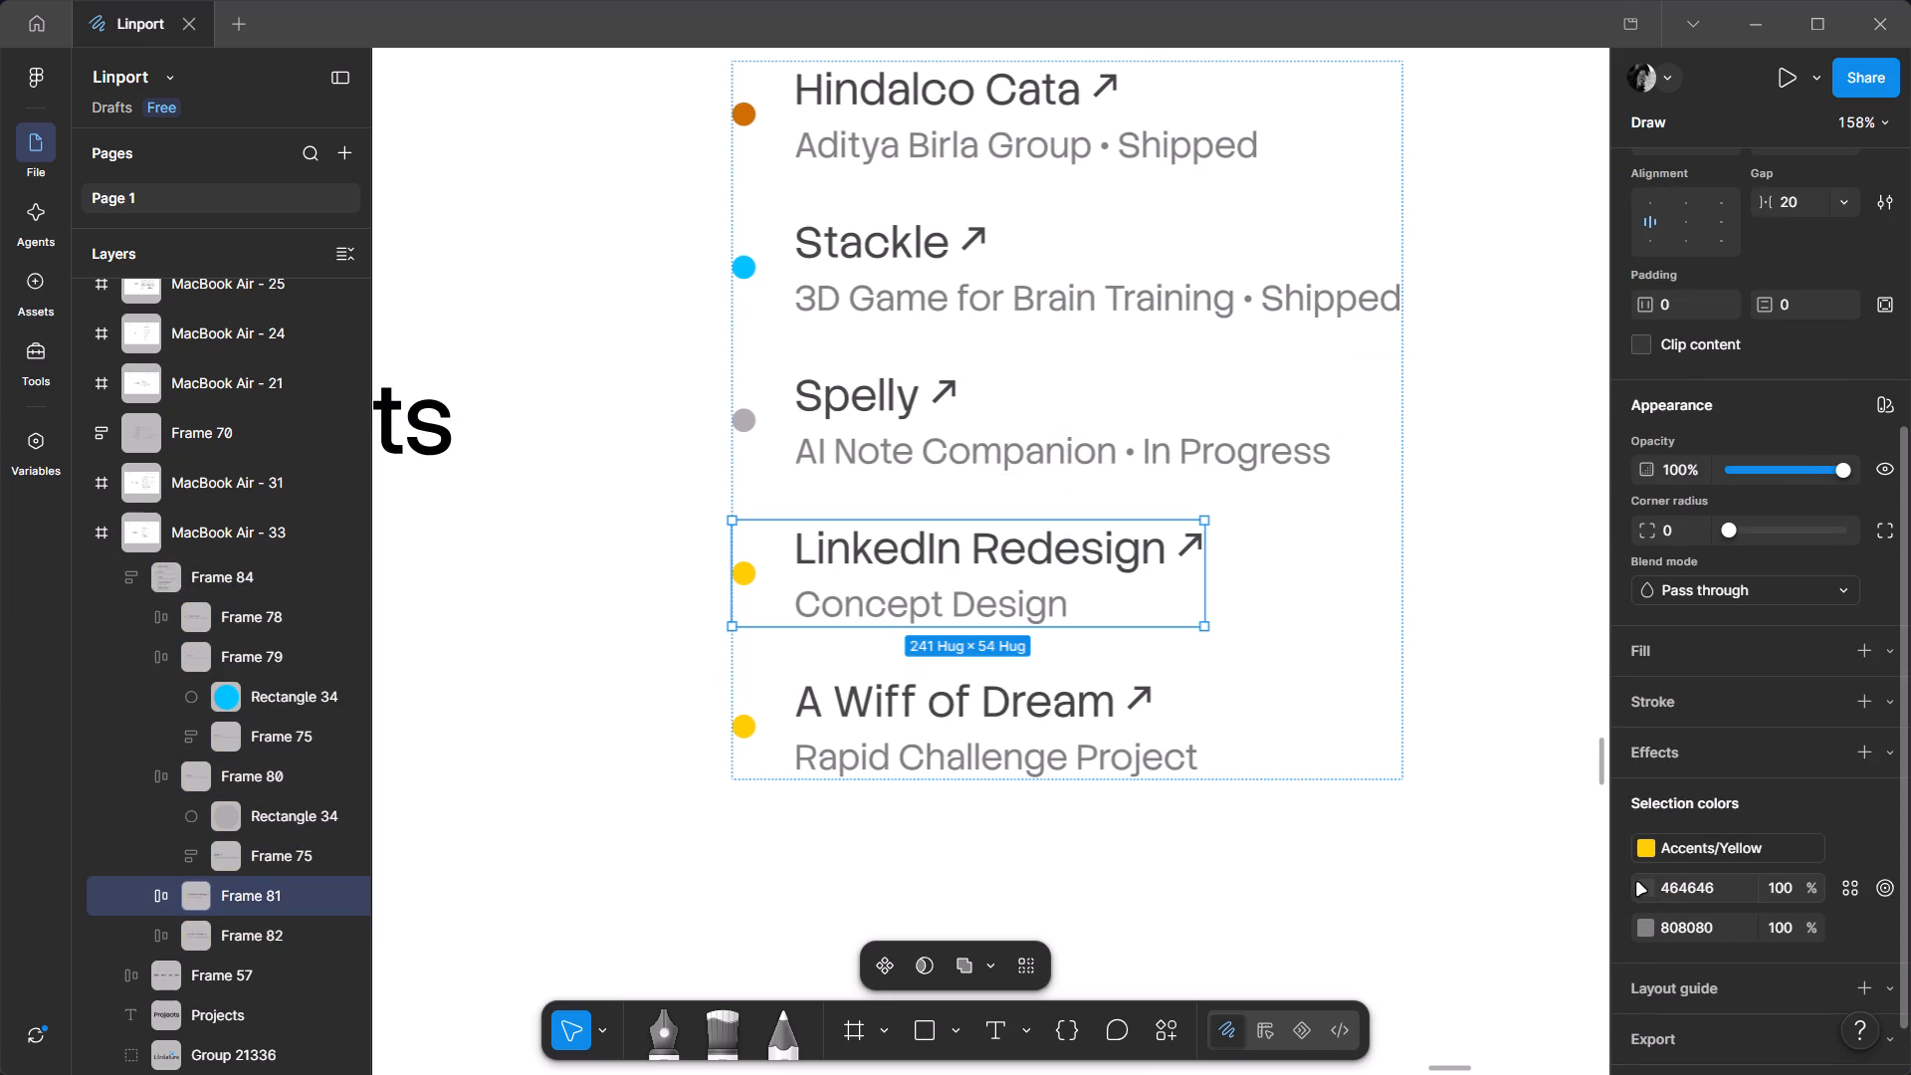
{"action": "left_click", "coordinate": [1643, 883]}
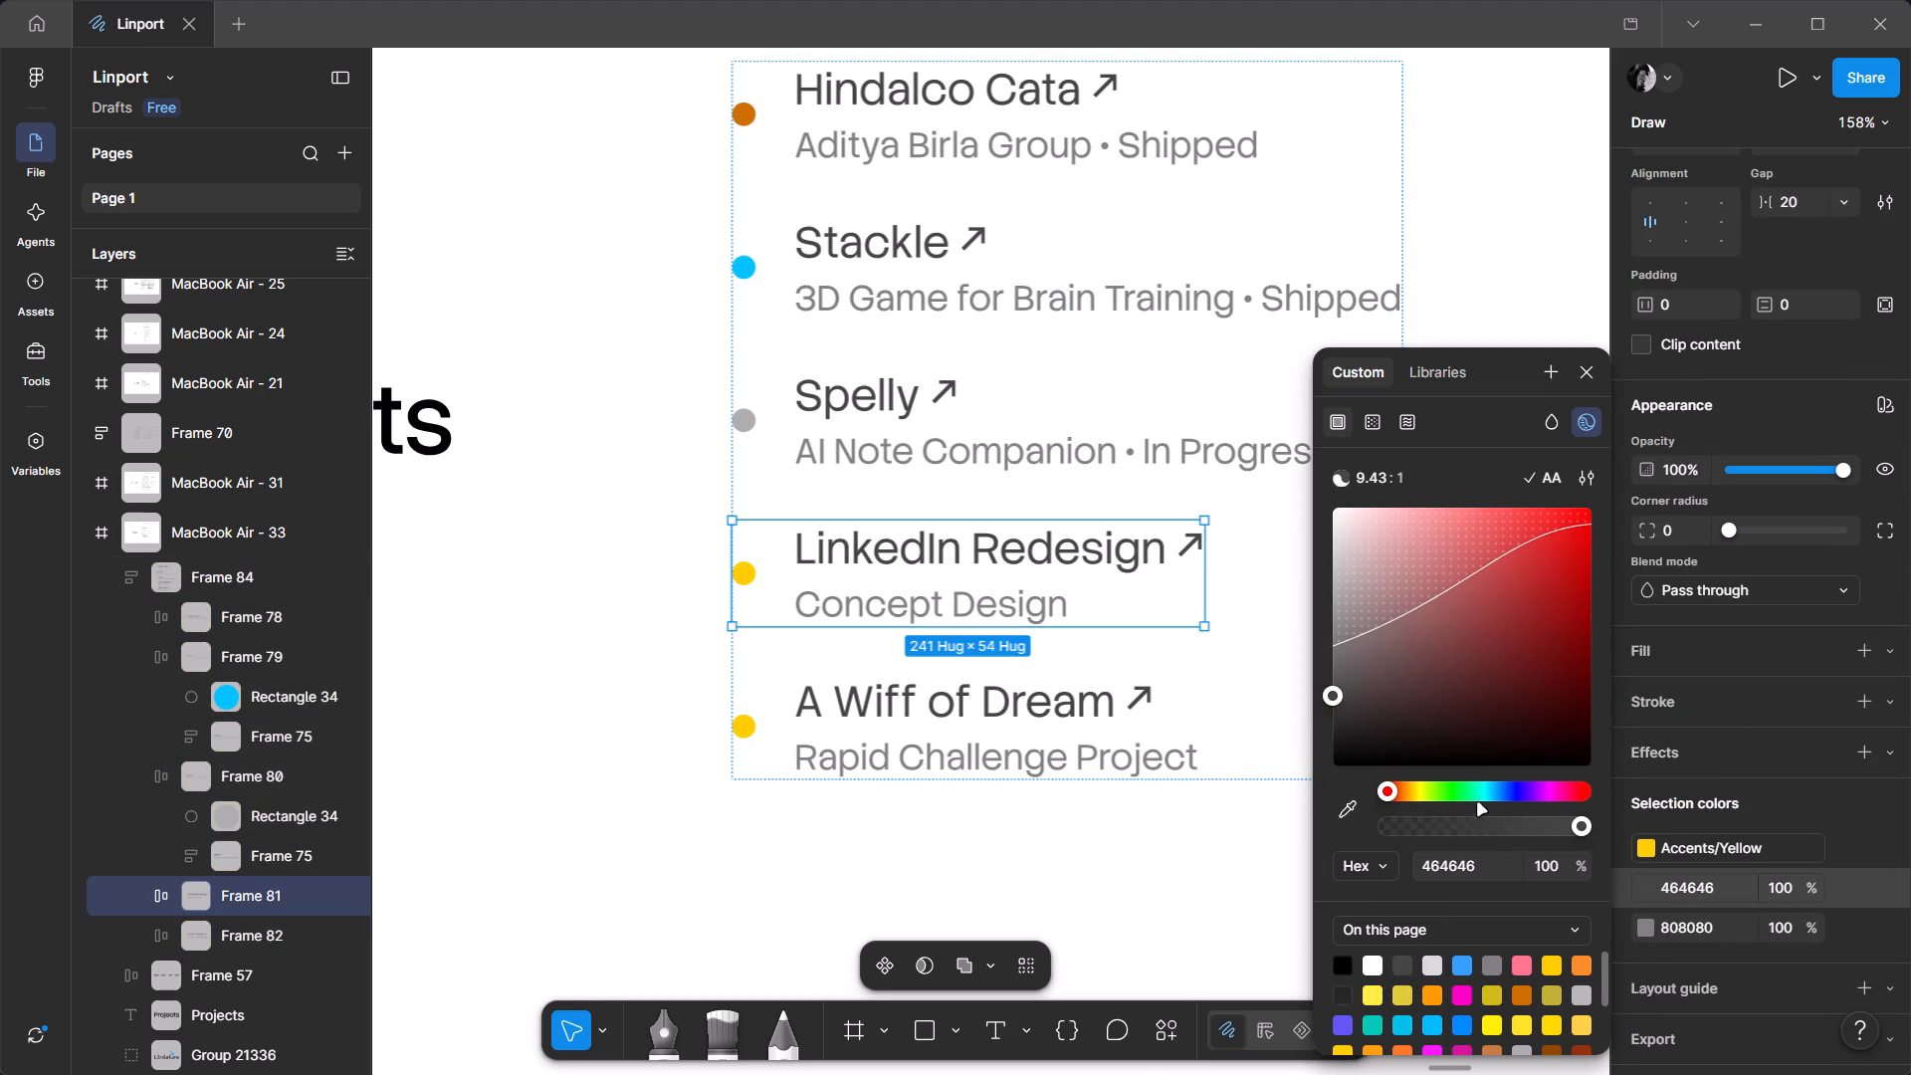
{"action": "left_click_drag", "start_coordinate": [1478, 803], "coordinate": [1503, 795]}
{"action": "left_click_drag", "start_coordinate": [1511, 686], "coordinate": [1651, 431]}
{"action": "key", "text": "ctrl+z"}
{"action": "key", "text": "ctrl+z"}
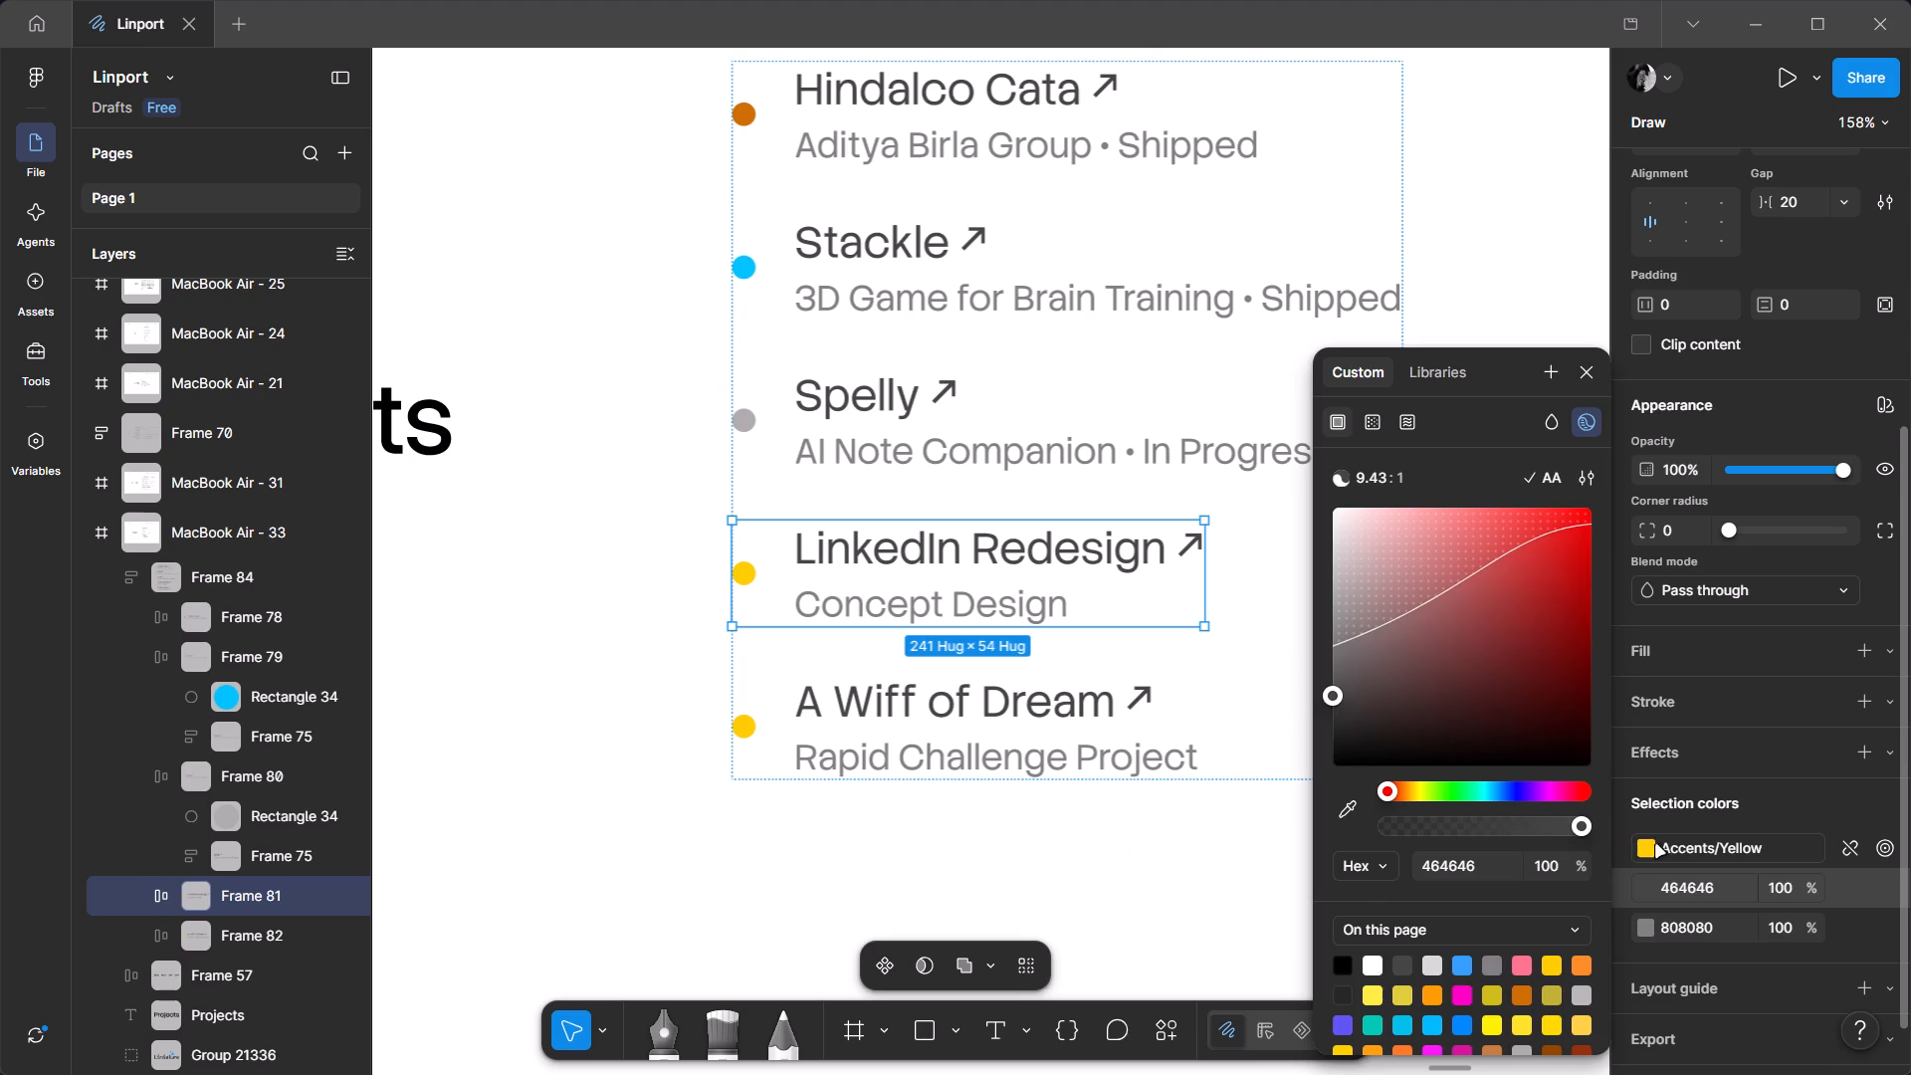
Detach the Accents/Yellow style from the LinkedIn Redesign entry's bullet and set its colour to dark blue 1319C1.
{"action": "left_click", "coordinate": [1659, 845]}
{"action": "left_click", "coordinate": [1857, 843]}
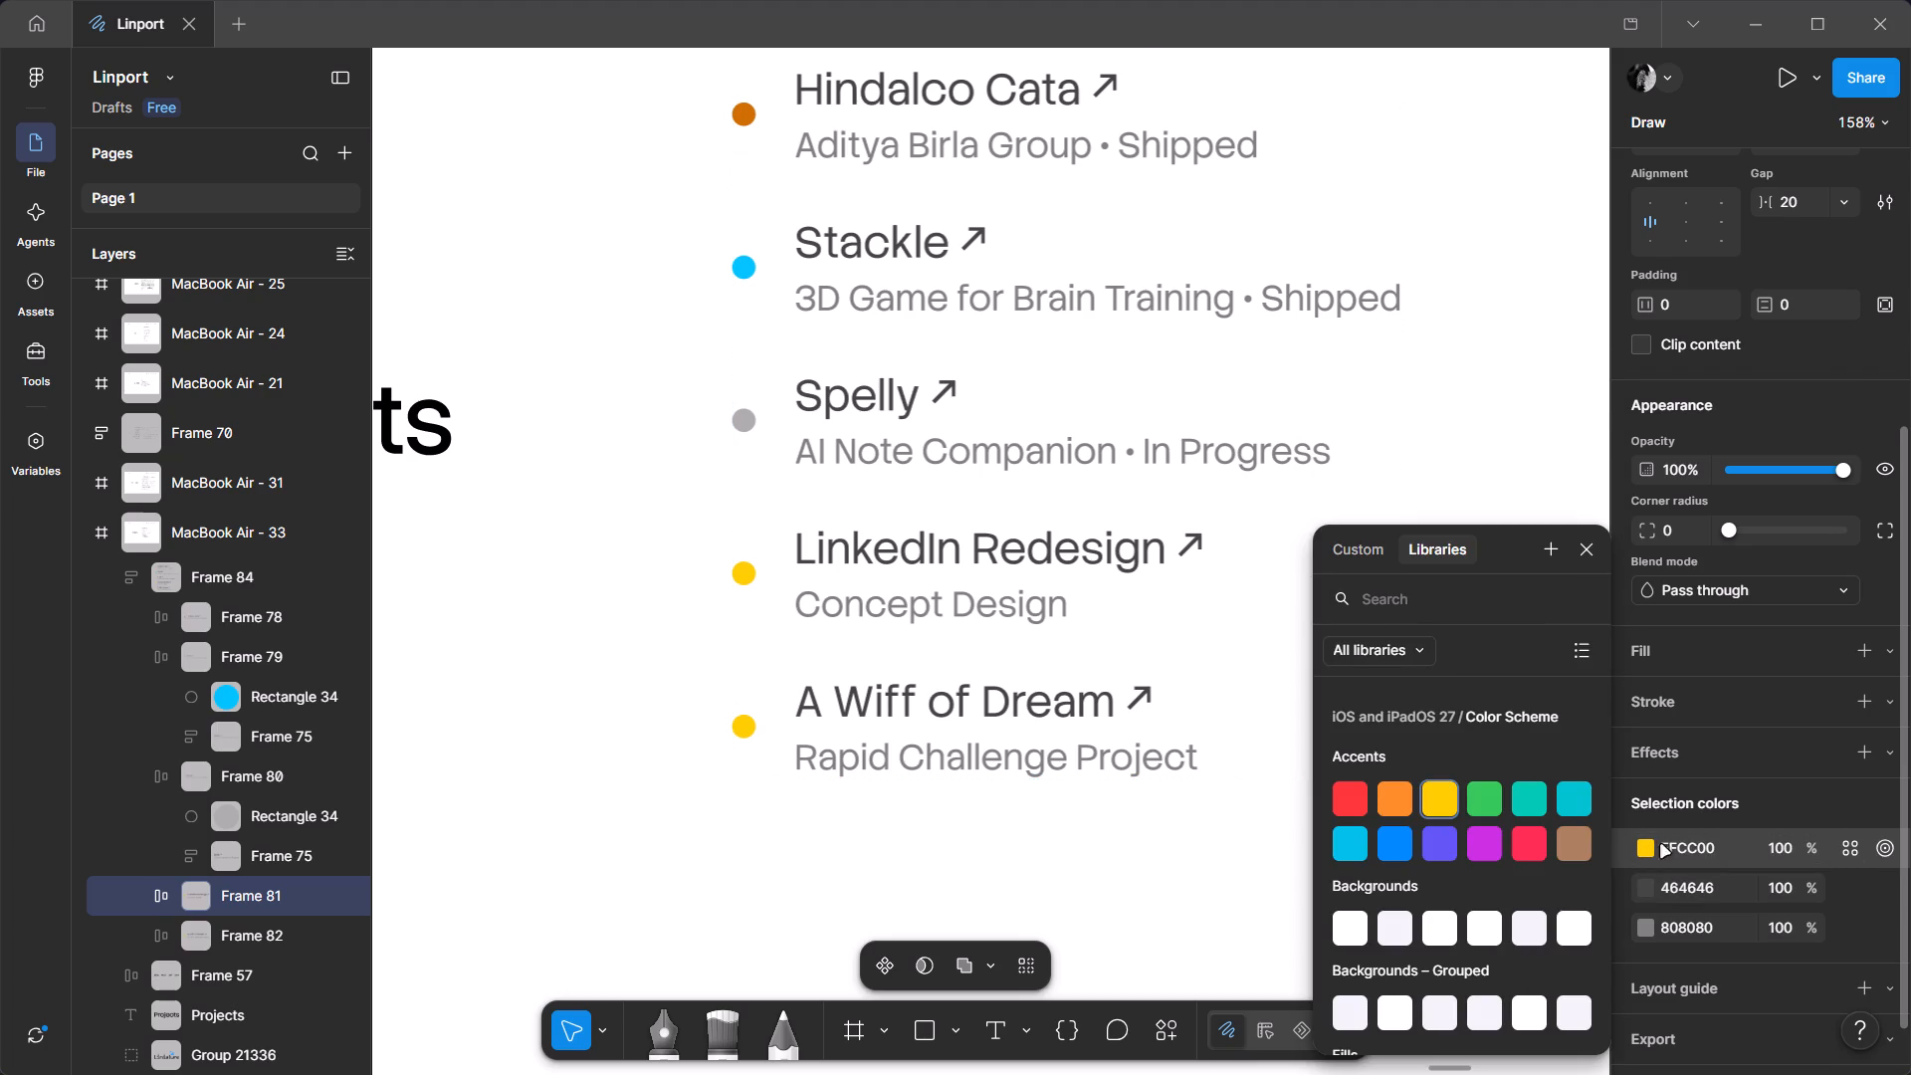
{"action": "left_click", "coordinate": [1652, 852]}
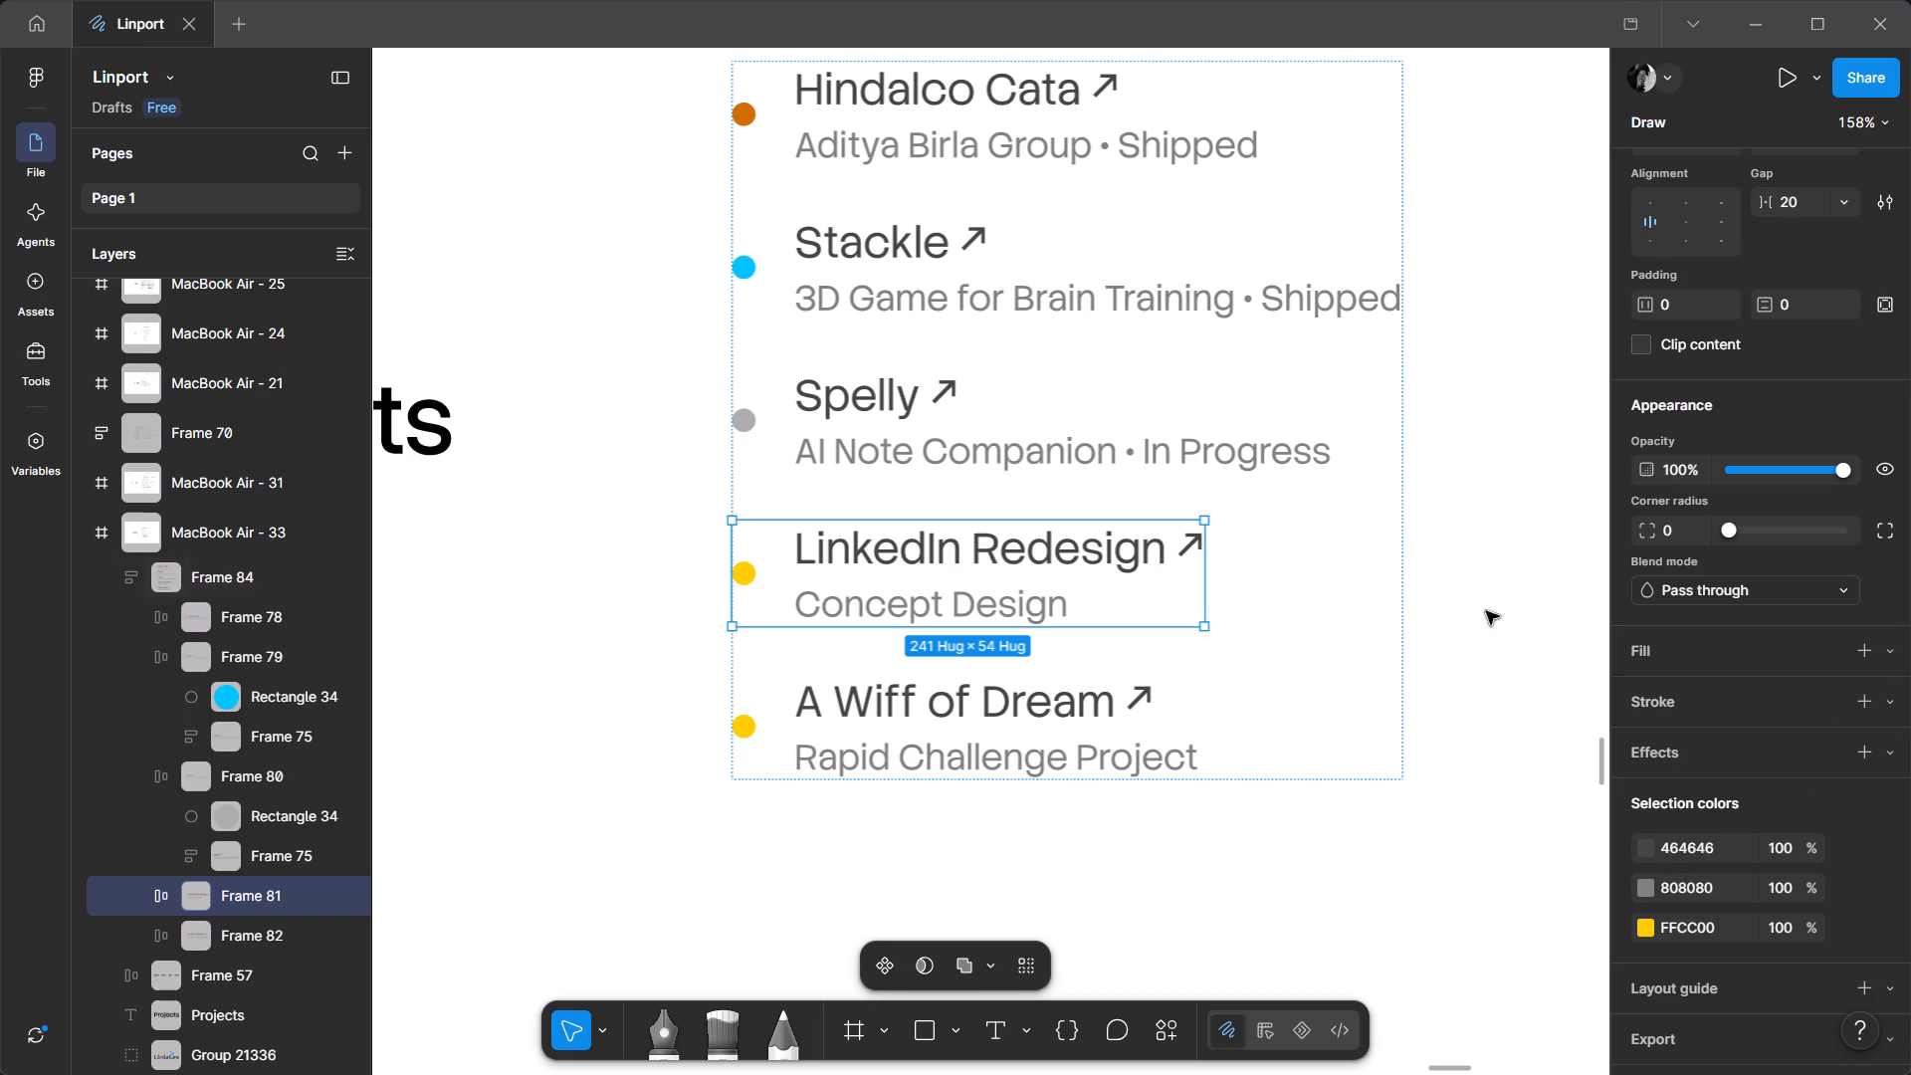
{"action": "left_click", "coordinate": [1649, 932]}
{"action": "left_click", "coordinate": [1508, 784]}
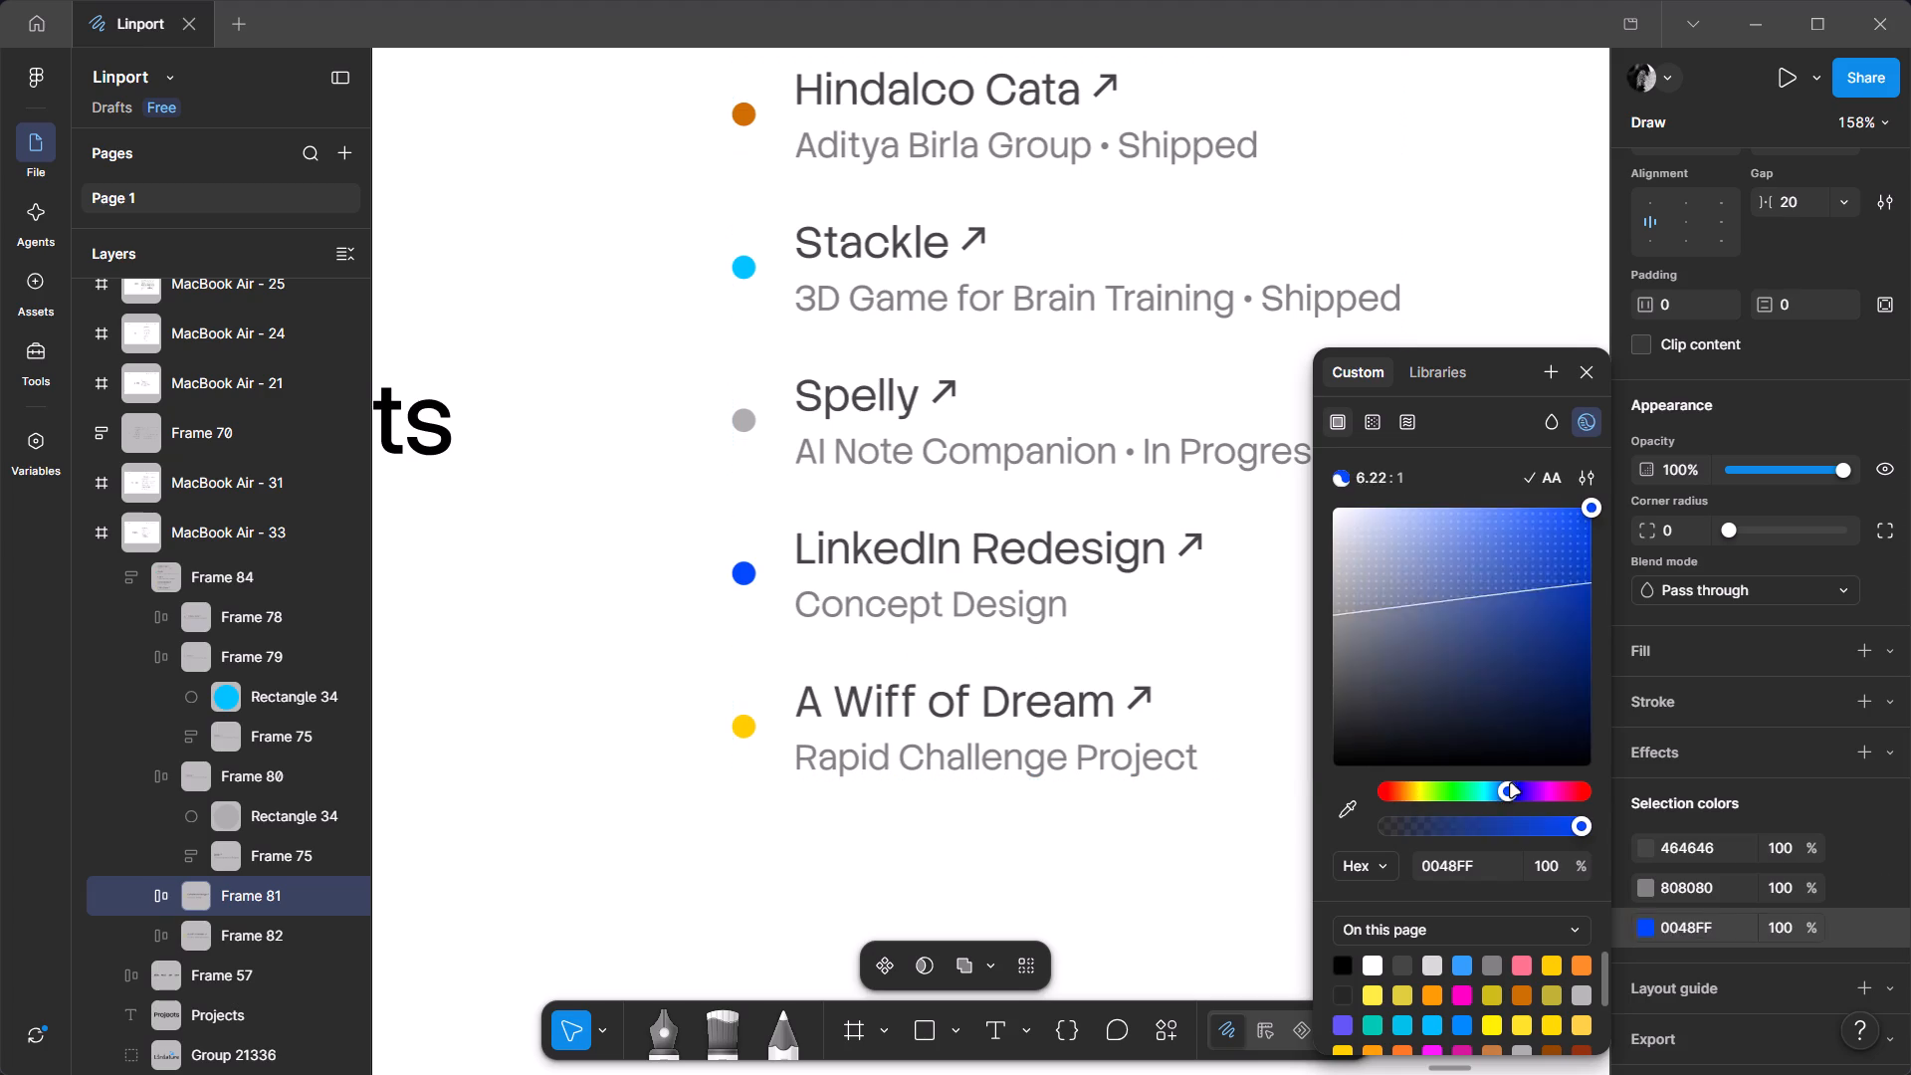
{"action": "left_click_drag", "start_coordinate": [1521, 592], "coordinate": [1589, 627]}
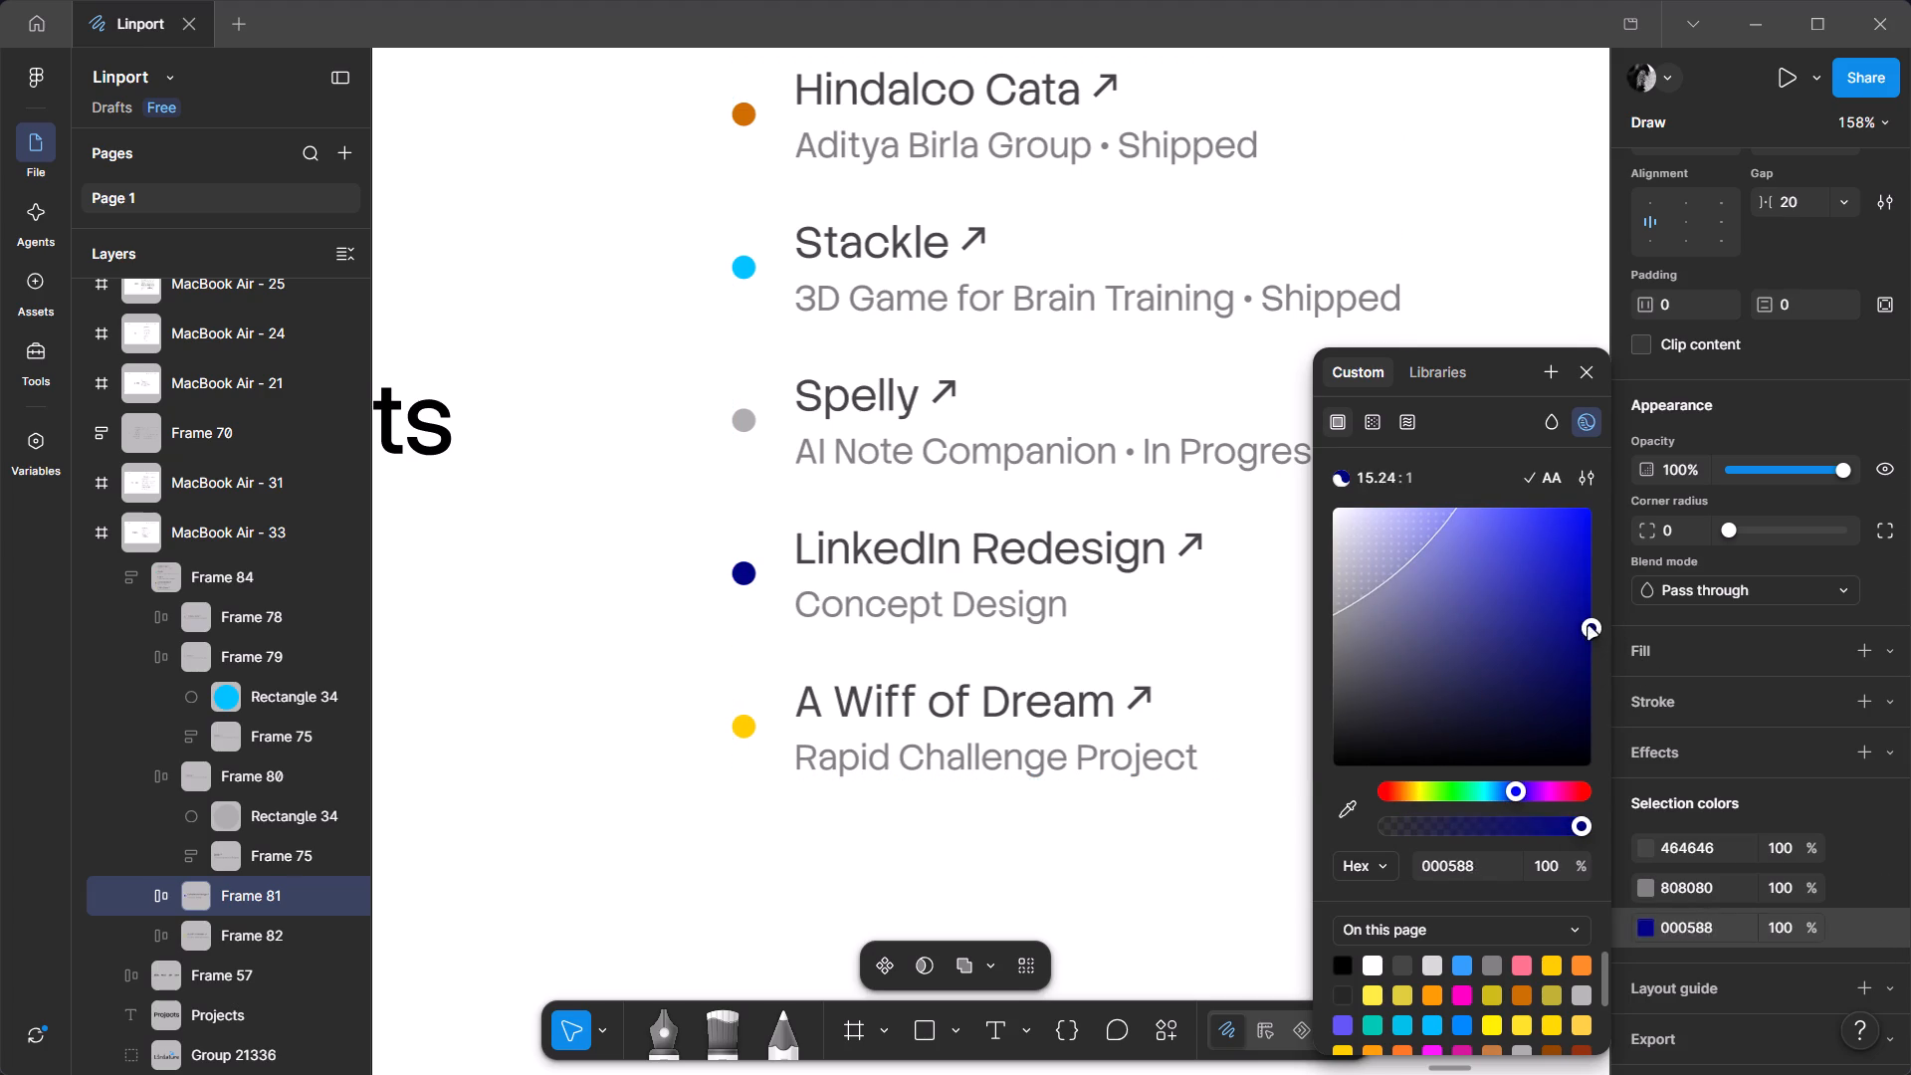
{"action": "left_click_drag", "start_coordinate": [1589, 627], "coordinate": [1566, 570]}
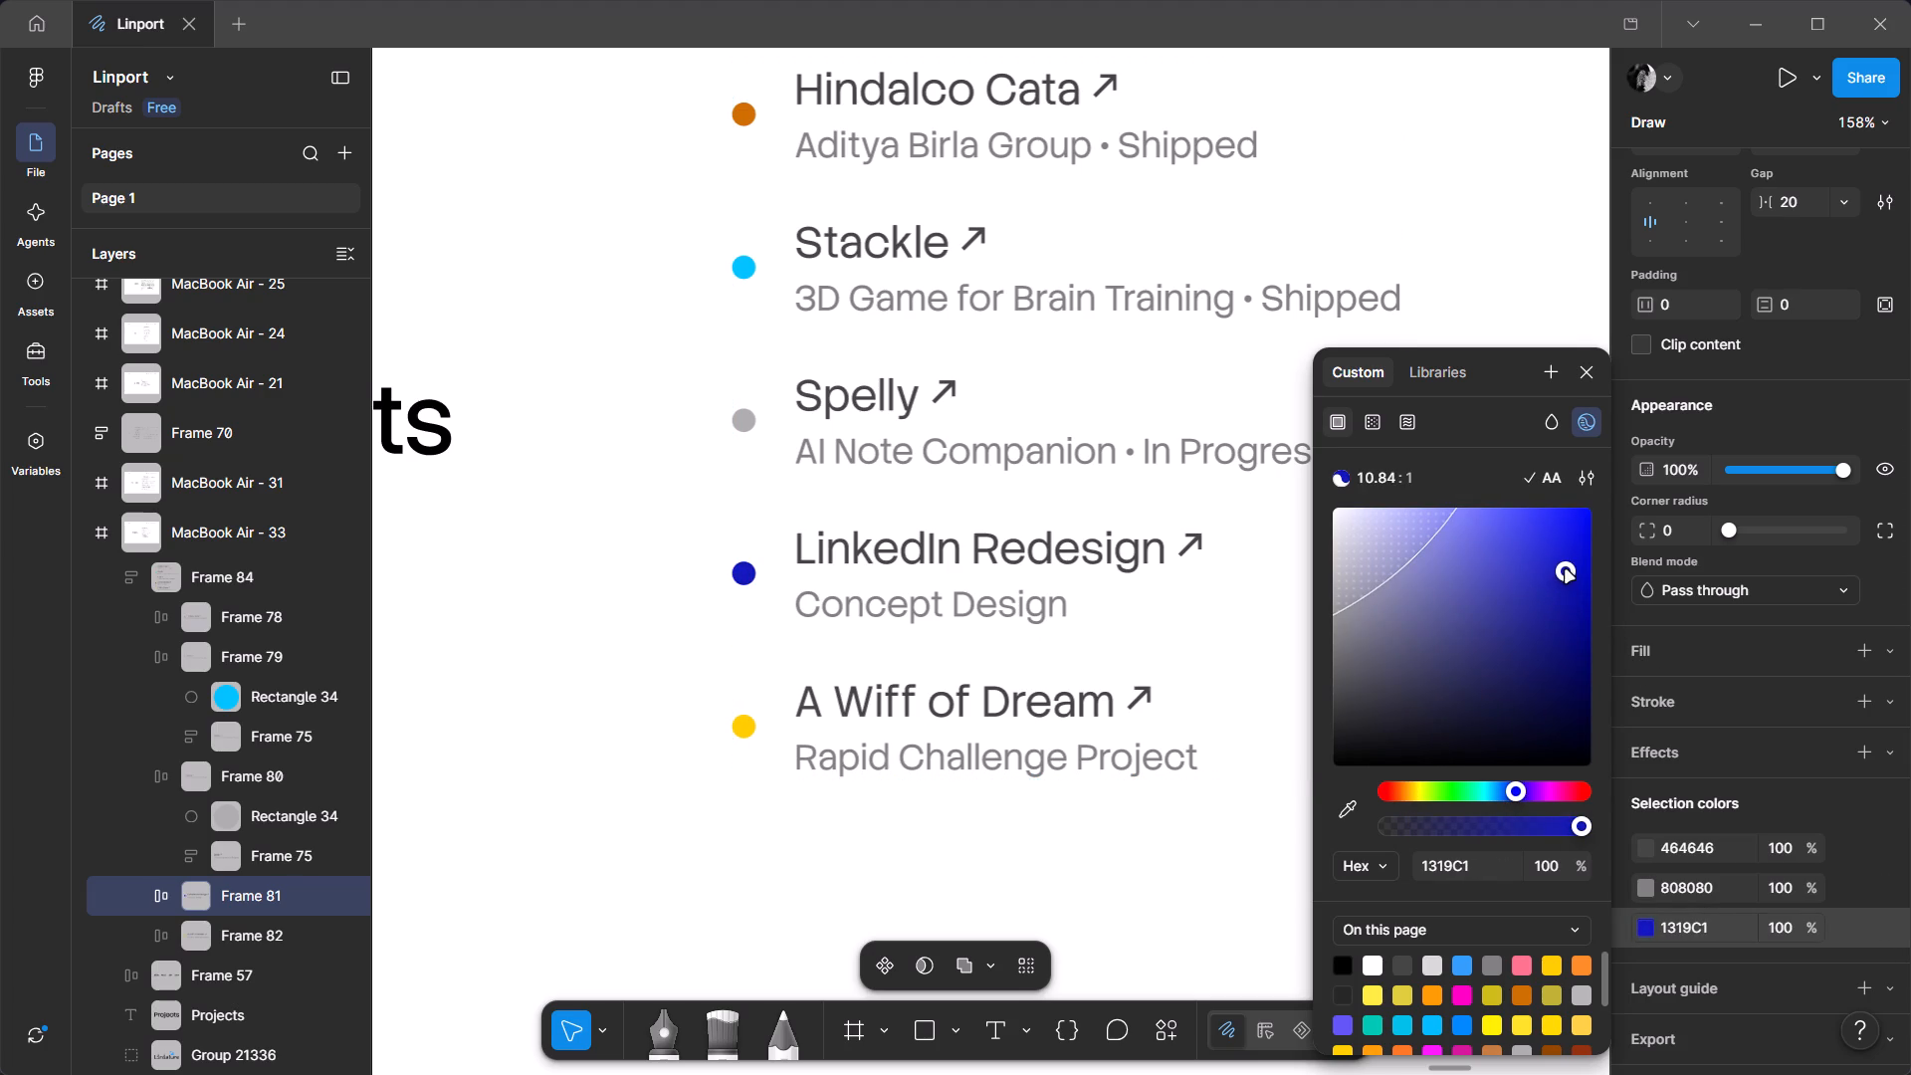
{"action": "left_click", "coordinate": [800, 851]}
Detach the Accents/Yellow style from the bullet beside A Wiff of Dream and recolour it bright magenta.
{"action": "double_click", "coordinate": [861, 712]}
{"action": "scroll", "coordinate": [1848, 896], "scroll_direction": "down", "scroll_amount": 2}
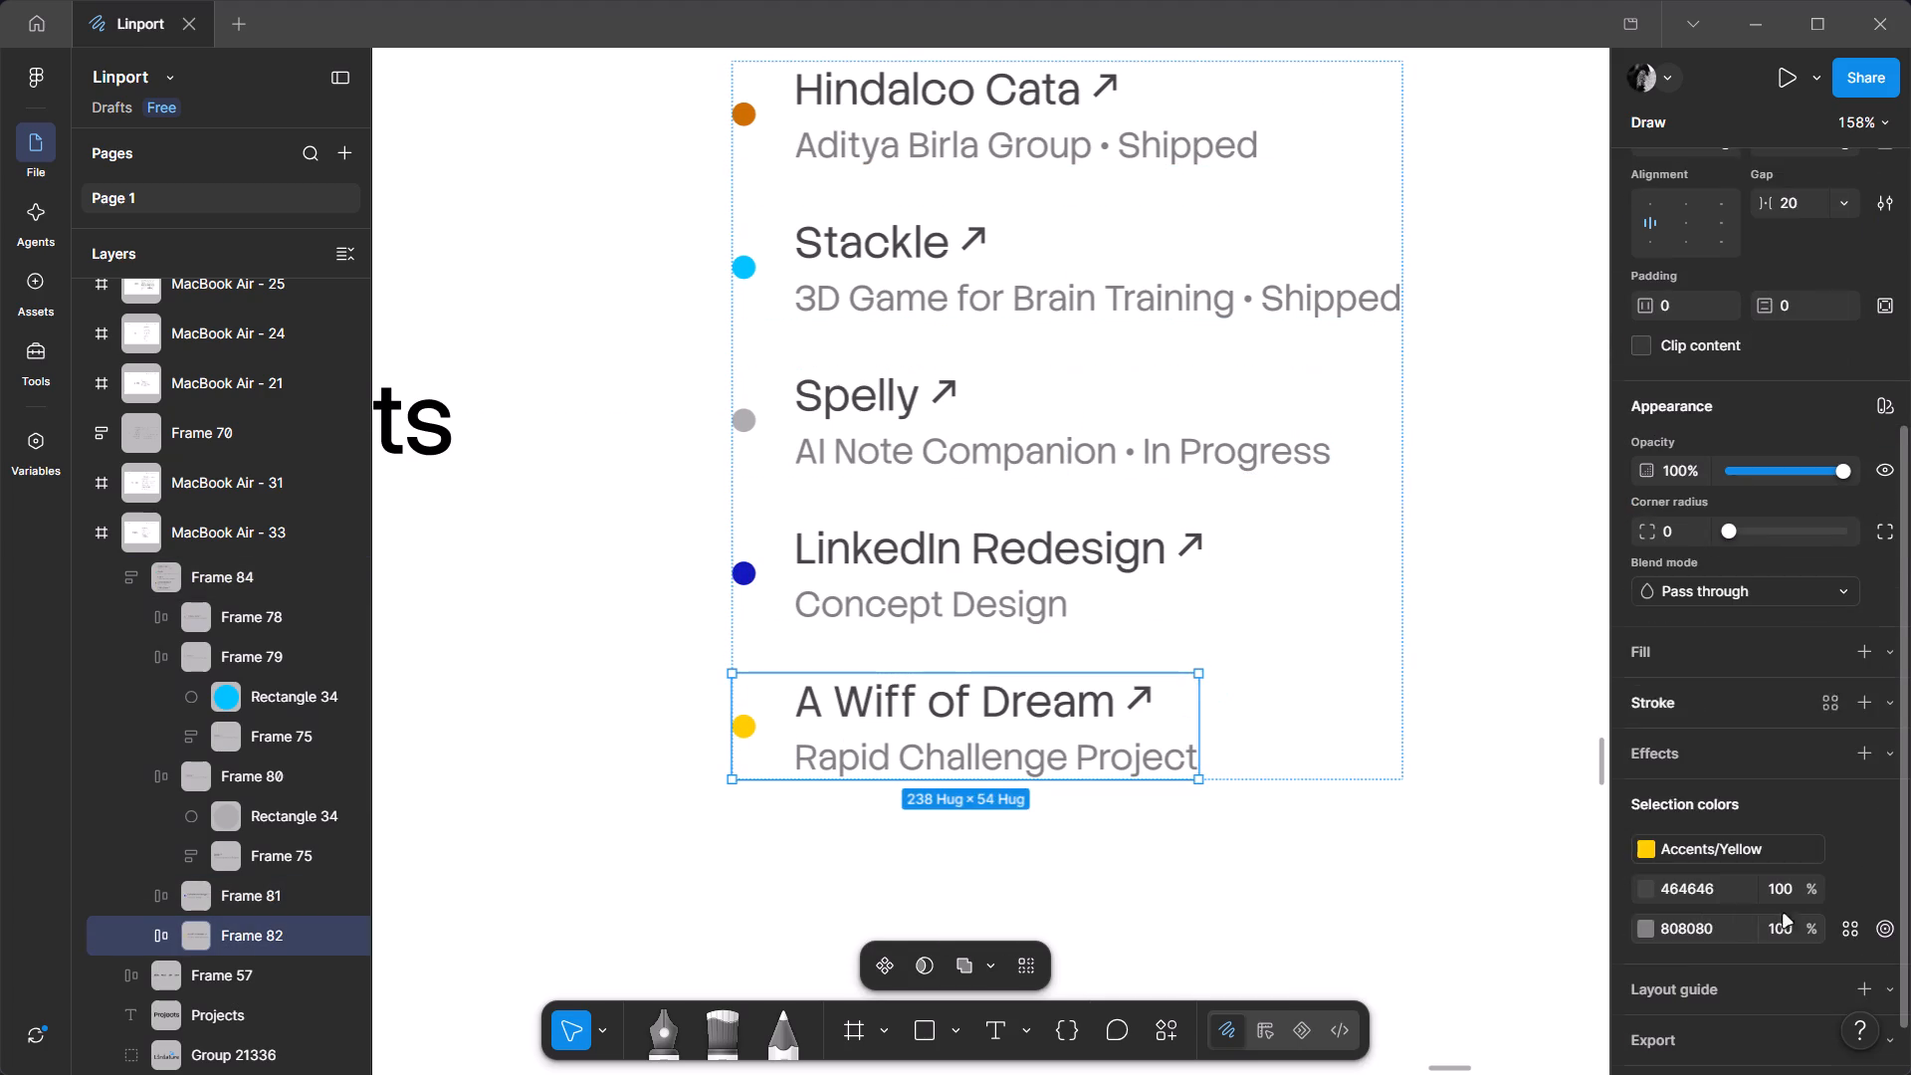
{"action": "left_click", "coordinate": [1850, 833]}
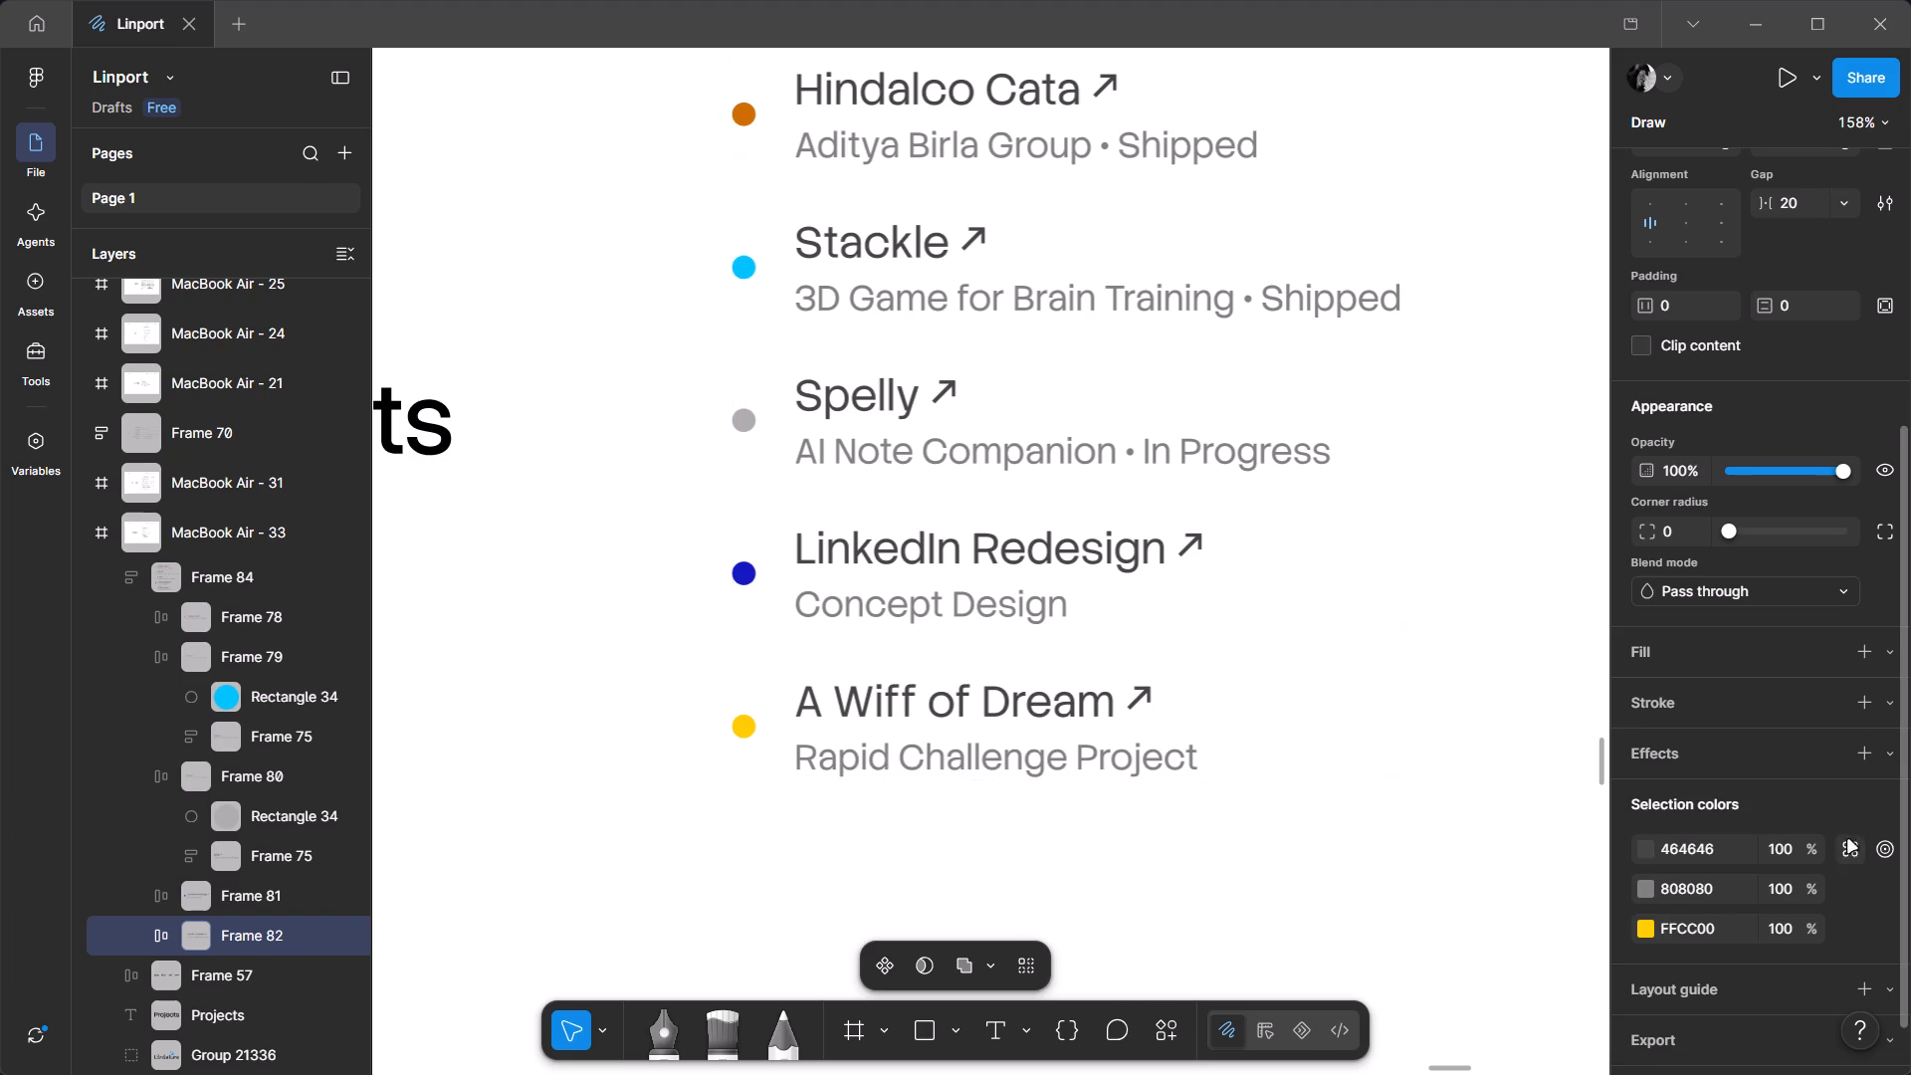
{"action": "left_click", "coordinate": [1643, 925]}
{"action": "left_click_drag", "start_coordinate": [1571, 809], "coordinate": [1562, 806]}
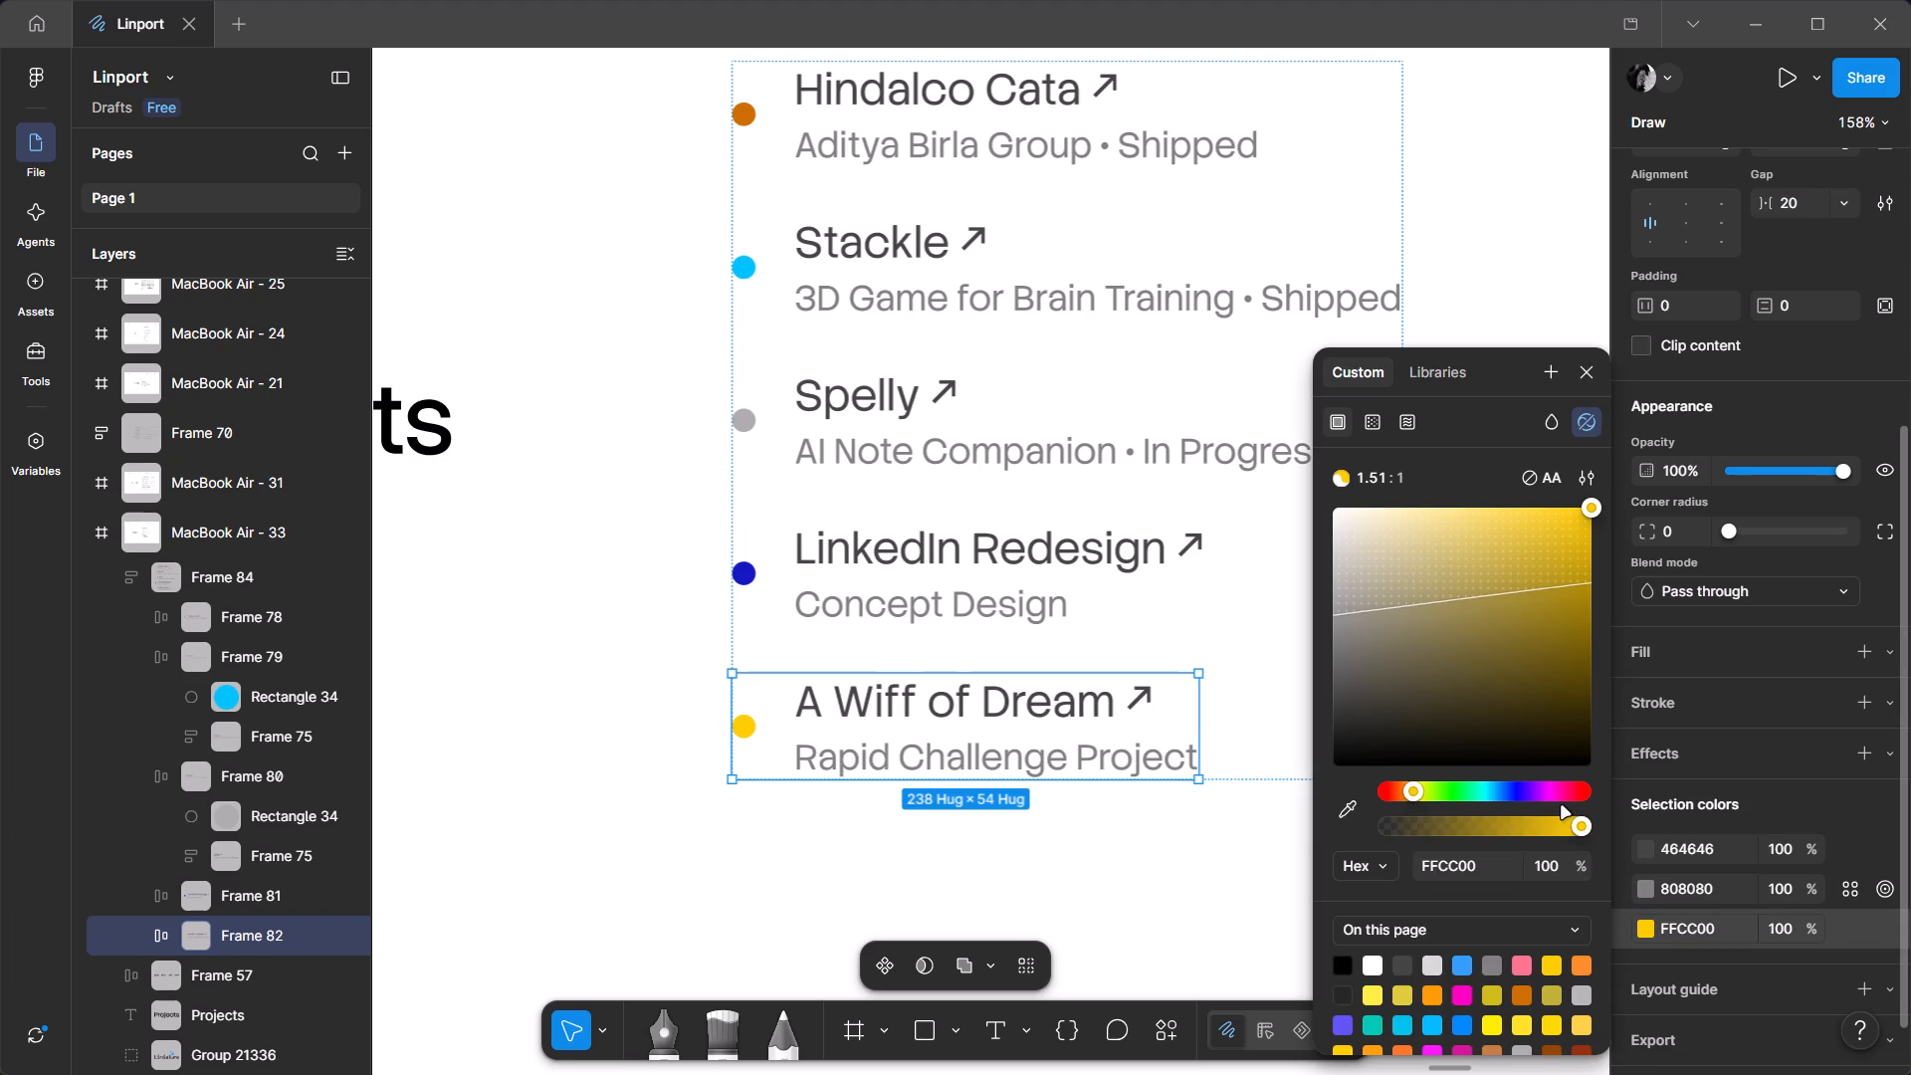
{"action": "left_click_drag", "start_coordinate": [1562, 806], "coordinate": [1554, 802]}
{"action": "left_click", "coordinate": [1552, 797]}
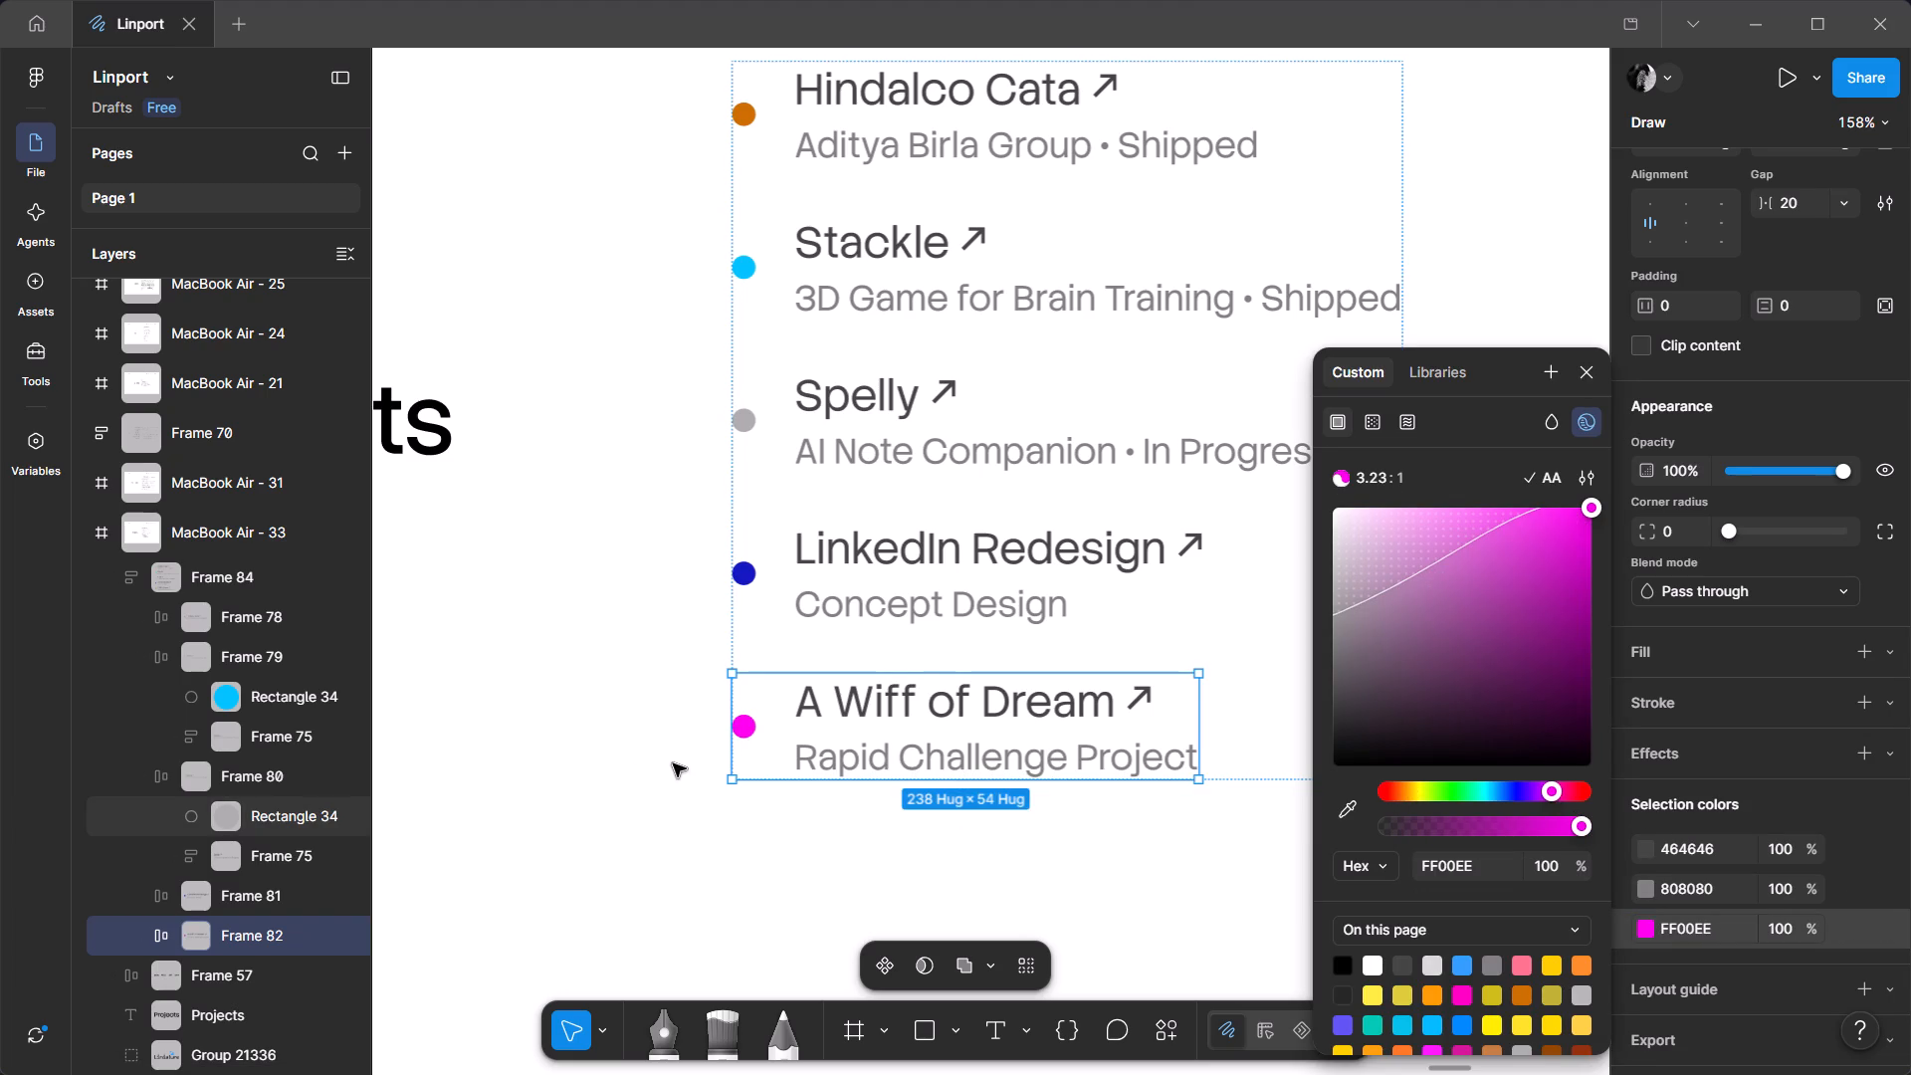
{"action": "left_click_drag", "start_coordinate": [1545, 576], "coordinate": [1665, 541]}
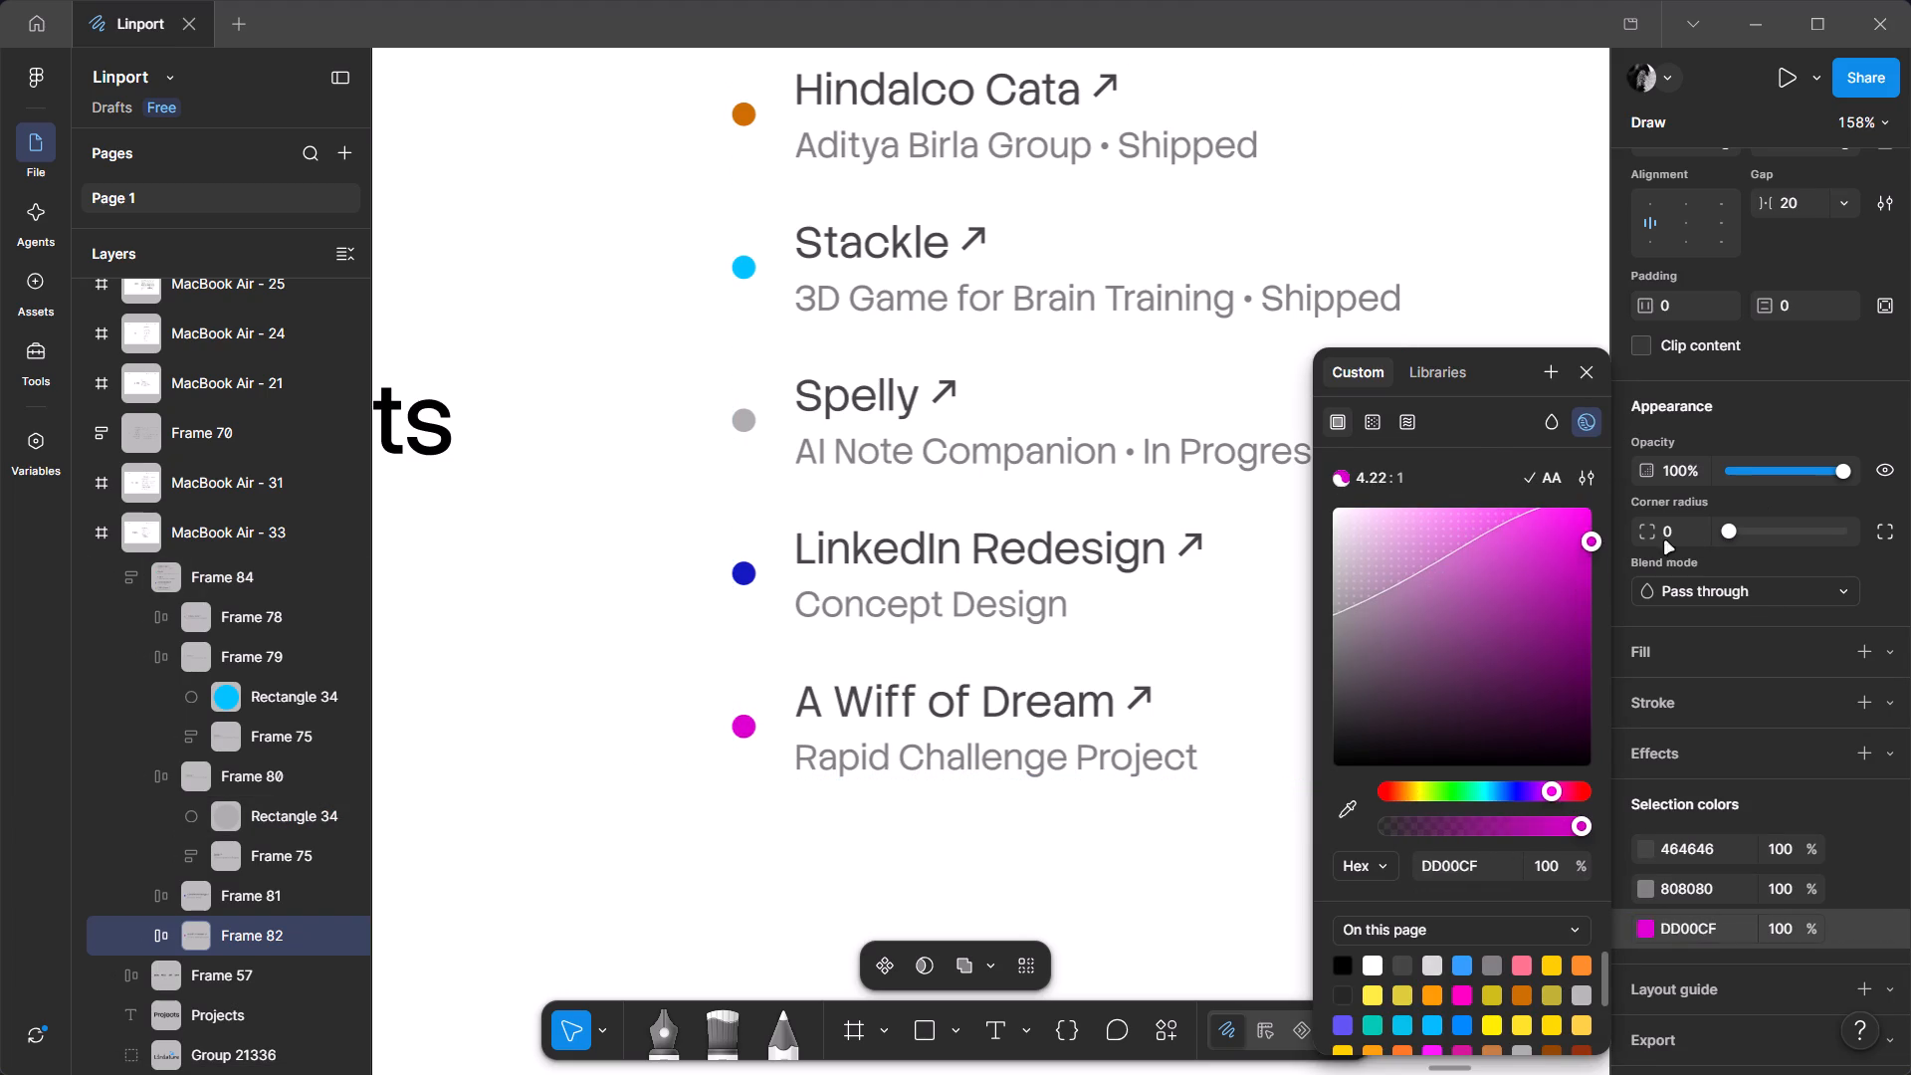
{"action": "left_click_drag", "start_coordinate": [1665, 541], "coordinate": [1531, 507]}
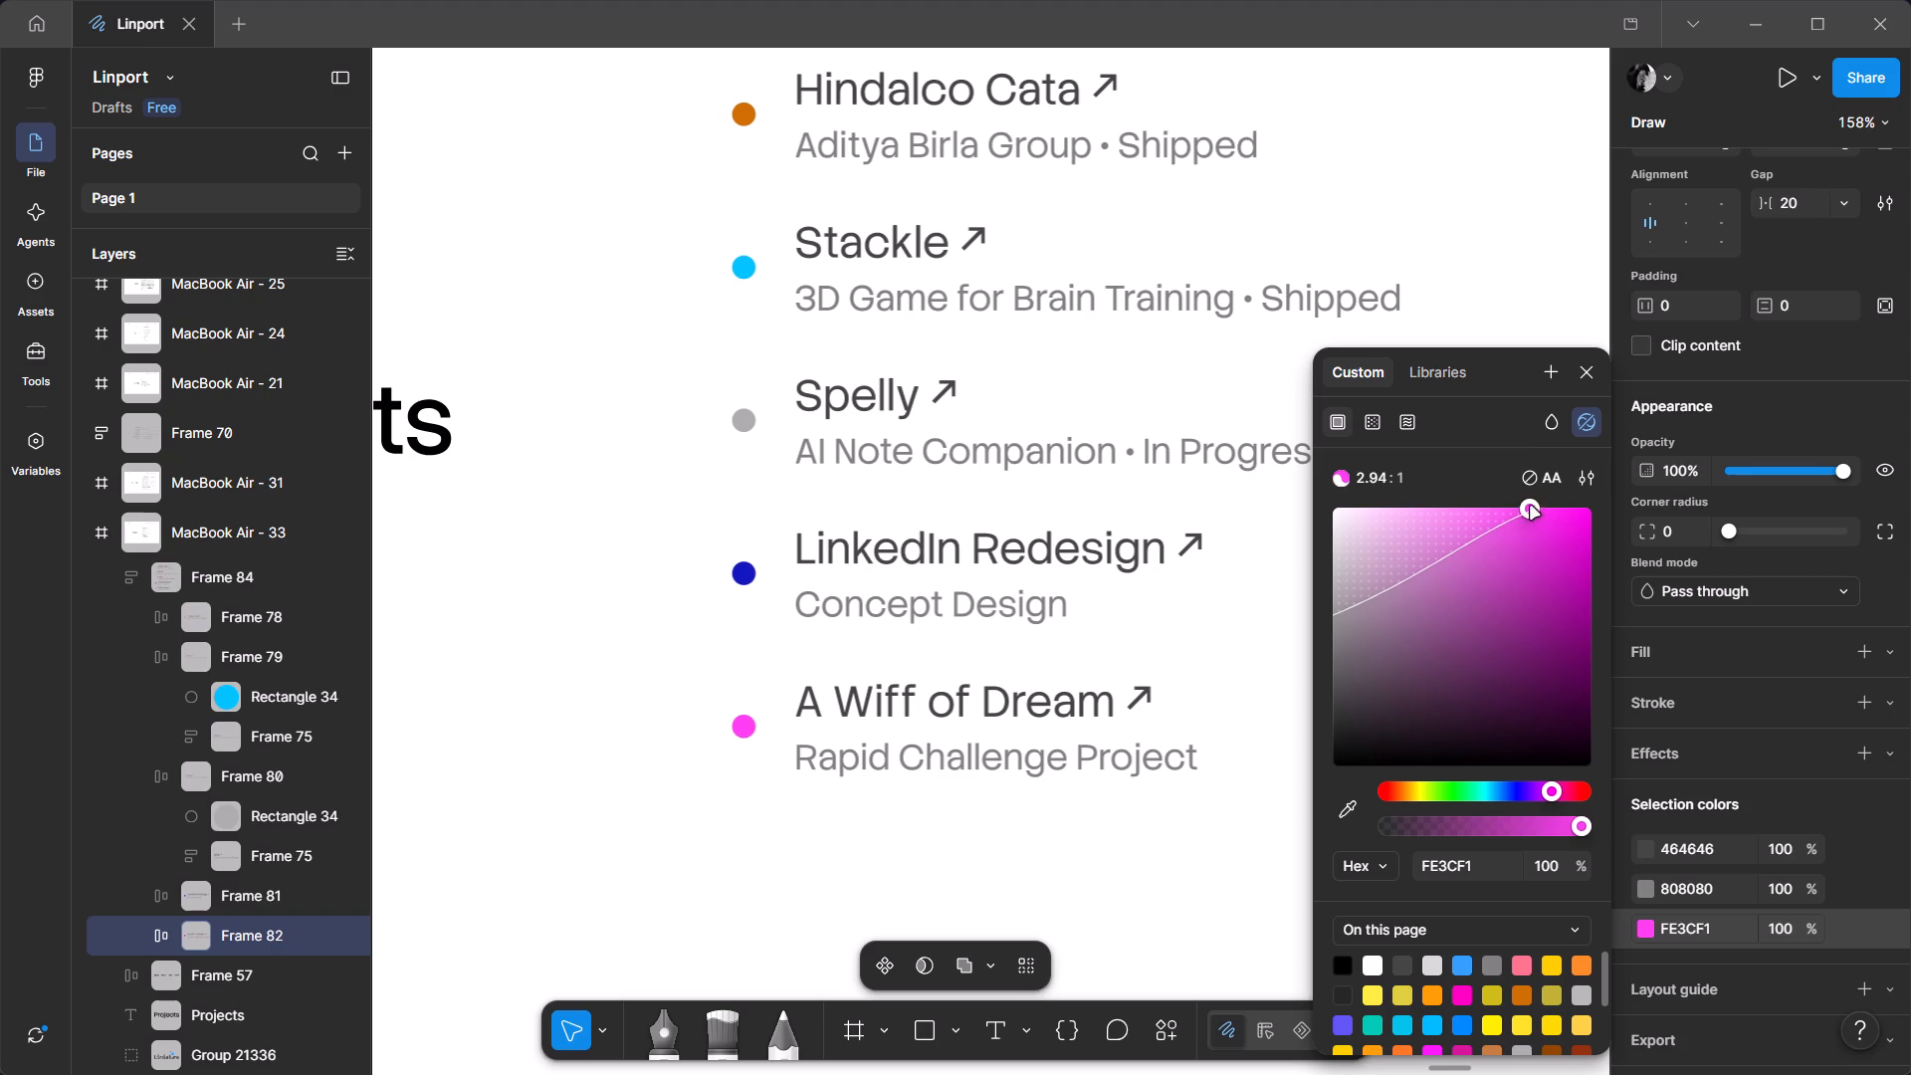
{"action": "left_click_drag", "start_coordinate": [1531, 507], "coordinate": [1539, 470]}
{"action": "left_click", "coordinate": [818, 818]}
Examine the Projects list alongside the Awards & Honor page, comparing their bullet colours and entries.
{"action": "scroll", "coordinate": [928, 749], "scroll_direction": "up", "scroll_amount": 2}
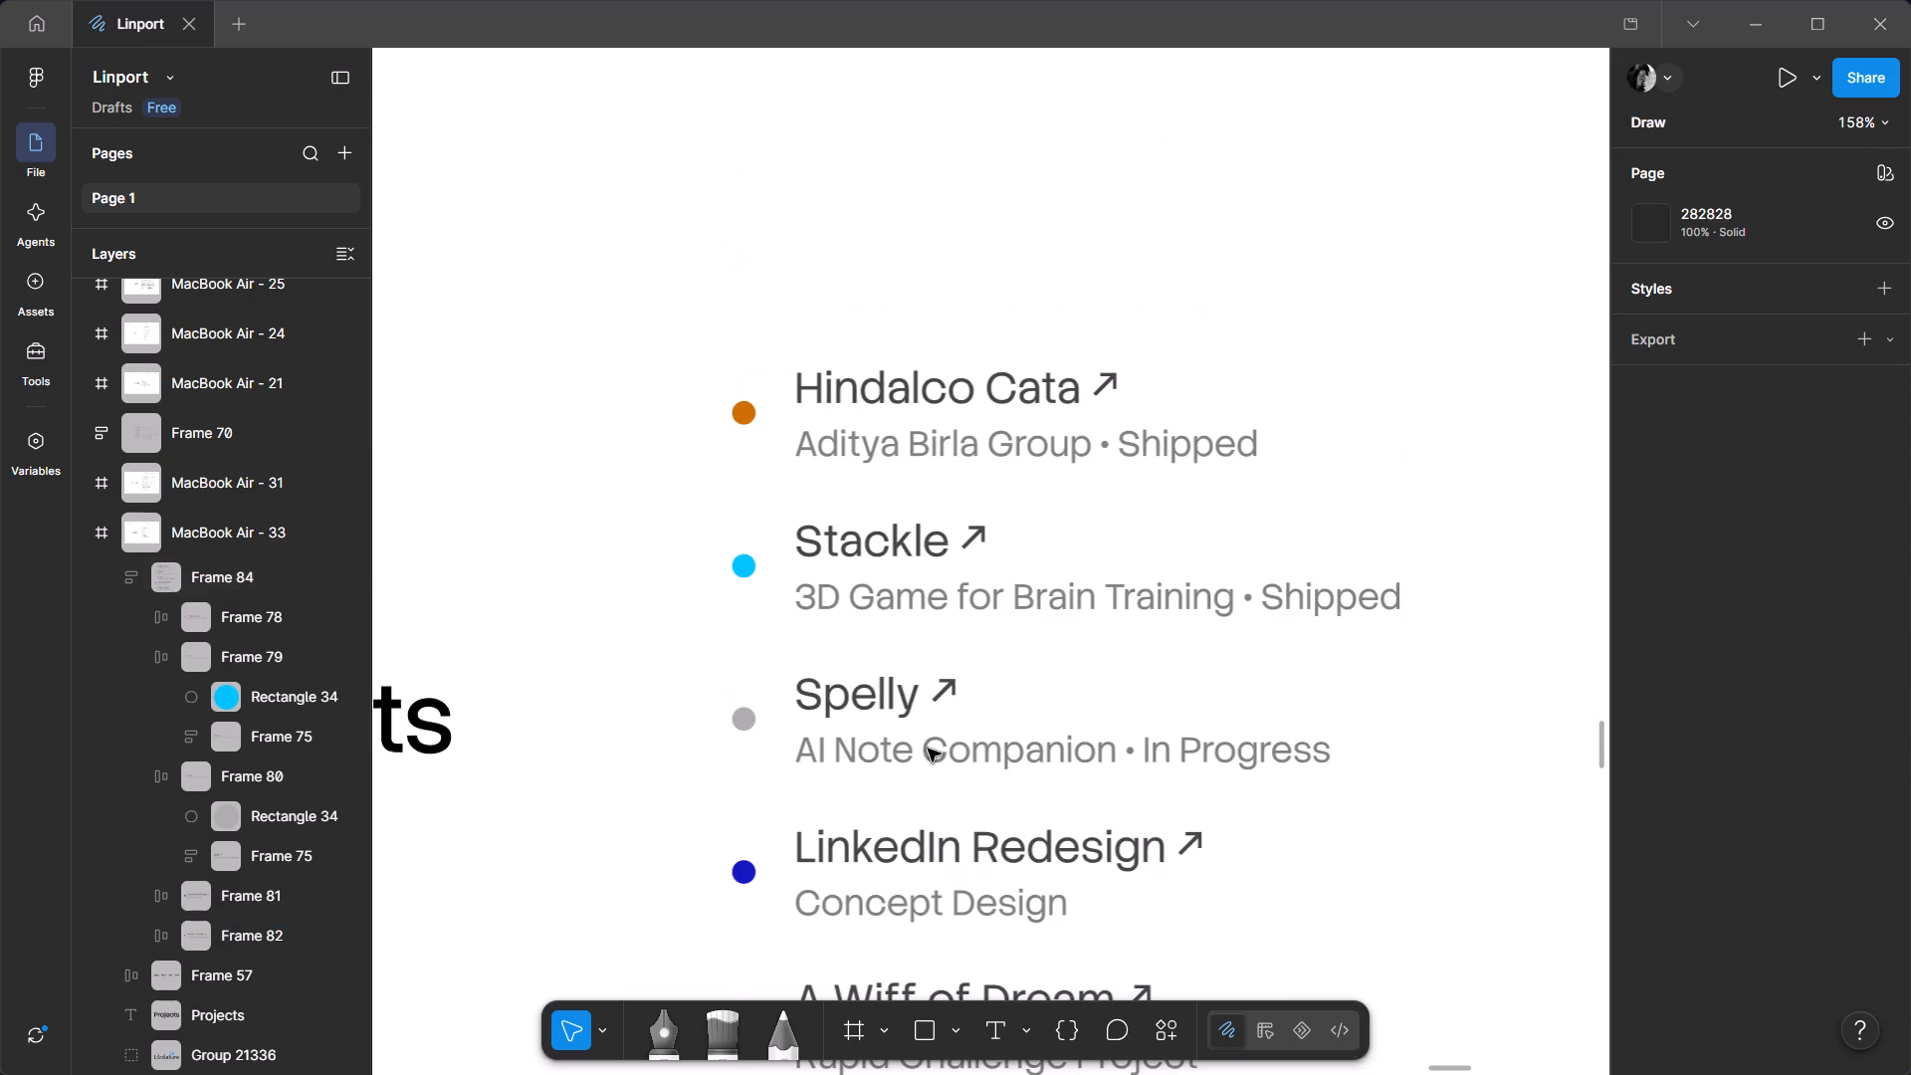
{"action": "scroll", "coordinate": [991, 630], "scroll_direction": "down", "scroll_amount": 2, "text": "ctrl"}
{"action": "scroll", "coordinate": [766, 707], "scroll_direction": "down", "scroll_amount": 2, "text": "ctrl"}
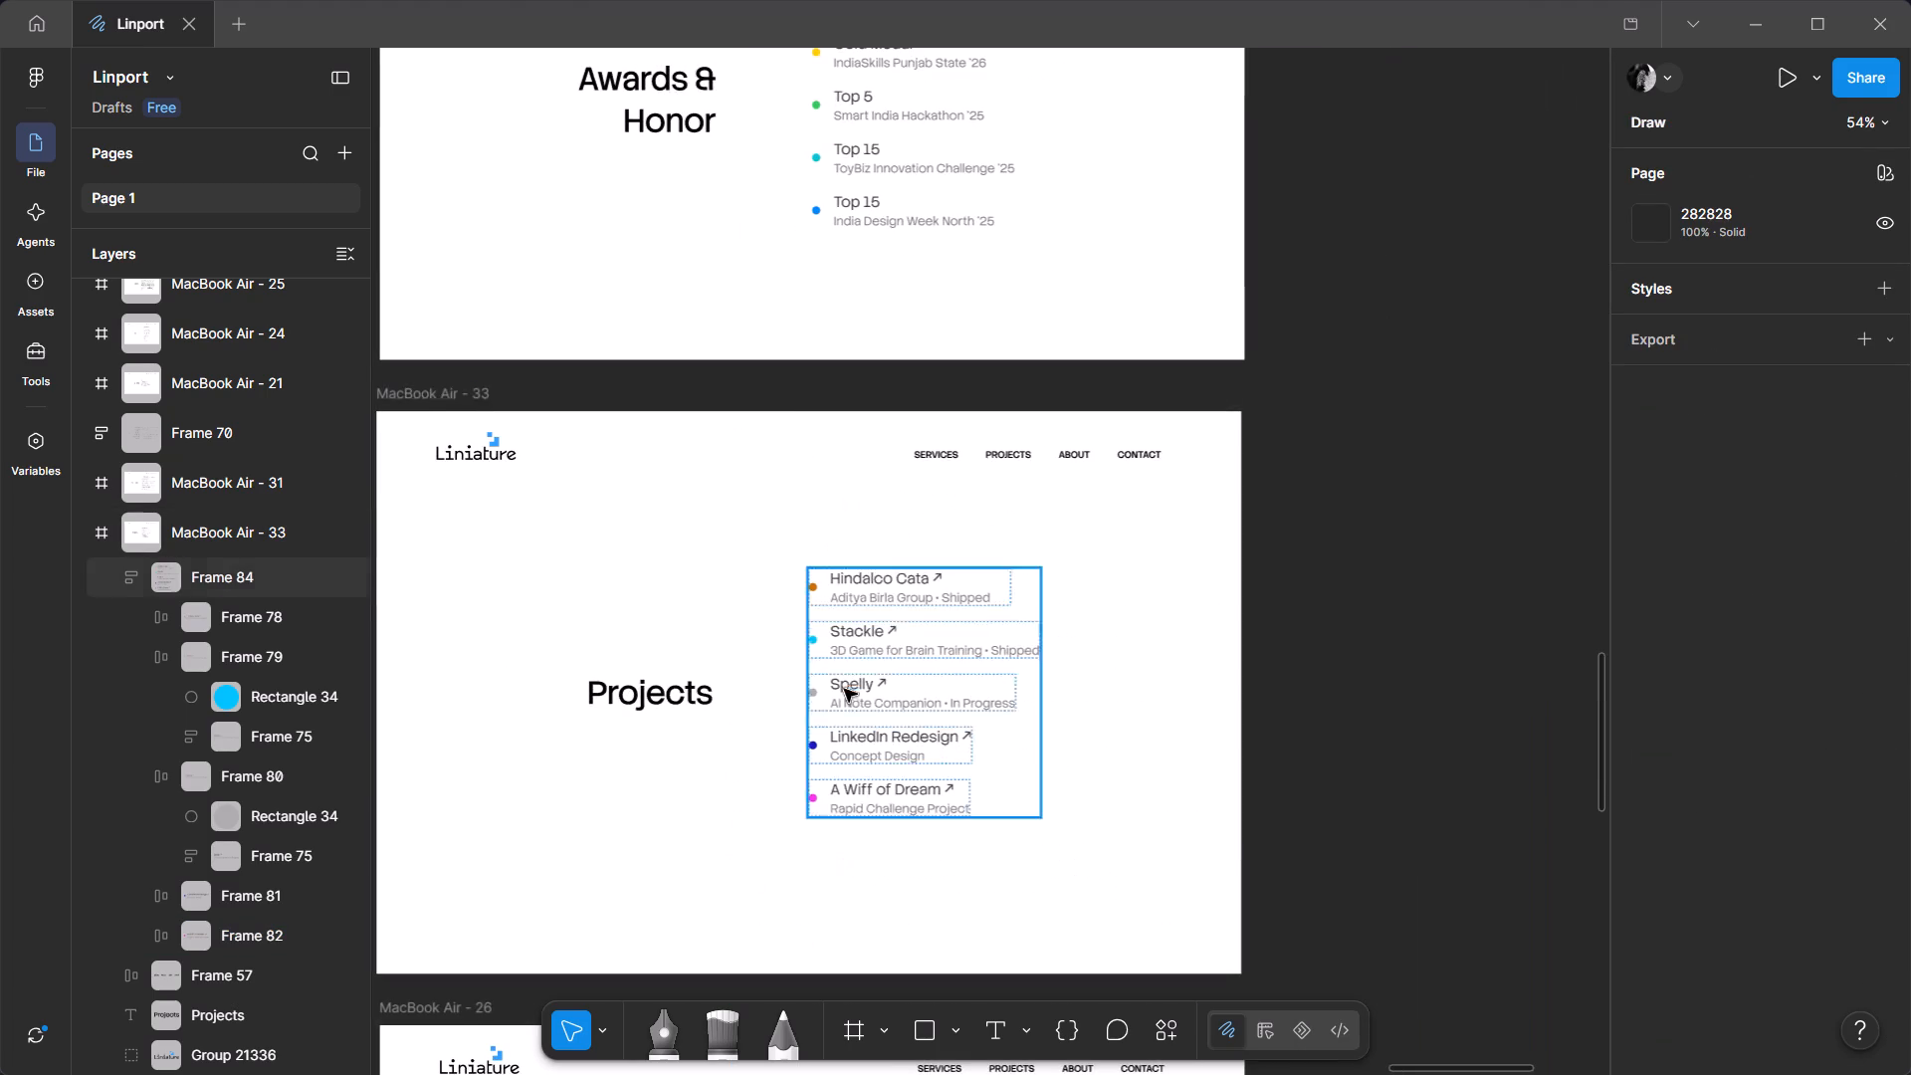
{"action": "scroll", "coordinate": [849, 689], "scroll_direction": "up", "scroll_amount": 3, "text": "ctrl"}
{"action": "scroll", "coordinate": [764, 736], "scroll_direction": "up", "scroll_amount": 5}
{"action": "scroll", "coordinate": [763, 736], "scroll_direction": "down", "scroll_amount": 4, "text": "ctrl"}
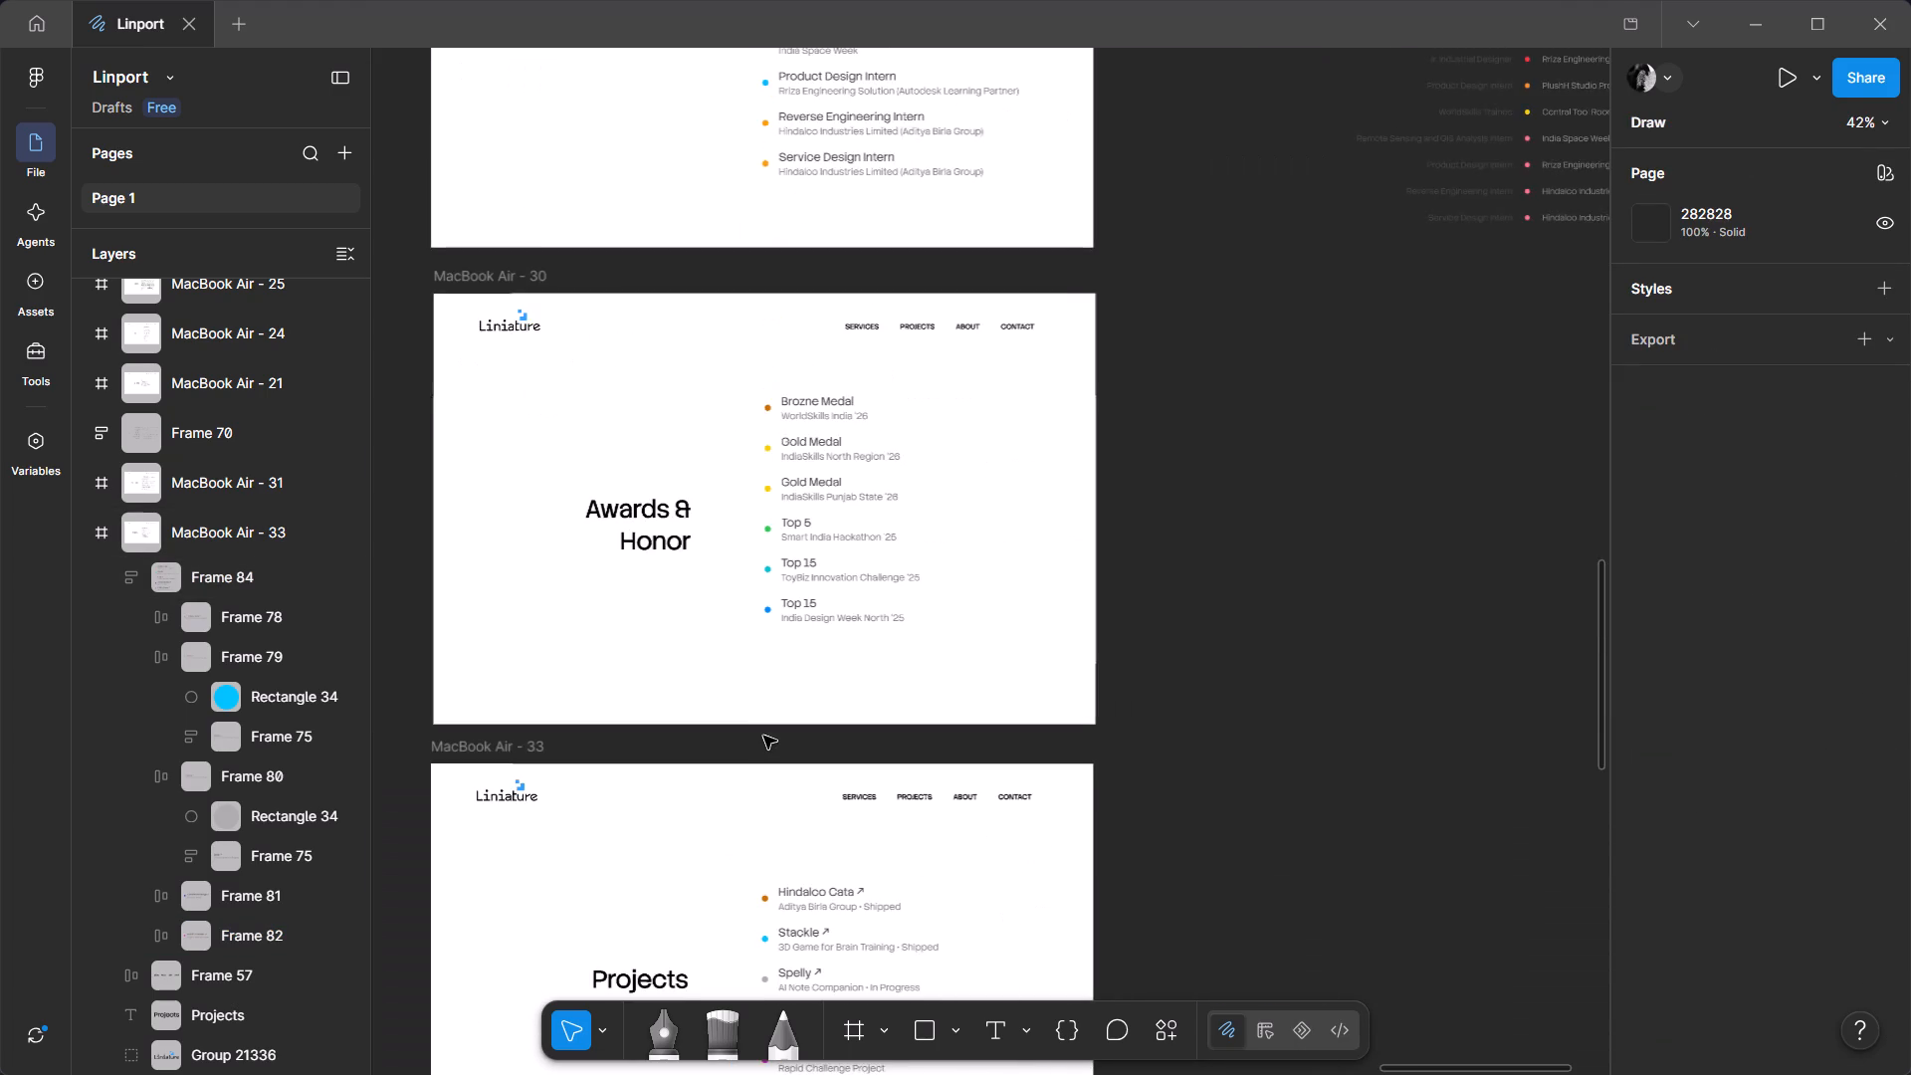
{"action": "scroll", "coordinate": [778, 637], "scroll_direction": "up", "scroll_amount": 2, "text": "ctrl"}
{"action": "scroll", "coordinate": [788, 514], "scroll_direction": "up", "scroll_amount": 3, "text": "ctrl"}
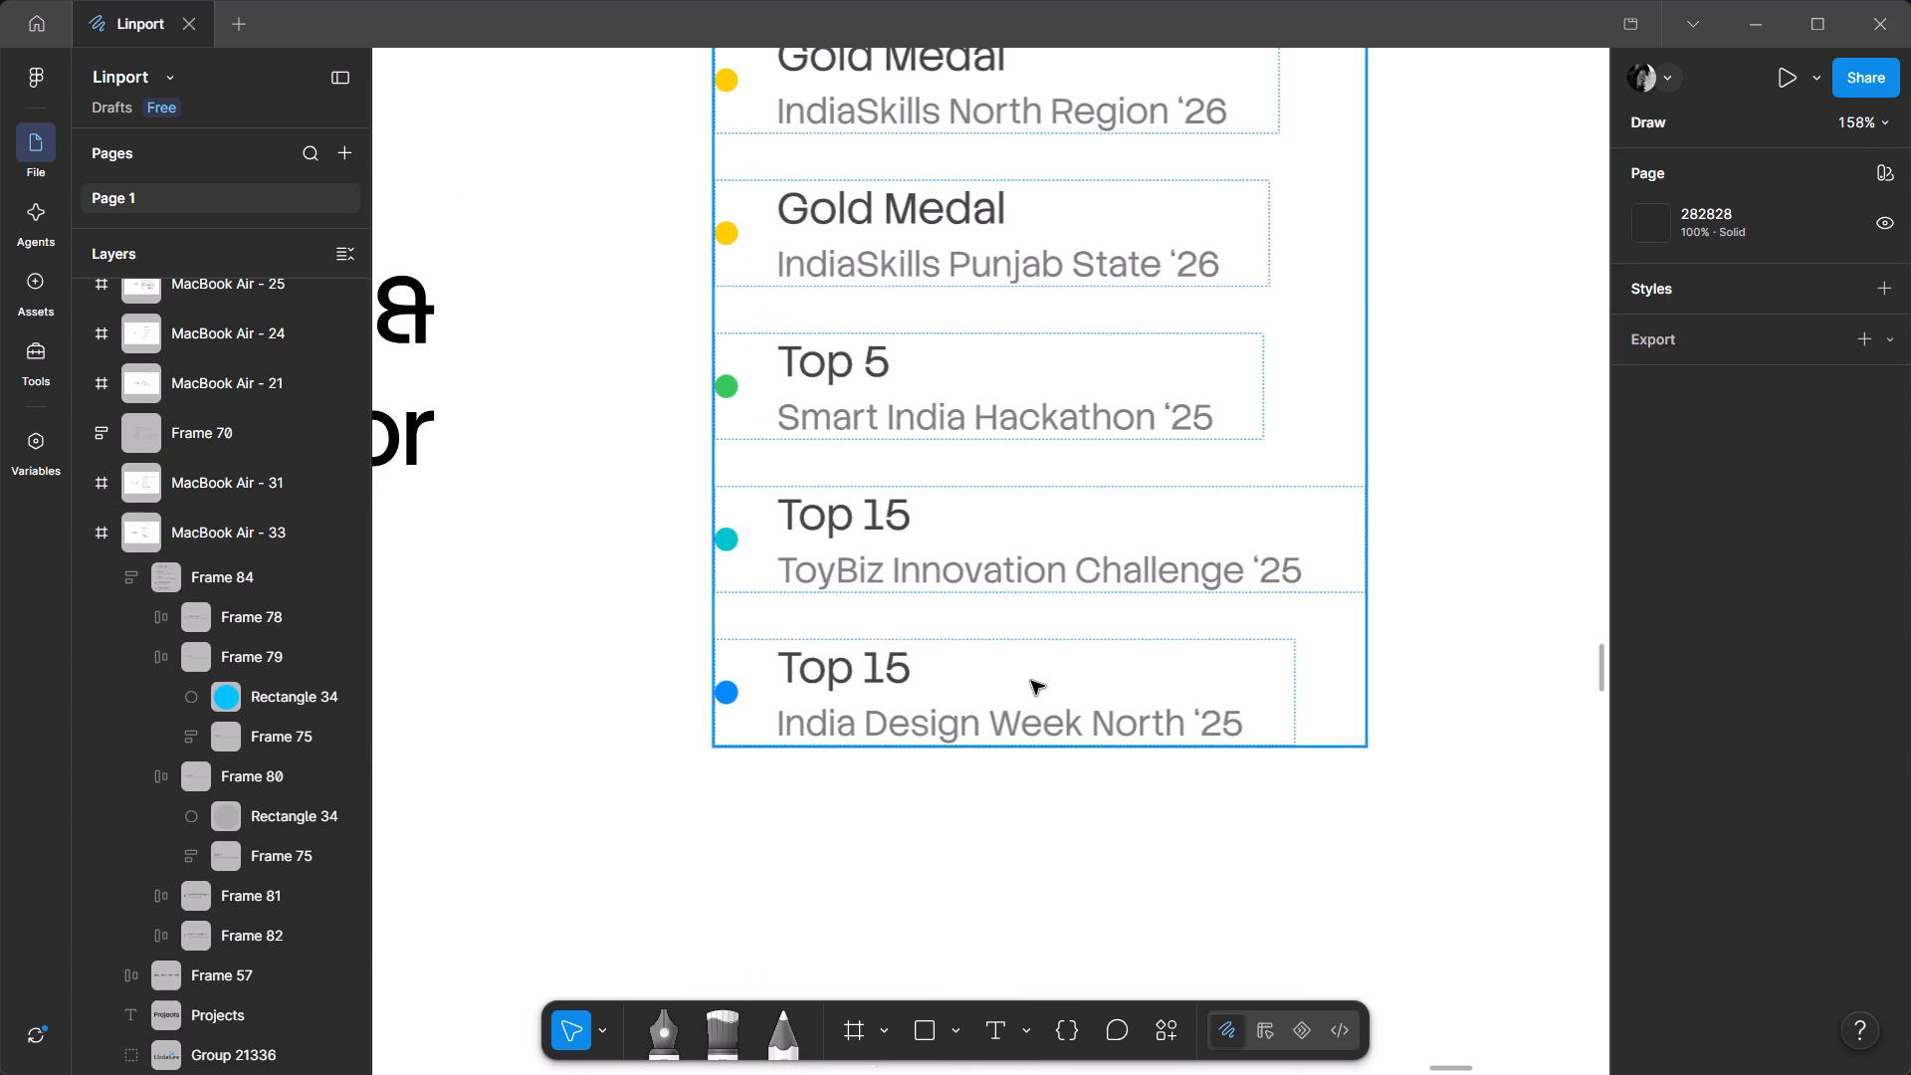
{"action": "scroll", "coordinate": [1031, 681], "scroll_direction": "down", "scroll_amount": 2, "text": "ctrl"}
{"action": "scroll", "coordinate": [743, 780], "scroll_direction": "up", "scroll_amount": 1}
{"action": "middle_click_drag", "start_coordinate": [743, 780], "coordinate": [811, 756]}
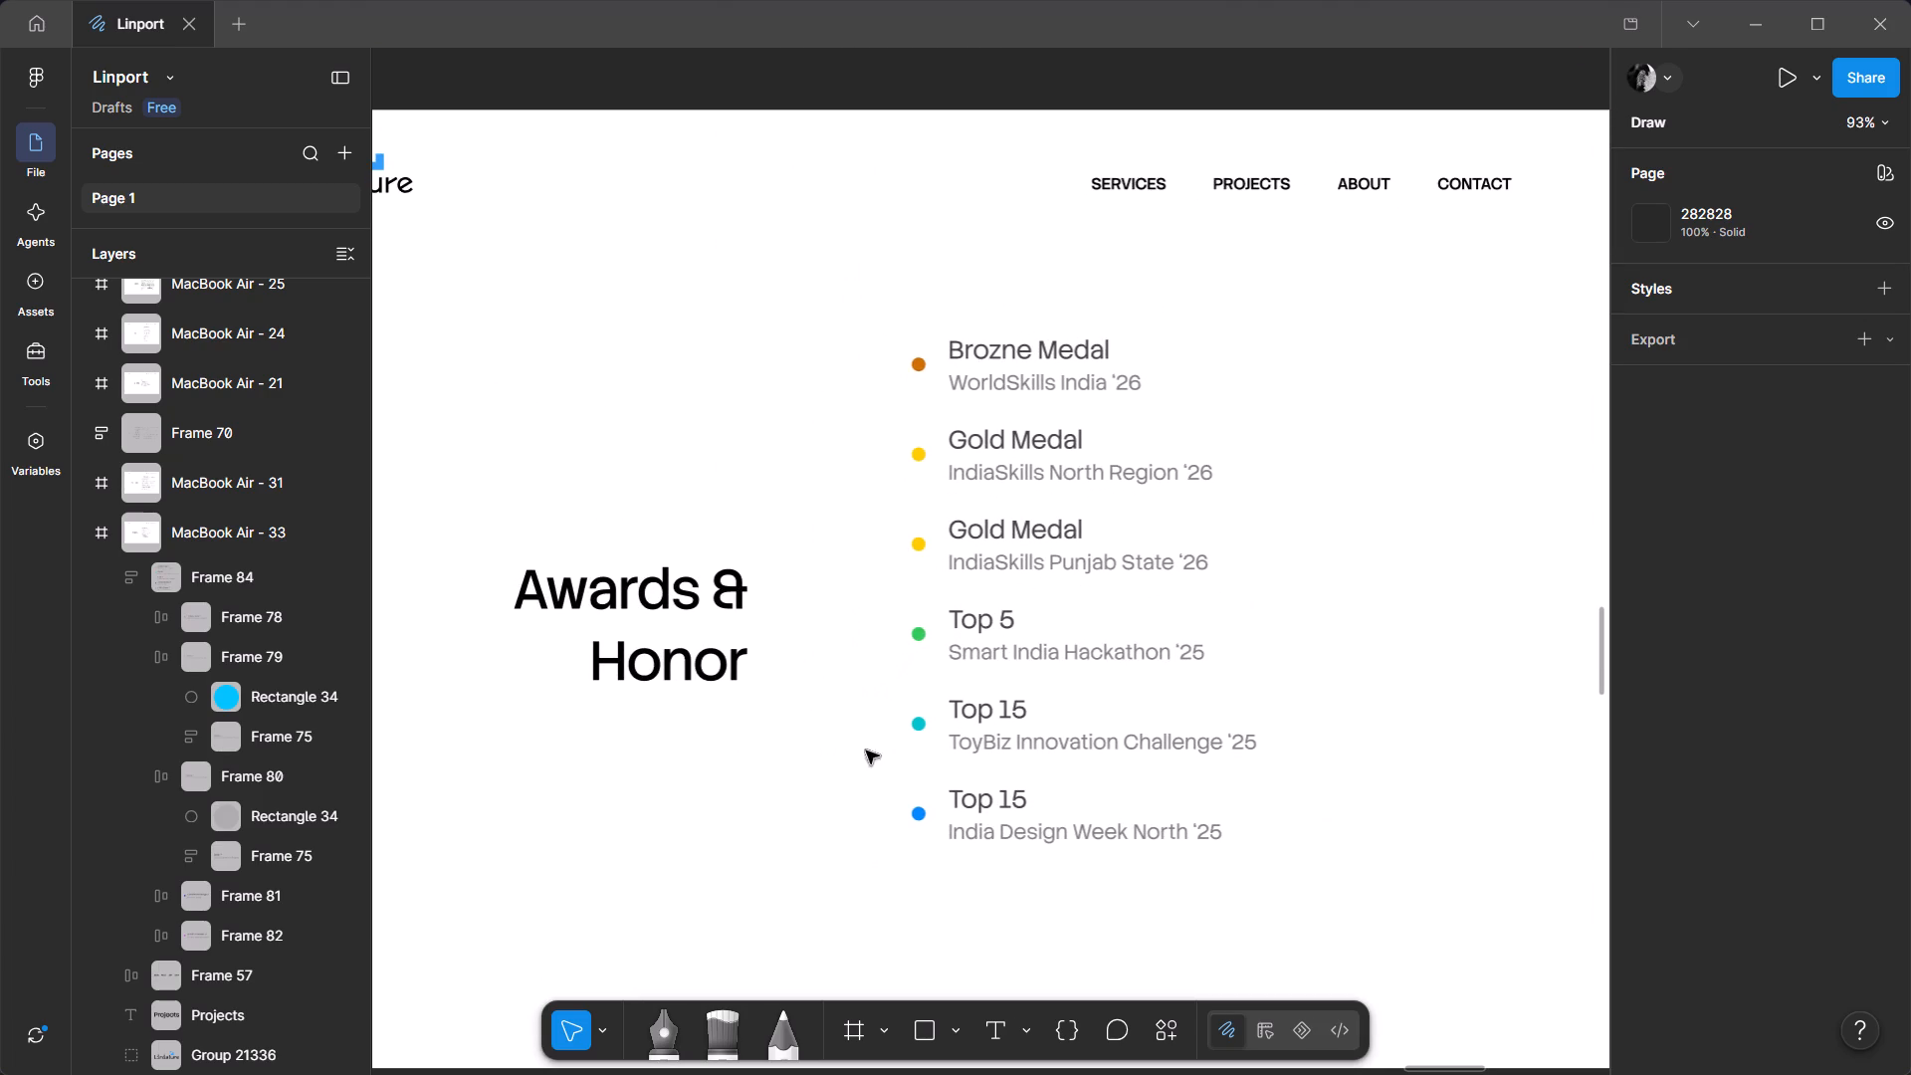
{"action": "scroll", "coordinate": [1079, 764], "scroll_direction": "up", "scroll_amount": 2, "text": "ctrl"}
{"action": "scroll", "coordinate": [1079, 764], "scroll_direction": "down", "scroll_amount": 2, "text": "ctrl"}
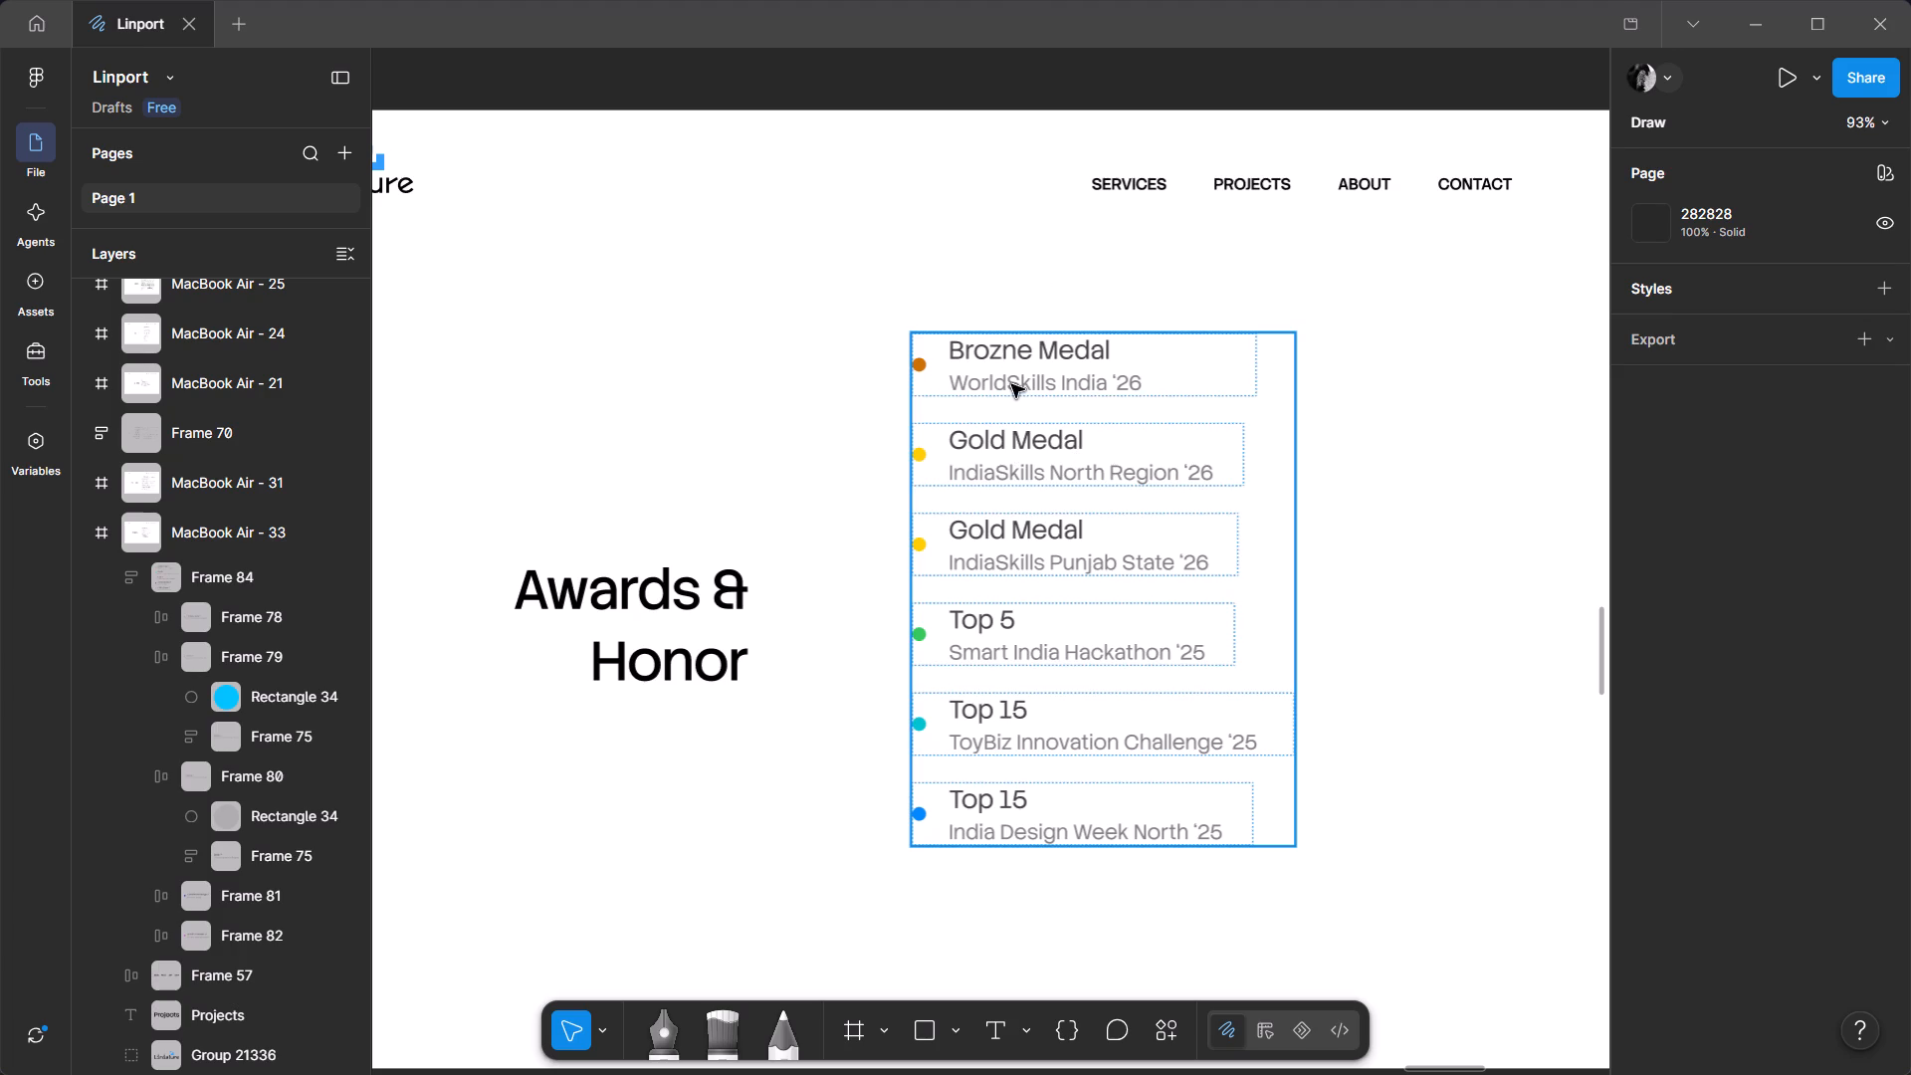
Review the intro, Services, Experience, Awards & Honor and Projects pages for consistent layout and bullet colours.
{"action": "scroll", "coordinate": [1055, 275], "scroll_direction": "down", "scroll_amount": 5, "text": "ctrl"}
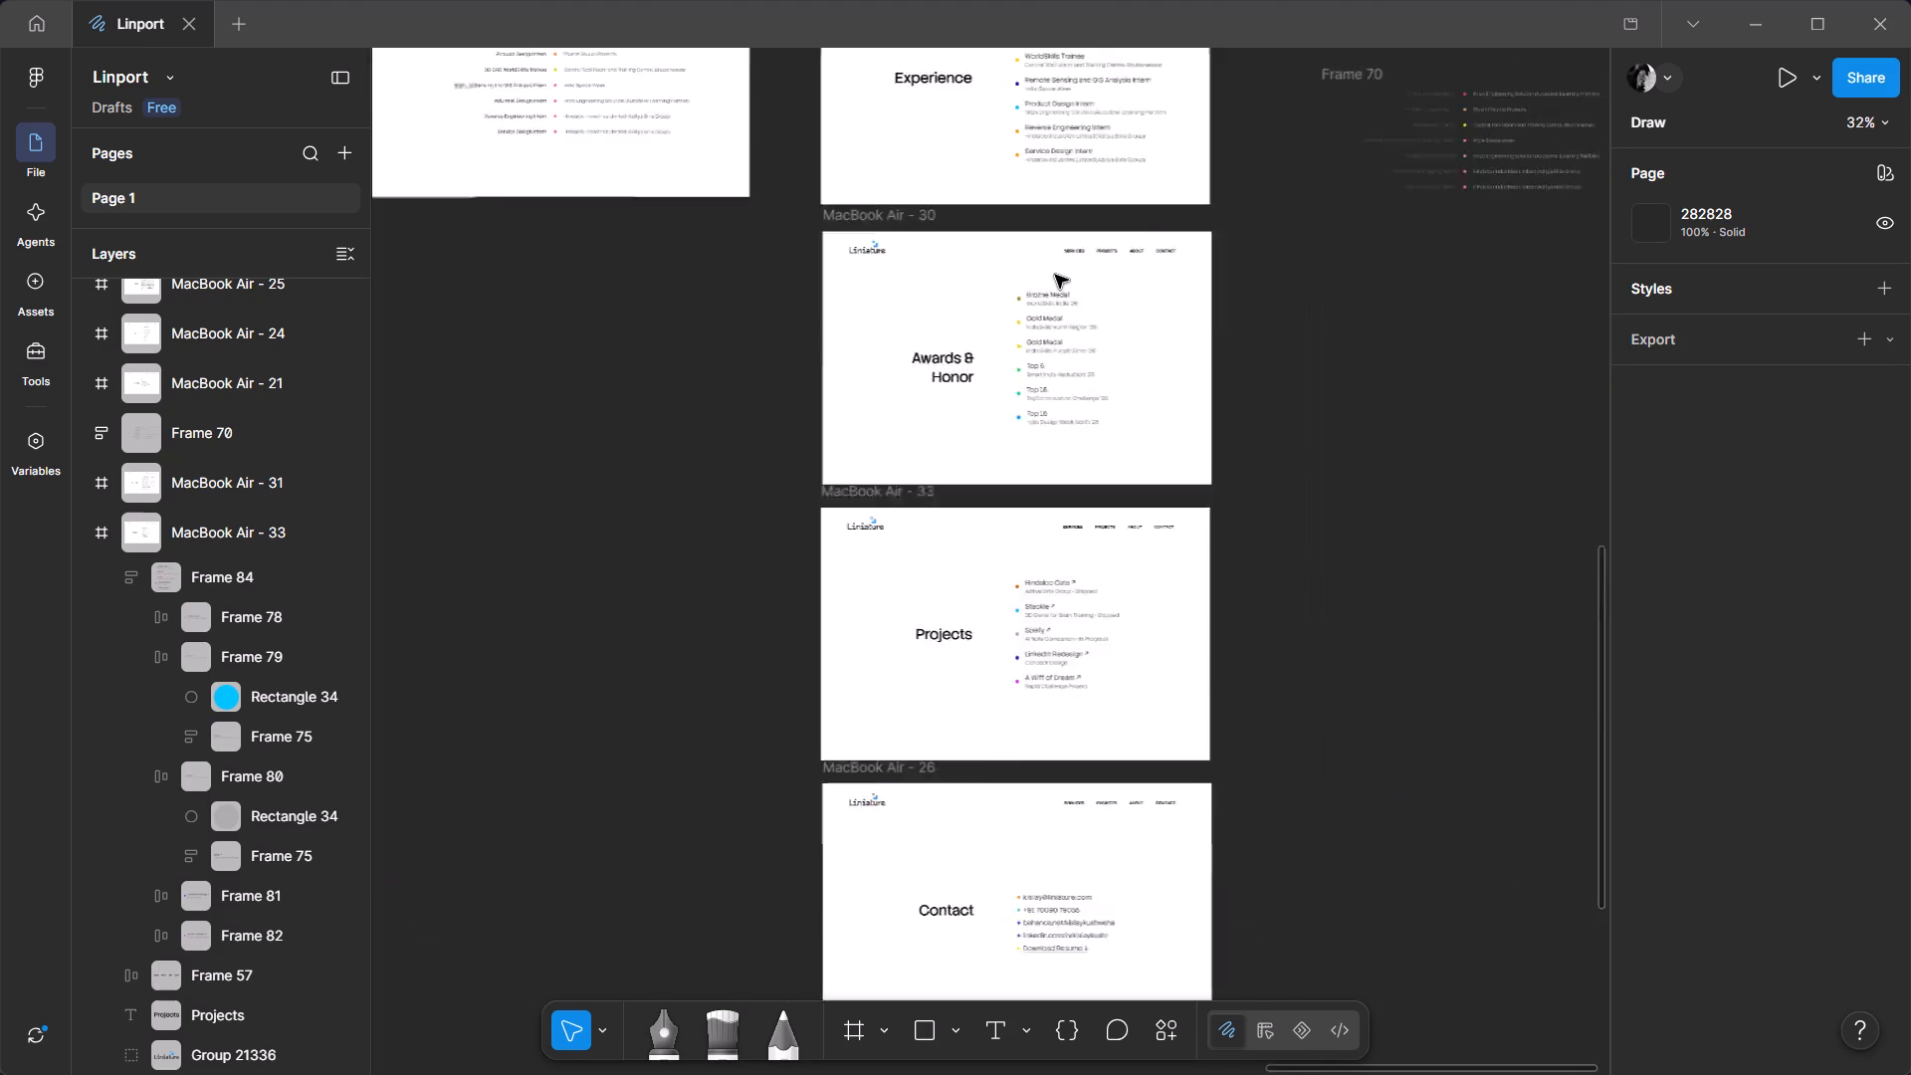
{"action": "scroll", "coordinate": [1055, 275], "scroll_direction": "down", "scroll_amount": 3, "text": "ctrl"}
{"action": "scroll", "coordinate": [1057, 276], "scroll_direction": "down", "scroll_amount": 1}
{"action": "scroll", "coordinate": [1111, 323], "scroll_direction": "up", "scroll_amount": 4}
{"action": "scroll", "coordinate": [1021, 428], "scroll_direction": "up", "scroll_amount": 5, "text": "ctrl"}
{"action": "scroll", "coordinate": [1022, 428], "scroll_direction": "up", "scroll_amount": 2}
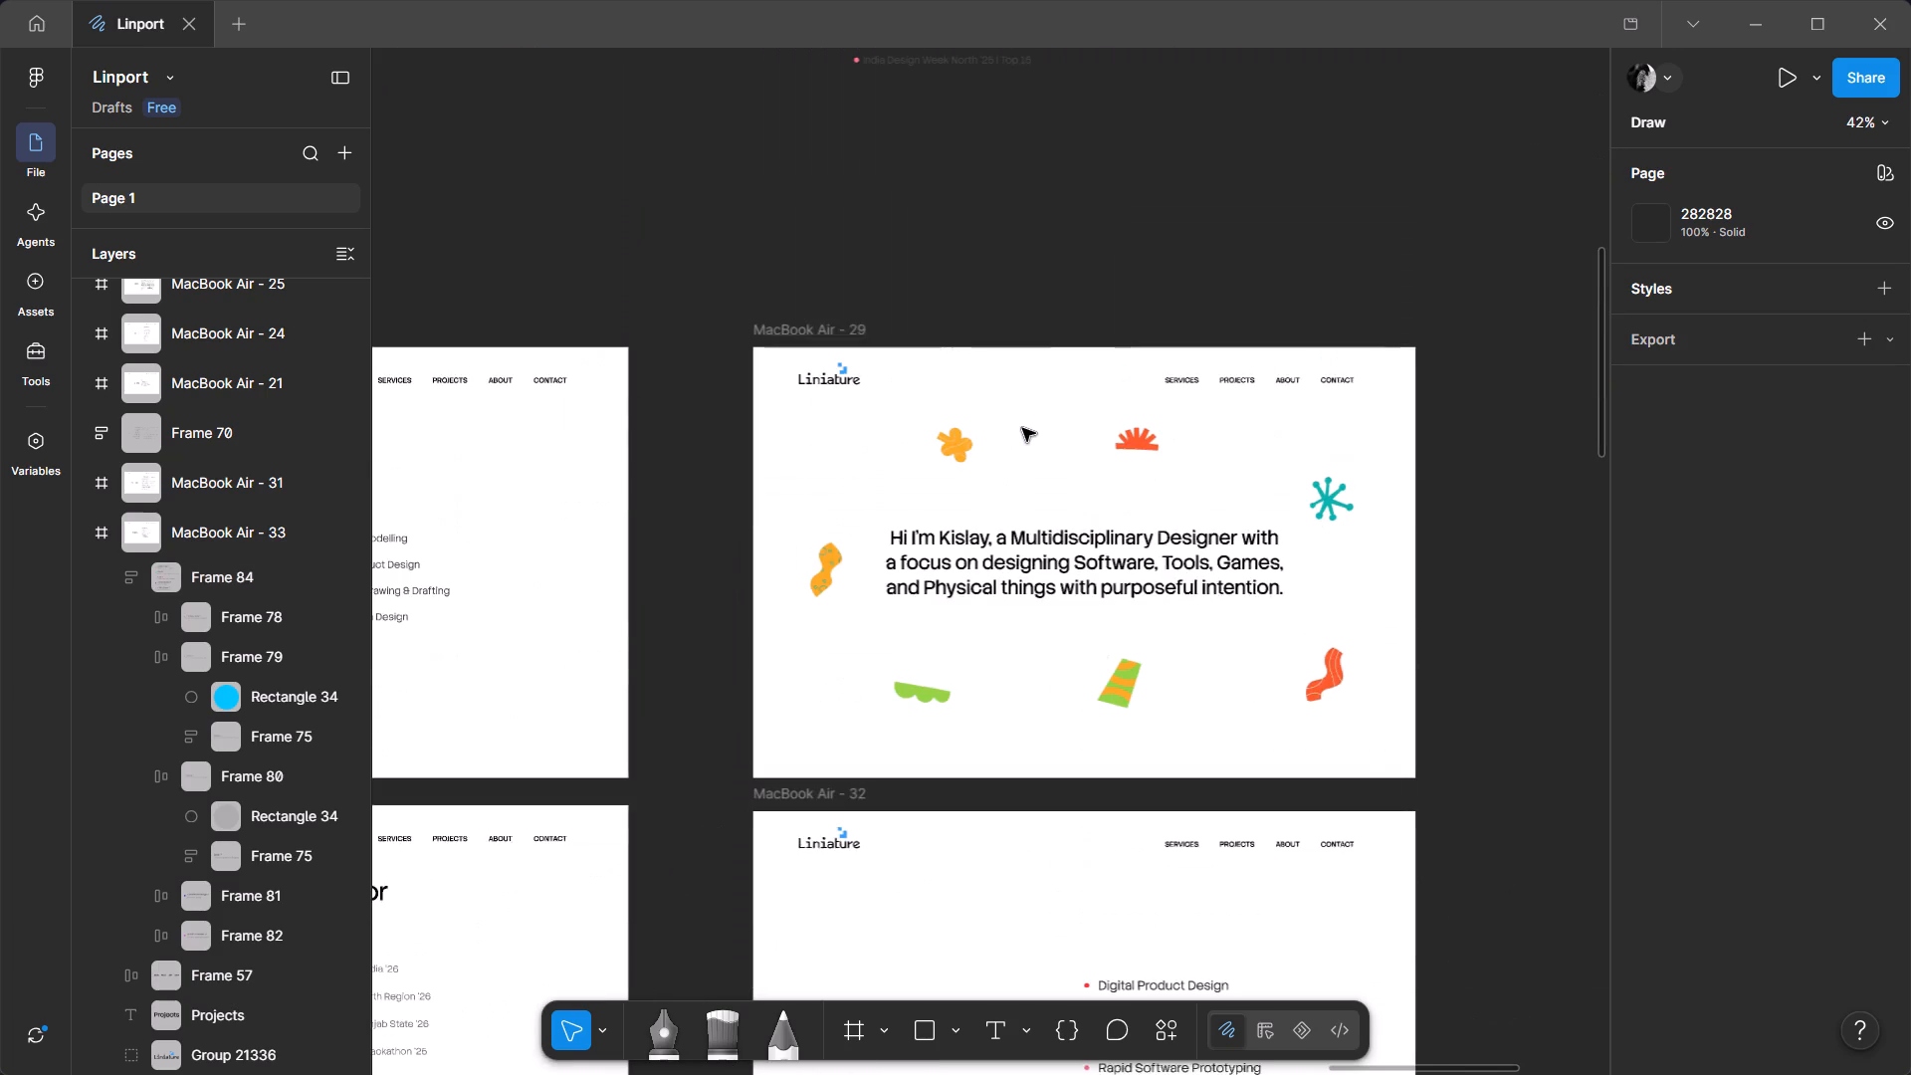
{"action": "scroll", "coordinate": [1022, 428], "scroll_direction": "down", "scroll_amount": 5}
{"action": "scroll", "coordinate": [1022, 428], "scroll_direction": "up", "scroll_amount": 1}
{"action": "scroll", "coordinate": [1033, 433], "scroll_direction": "up", "scroll_amount": 3, "text": "ctrl"}
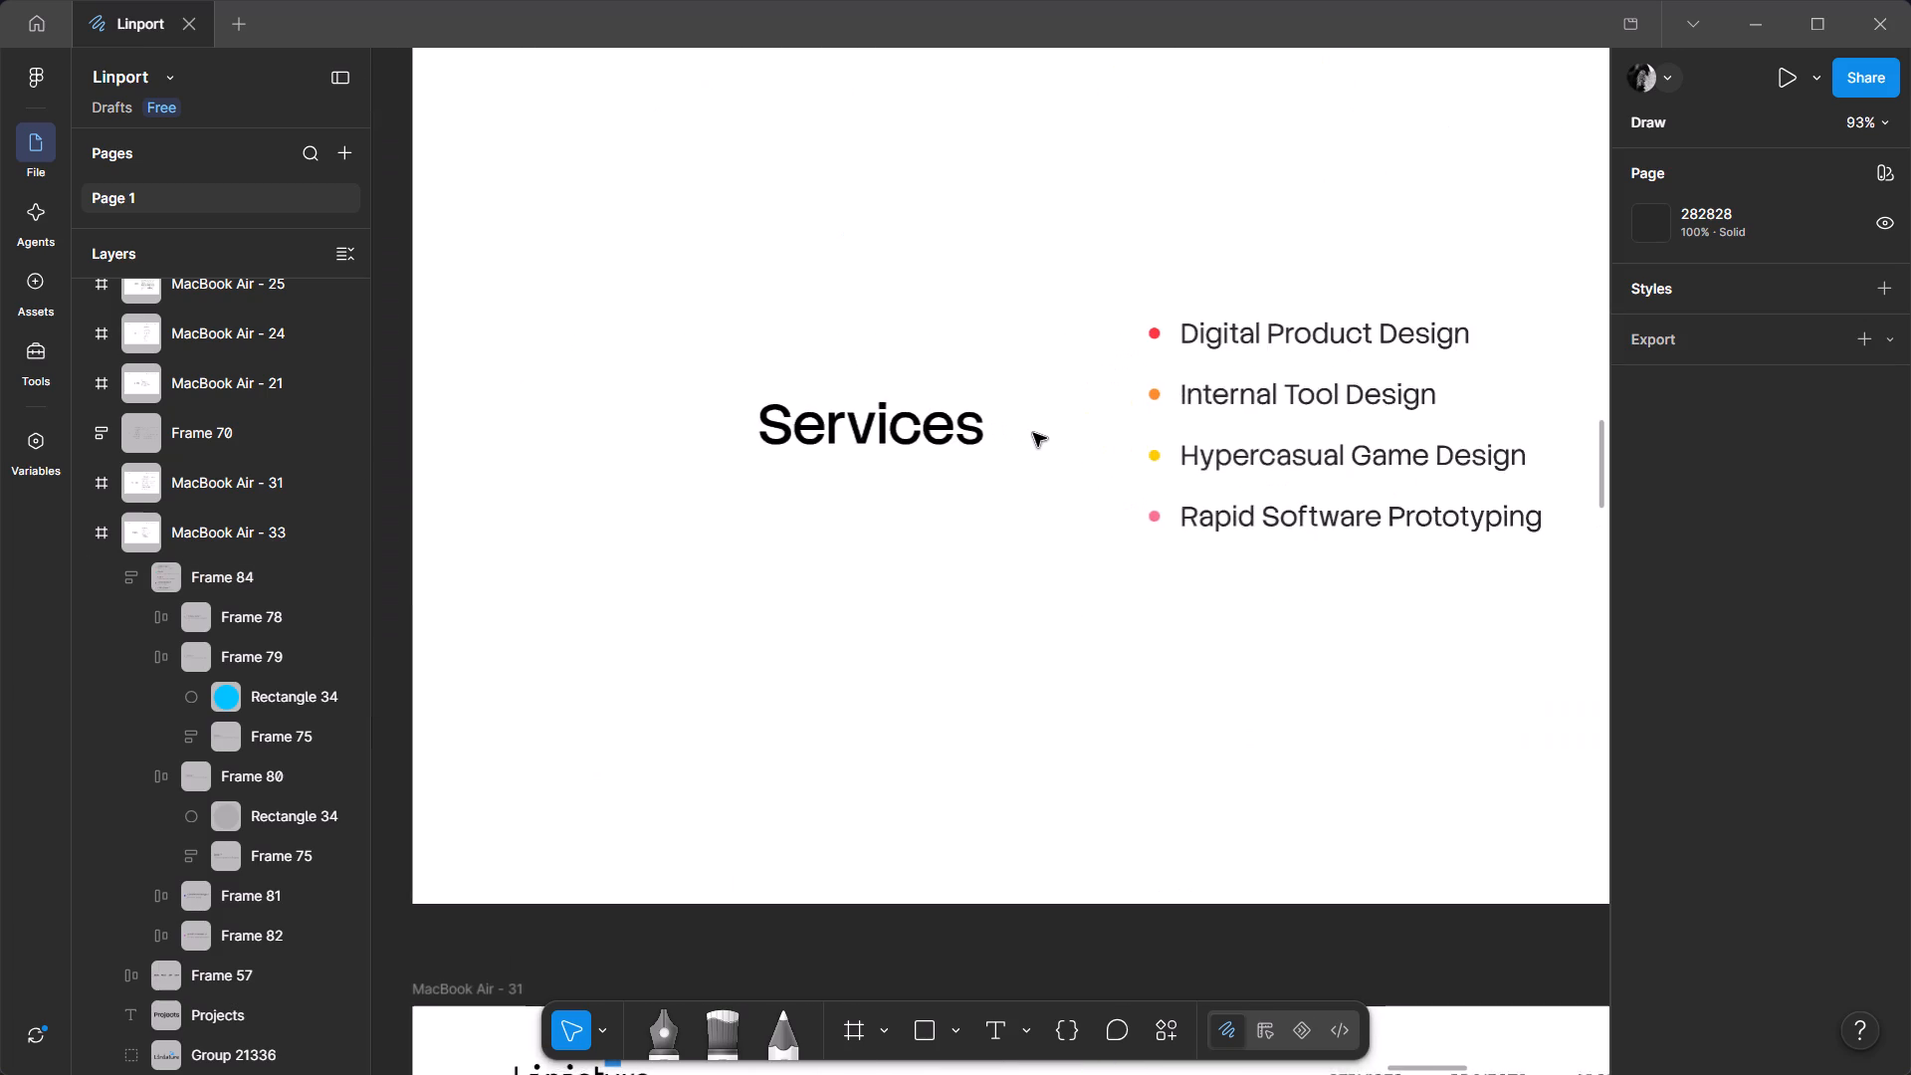
{"action": "scroll", "coordinate": [1033, 433], "scroll_direction": "down", "scroll_amount": 1, "text": "ctrl"}
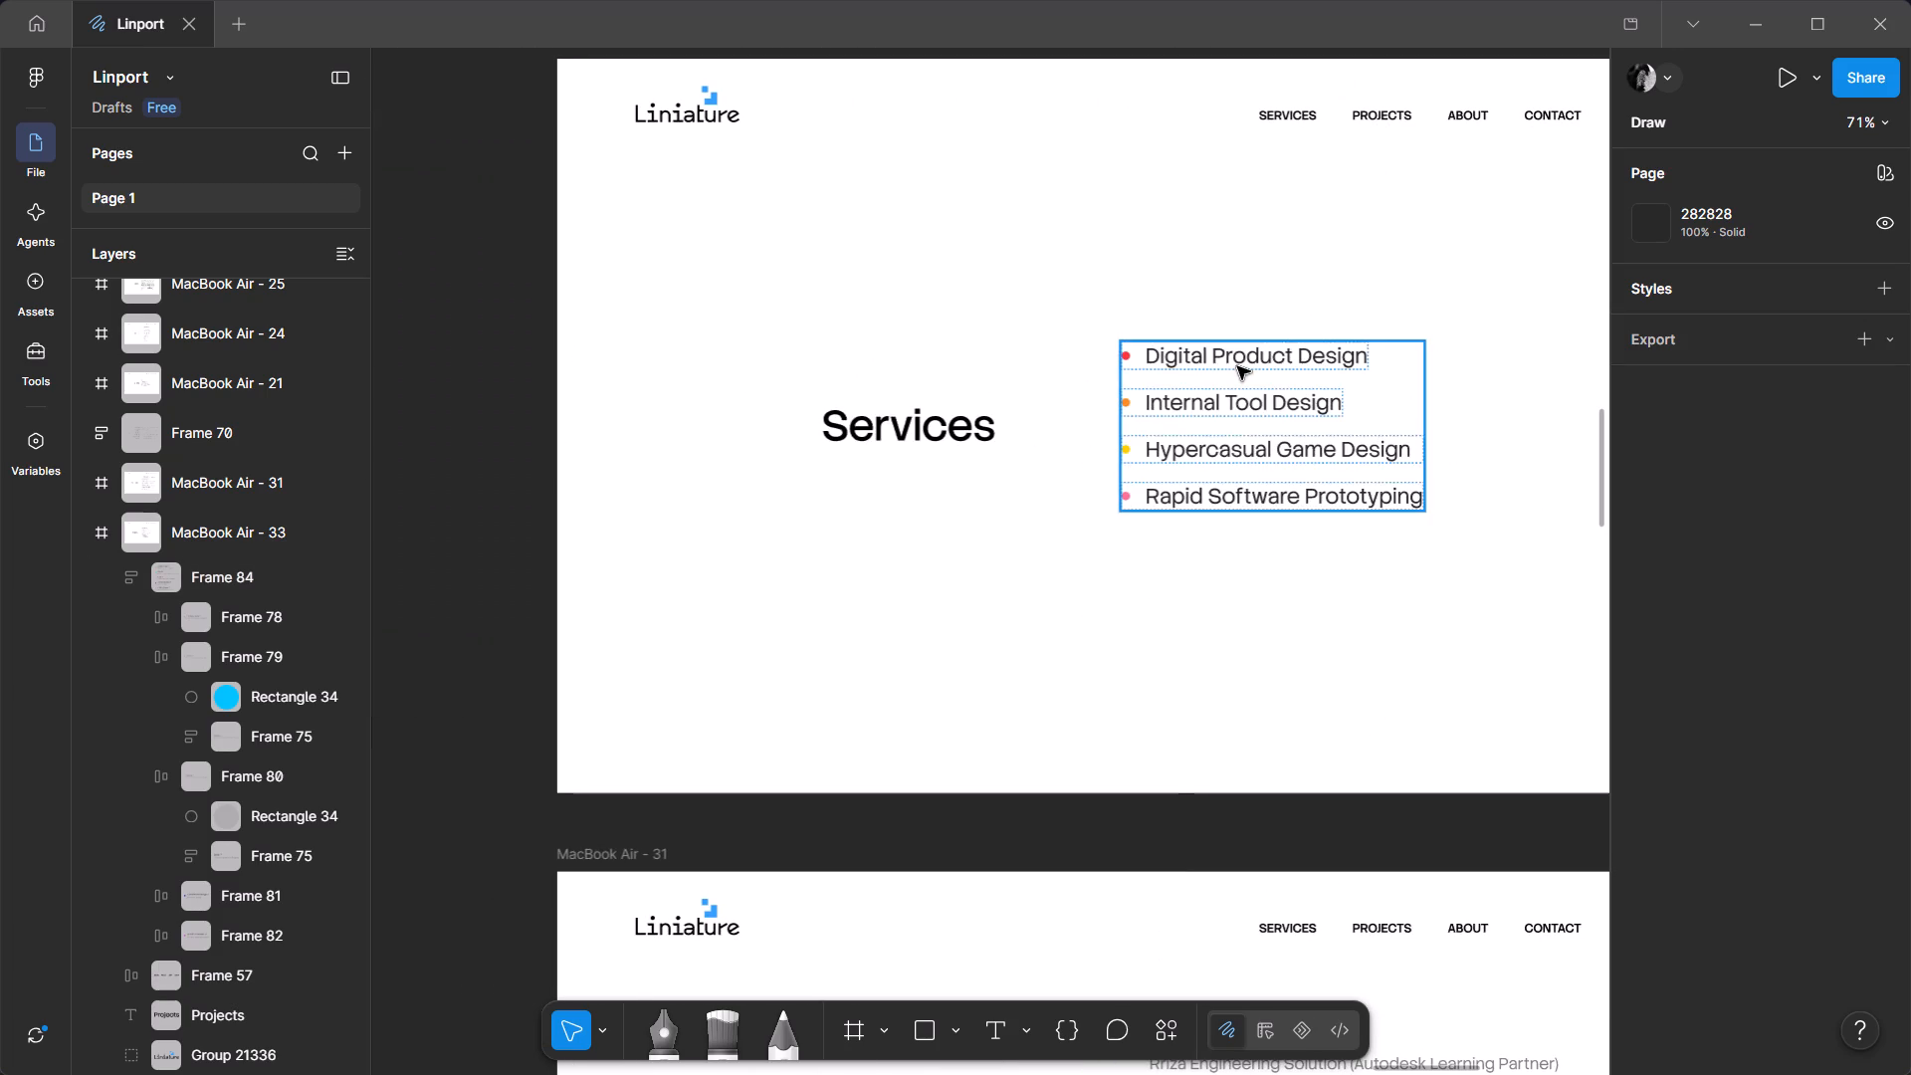
{"action": "scroll", "coordinate": [1180, 660], "scroll_direction": "down", "scroll_amount": 5}
{"action": "scroll", "coordinate": [1469, 372], "scroll_direction": "up", "scroll_amount": 2, "text": "ctrl"}
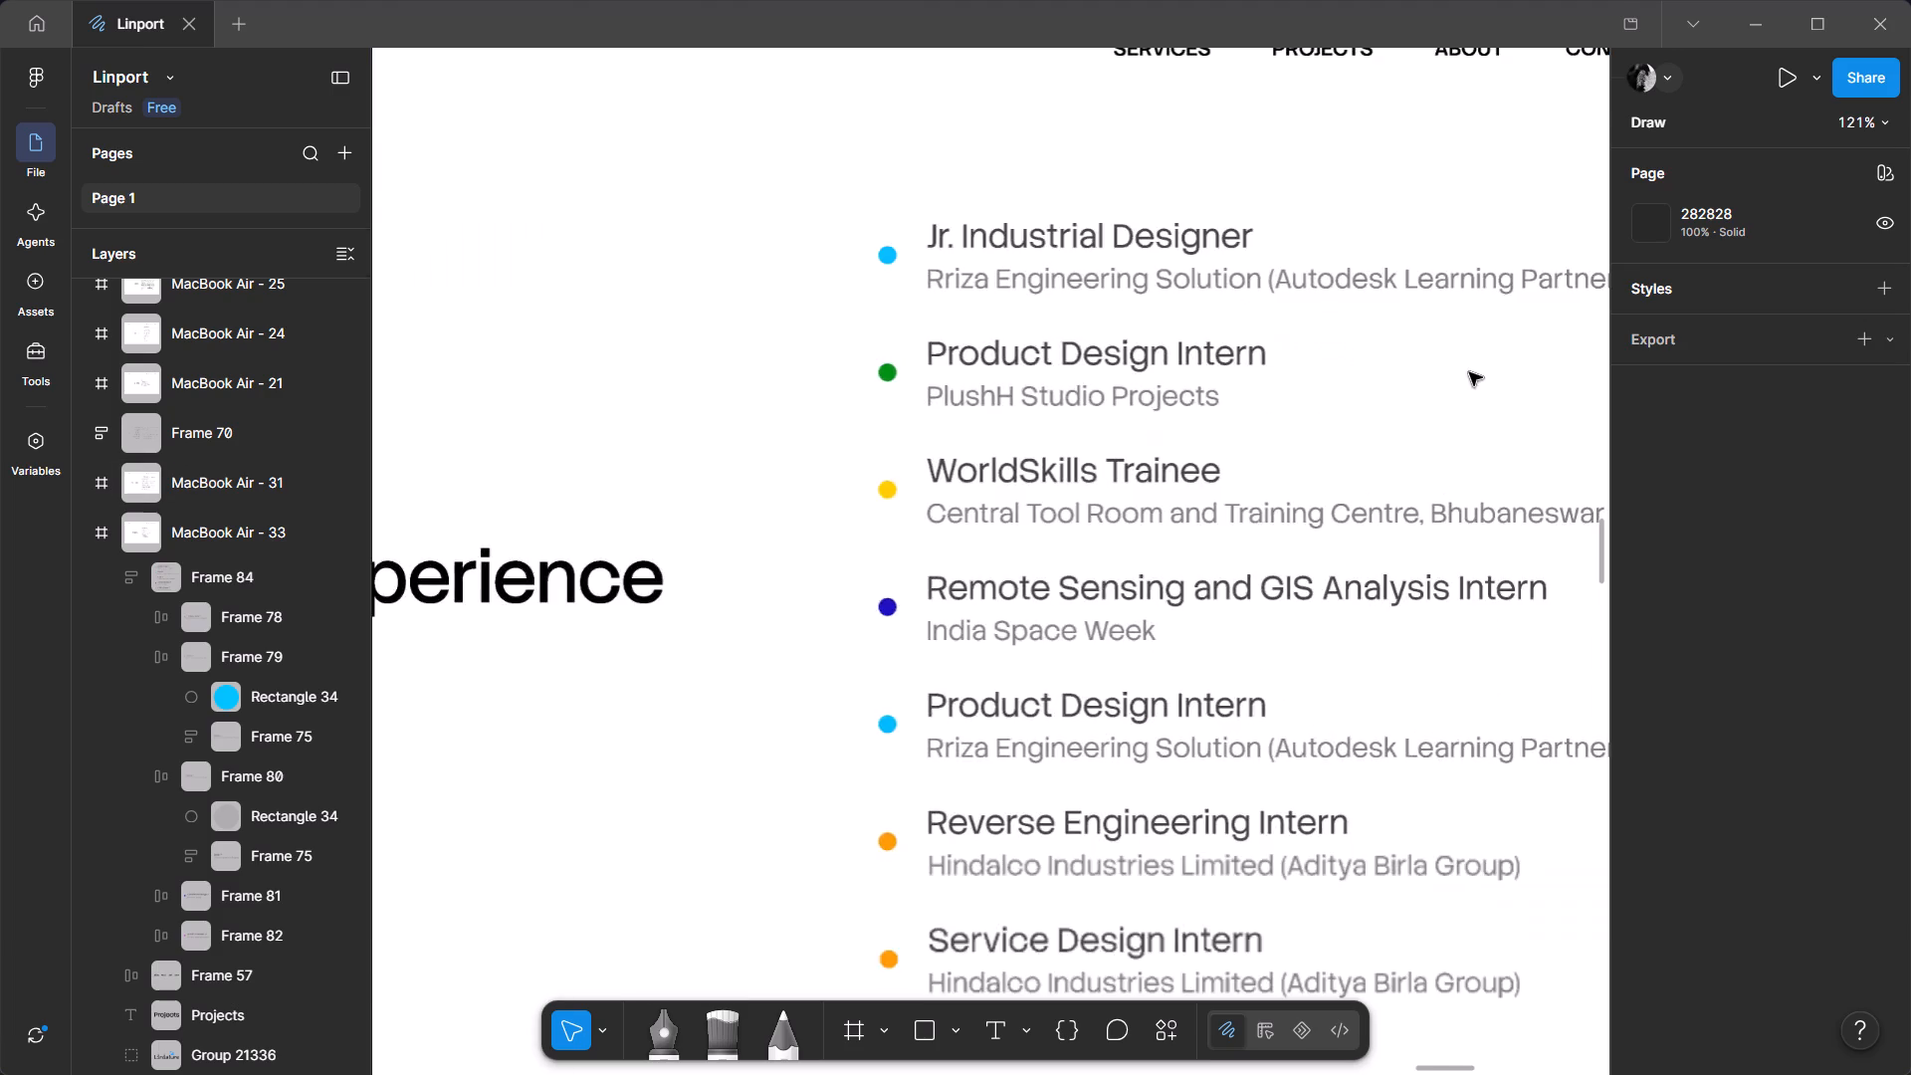
{"action": "scroll", "coordinate": [790, 373], "scroll_direction": "down", "scroll_amount": 2, "text": "ctrl"}
{"action": "scroll", "coordinate": [1009, 379], "scroll_direction": "down", "scroll_amount": 3}
{"action": "scroll", "coordinate": [873, 439], "scroll_direction": "down", "scroll_amount": 2}
{"action": "scroll", "coordinate": [873, 439], "scroll_direction": "down", "scroll_amount": 2, "text": "ctrl"}
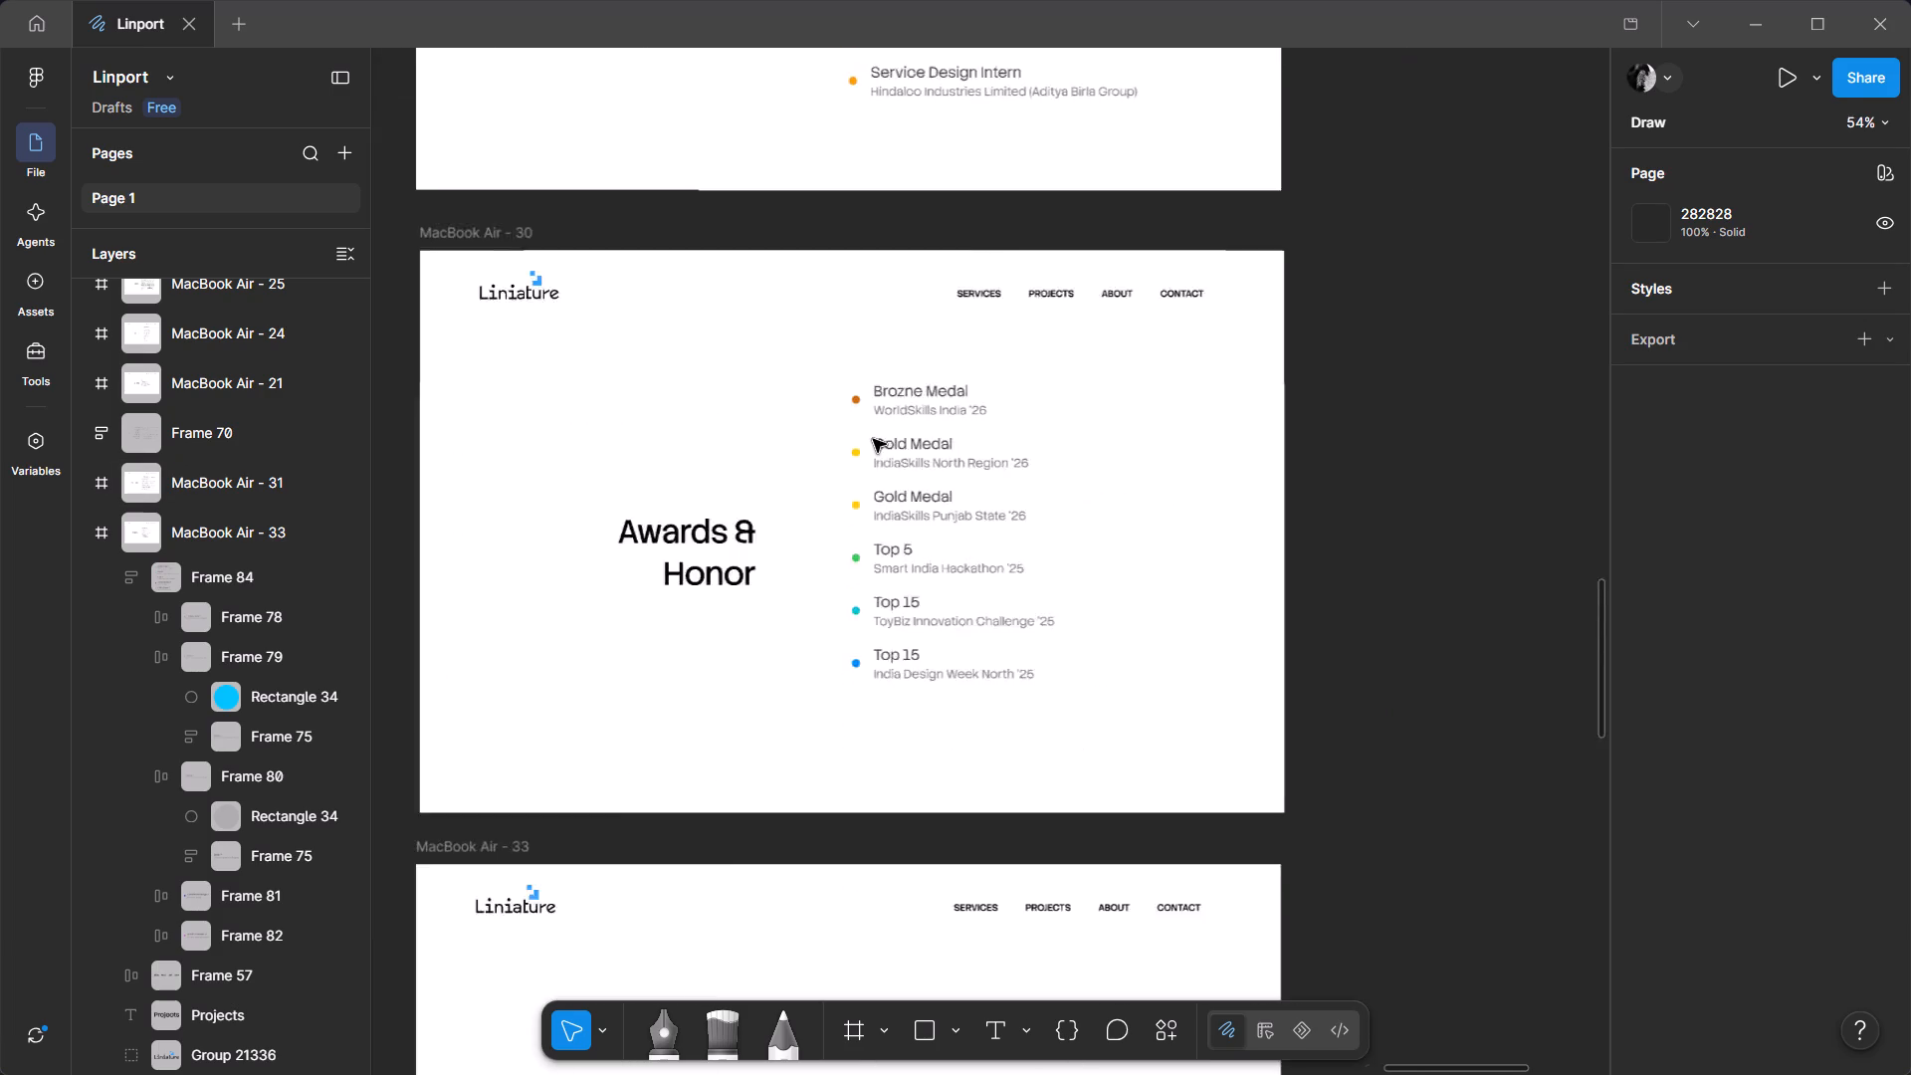
{"action": "scroll", "coordinate": [852, 584], "scroll_direction": "down", "scroll_amount": 2}
{"action": "scroll", "coordinate": [852, 584], "scroll_direction": "up", "scroll_amount": 4, "text": "ctrl"}
{"action": "scroll", "coordinate": [852, 584], "scroll_direction": "down", "scroll_amount": 2}
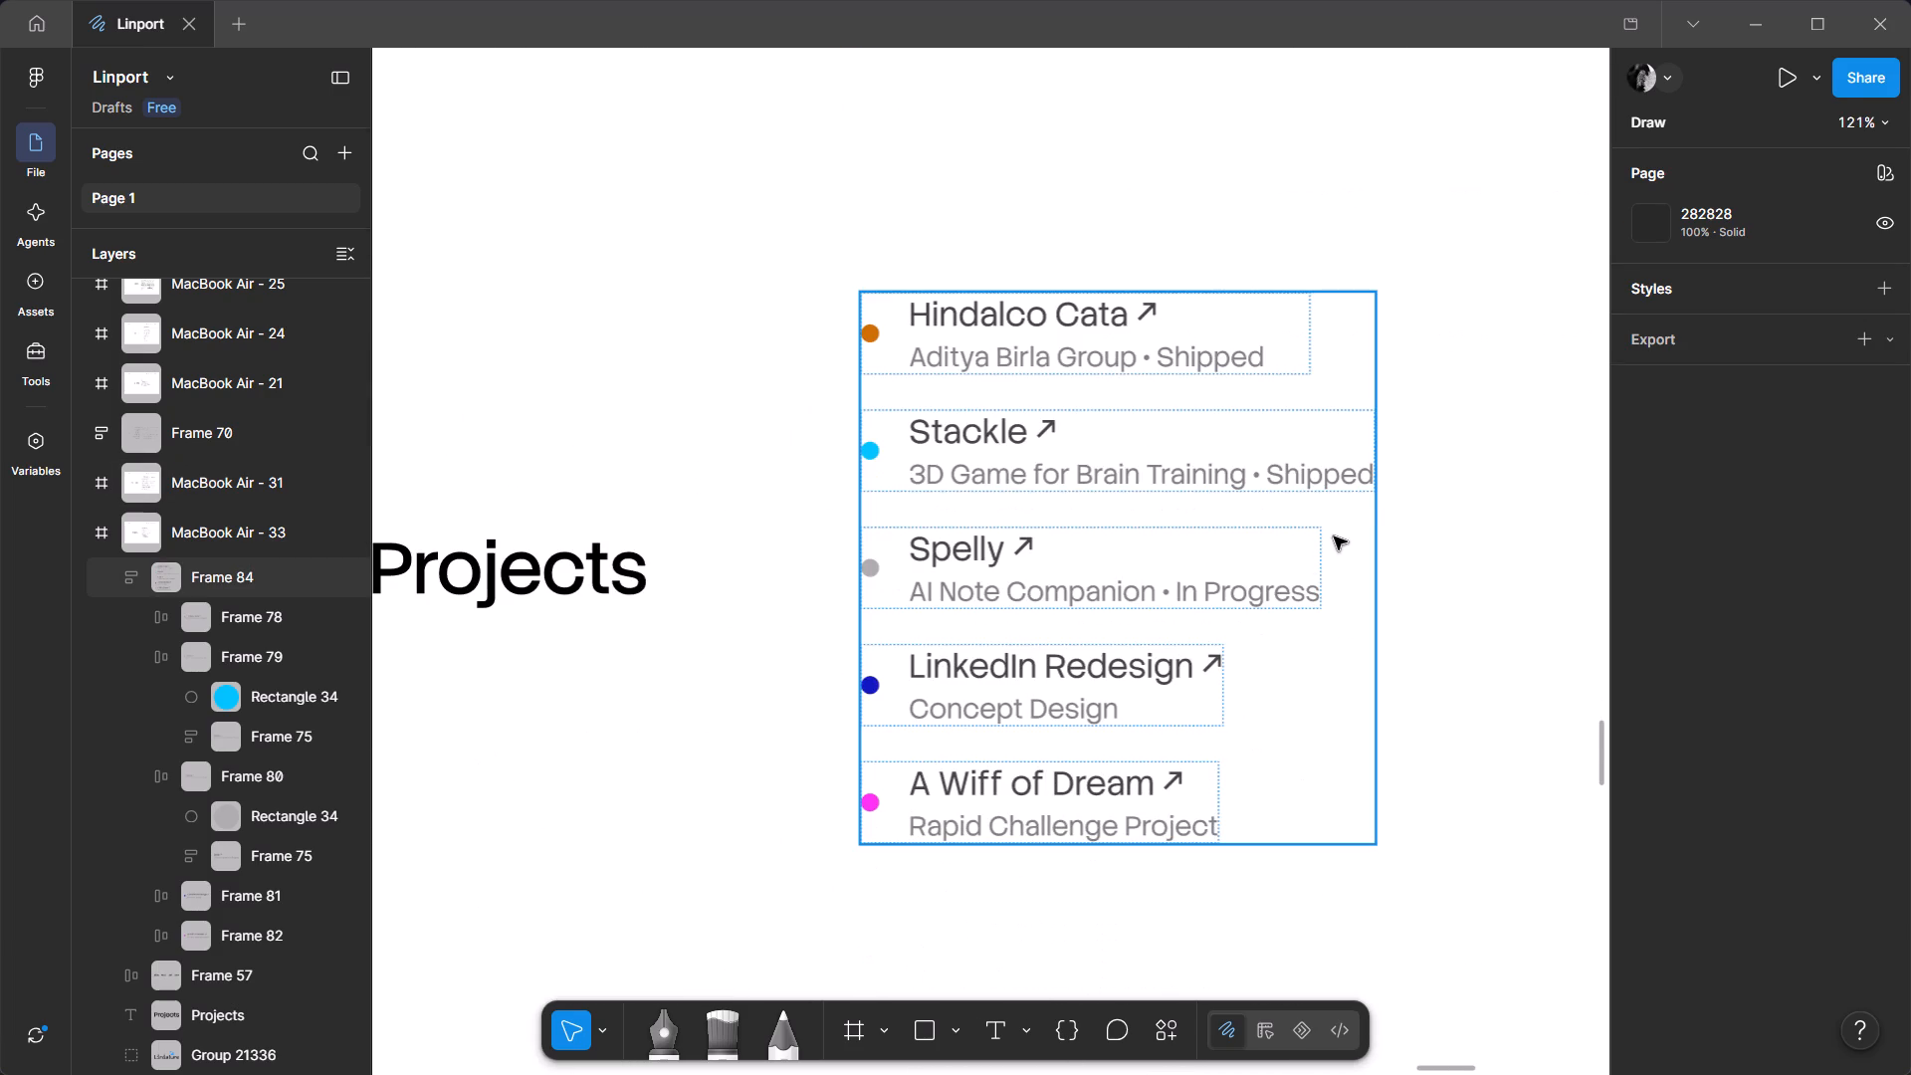
Change the subtitle under LinkedIn Redesign on the Projects page to "Concept Redesign".
{"action": "scroll", "coordinate": [1070, 577], "scroll_direction": "up", "scroll_amount": 2, "text": "ctrl"}
{"action": "scroll", "coordinate": [955, 358], "scroll_direction": "down", "scroll_amount": 2, "text": "ctrl"}
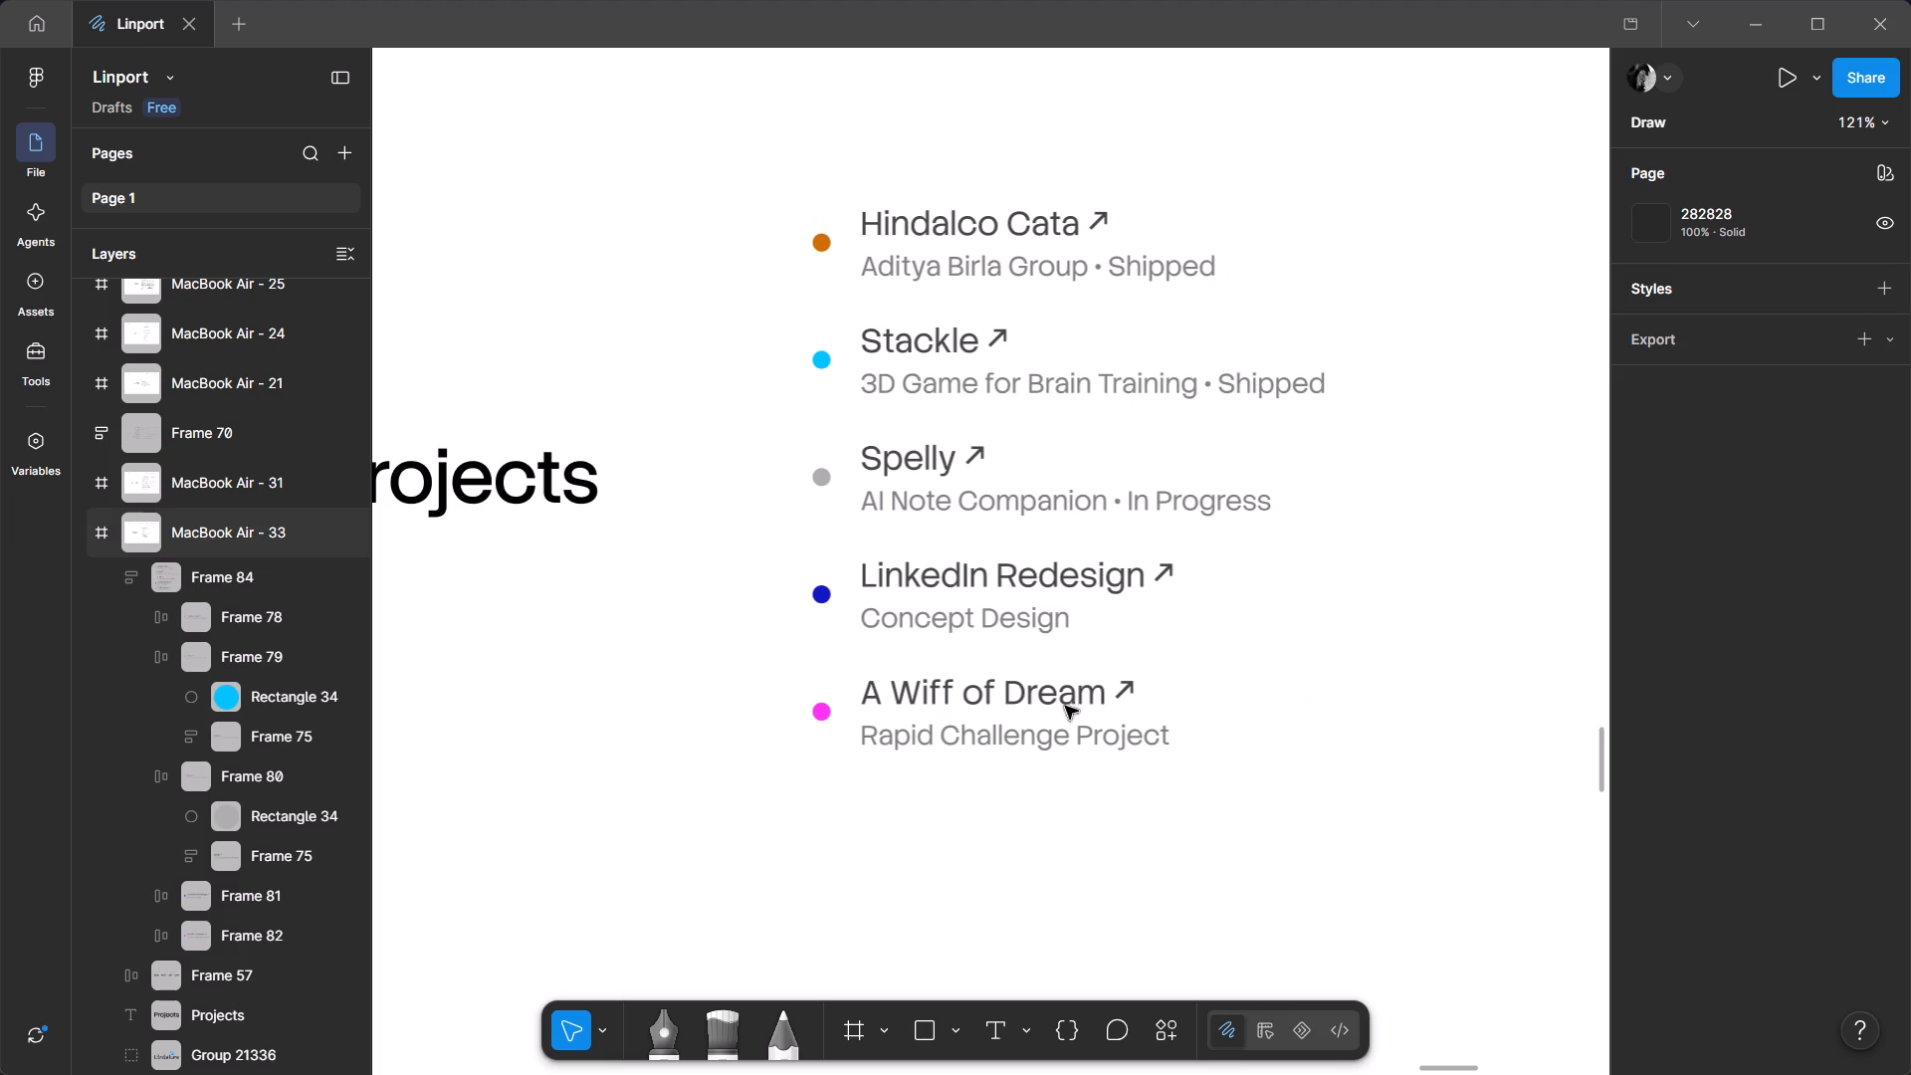
{"action": "double_click", "coordinate": [1030, 625], "text": "ctrl"}
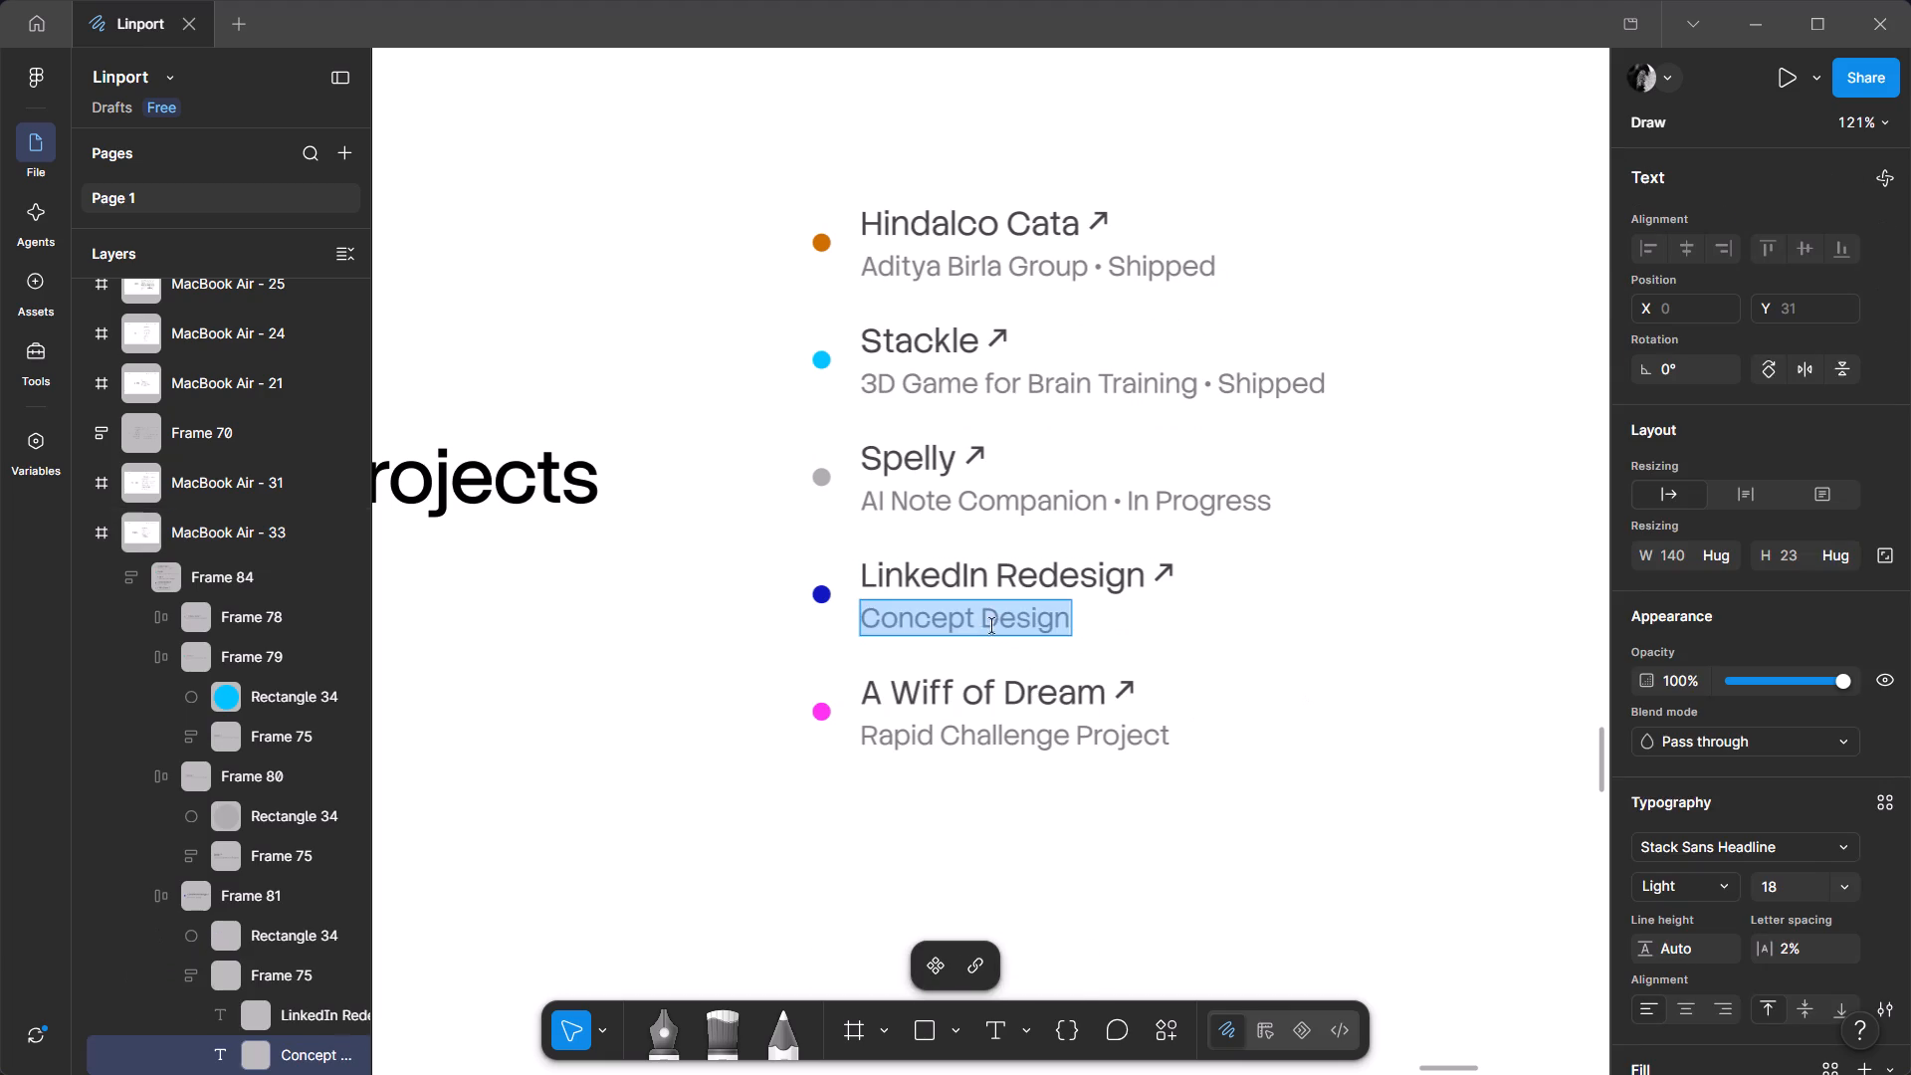
{"action": "left_click", "coordinate": [981, 625]}
{"action": "type", "text": "re"}
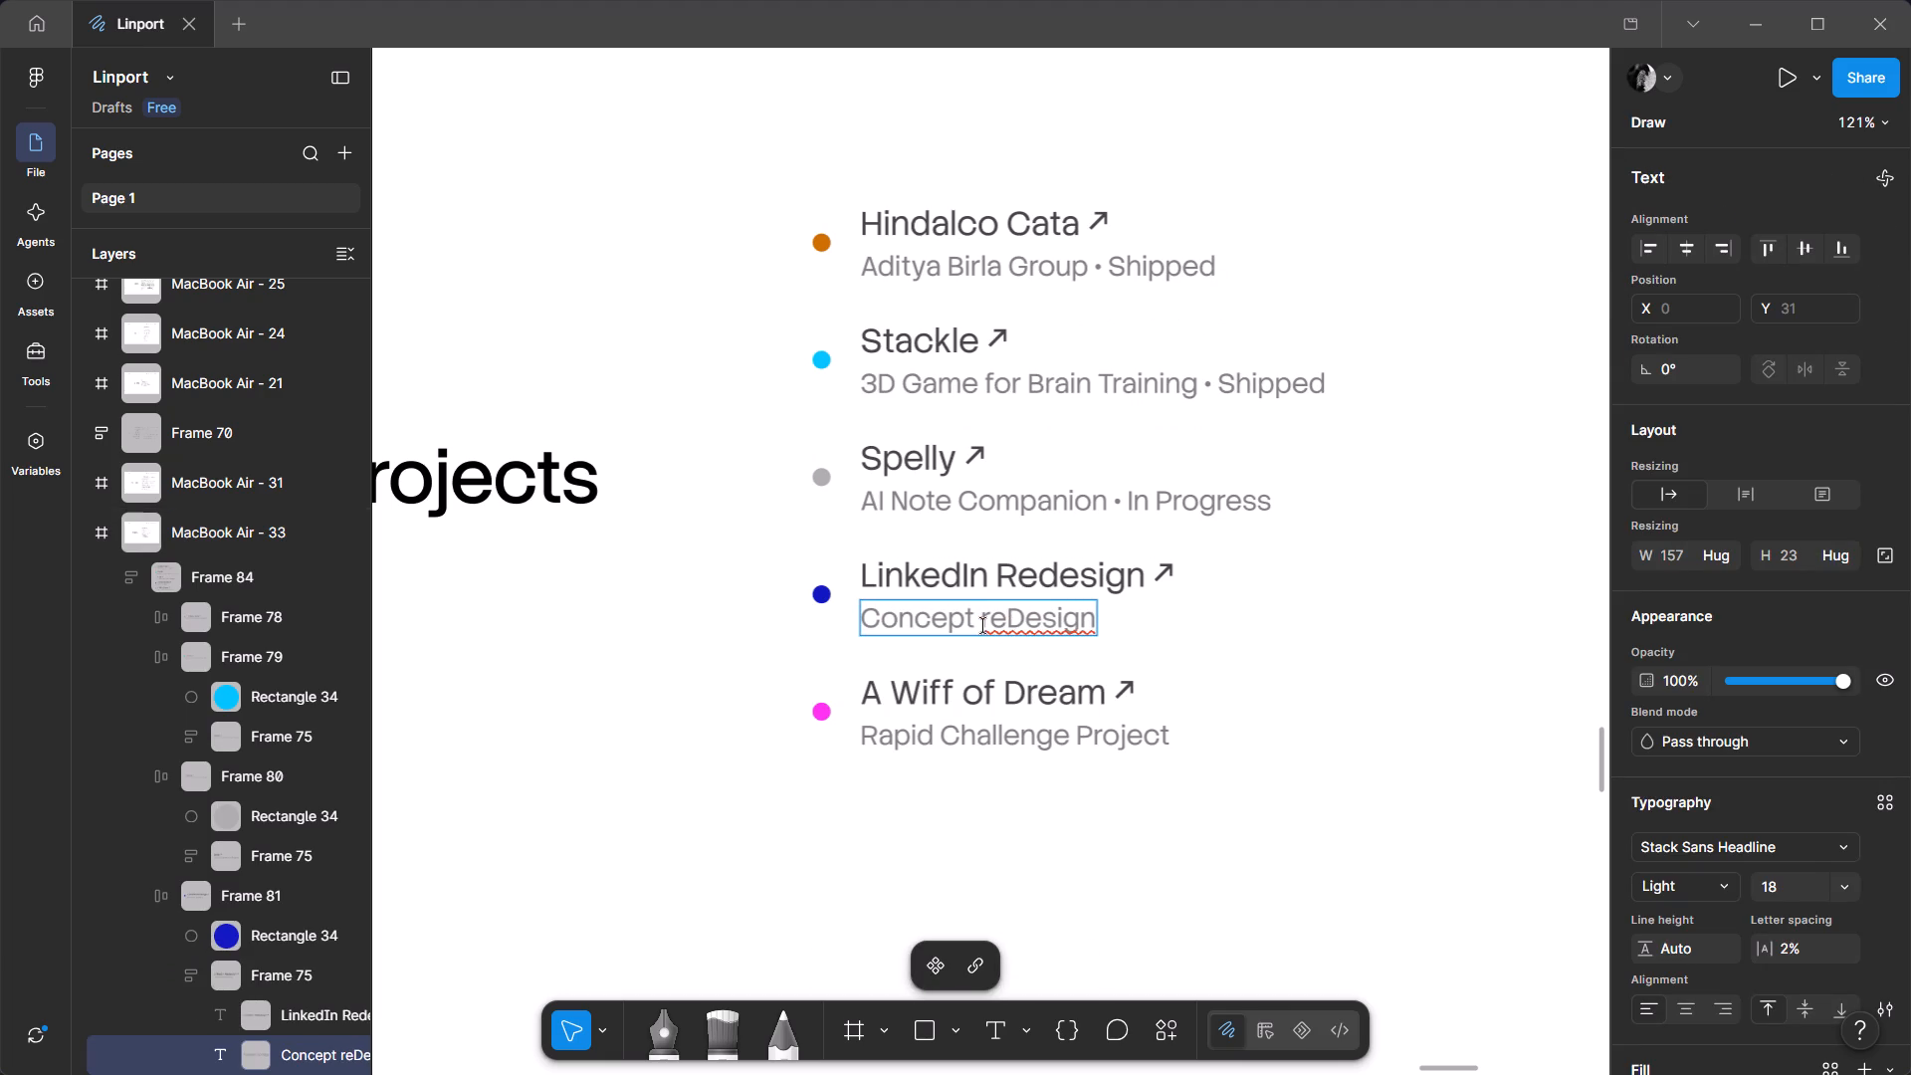
{"action": "key", "text": "BackSpace"}
{"action": "key", "text": "Delete"}
{"action": "key", "text": "BackSpace"}
{"action": "type", "text": "red"}
{"action": "key", "text": "BackSpace"}
{"action": "key", "text": "BackSpace"}
{"action": "key", "text": "BackSpace"}
{"action": "type", "text": "ed"}
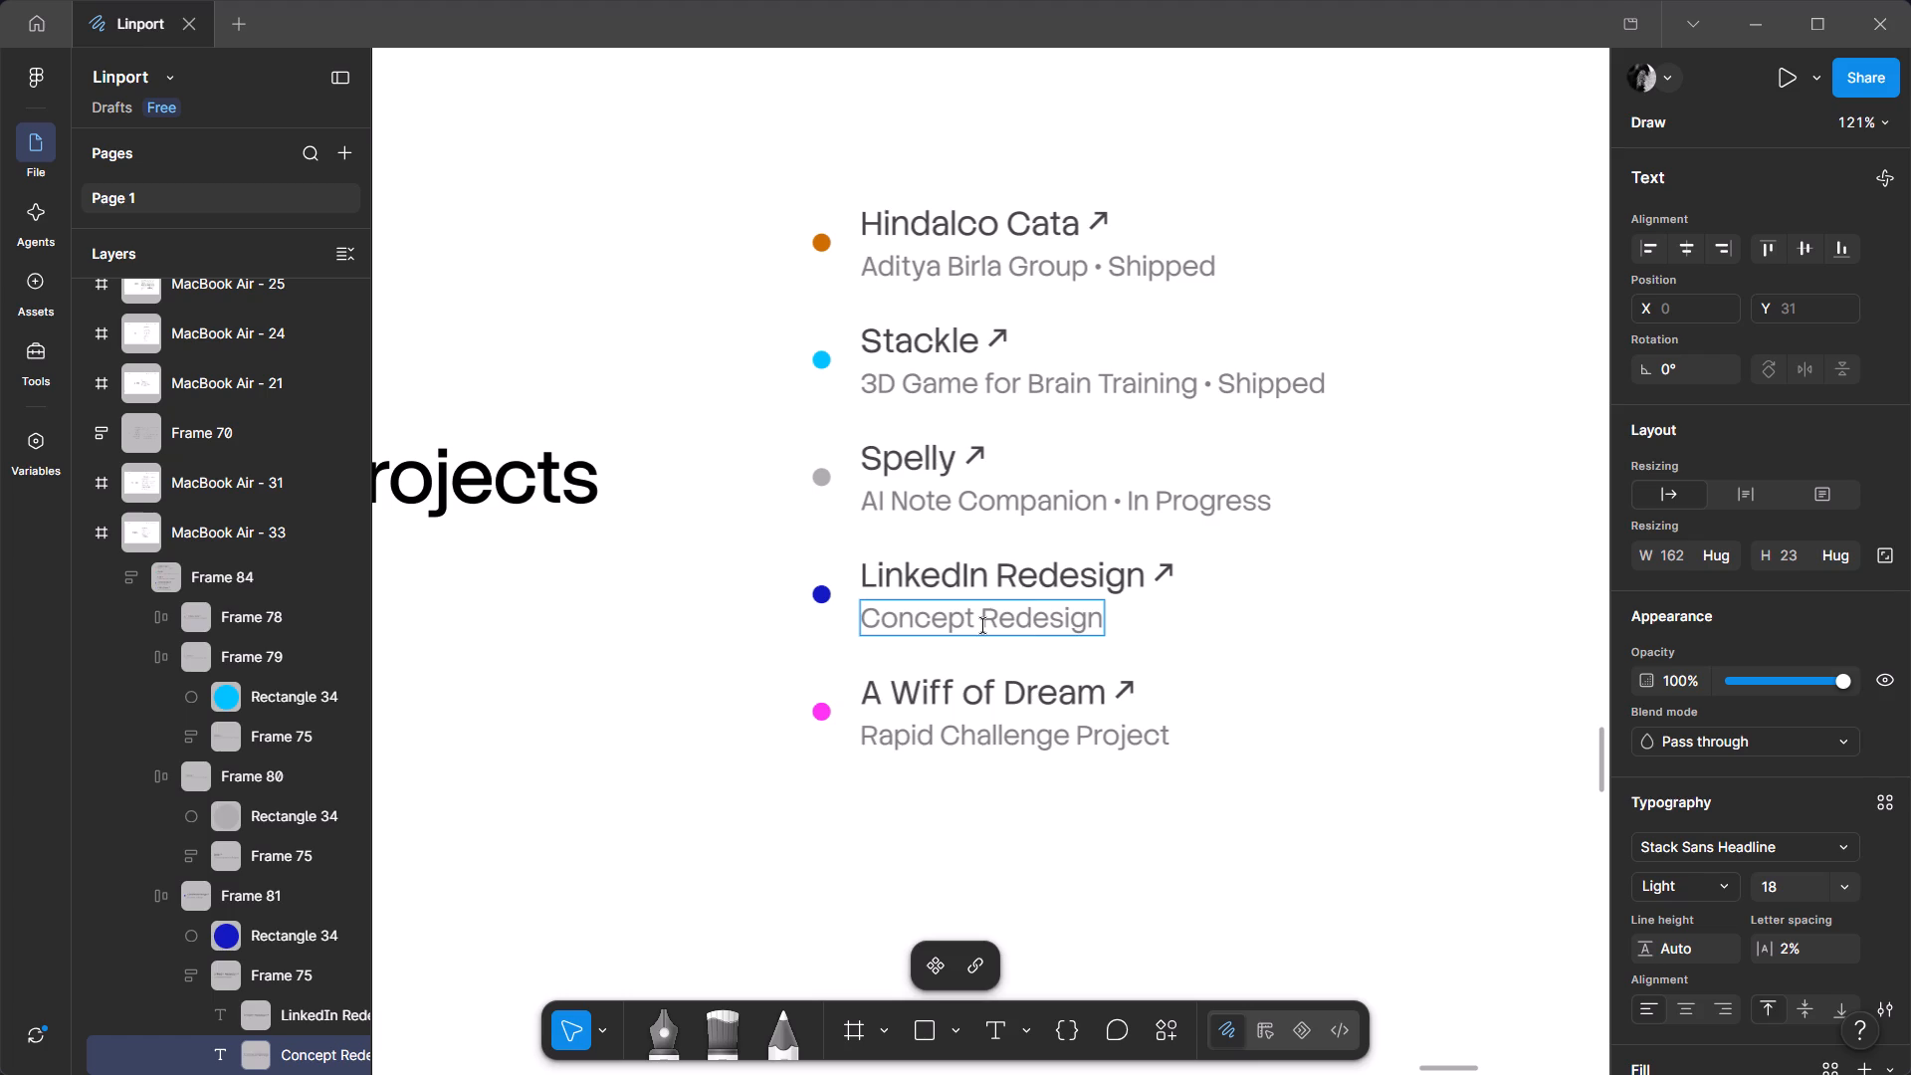
{"action": "double_click", "coordinate": [846, 869]}
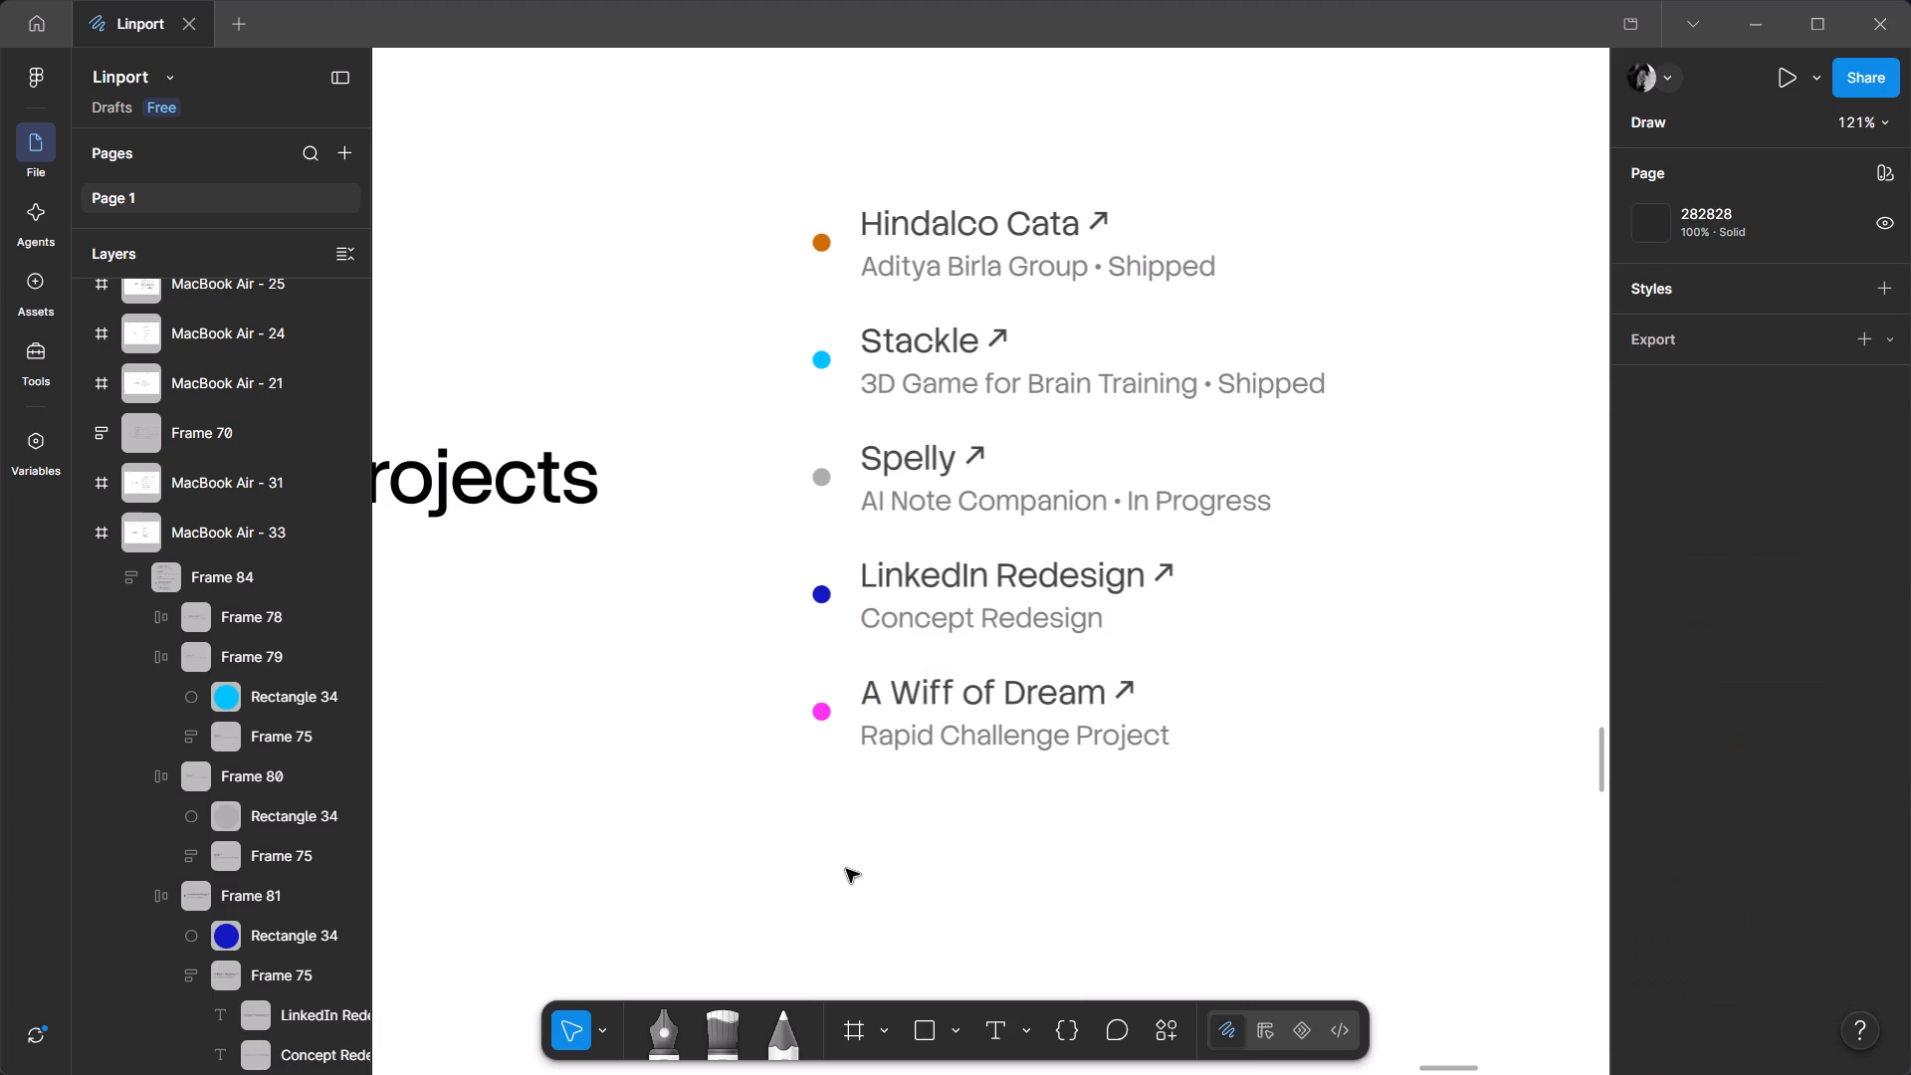
Review the Services, Experience, Projects and Contact pages for consistent layout and bullet colours.
{"action": "scroll", "coordinate": [1048, 769], "scroll_direction": "down", "scroll_amount": 1, "text": "ctrl"}
{"action": "scroll", "coordinate": [1245, 769], "scroll_direction": "down", "scroll_amount": 1, "text": "ctrl"}
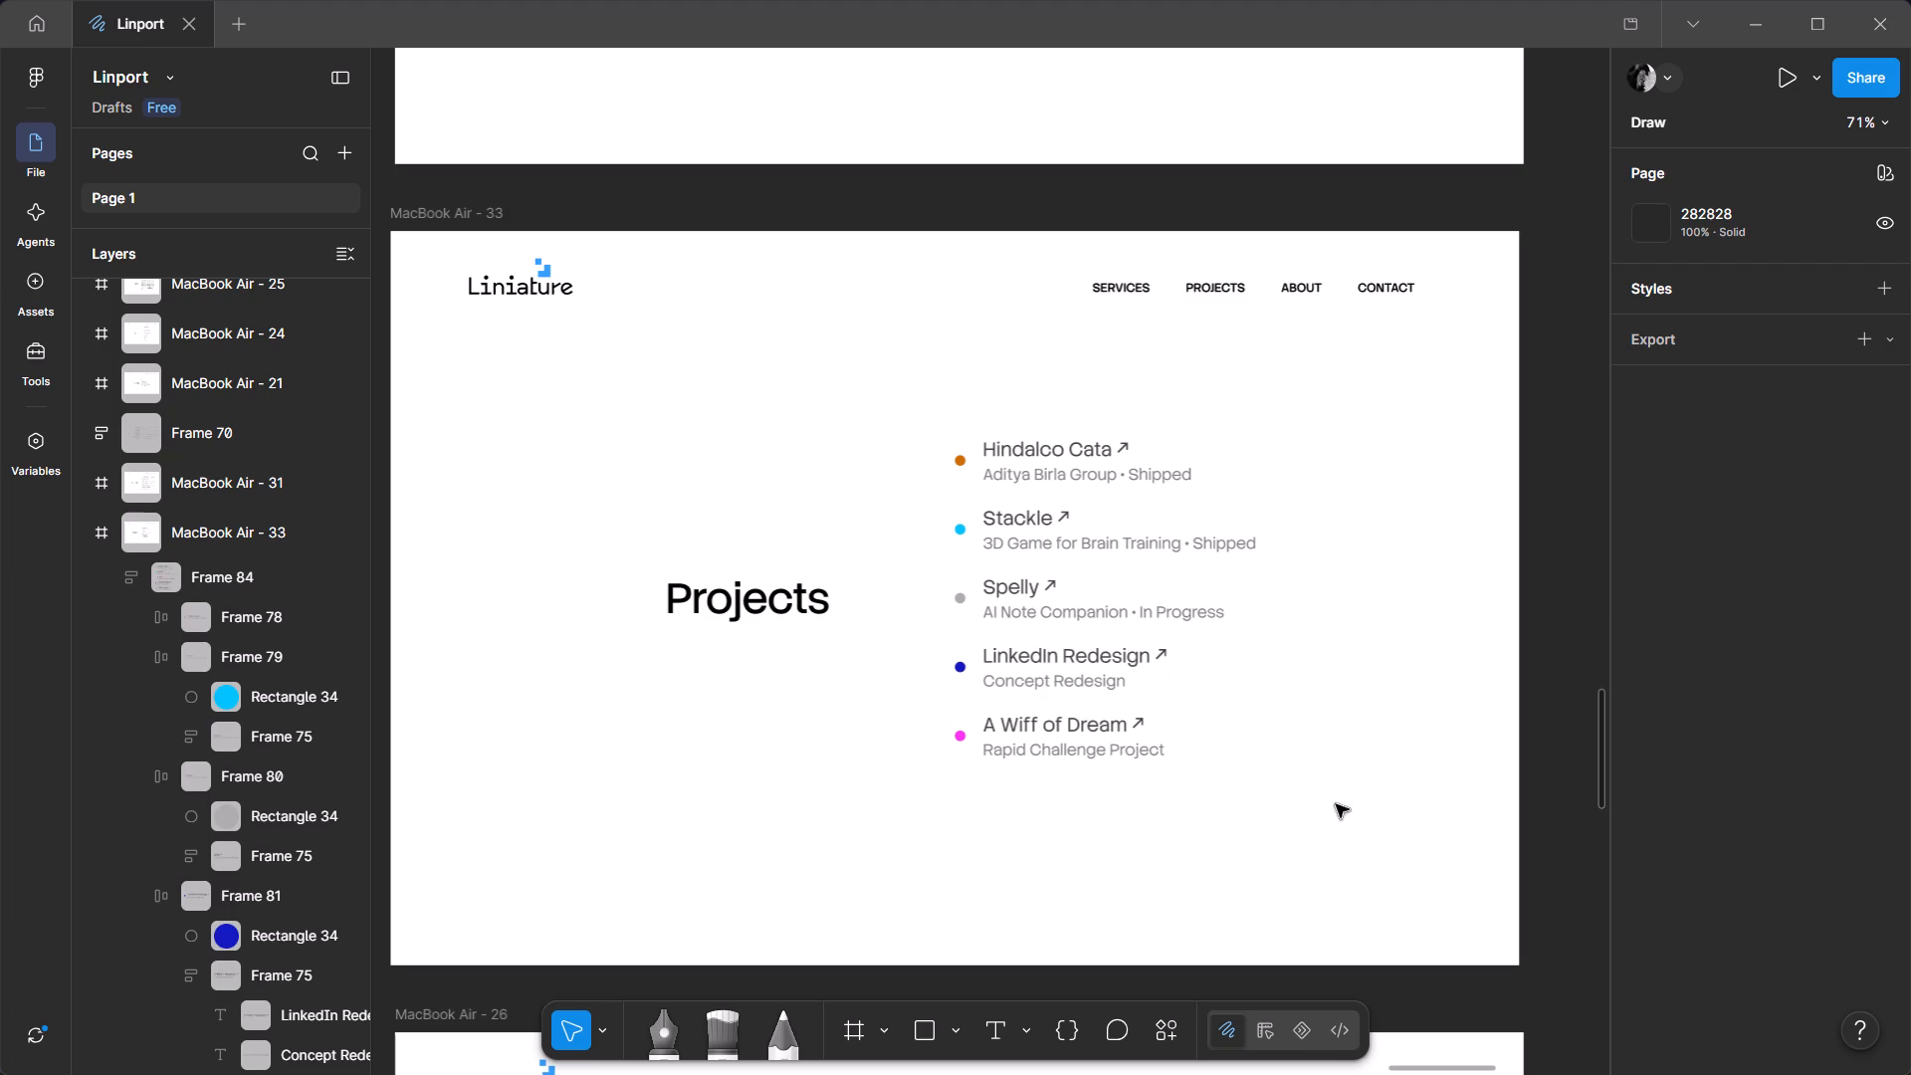
{"action": "scroll", "coordinate": [1263, 717], "scroll_direction": "up", "scroll_amount": 19}
{"action": "scroll", "coordinate": [1263, 717], "scroll_direction": "up", "scroll_amount": 4}
{"action": "scroll", "coordinate": [1263, 717], "scroll_direction": "down", "scroll_amount": 10}
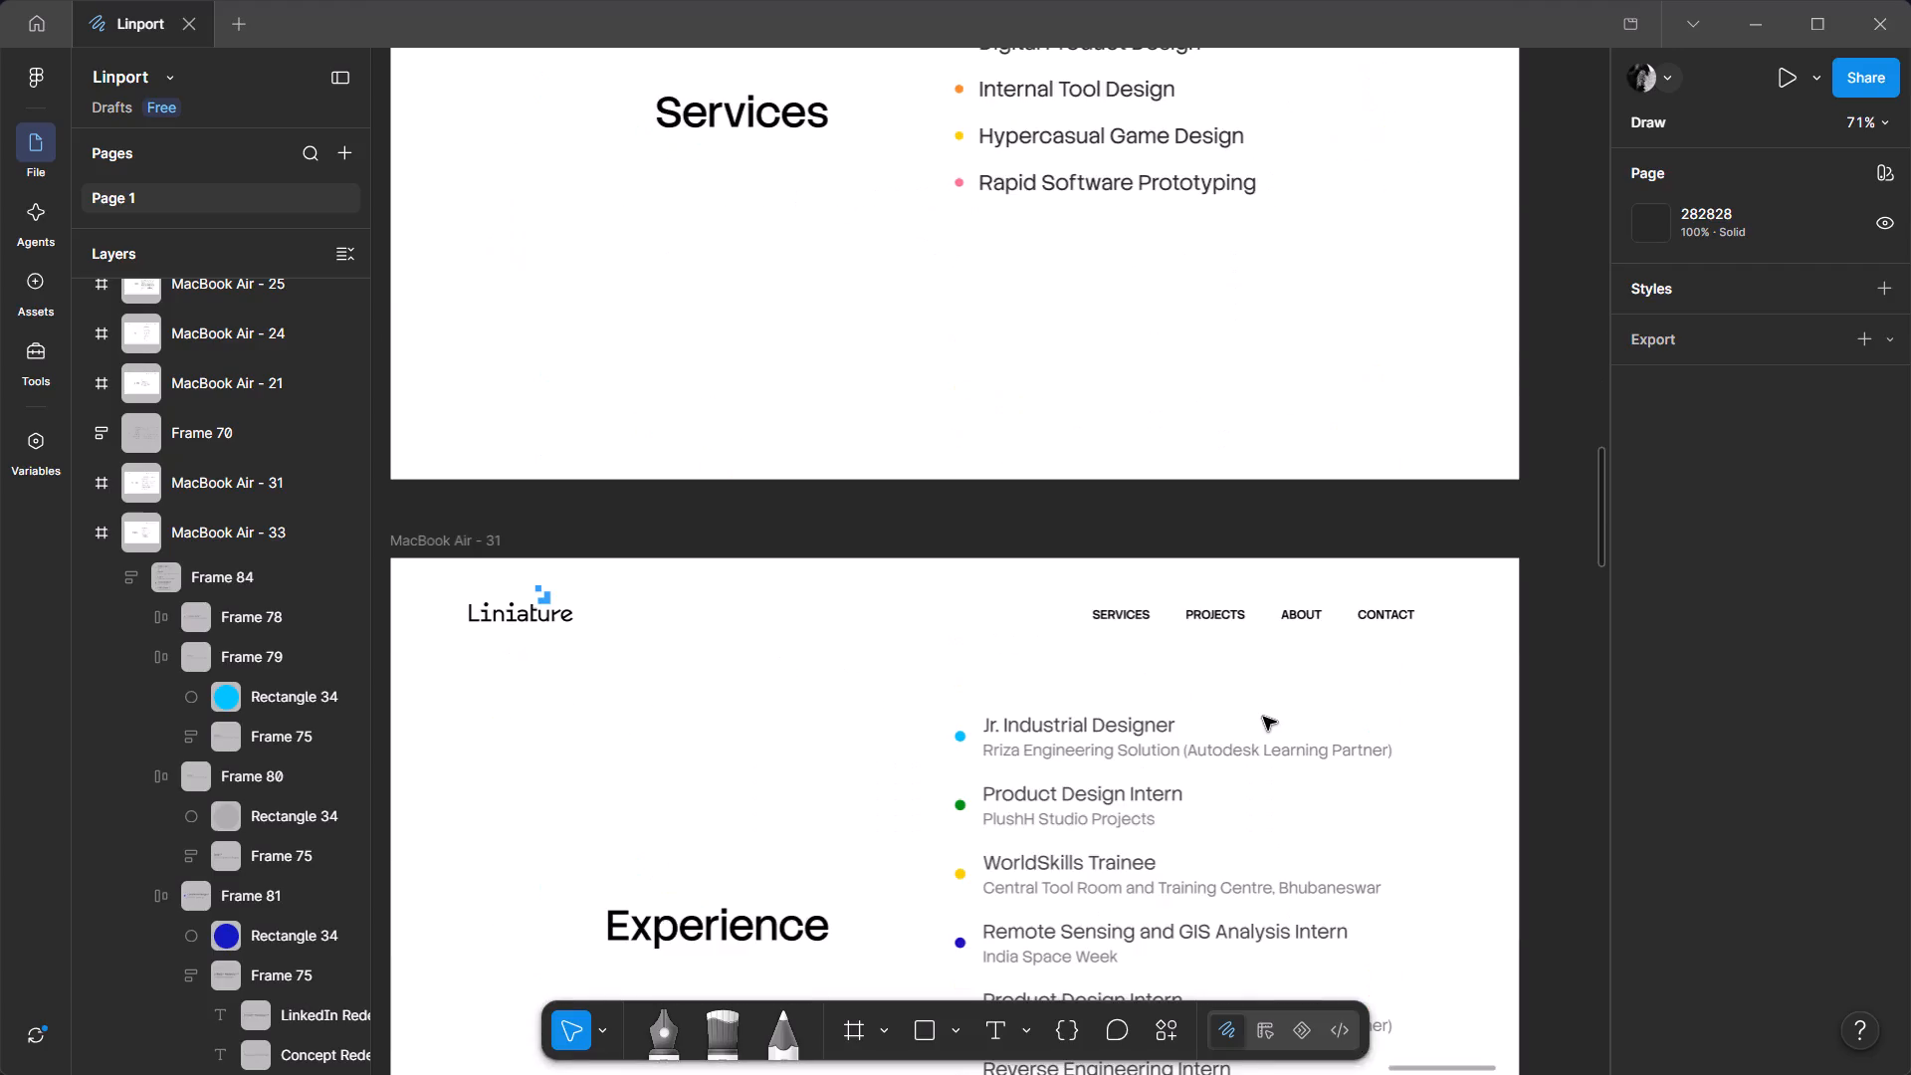
{"action": "scroll", "coordinate": [1263, 717], "scroll_direction": "down", "scroll_amount": 16}
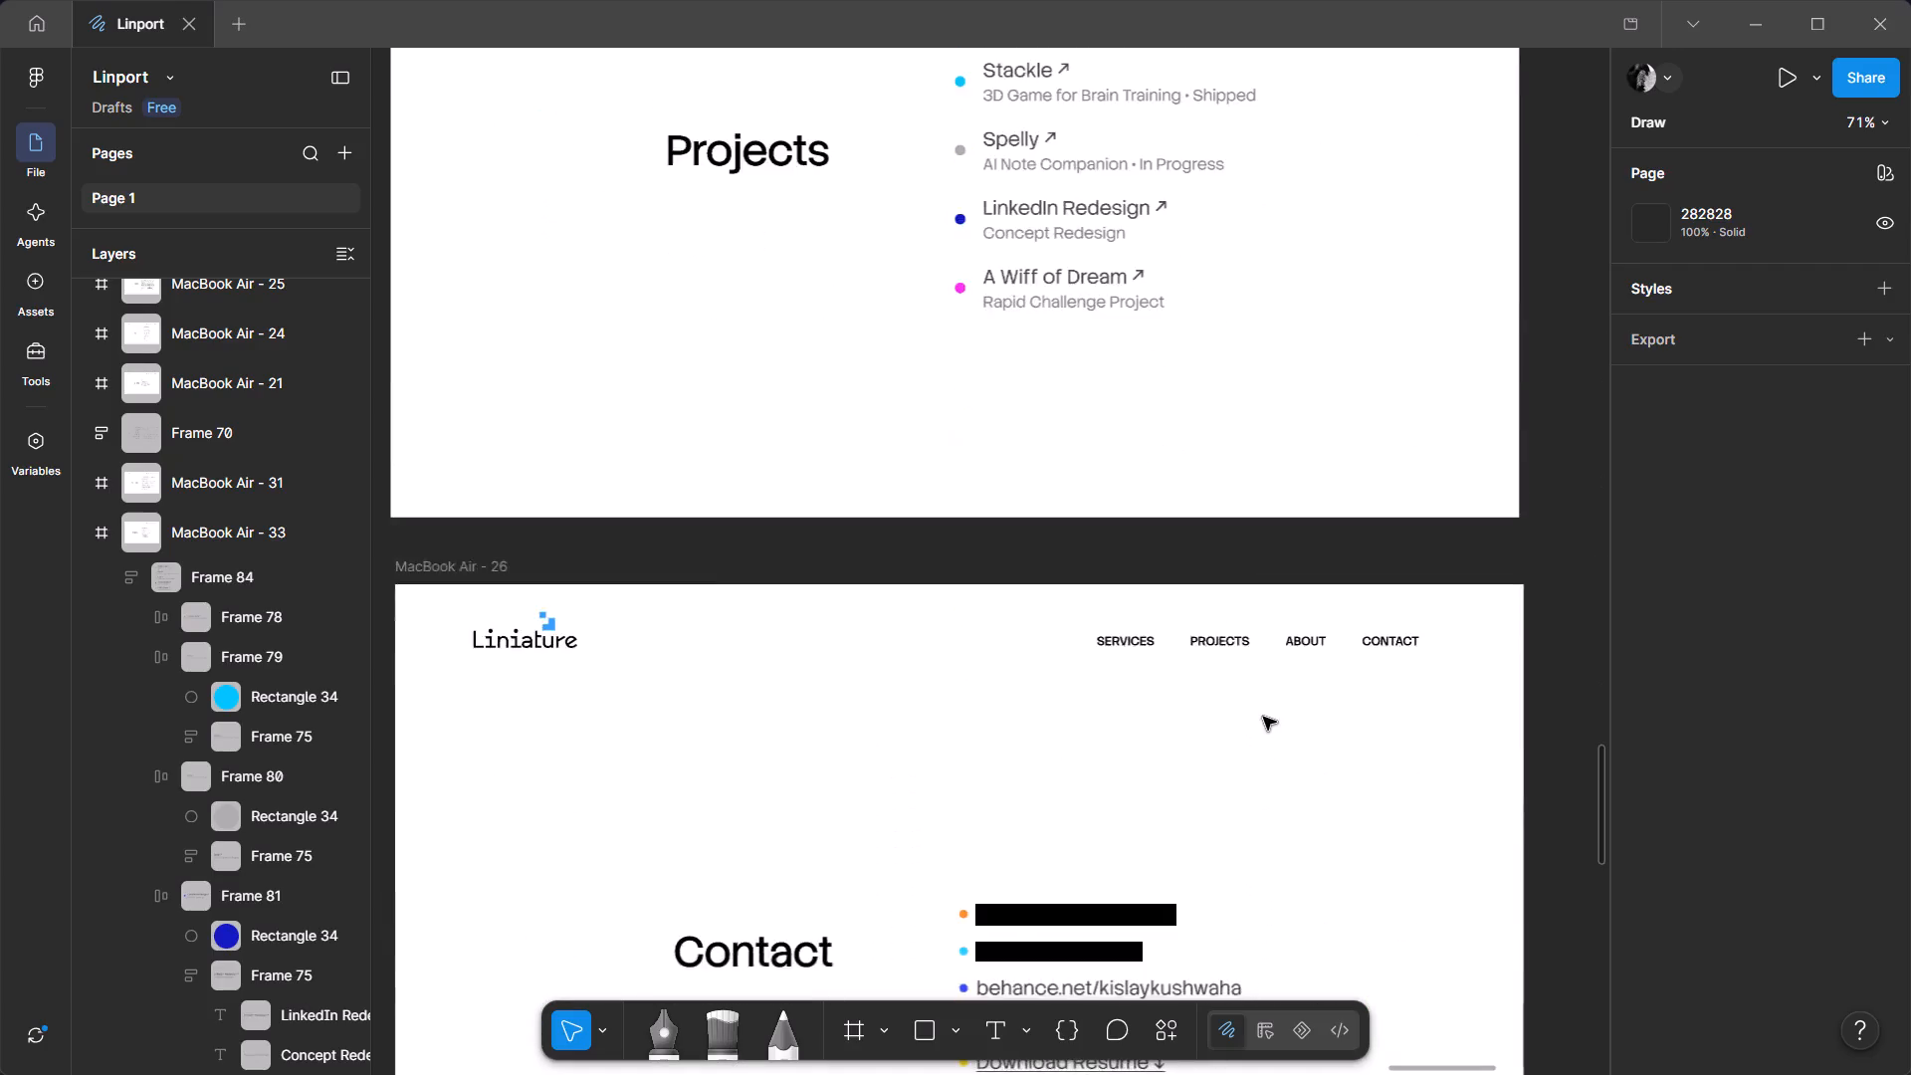
{"action": "scroll", "coordinate": [1263, 717], "scroll_direction": "down", "scroll_amount": 4}
{"action": "scroll", "coordinate": [1086, 448], "scroll_direction": "up", "scroll_amount": 4, "text": "ctrl"}
{"action": "scroll", "coordinate": [1086, 456], "scroll_direction": "down", "scroll_amount": 3, "text": "ctrl"}
Centre the contact details list vertically on the Contact page.
{"action": "left_click", "coordinate": [1136, 414]}
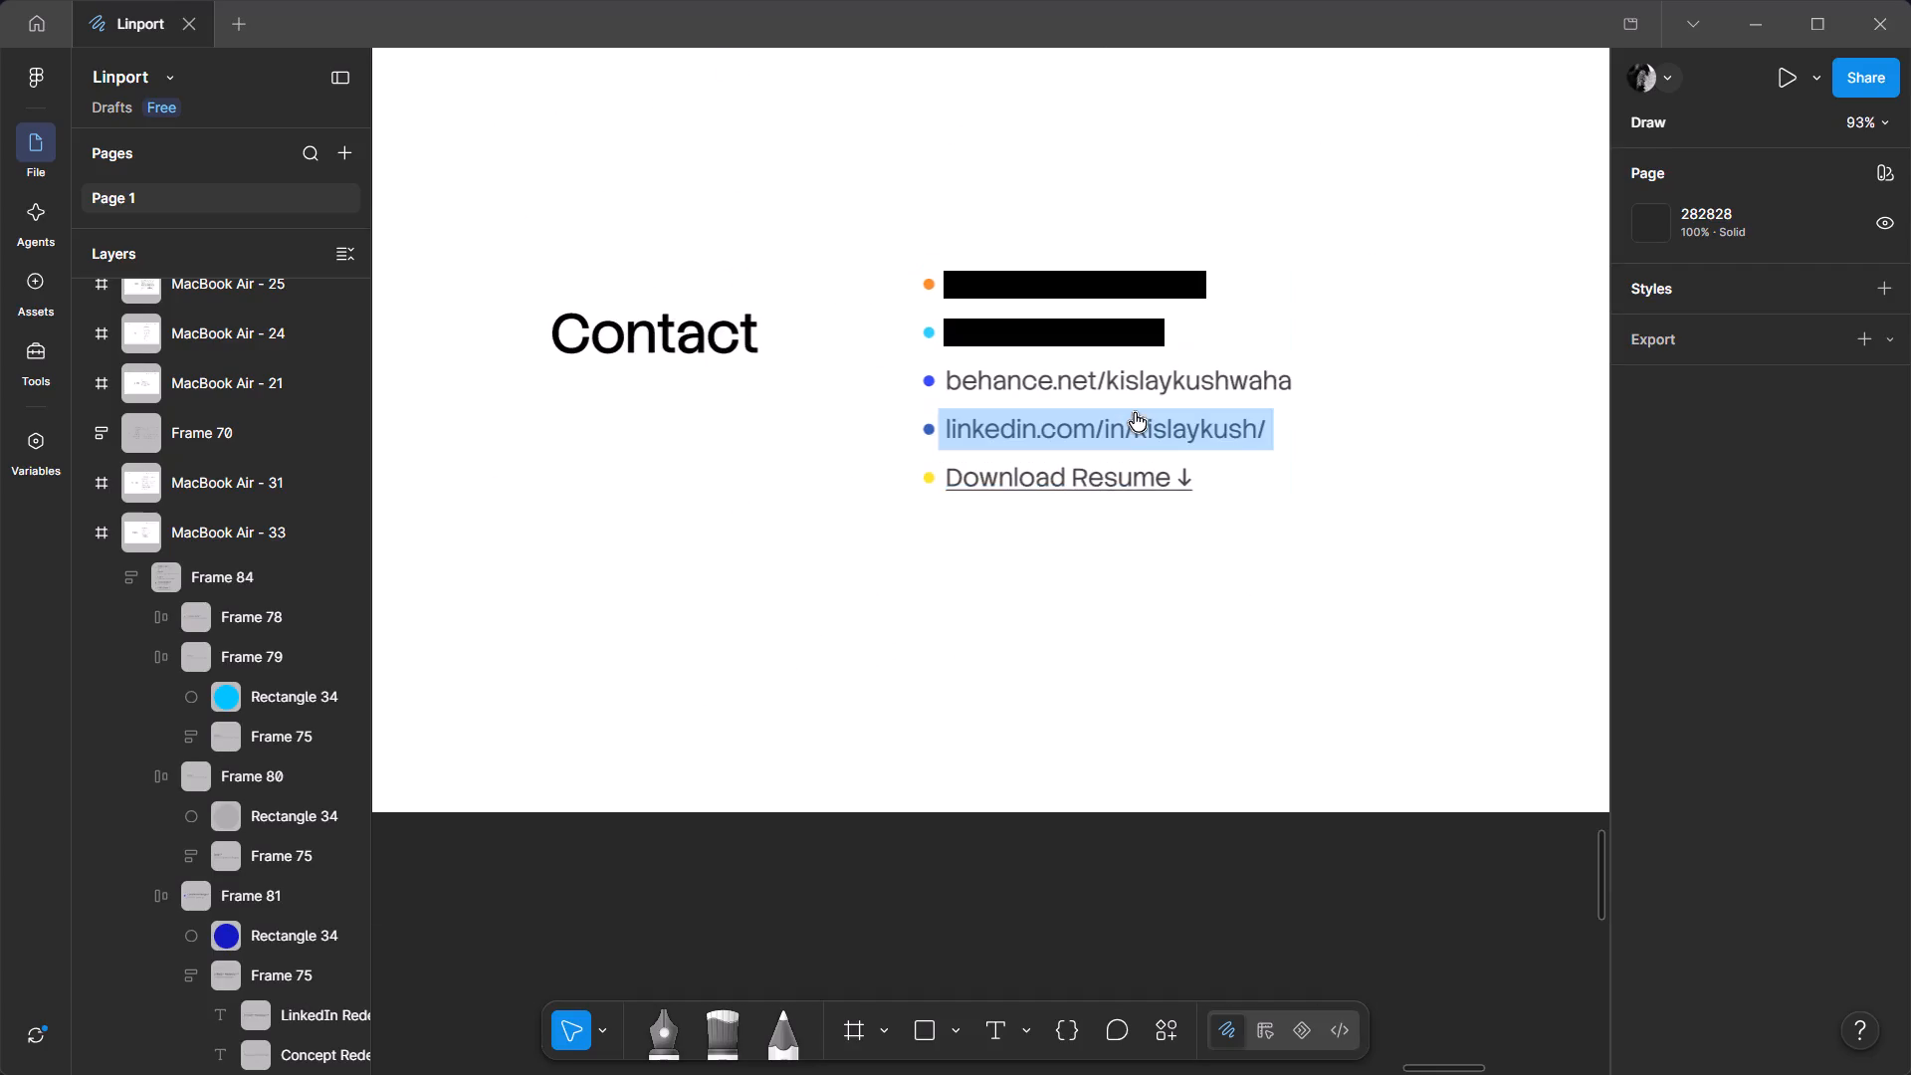
{"action": "key", "text": "alt+Tab"}
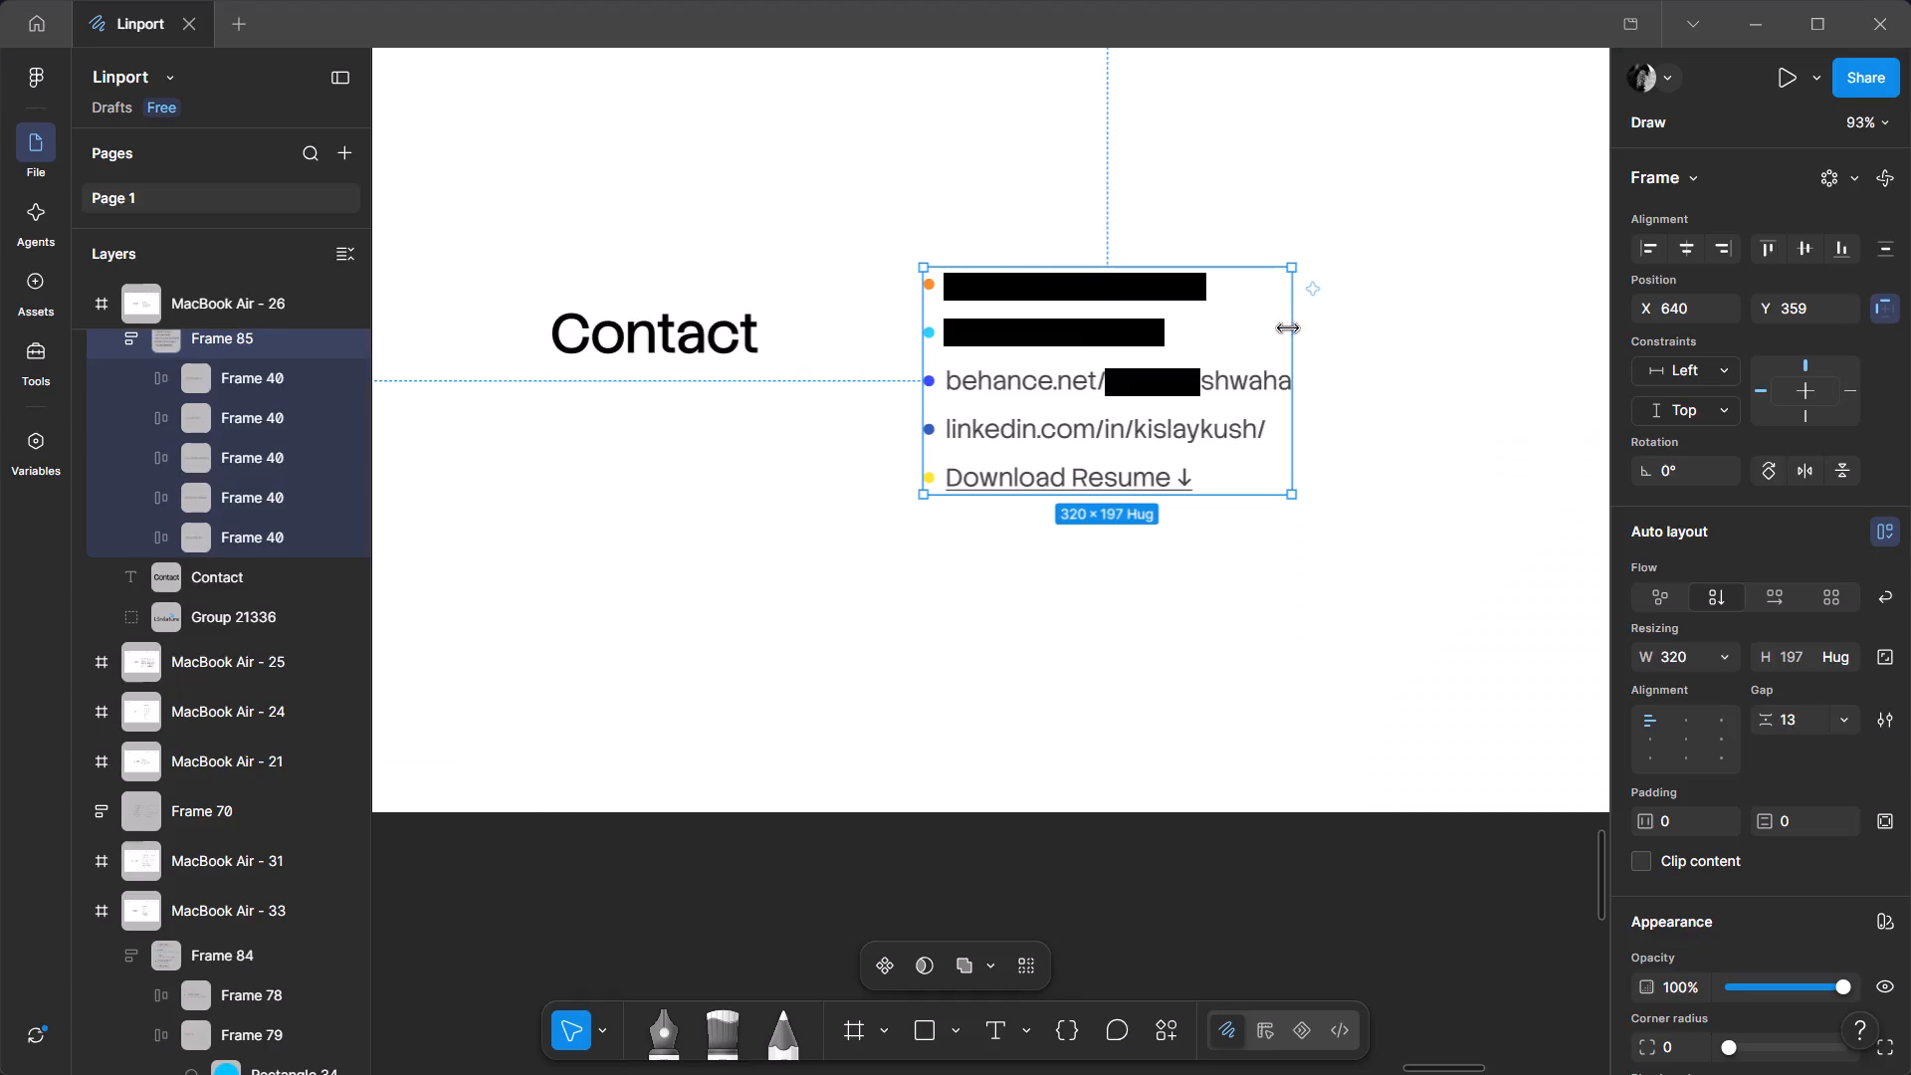
{"action": "left_click", "coordinate": [1808, 257]}
{"action": "left_click", "coordinate": [1417, 407]}
Recolour the bullet beside the ToyBiz Innovation Challenge '25 entry on the Awards & Honor page with the Accents/Mint style.
{"action": "scroll", "coordinate": [1417, 407], "scroll_direction": "down", "scroll_amount": 3, "text": "ctrl"}
{"action": "middle_click_drag", "start_coordinate": [1417, 407], "coordinate": [1367, 982]}
{"action": "scroll", "coordinate": [1367, 977], "scroll_direction": "up", "scroll_amount": 3}
{"action": "scroll", "coordinate": [1111, 487], "scroll_direction": "up", "scroll_amount": 3, "text": "ctrl"}
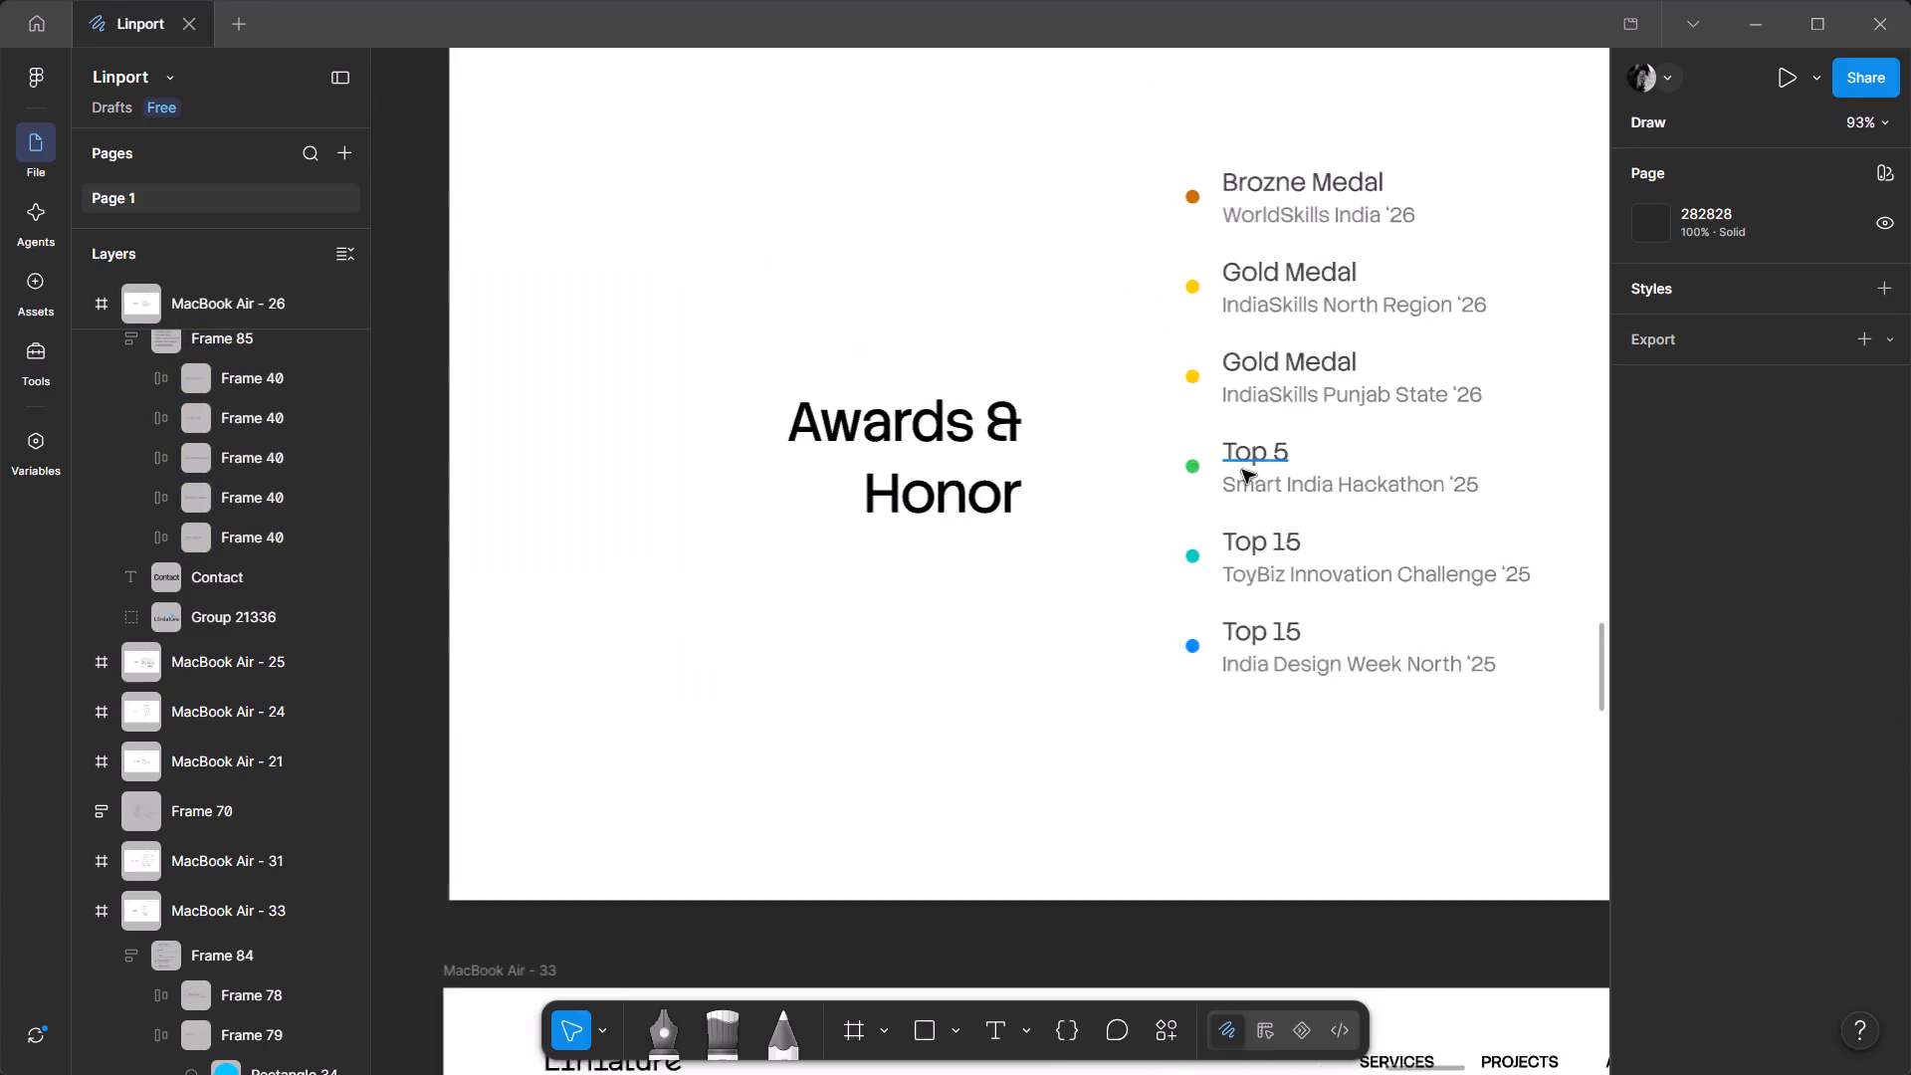
{"action": "scroll", "coordinate": [1243, 470], "scroll_direction": "up", "scroll_amount": 1, "text": "ctrl"}
{"action": "left_click", "coordinate": [1181, 459], "text": "ctrl+shift"}
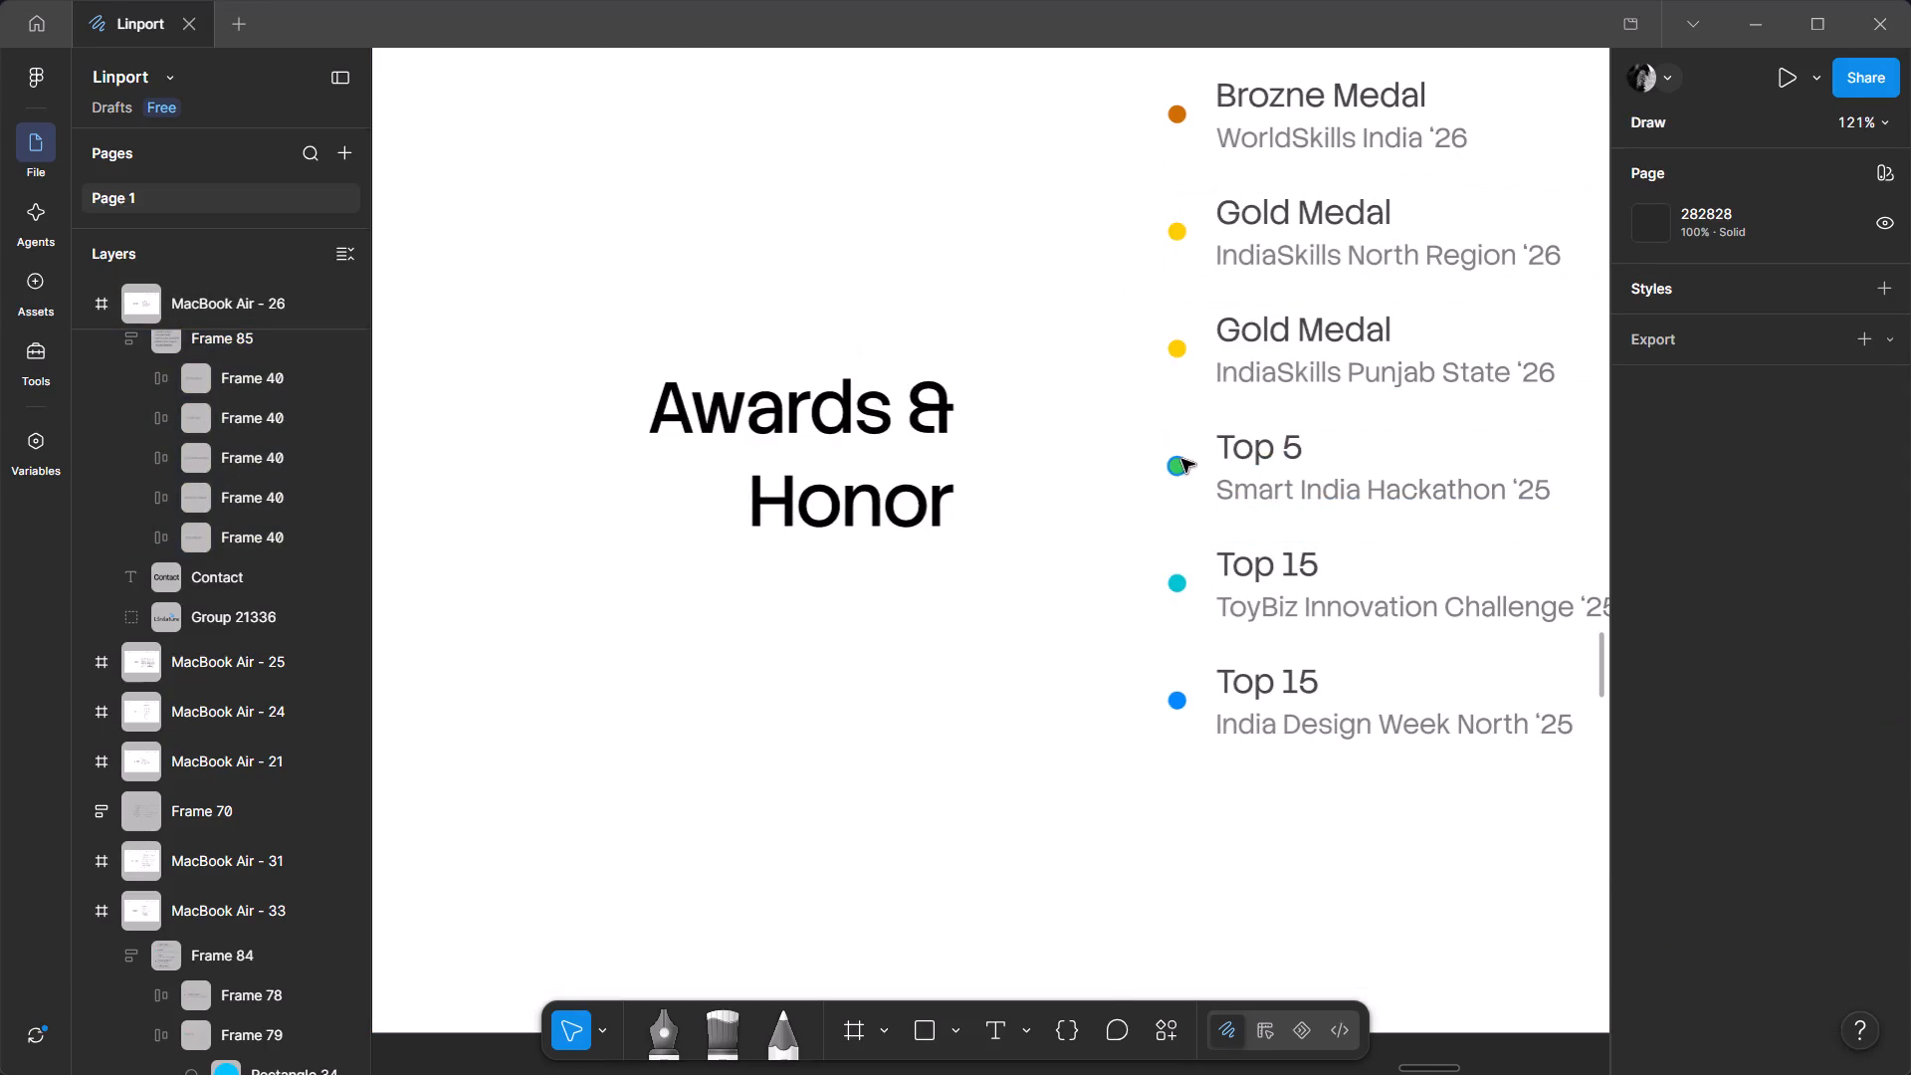
{"action": "left_click", "coordinate": [1177, 570]}
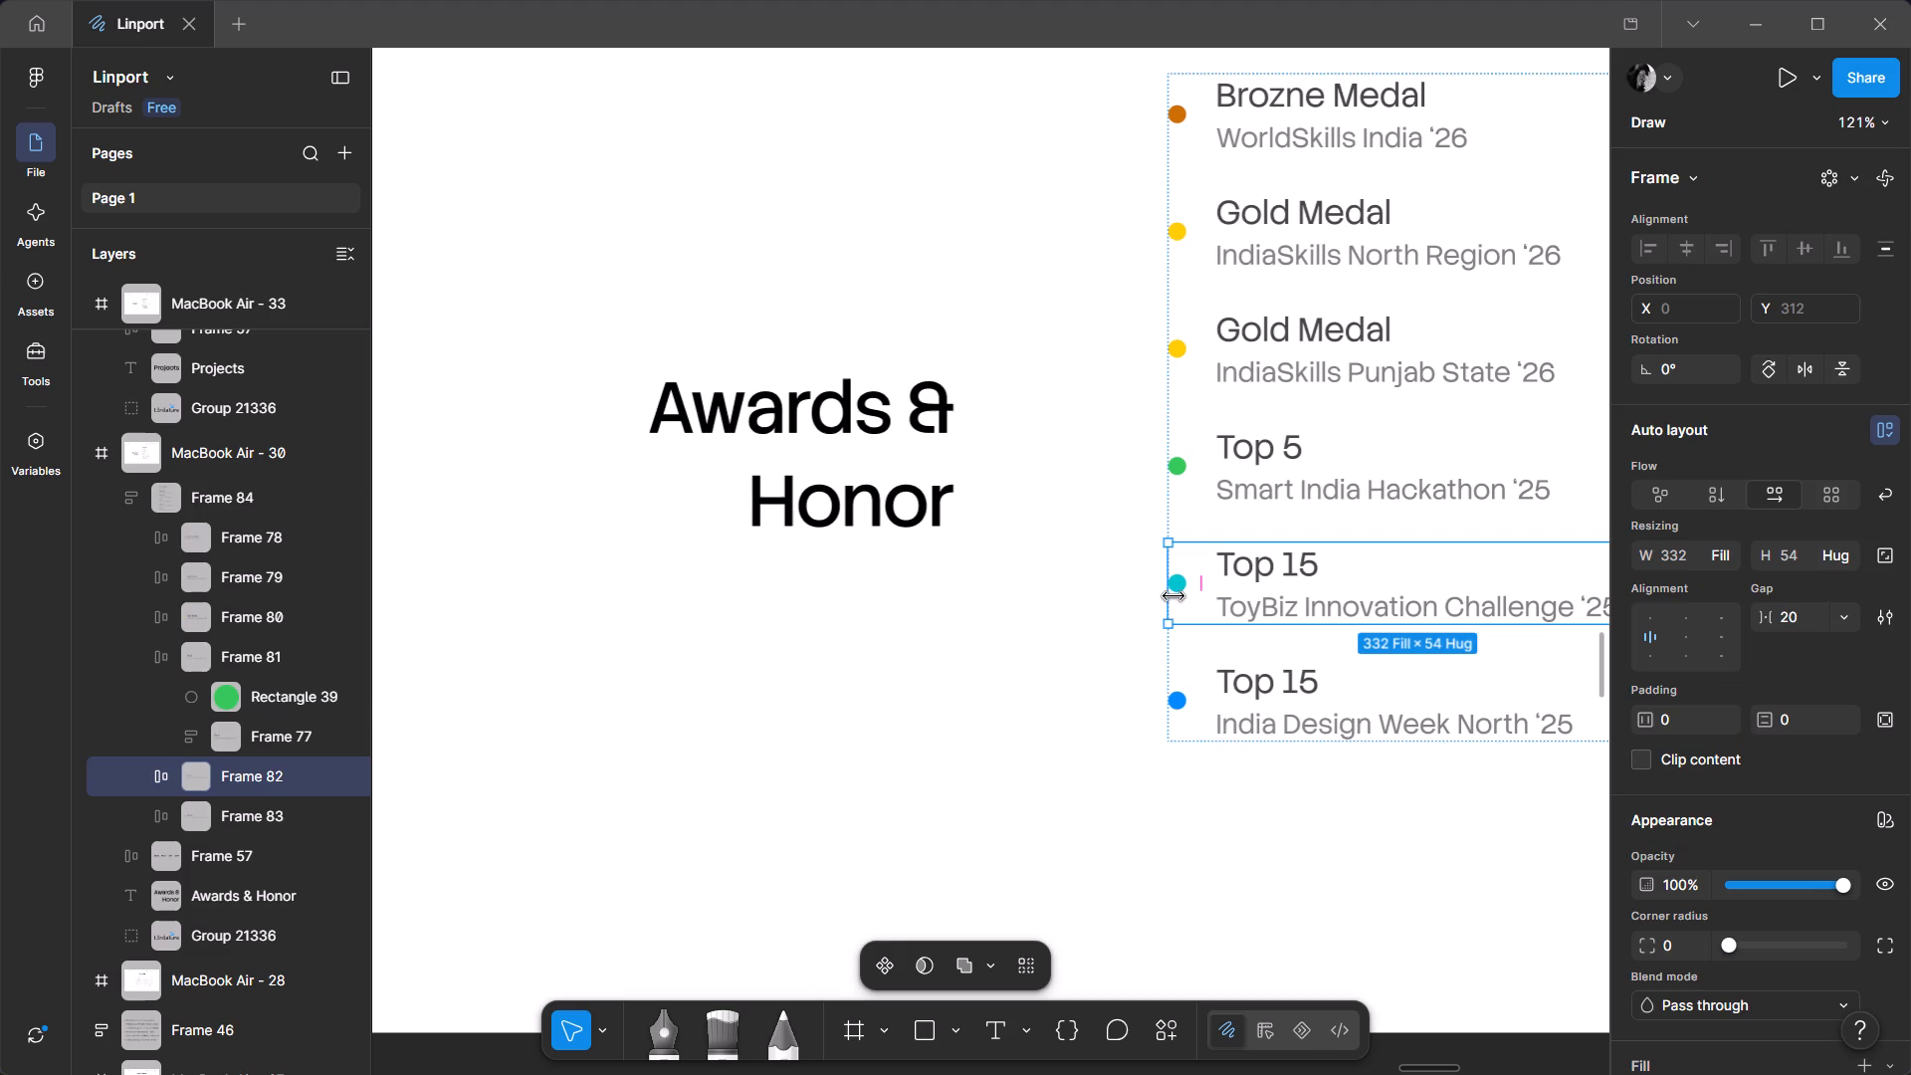
{"action": "left_click", "coordinate": [1049, 636]}
{"action": "left_click", "coordinate": [1178, 590], "text": "ctrl+shift"}
{"action": "left_click", "coordinate": [1757, 868]}
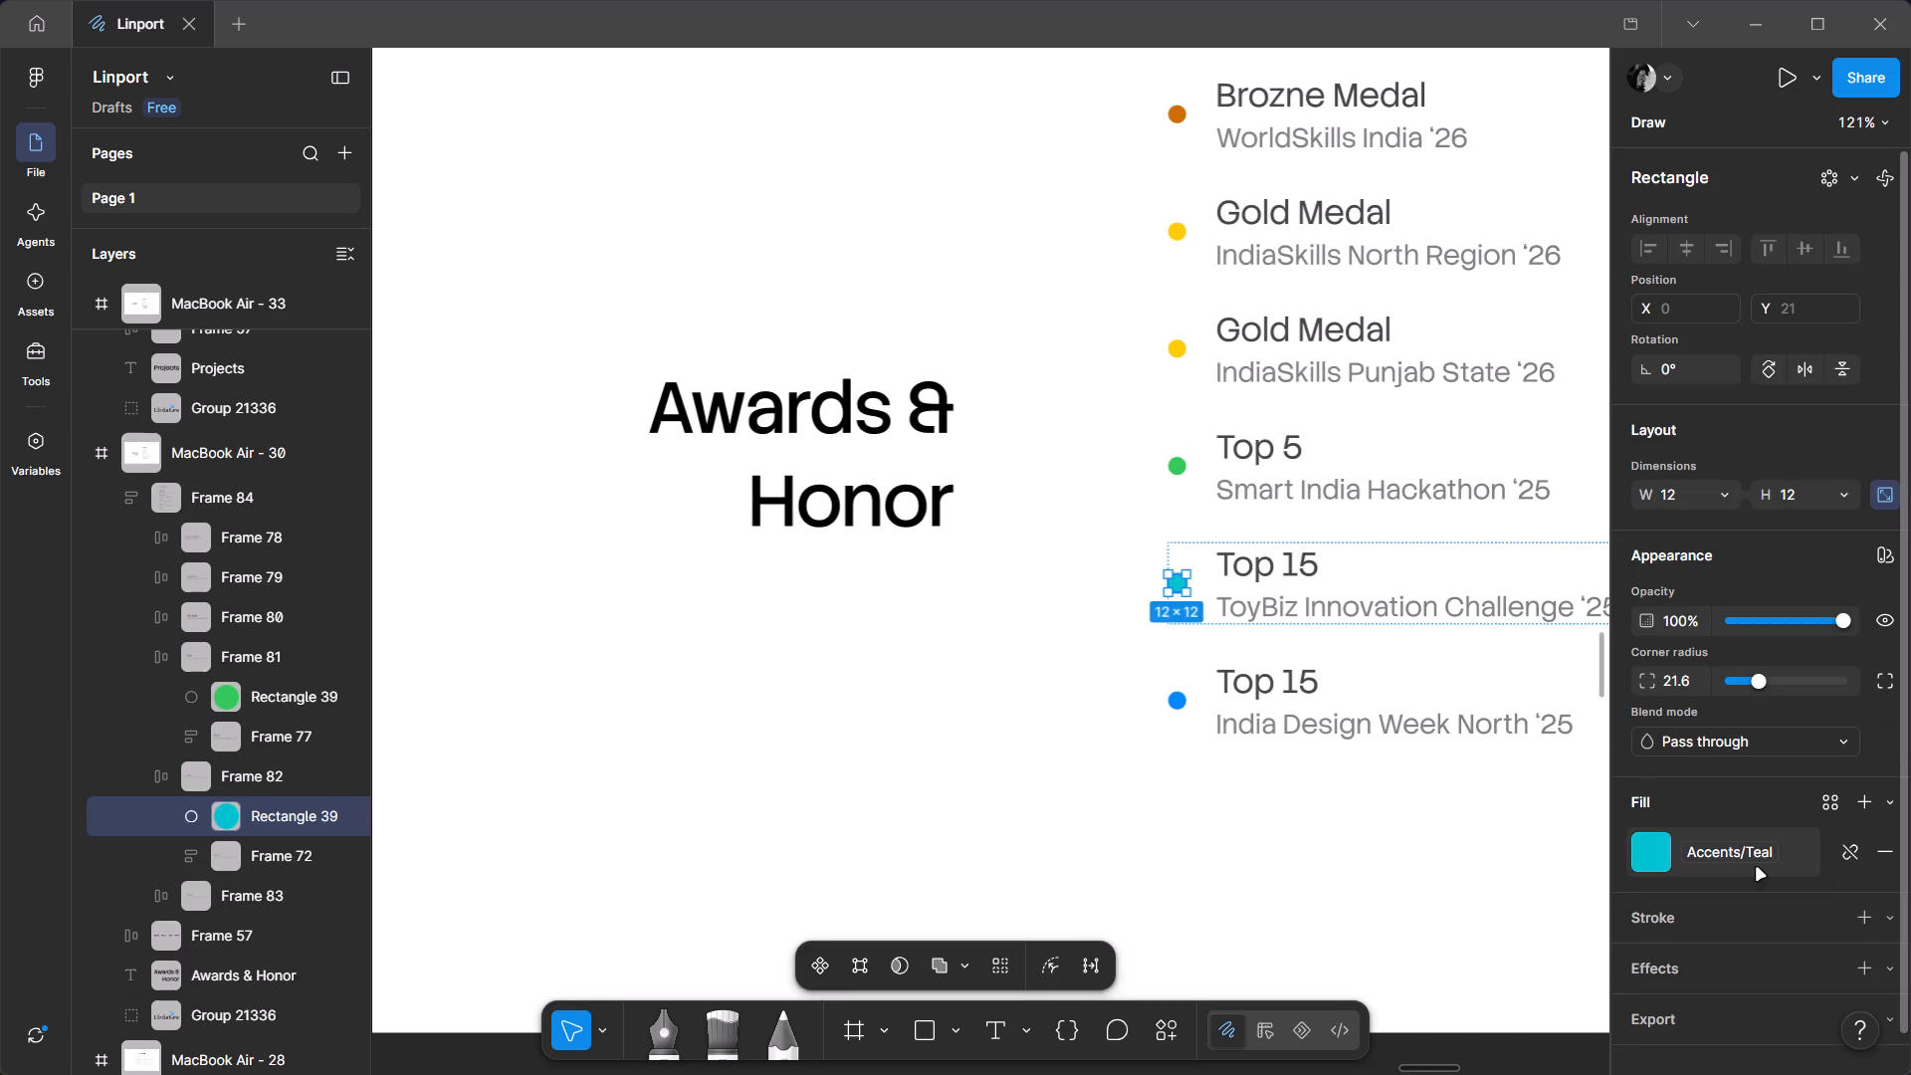
{"action": "left_click", "coordinate": [1531, 802]}
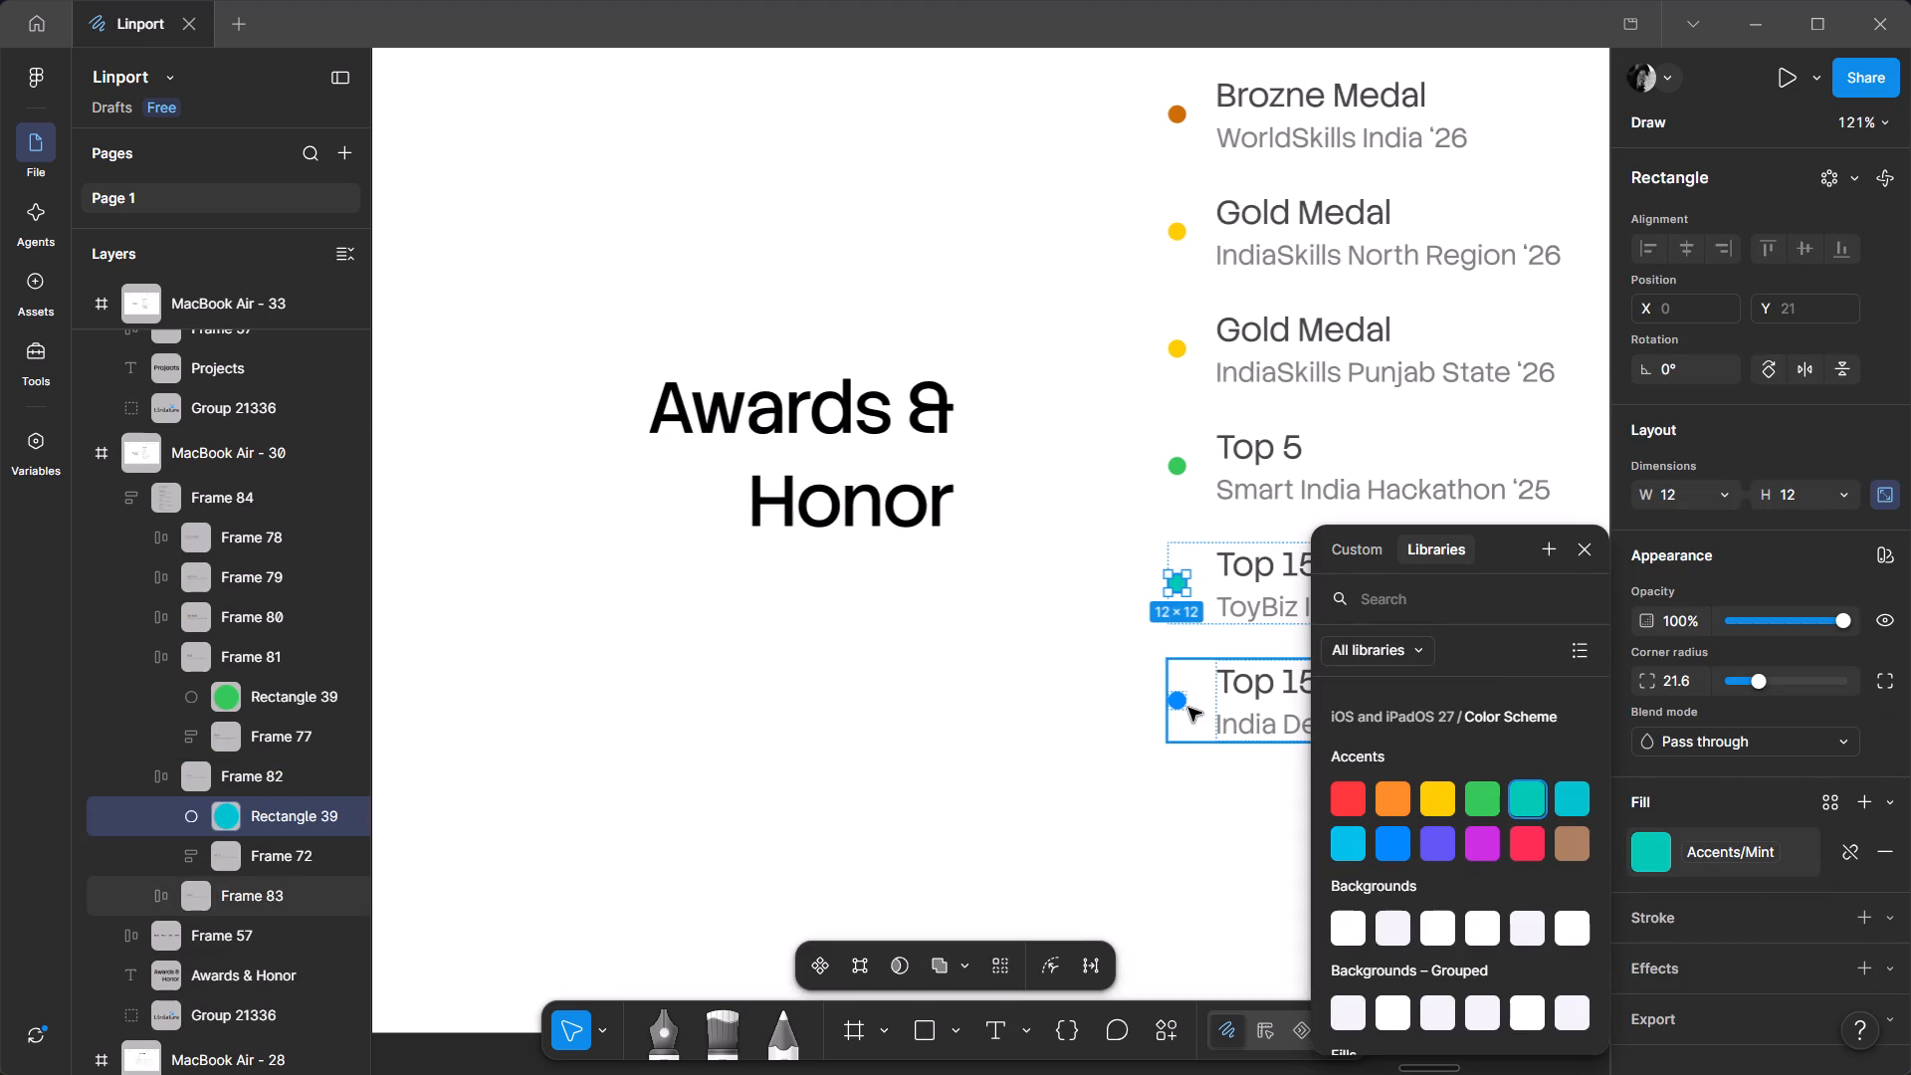
Recolour the bullet beside the India Design Week North '25 entry with the Accents/Teal style.
{"action": "left_click", "coordinate": [1177, 703], "text": "ctrl+shift"}
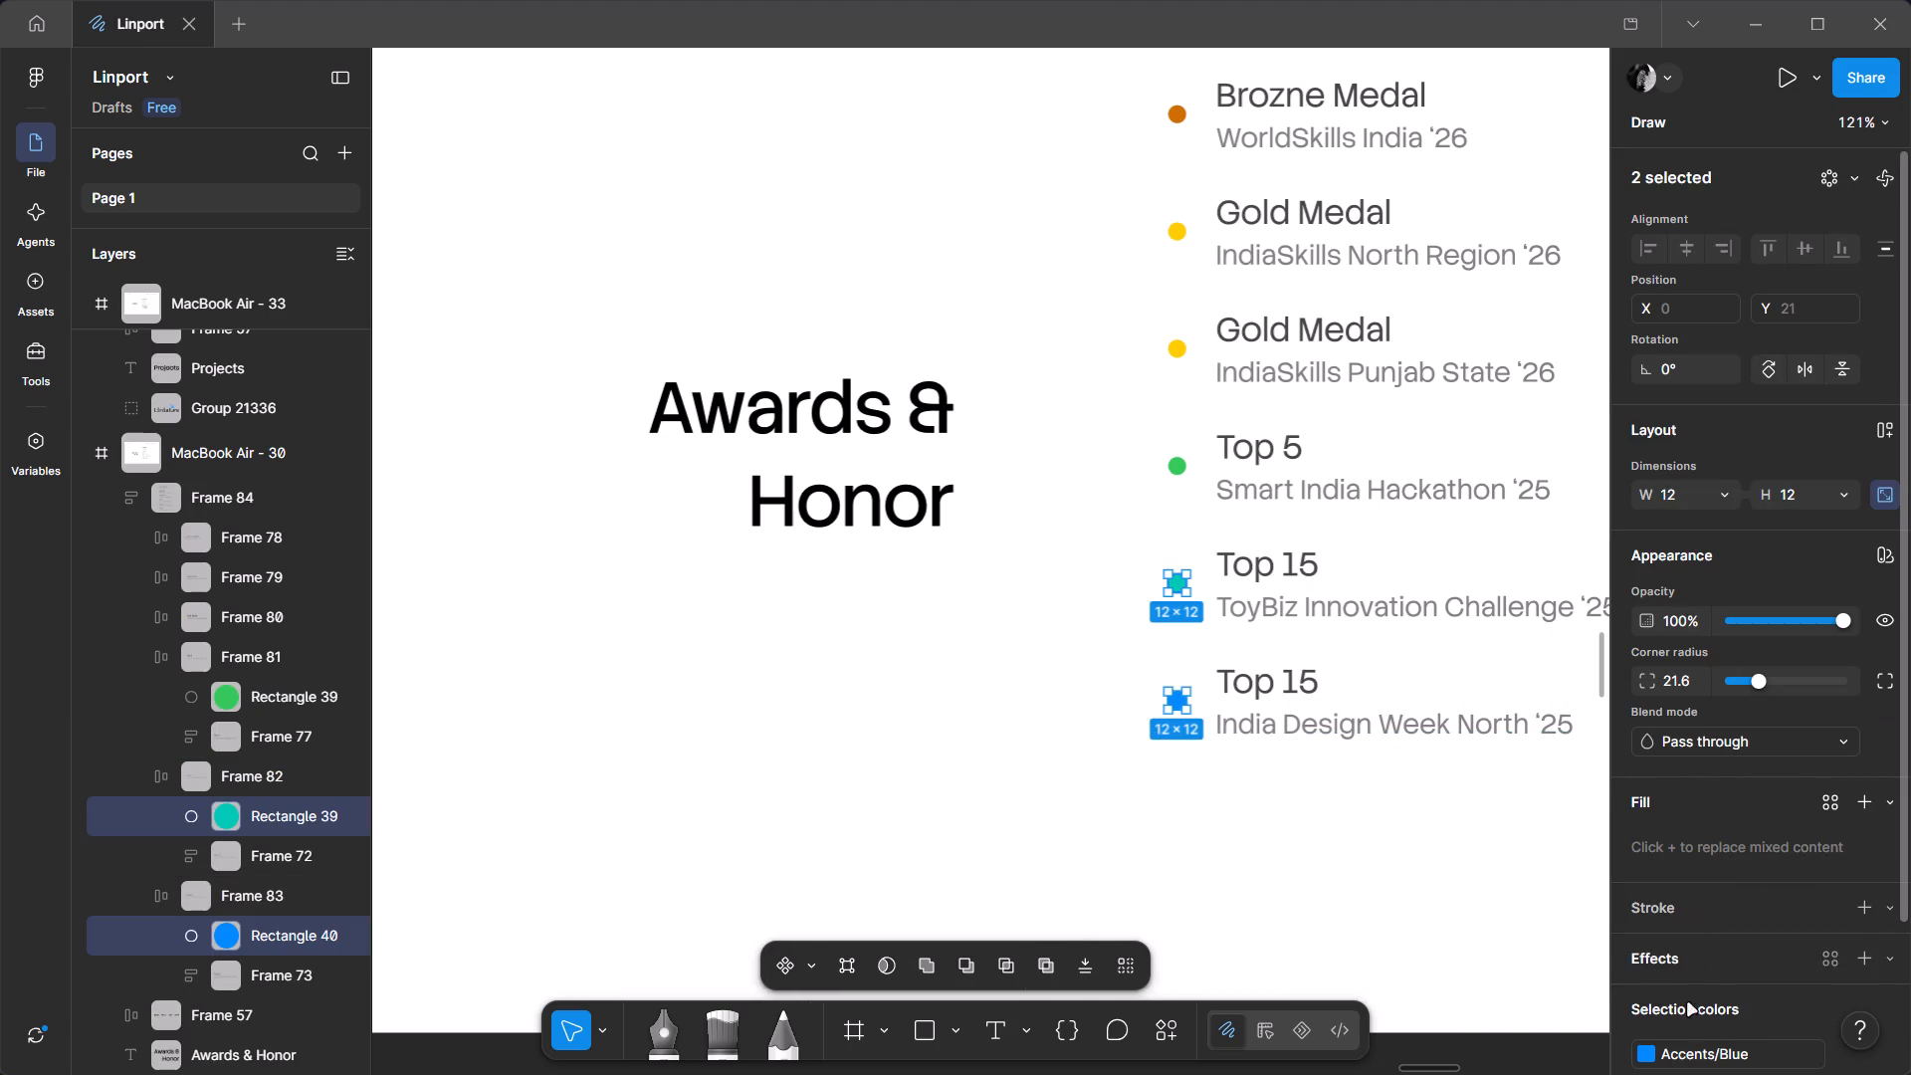
{"action": "left_click", "coordinate": [1689, 1048]}
{"action": "left_click", "coordinate": [1563, 799]}
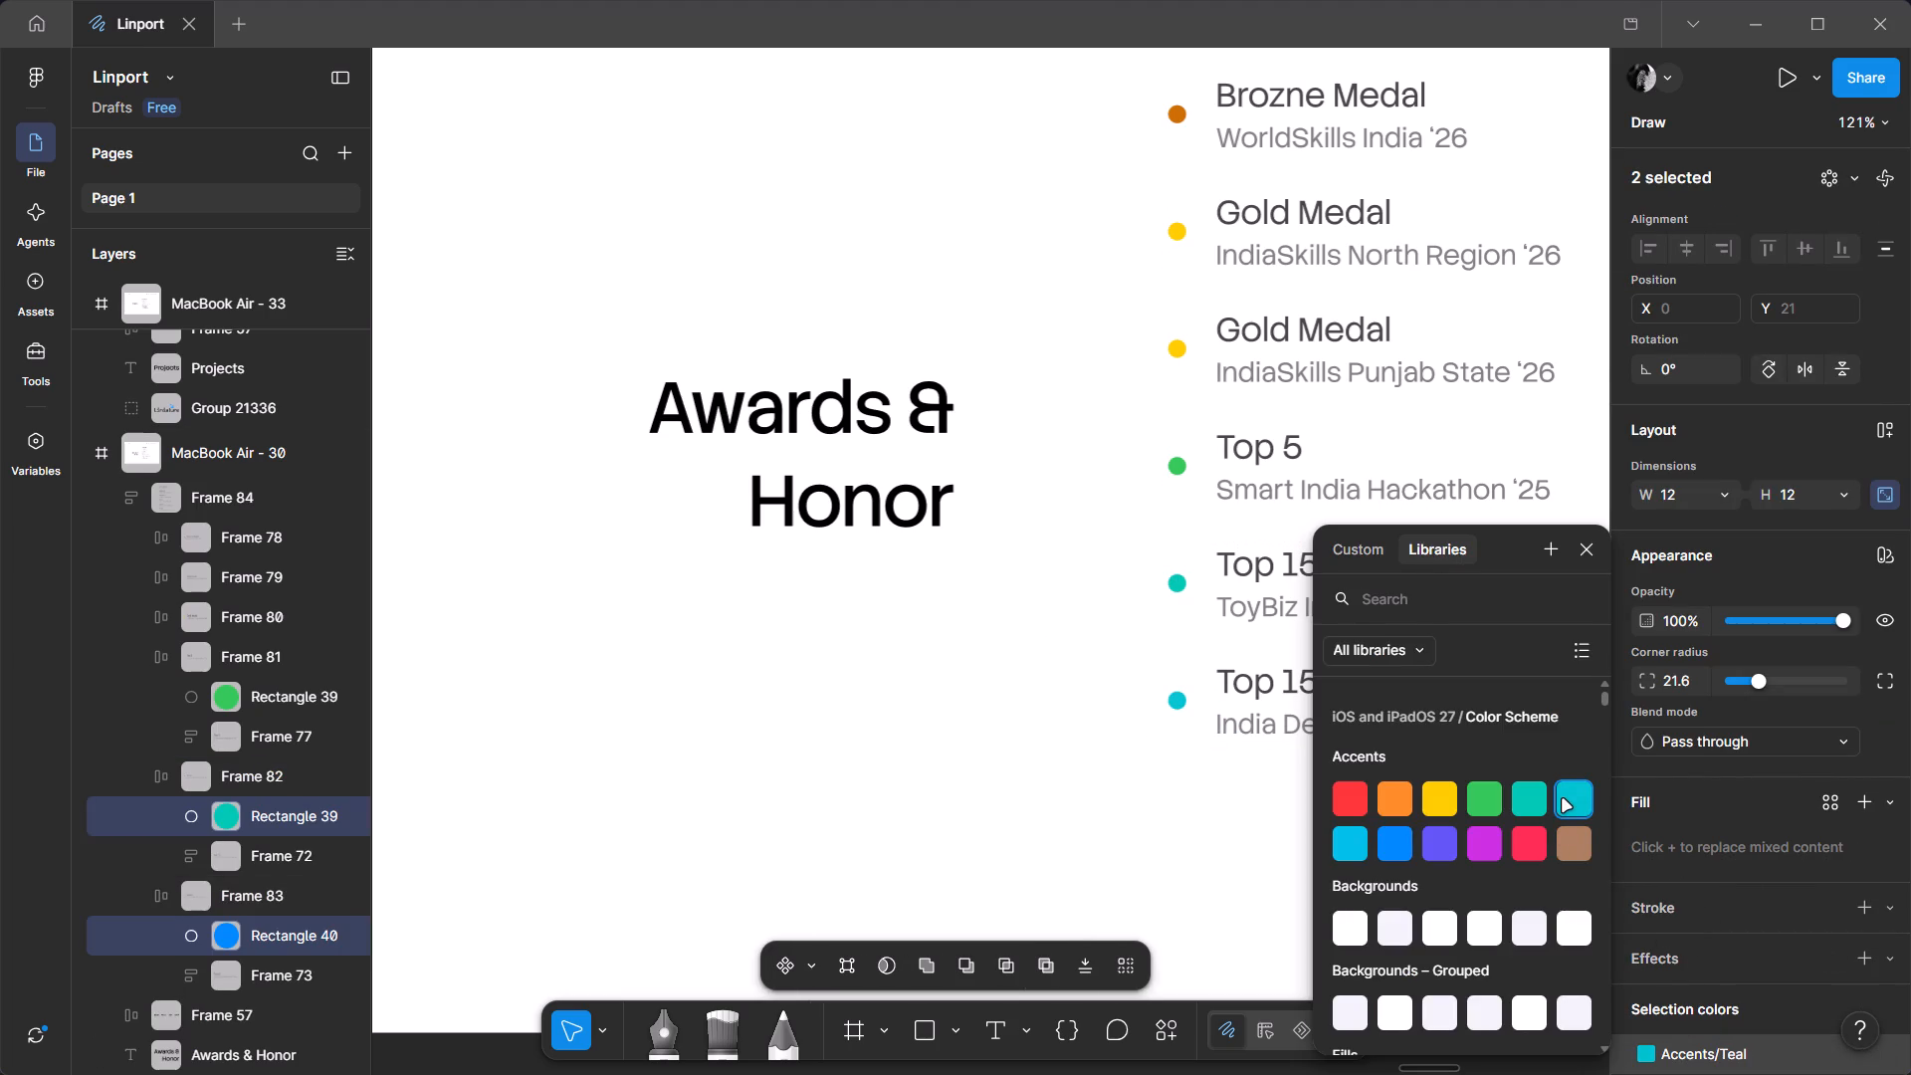
{"action": "double_click", "coordinate": [1172, 813]}
Examine the Awards & Honor and Experience pages, comparing their bullet colours and entry lists.
{"action": "middle_click_drag", "start_coordinate": [1432, 827], "coordinate": [1319, 892]}
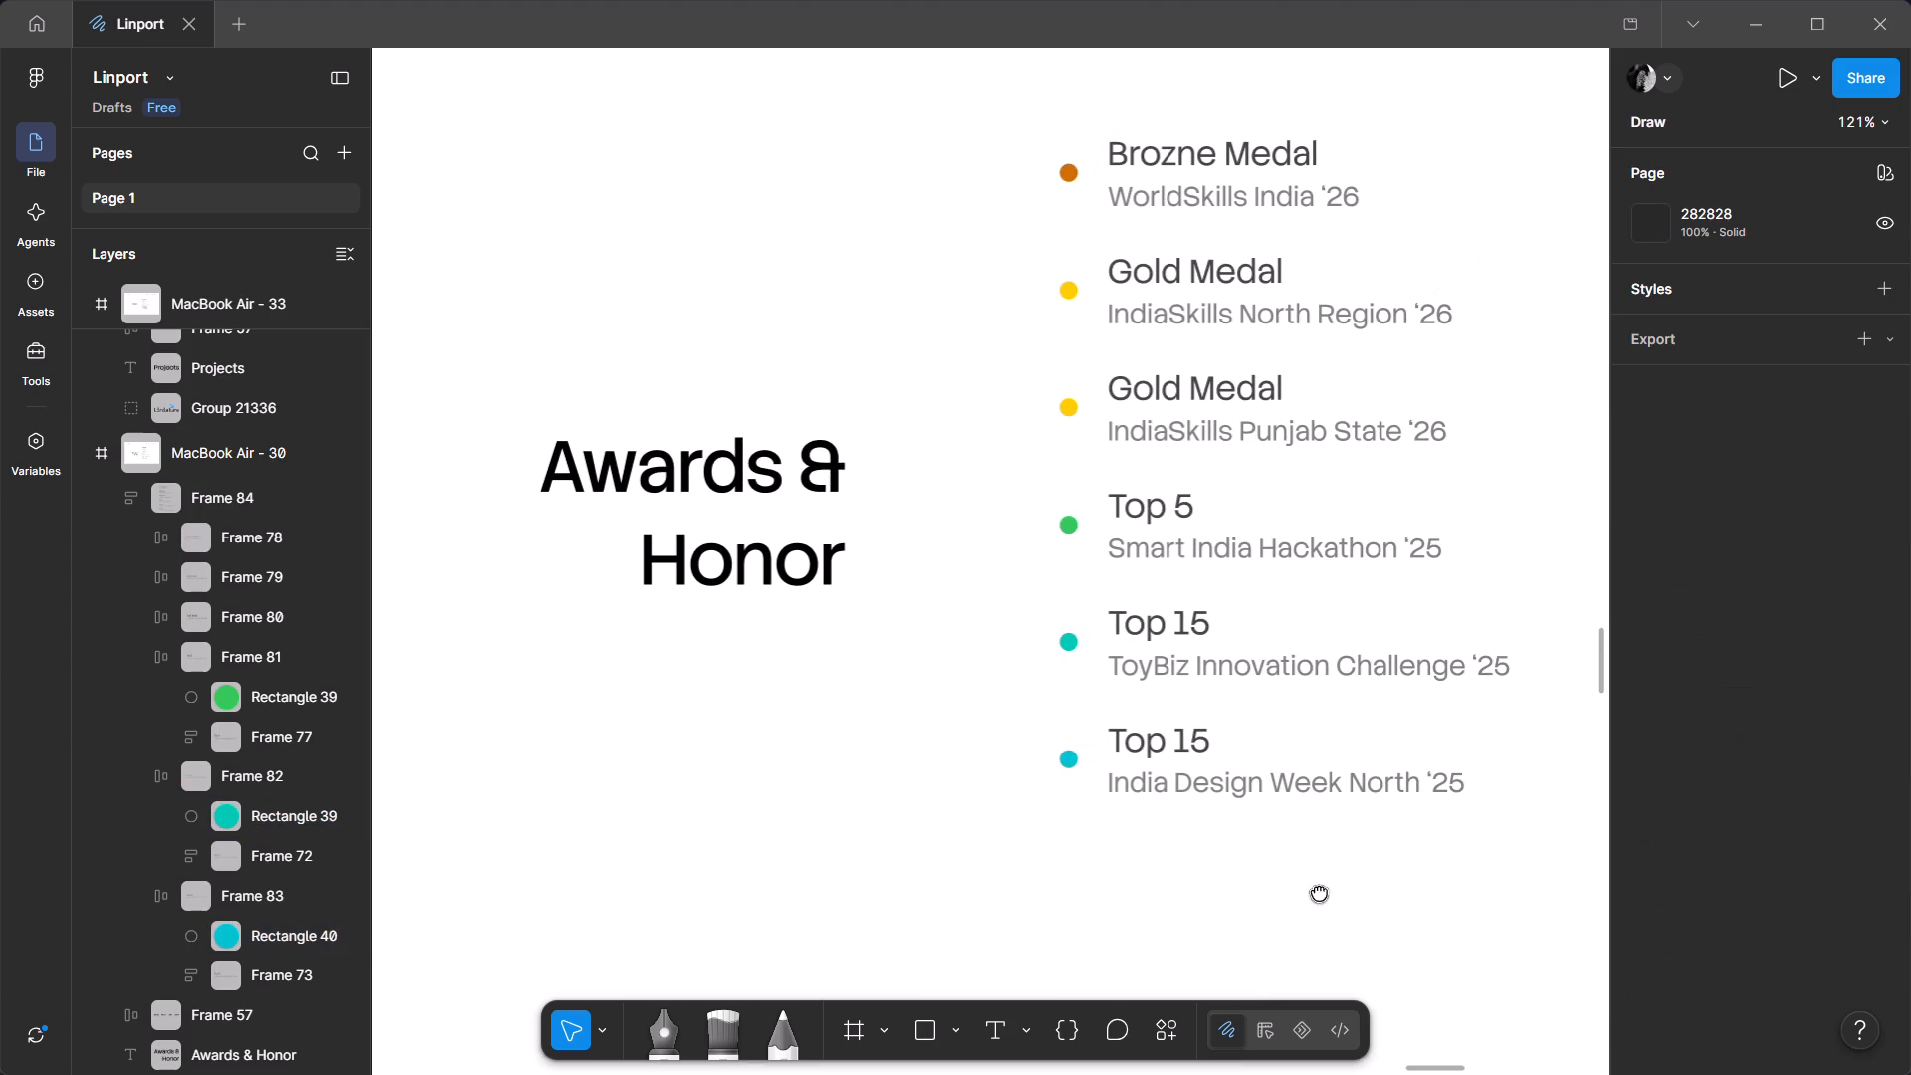
{"action": "middle_click_drag", "start_coordinate": [1319, 892], "coordinate": [1311, 882]}
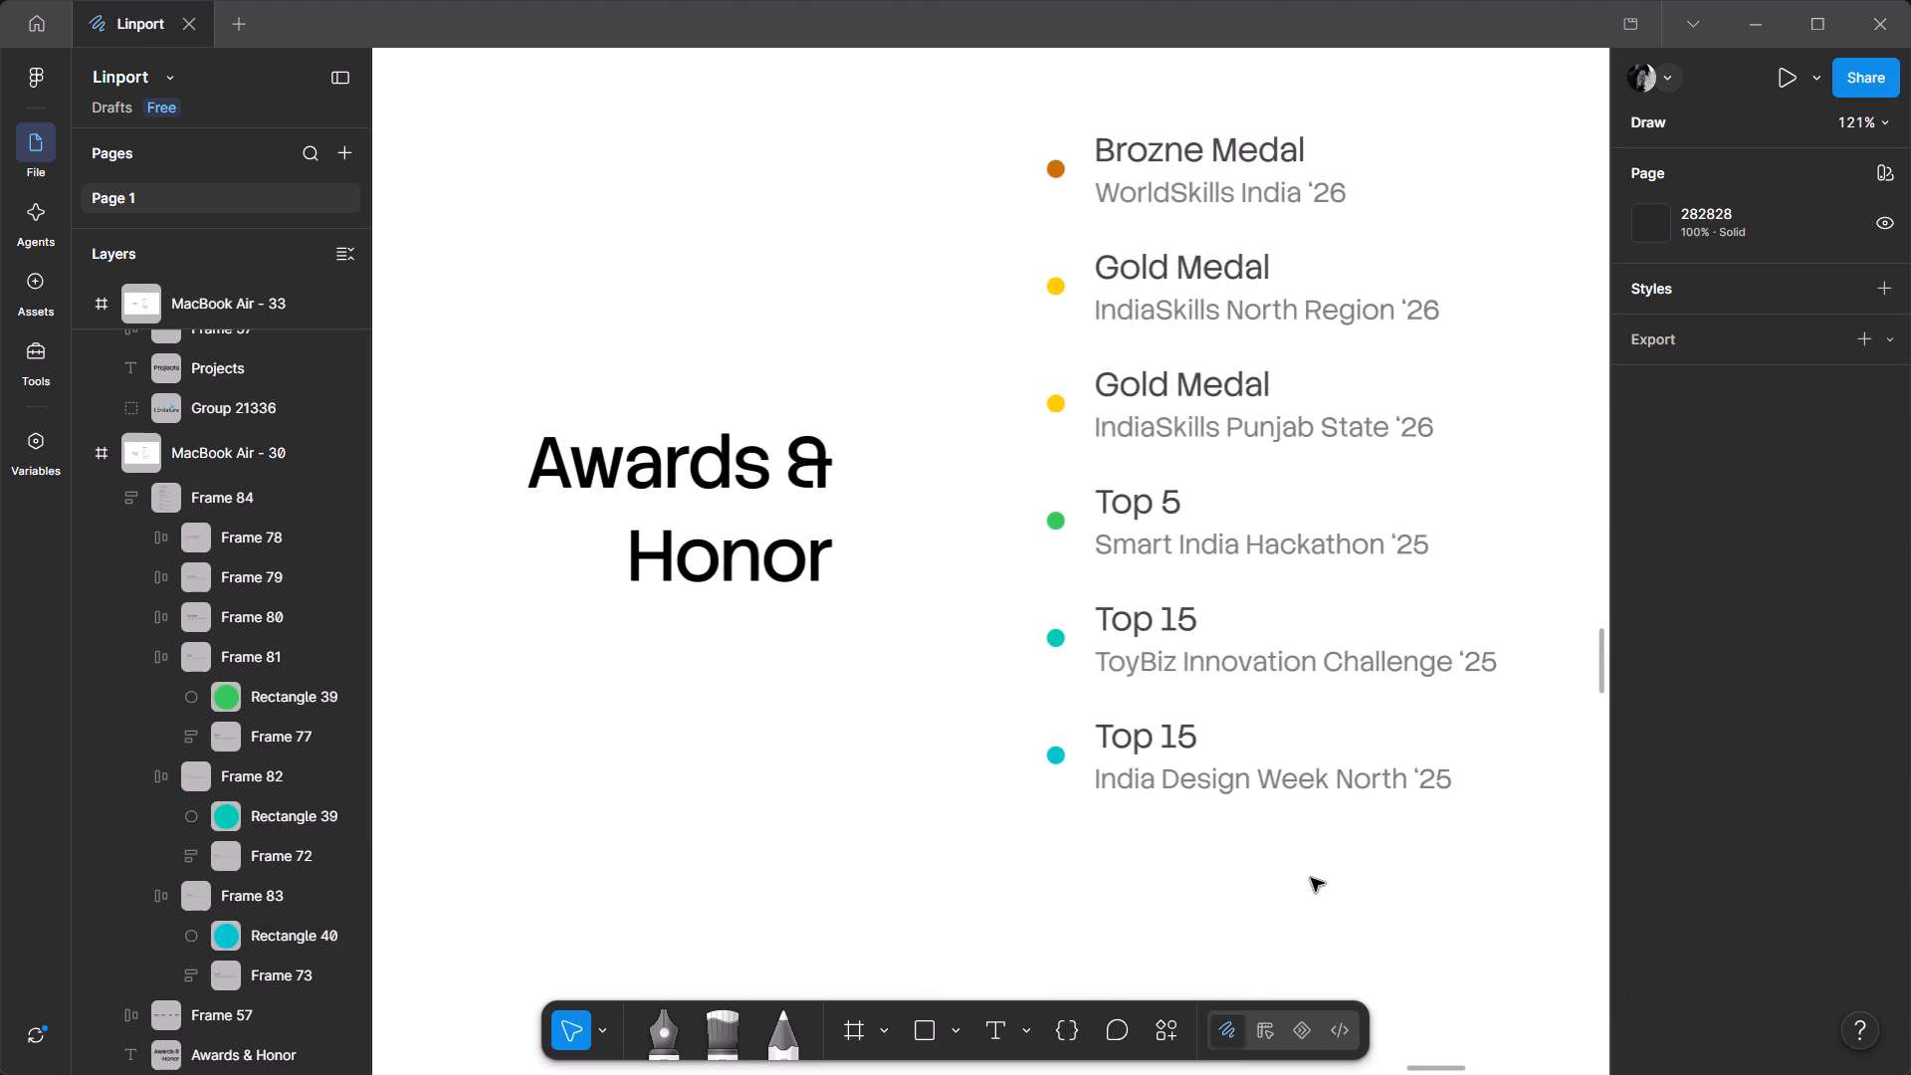
{"action": "scroll", "coordinate": [1315, 876], "scroll_direction": "up", "scroll_amount": 1}
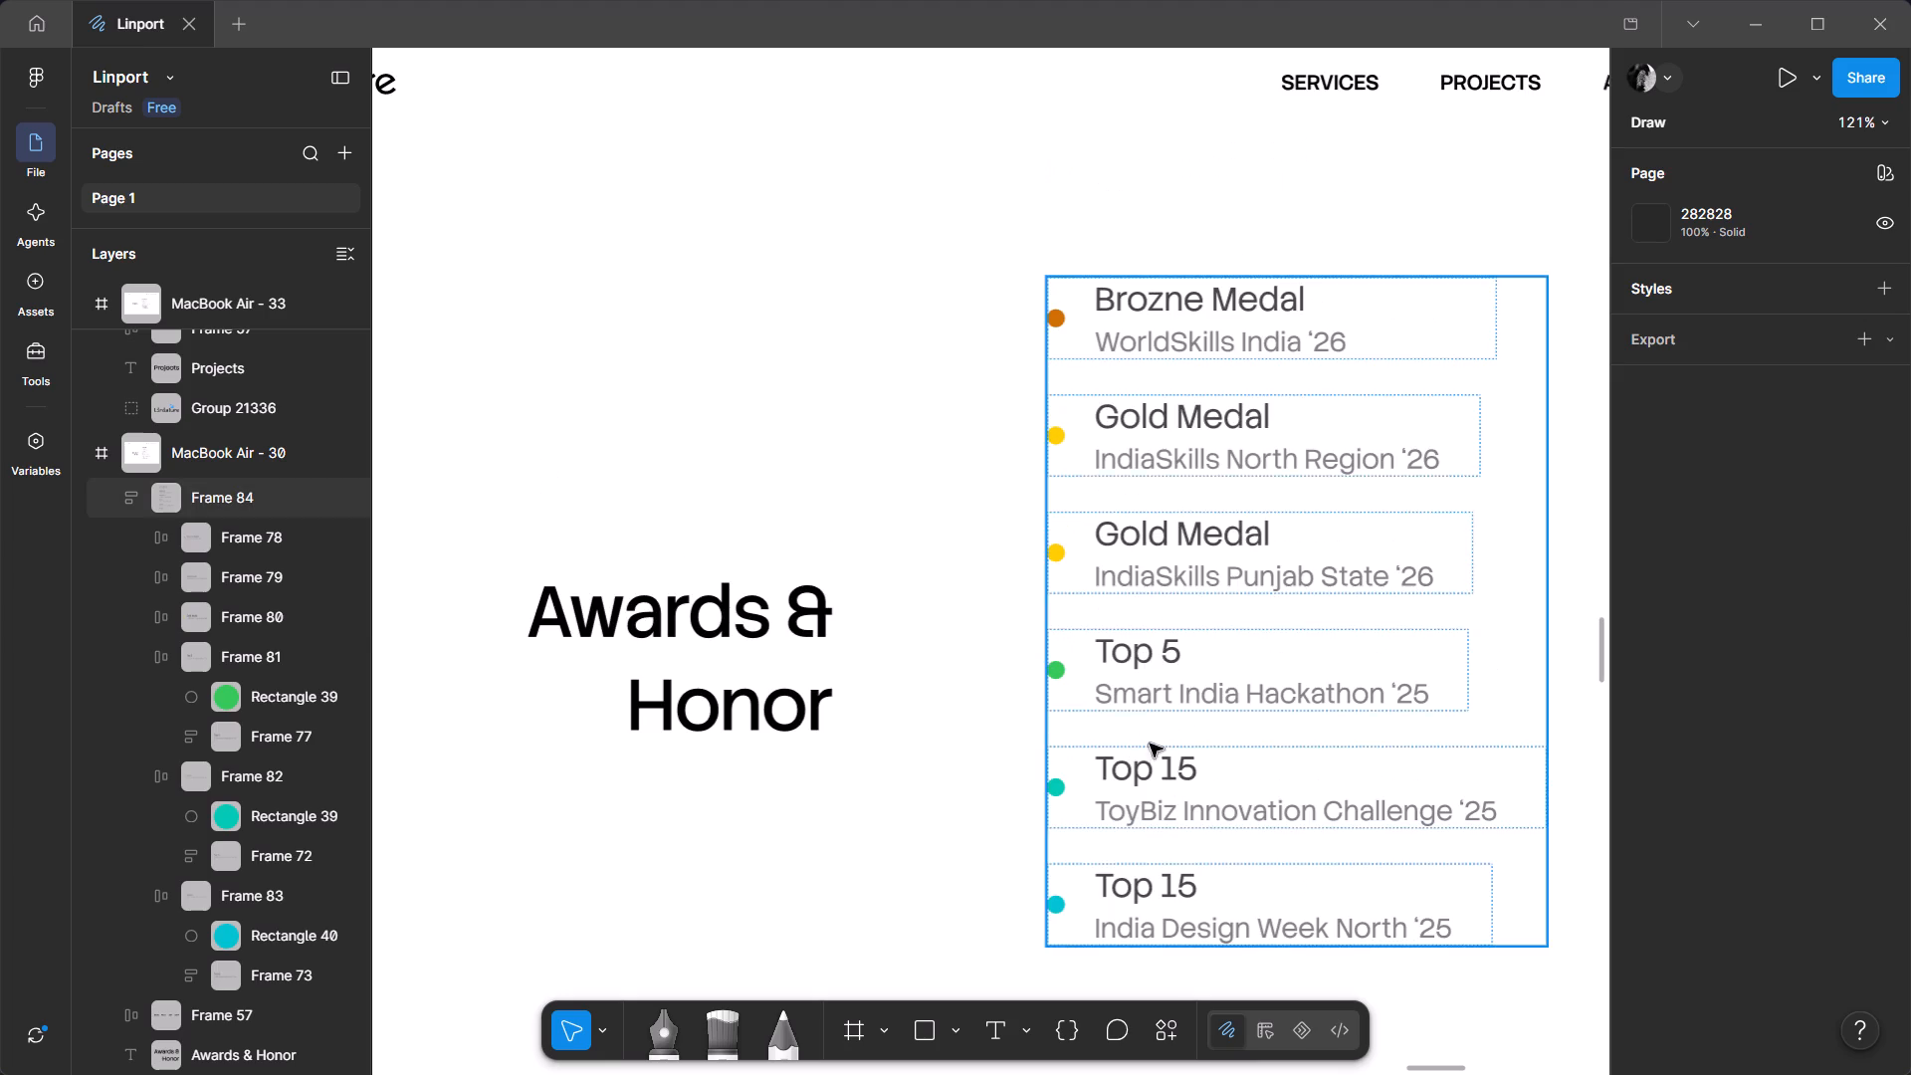
{"action": "scroll", "coordinate": [968, 576], "scroll_direction": "down", "scroll_amount": 1, "text": "shift"}
{"action": "scroll", "coordinate": [968, 576], "scroll_direction": "down", "scroll_amount": 3, "text": "ctrl"}
{"action": "scroll", "coordinate": [927, 578], "scroll_direction": "up", "scroll_amount": 7, "text": "ctrl"}
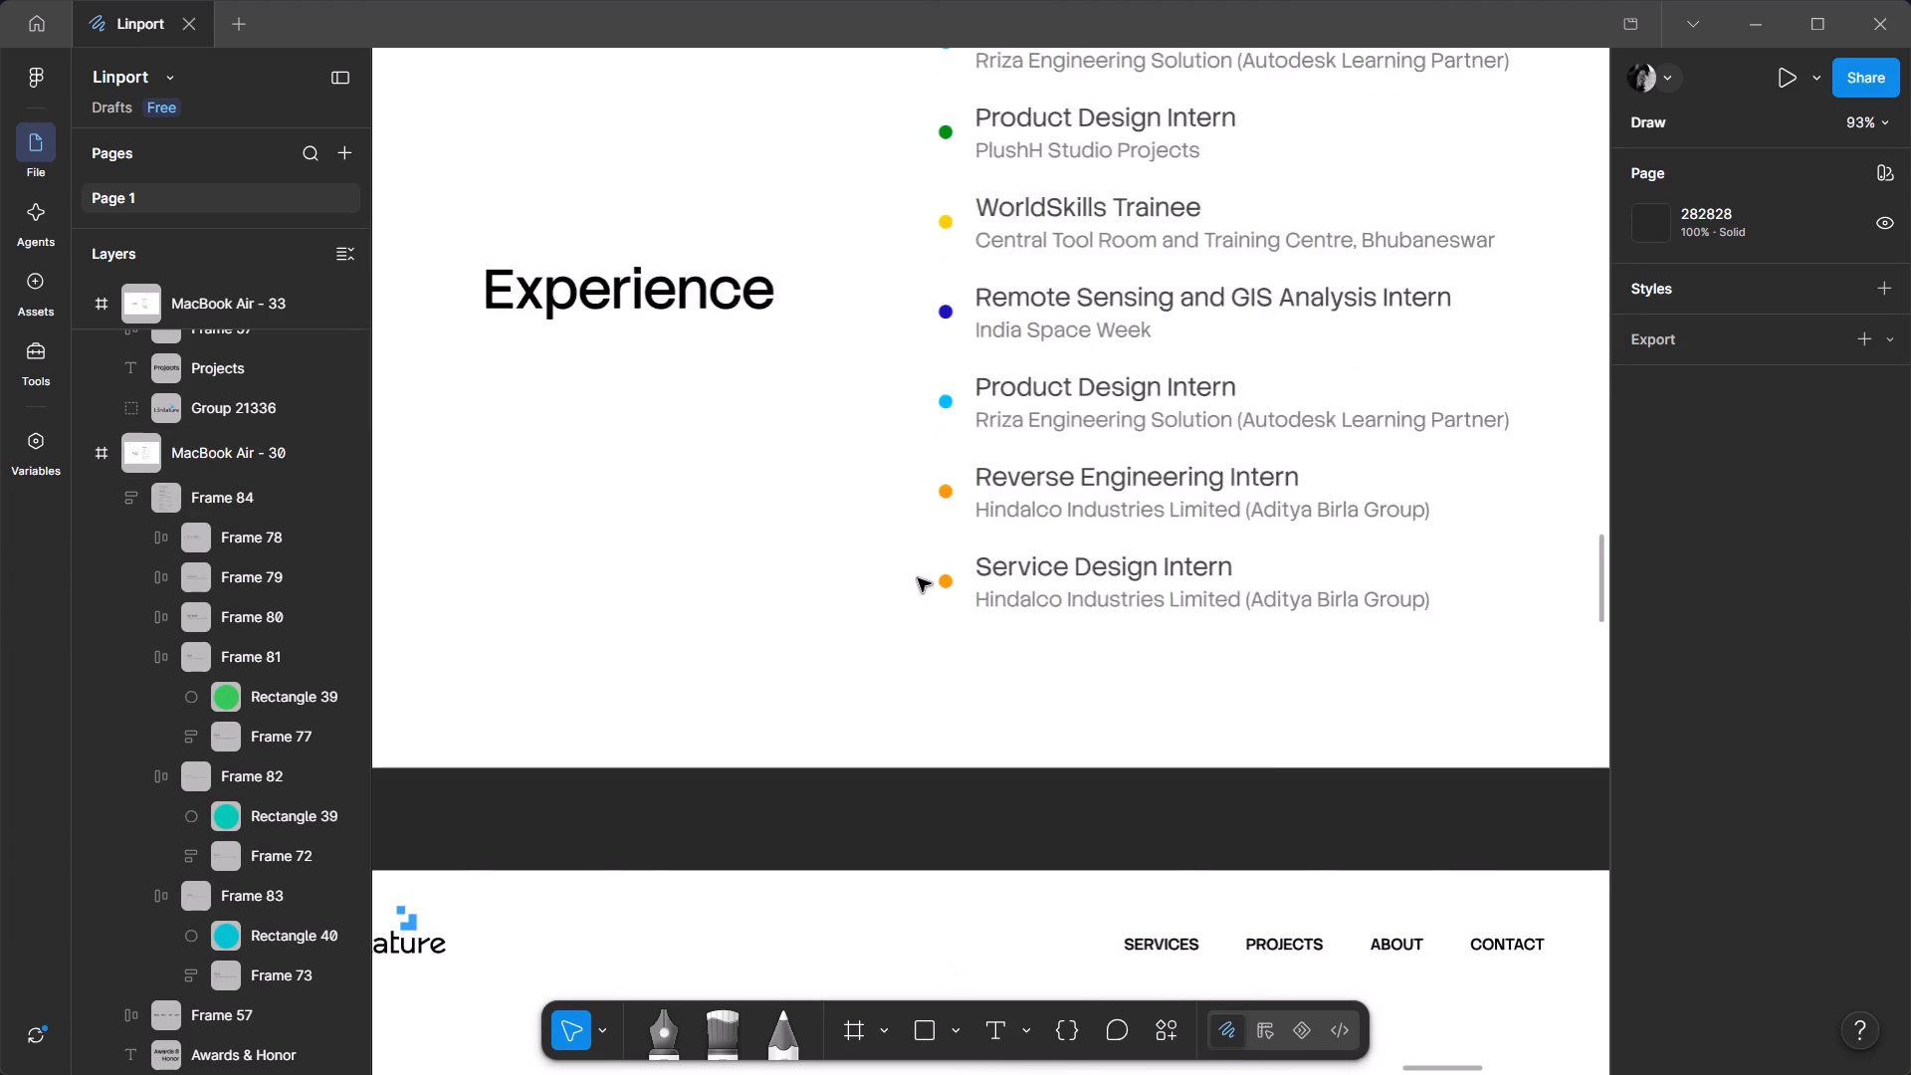
{"action": "scroll", "coordinate": [918, 578], "scroll_direction": "down", "scroll_amount": 1, "text": "ctrl"}
{"action": "middle_click_drag", "start_coordinate": [916, 699], "coordinate": [1003, 779]}
{"action": "middle_click", "coordinate": [1003, 779]}
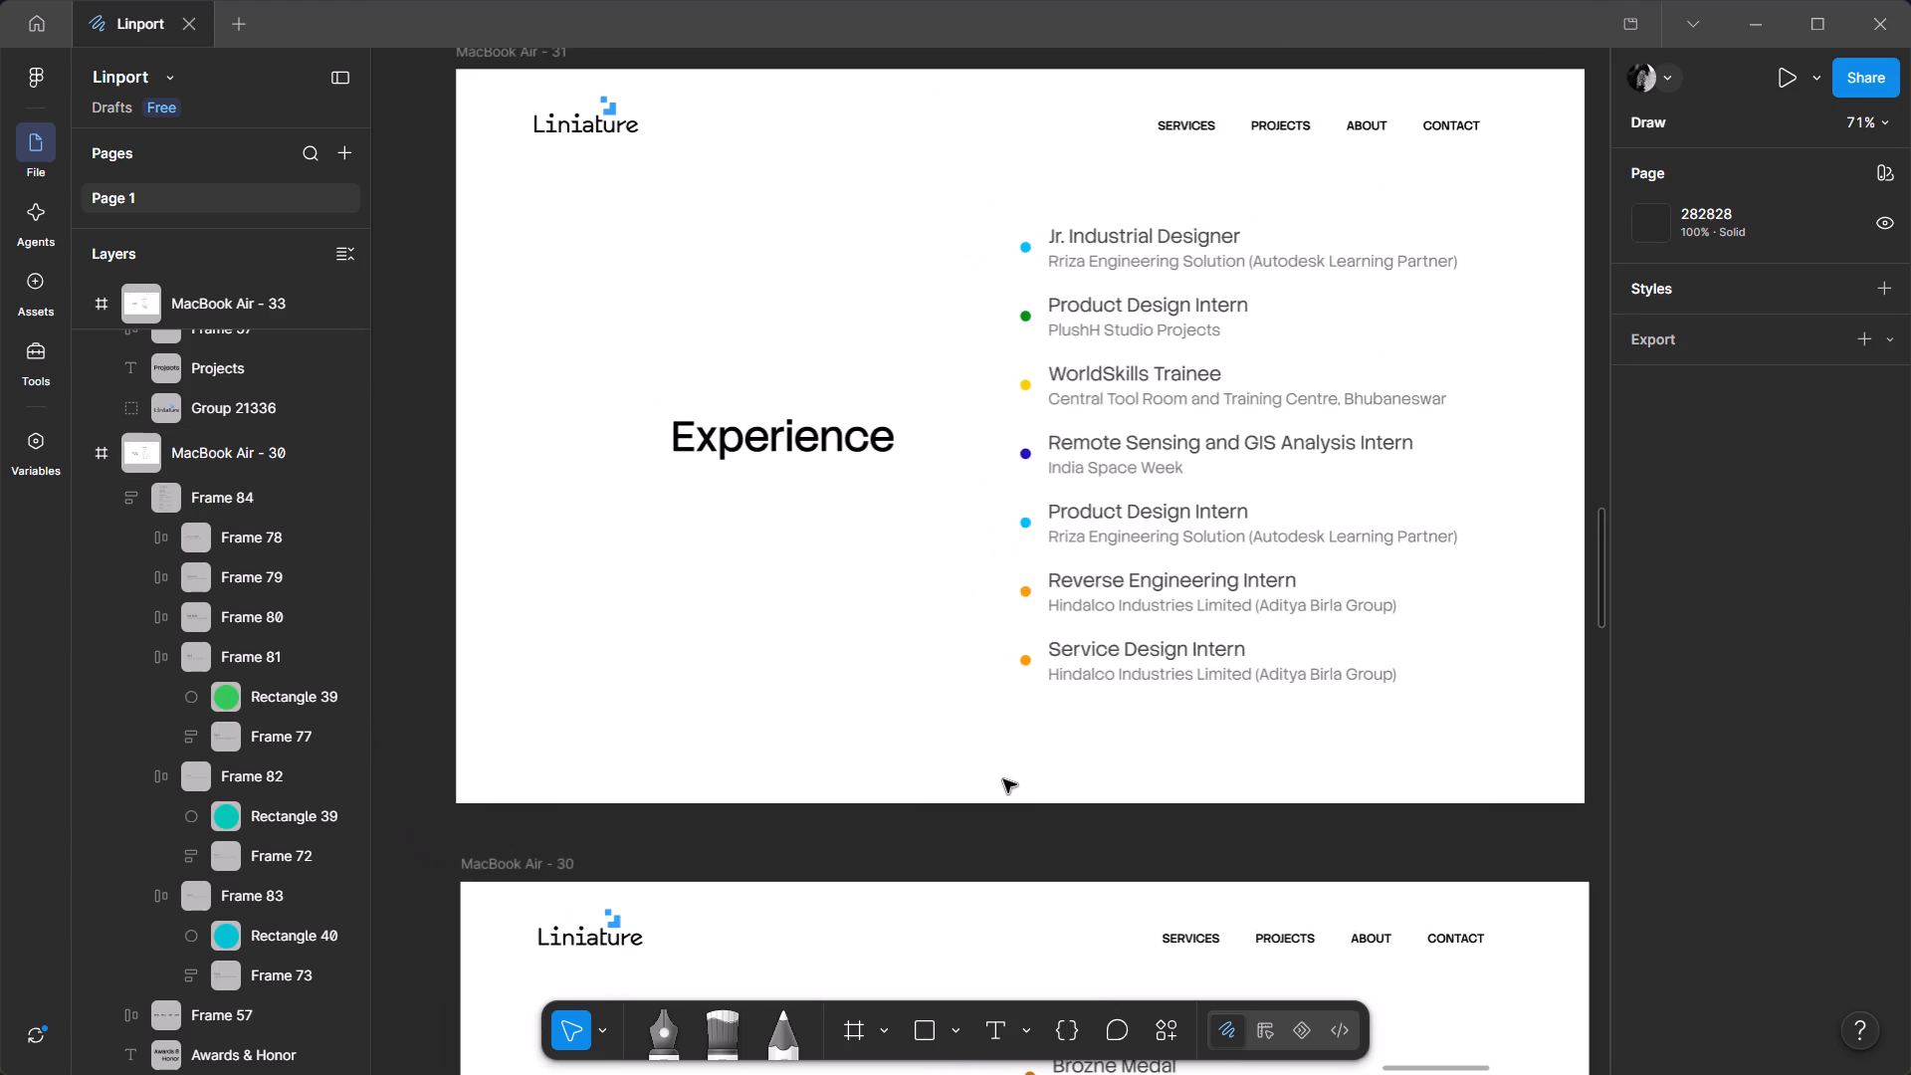